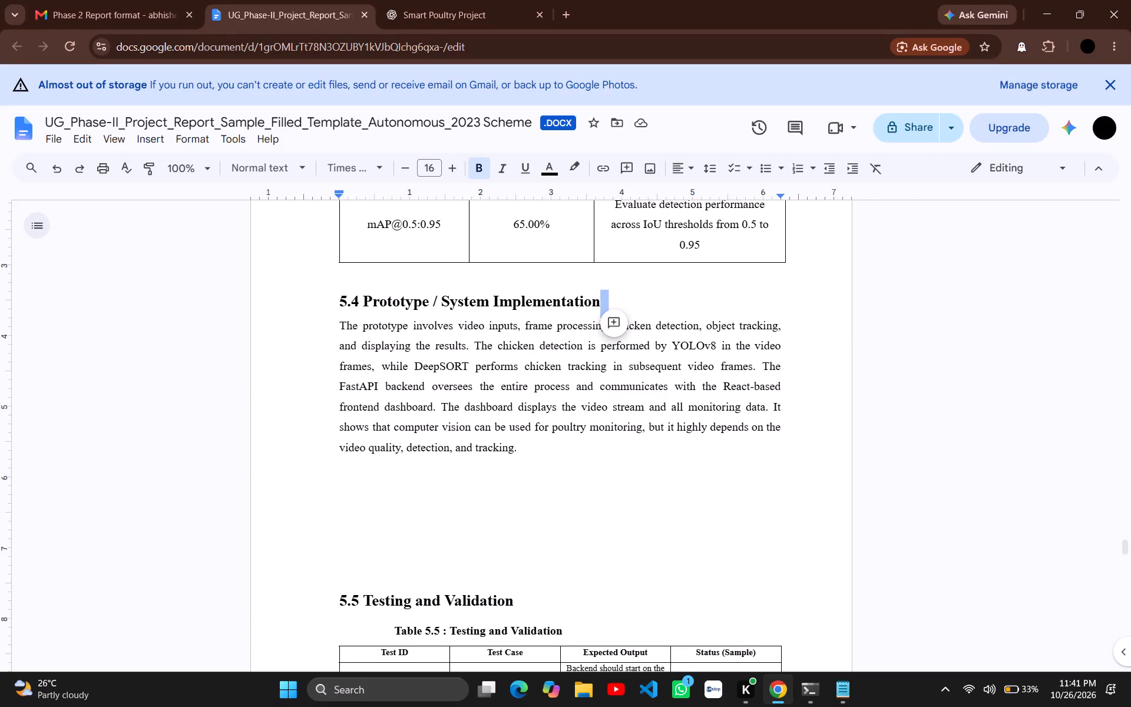
Delete the blank lines between the section 5.4 paragraph and the "5.5 Testing and Validation" heading.
scroll(663, 364, "down", 1)
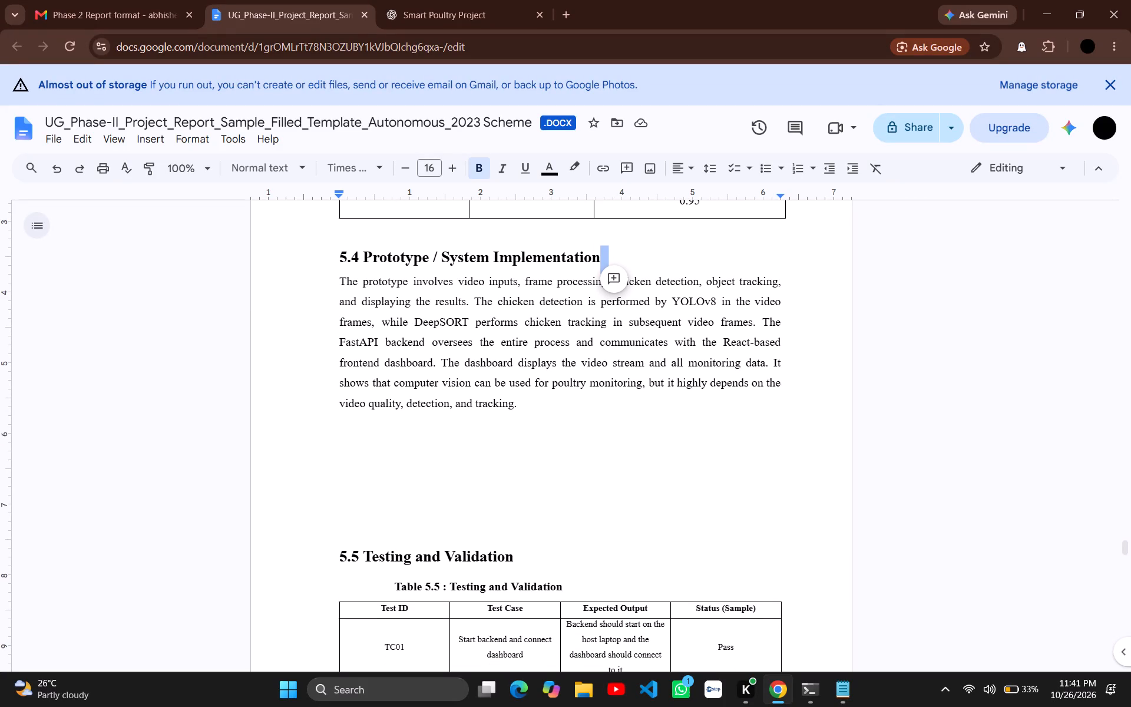
left_click(345, 493)
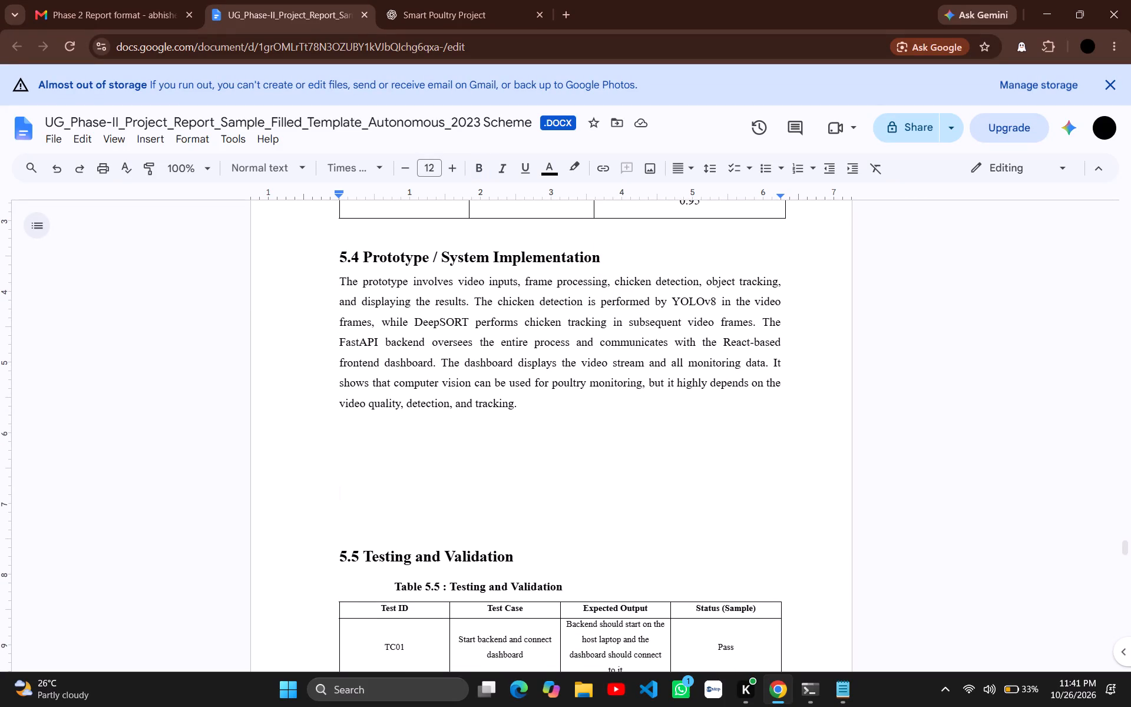
key("BackSpace")
key("BackSpace")
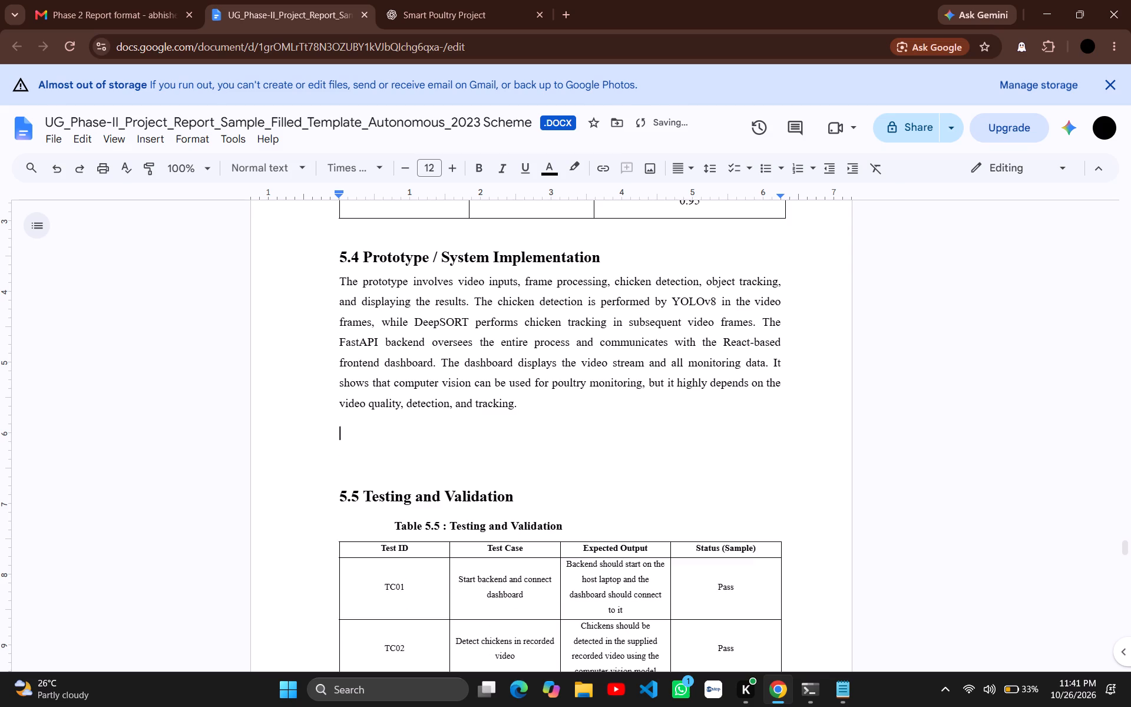
key("BackSpace")
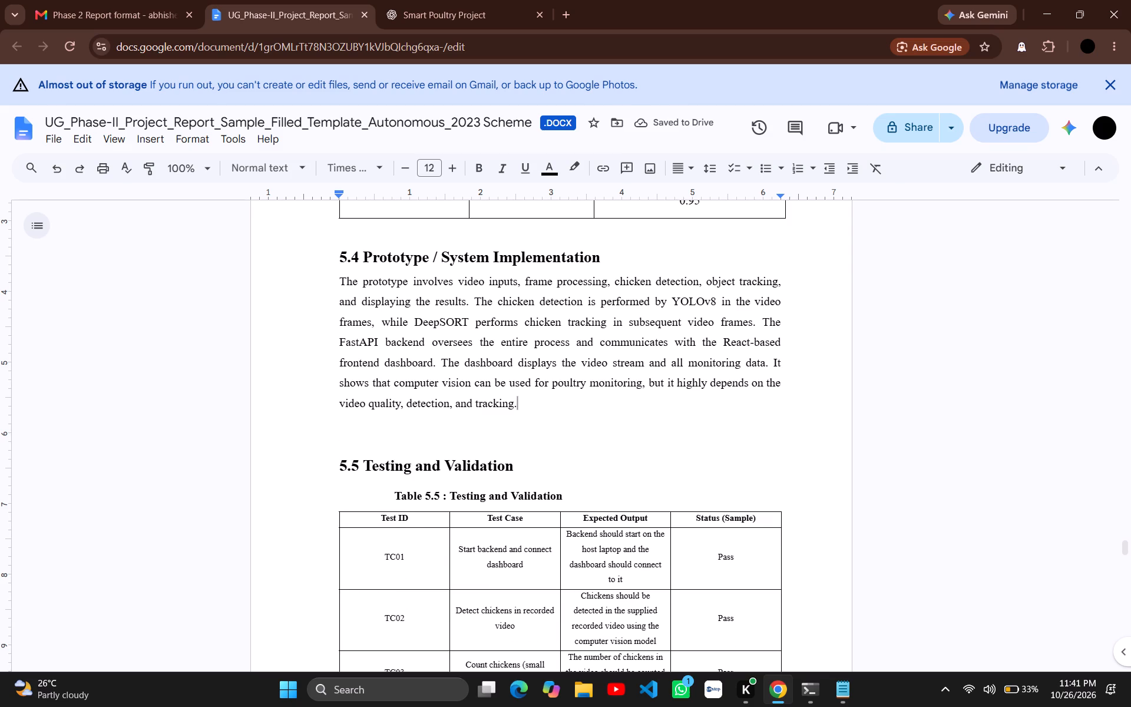
scroll(345, 493, "down", 2)
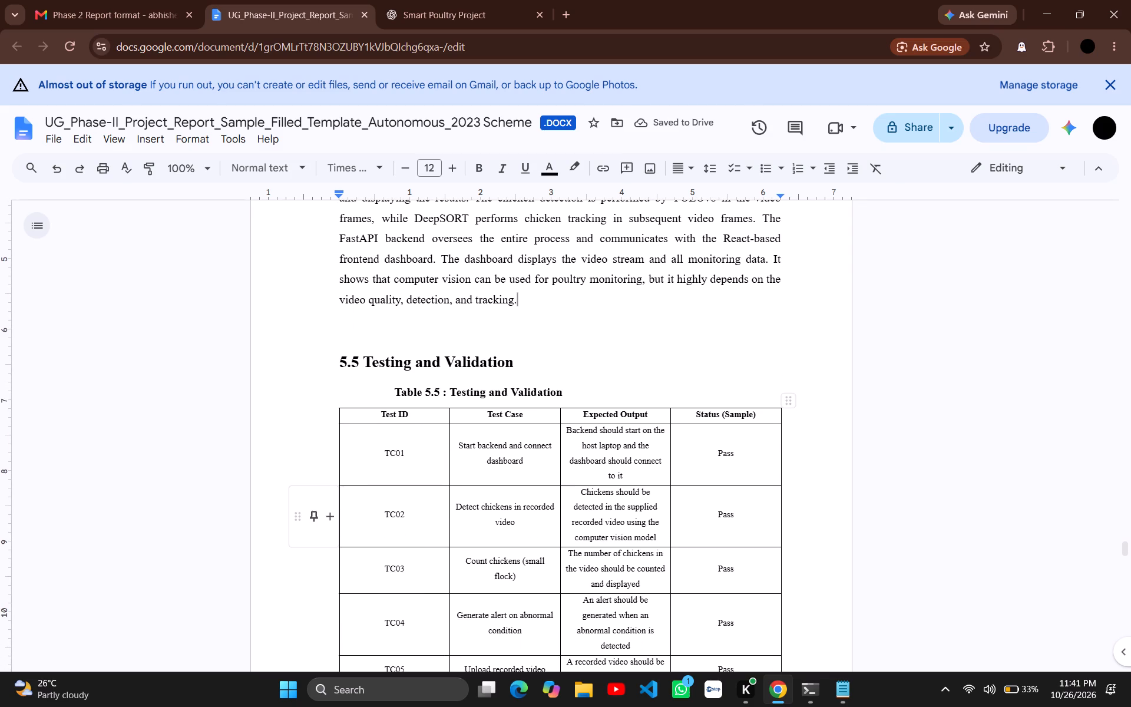
key("Down")
key("BackSpace")
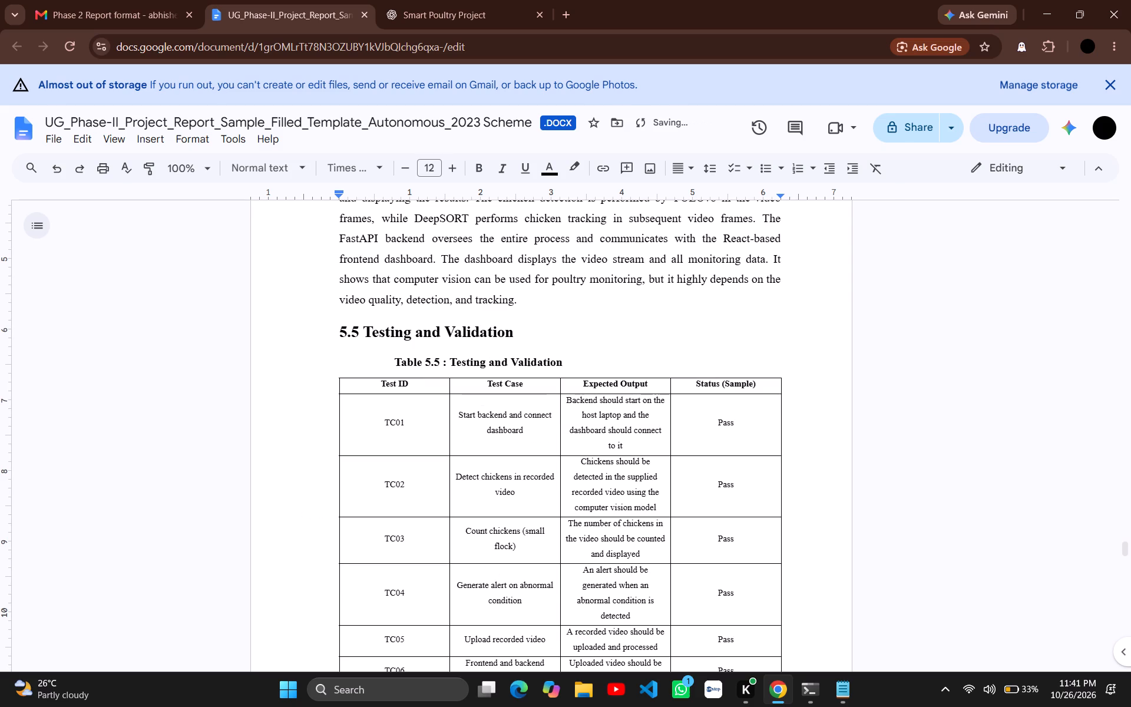
Set the text in Table 5.5 from the header row through row TC12 to font size 12.
scroll(396, 514, "down", 2)
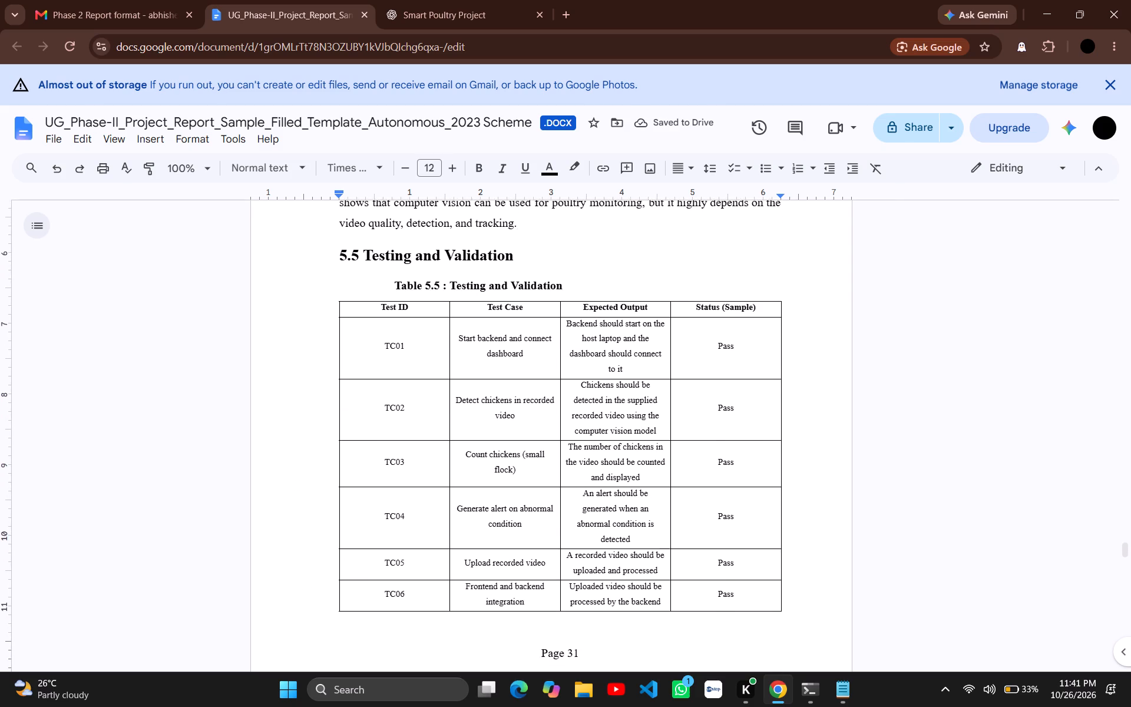
scroll(396, 514, "down", 1)
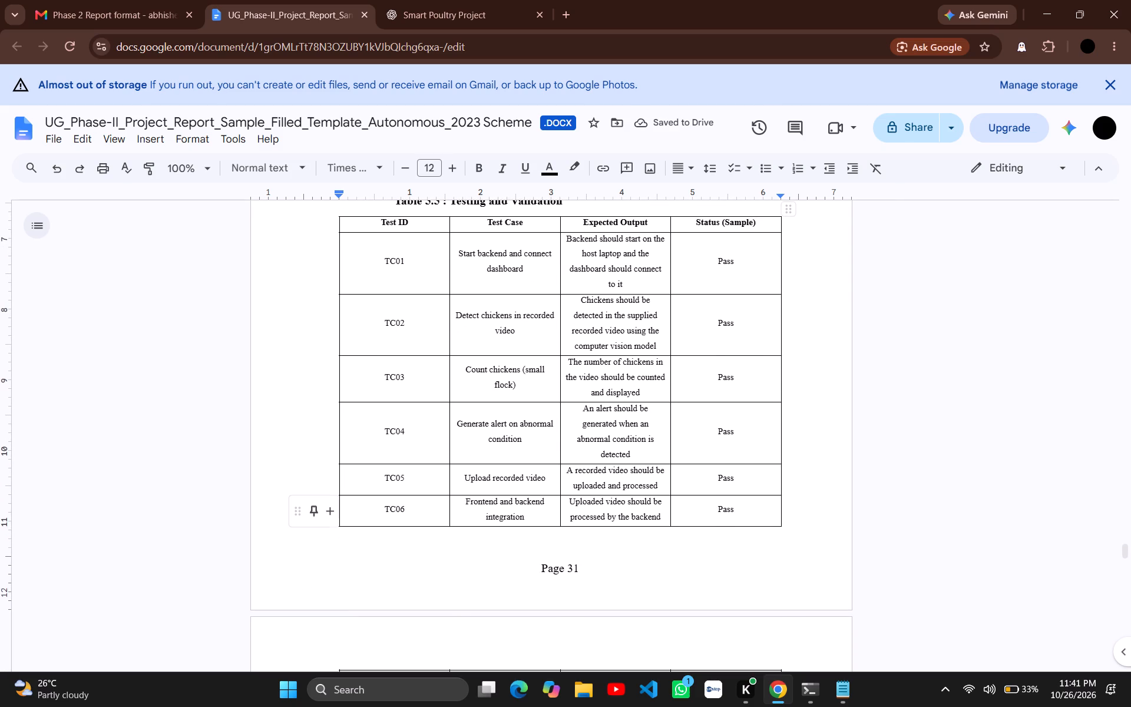
left_click(367, 224)
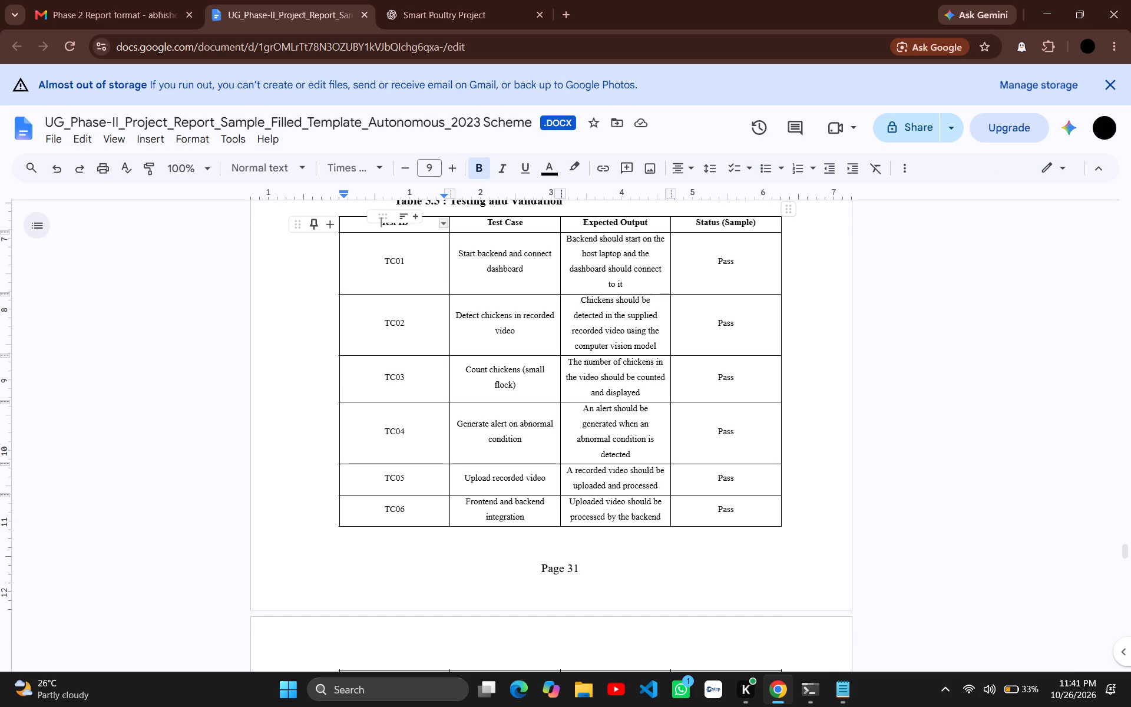
left_click_drag(373, 224, 620, 511)
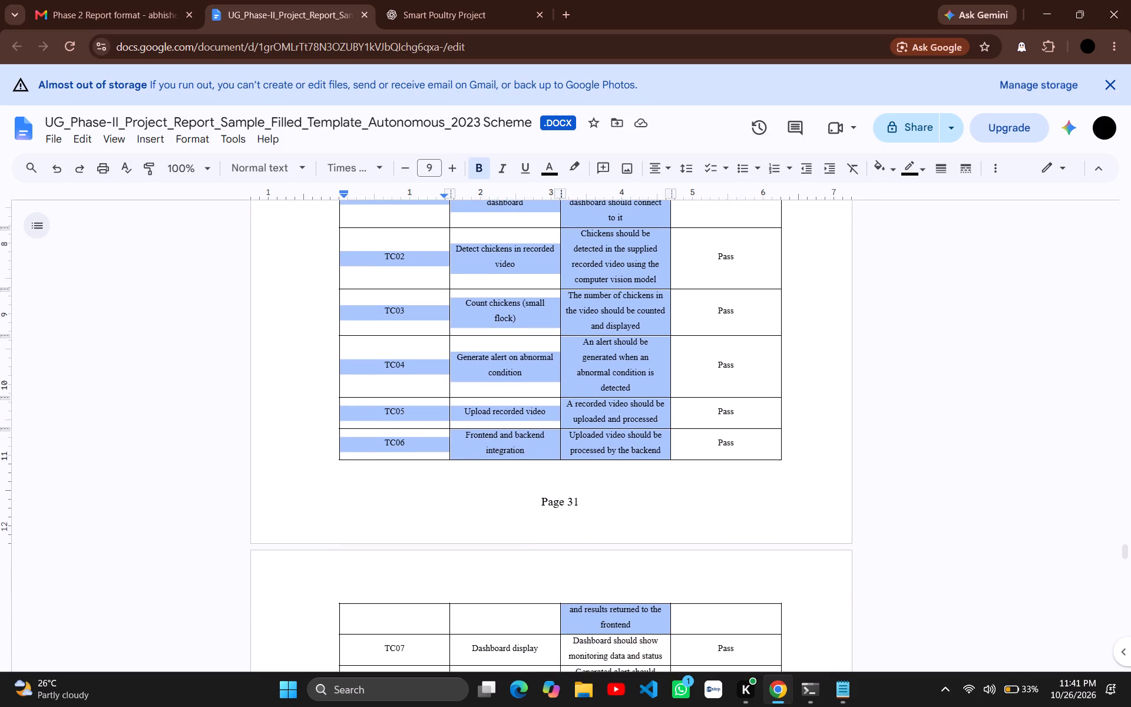
left_click_drag(620, 511, 703, 627)
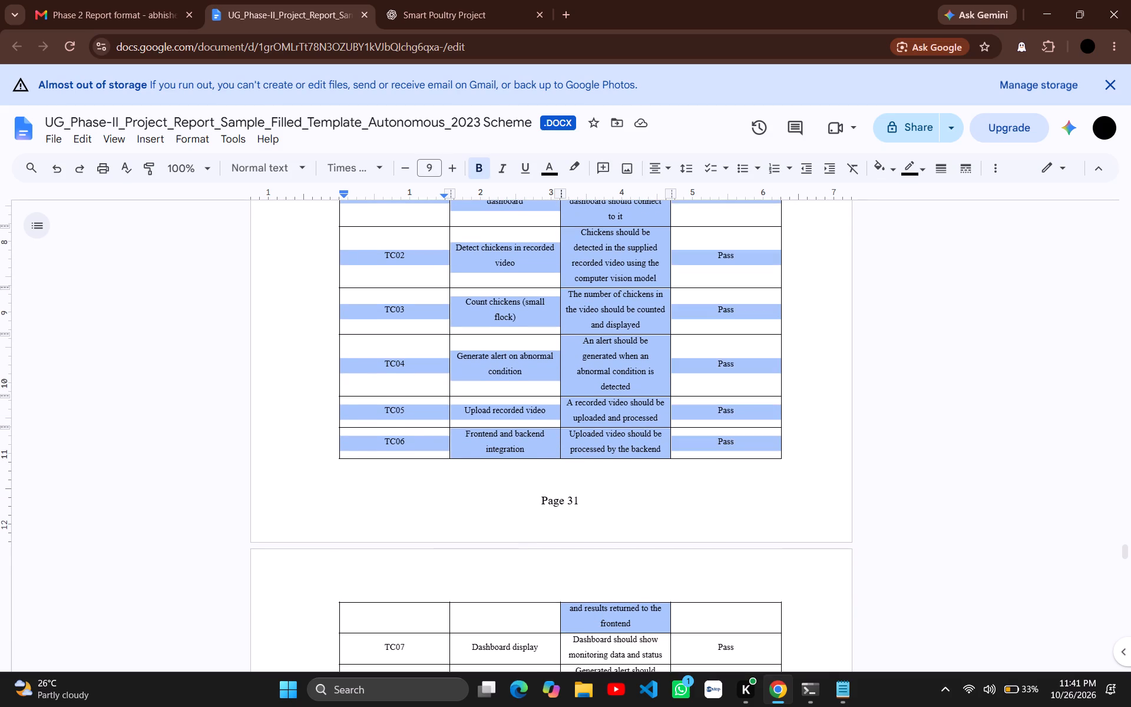
left_click_drag(703, 627, 727, 670)
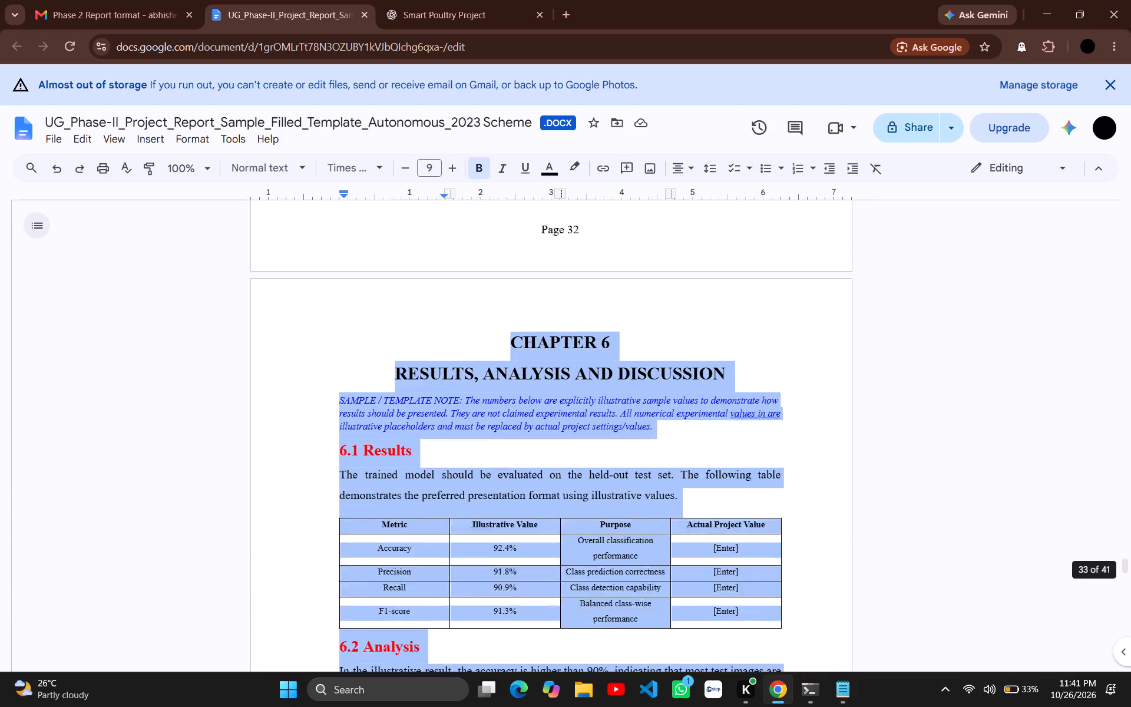
left_click_drag(727, 670, 705, 239)
scroll(734, 551, "down", 1)
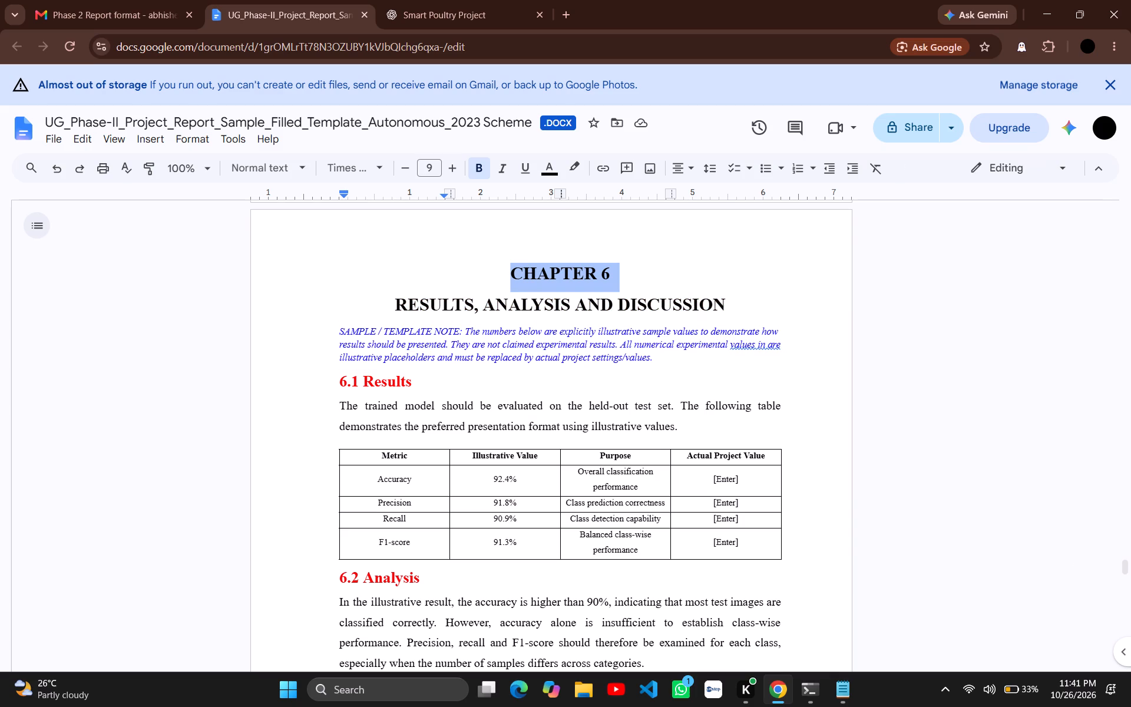
left_click_drag(705, 239, 692, 328)
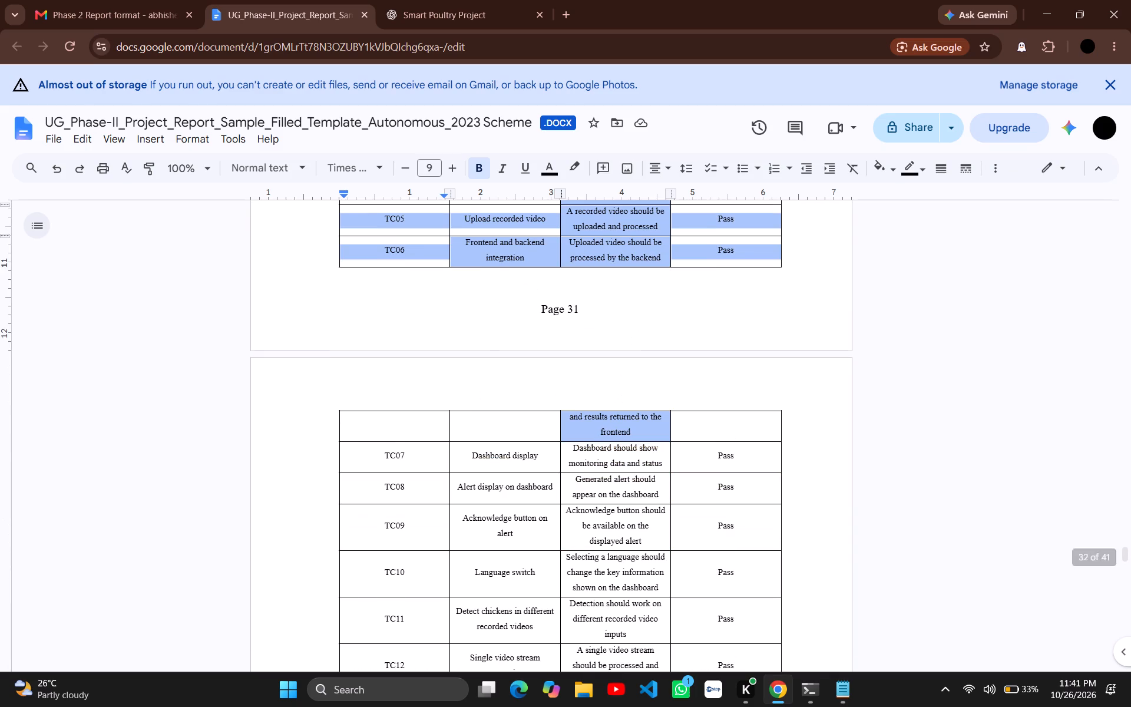
left_click_drag(692, 328, 713, 650)
scroll(692, 339, "up", 1)
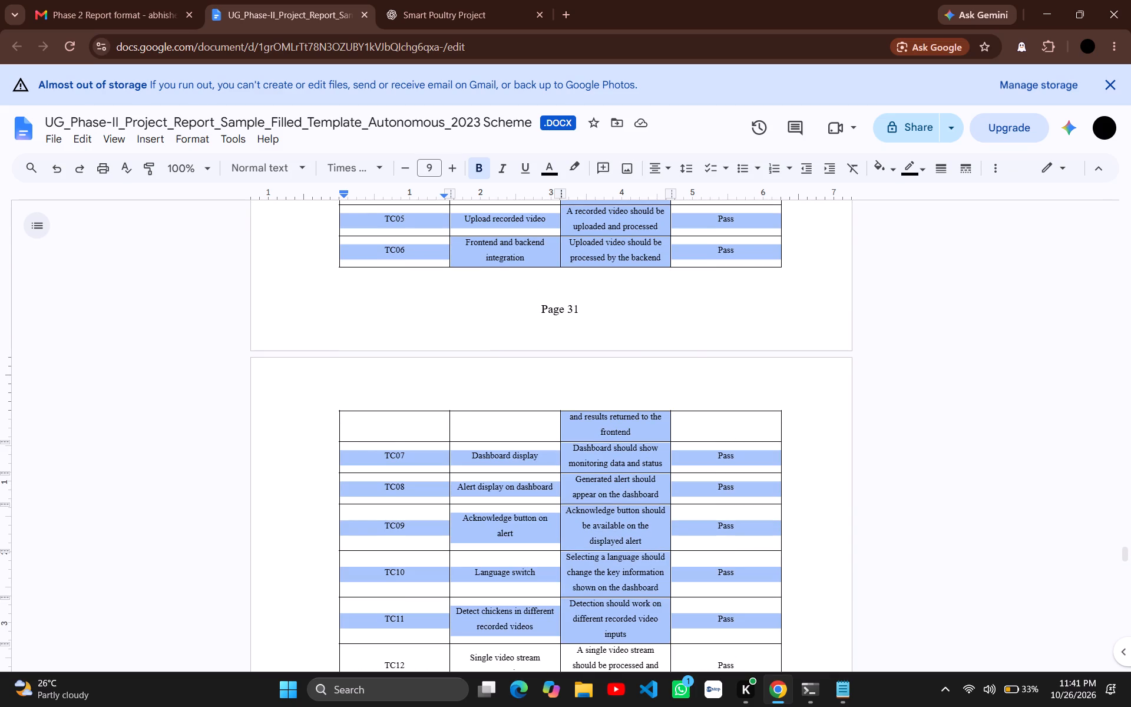
left_click_drag(713, 650, 716, 657)
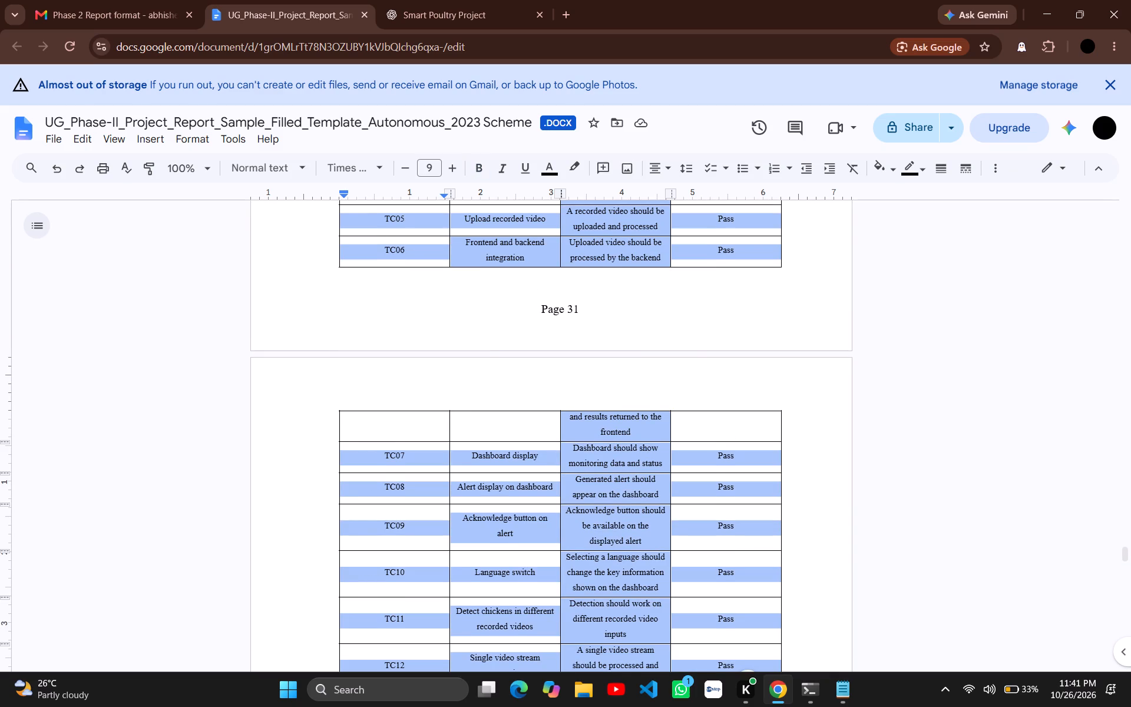
scroll(710, 612, "down", 2)
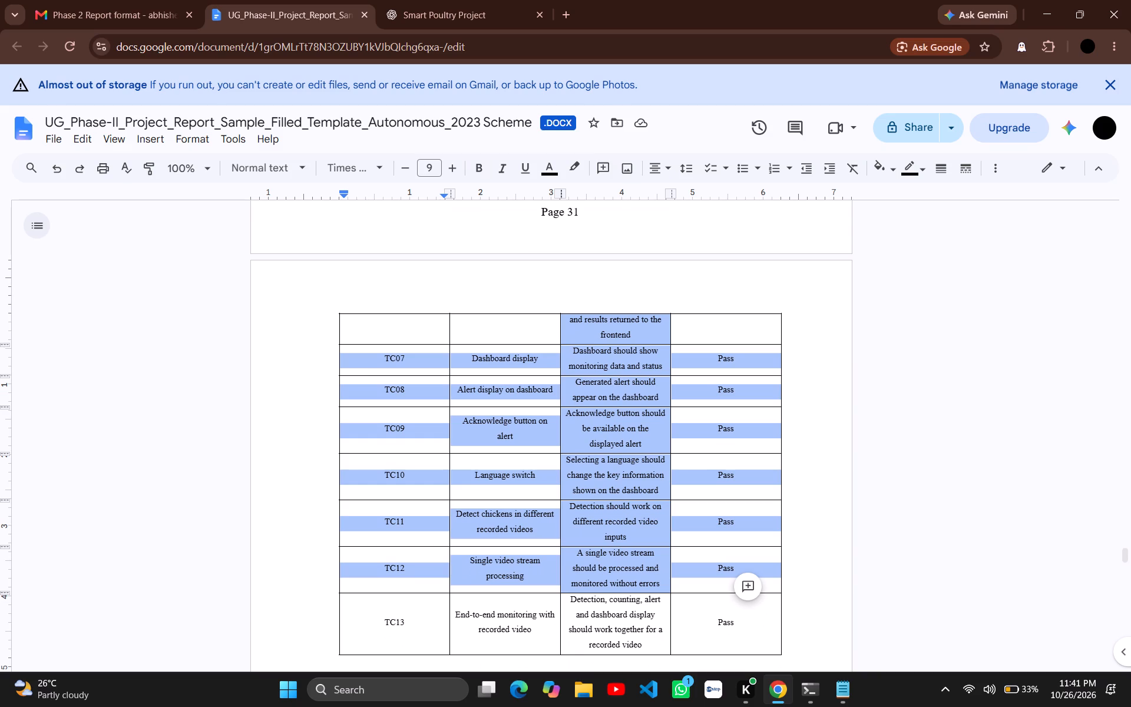
left_click(449, 170)
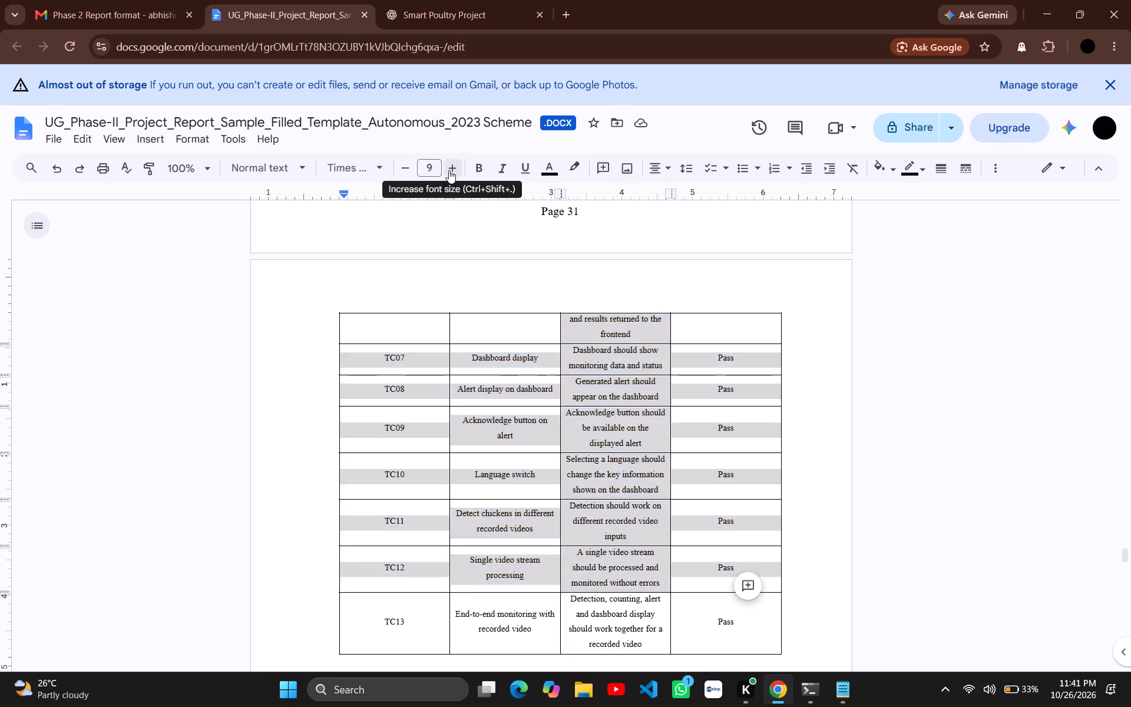
left_click(449, 170)
left_click(449, 170)
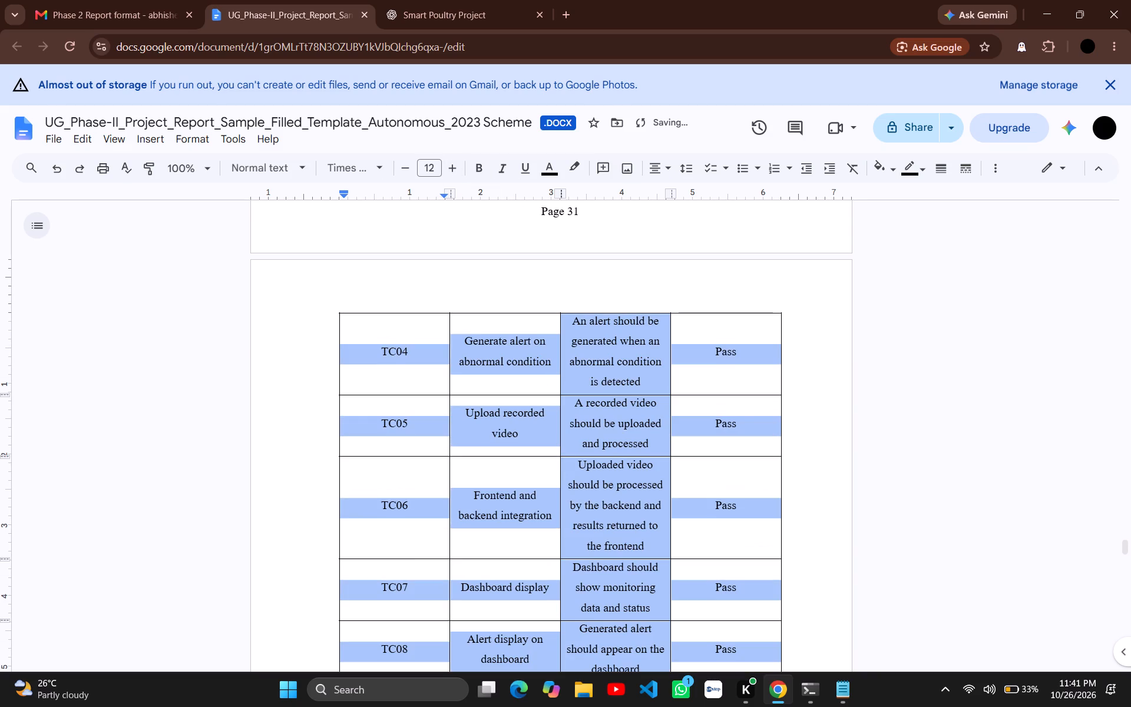
Set the text of the TC13 row in Table 5.5 to font size 12.
scroll(478, 402, "down", 6)
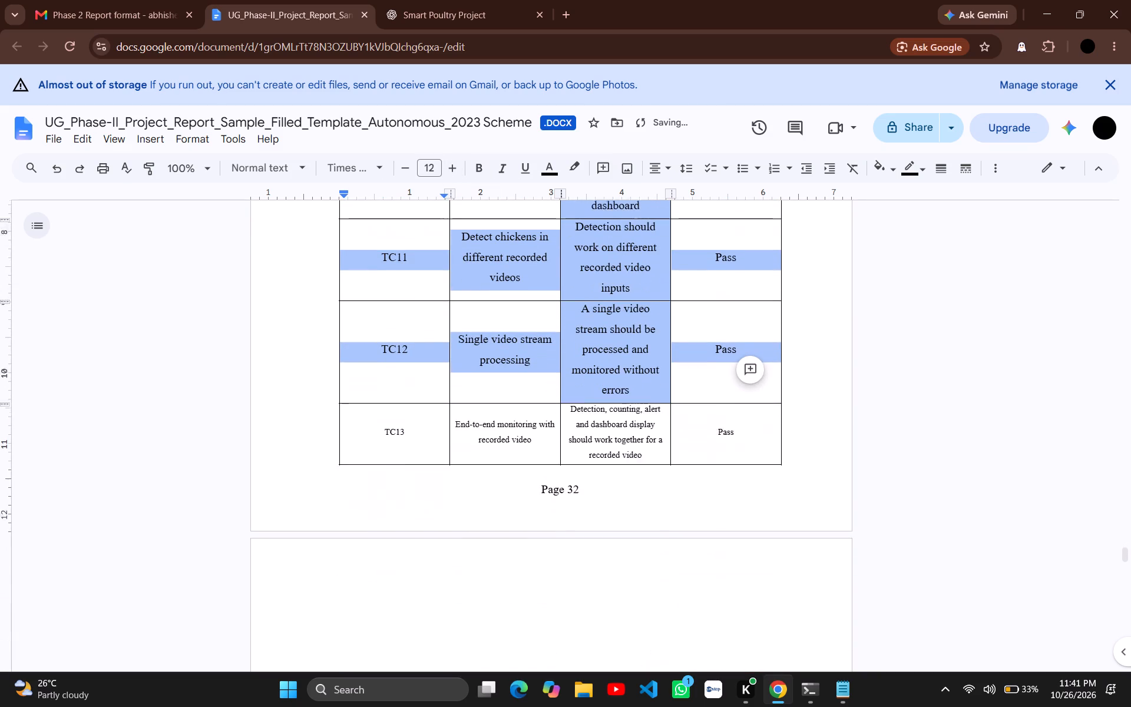
scroll(478, 402, "down", 1)
left_click(378, 419)
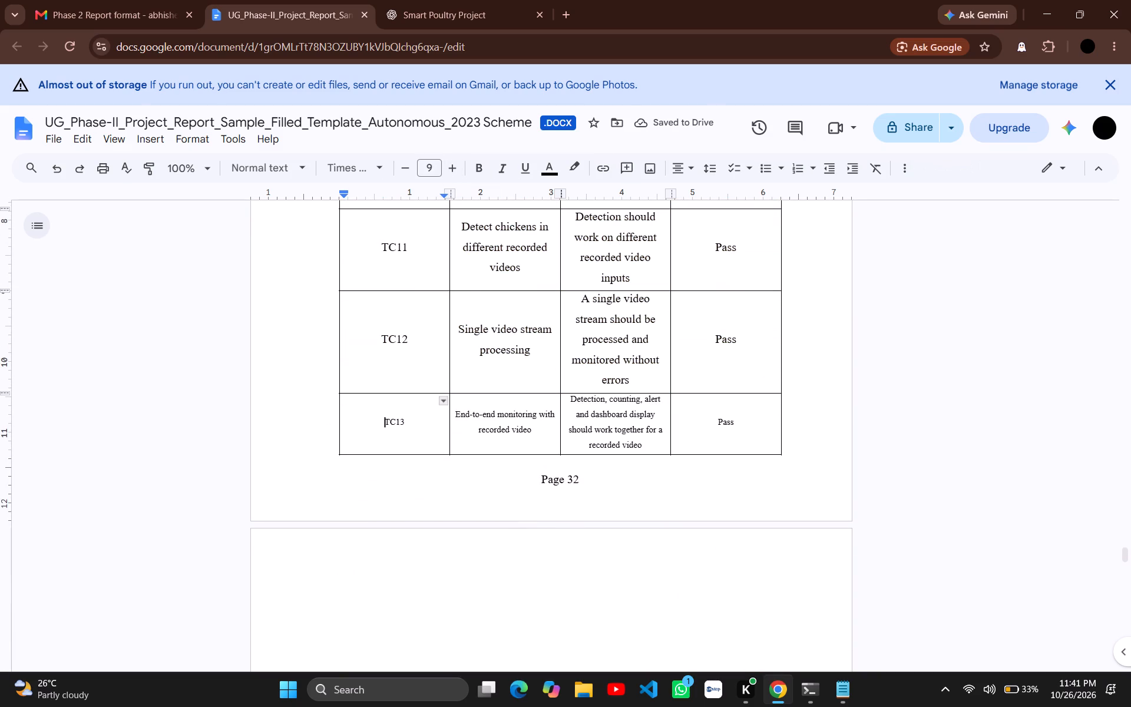
left_click_drag(378, 419, 712, 411)
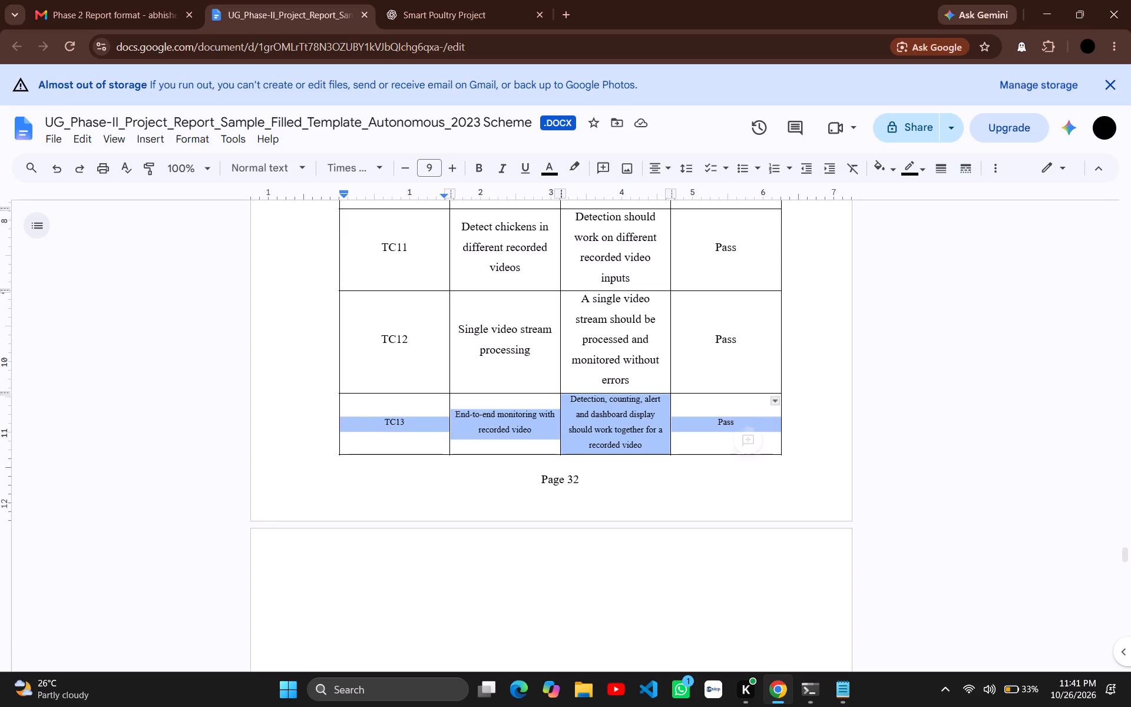
left_click(456, 170)
left_click(456, 170)
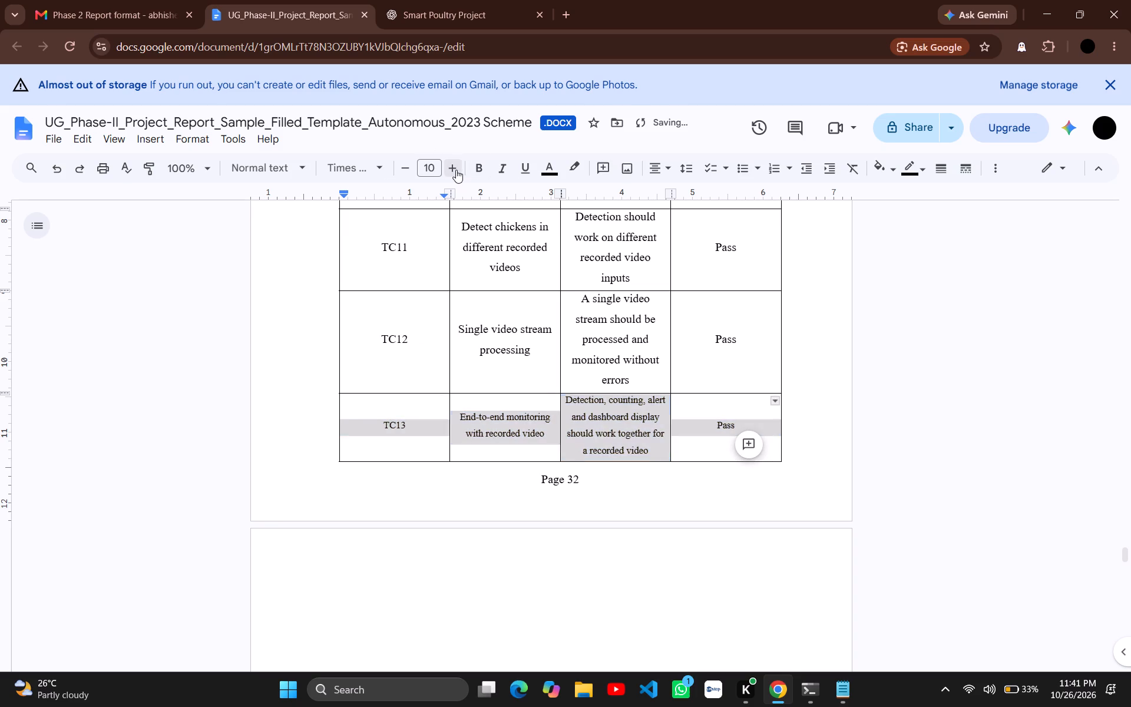
left_click(456, 170)
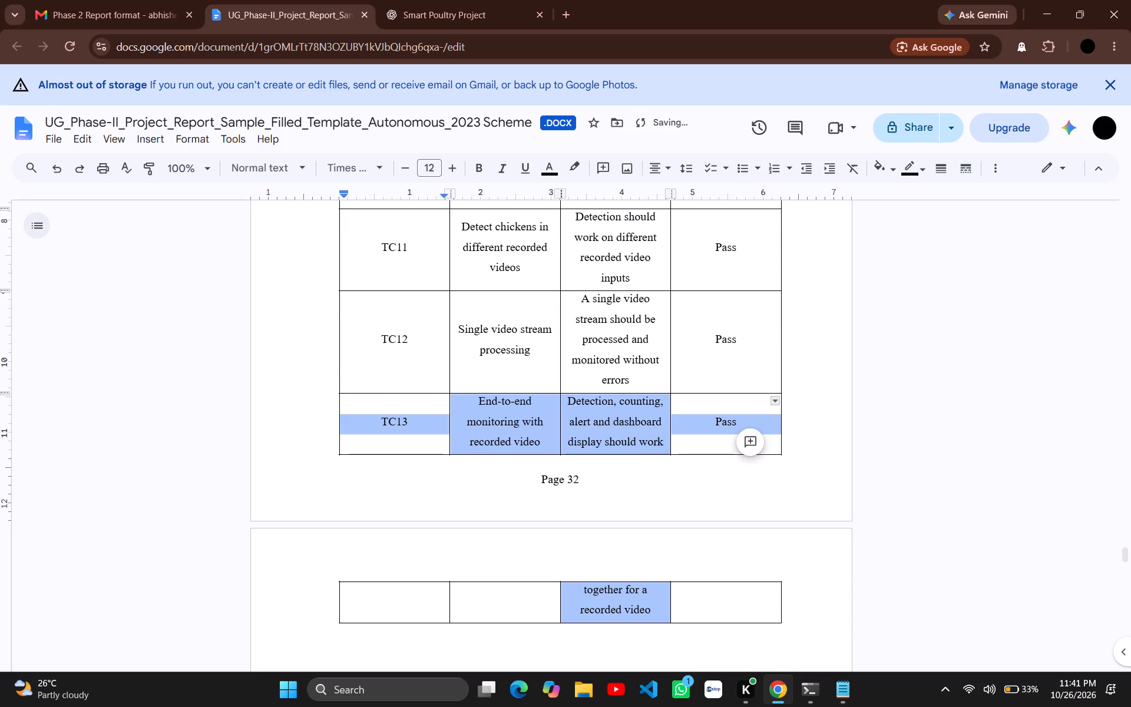
Increase the heights of the header row and the TC01 row in Table 5.5 to add space around their text.
scroll(524, 435, "up", 1)
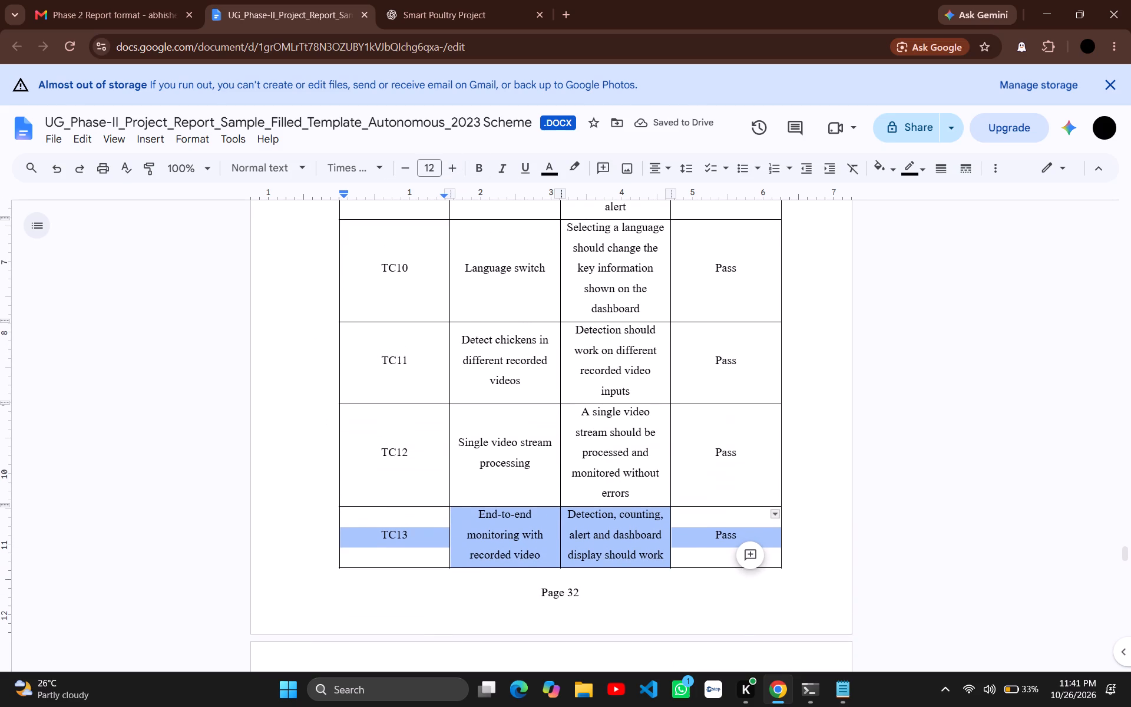
scroll(559, 441, "up", 7)
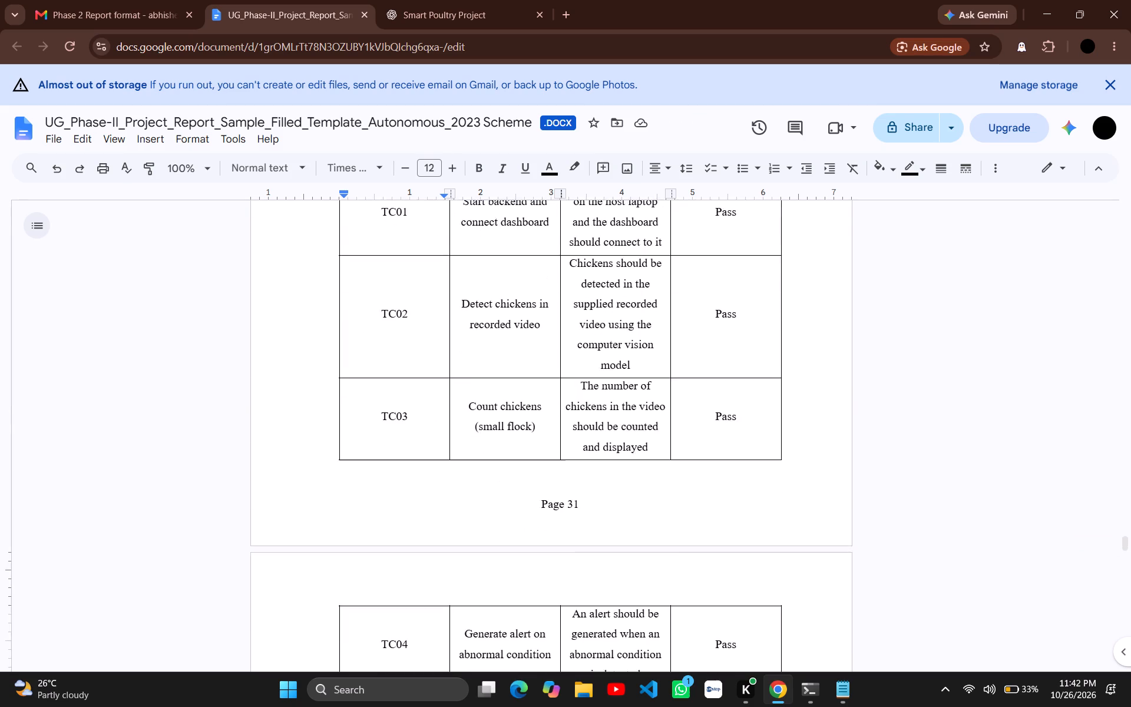
scroll(559, 441, "up", 1)
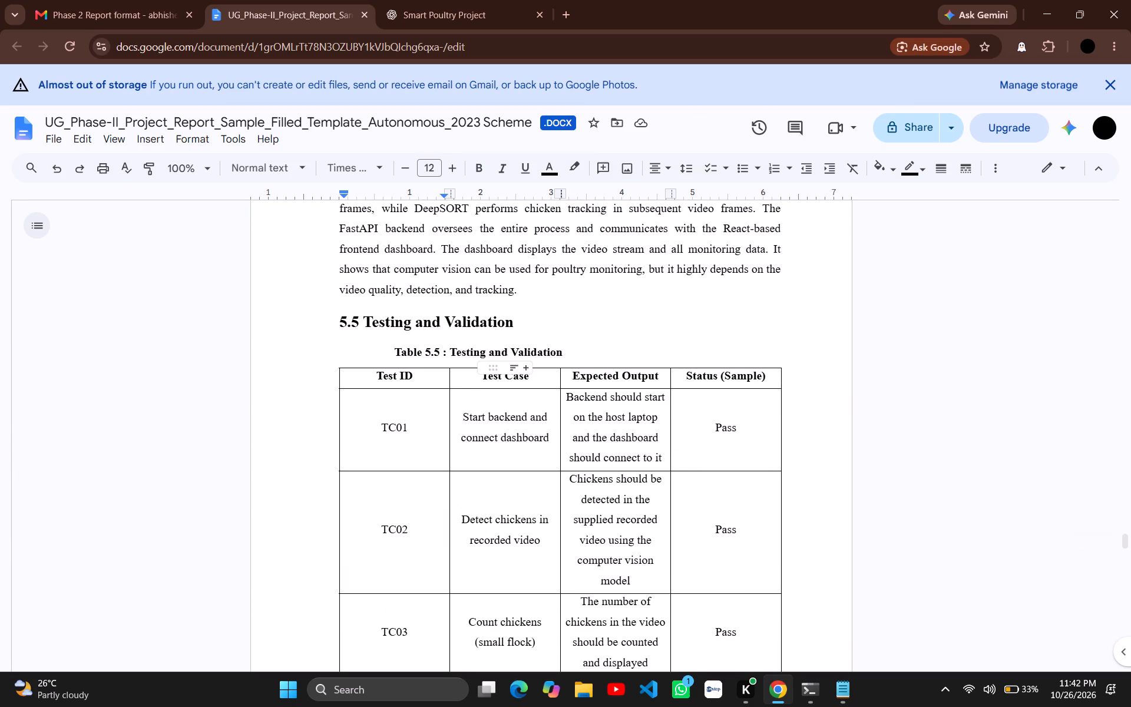
left_click_drag(537, 391, 537, 428)
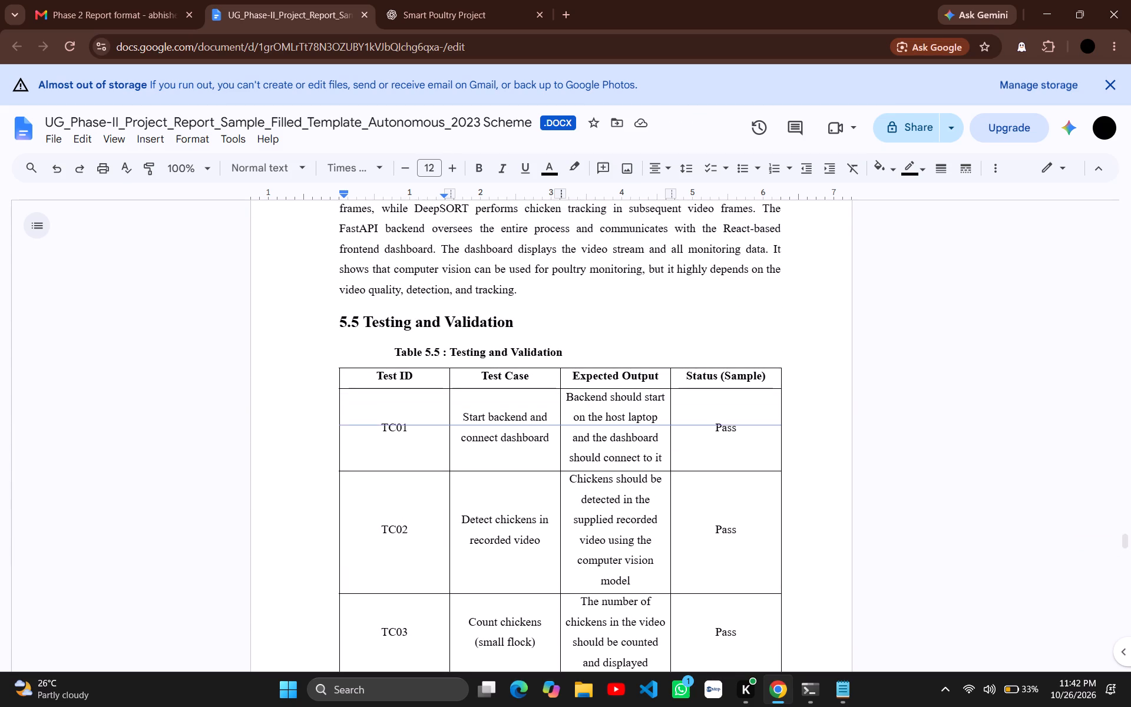
left_click_drag(537, 428, 537, 408)
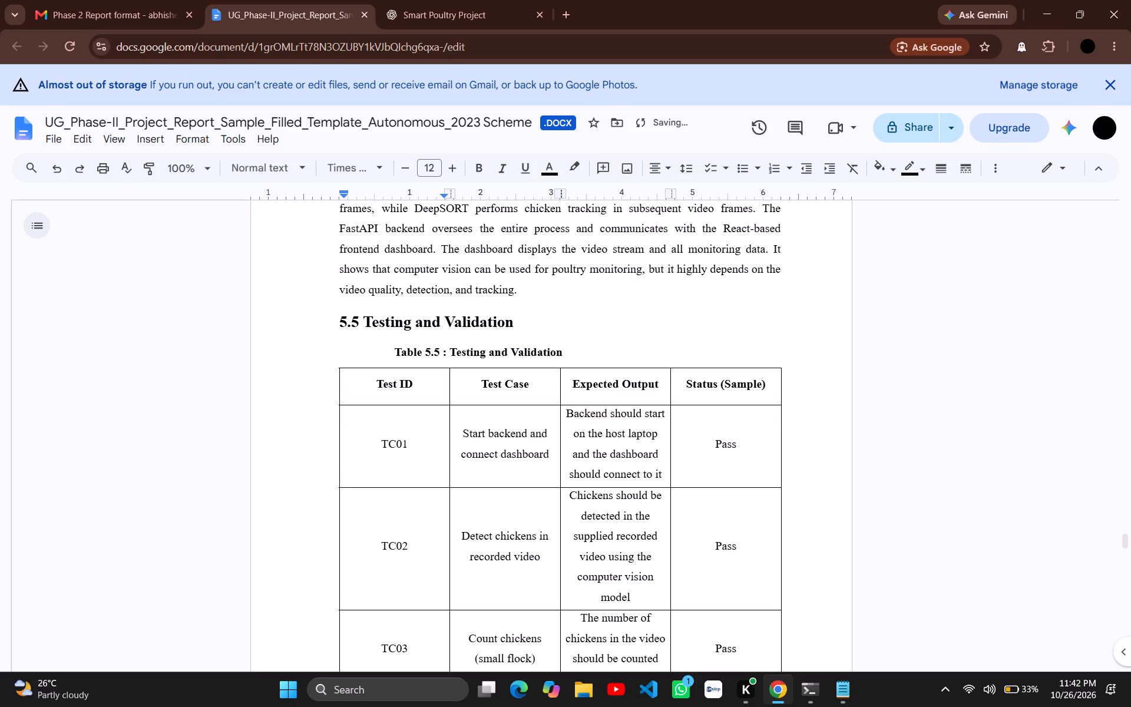
left_click_drag(527, 488, 527, 503)
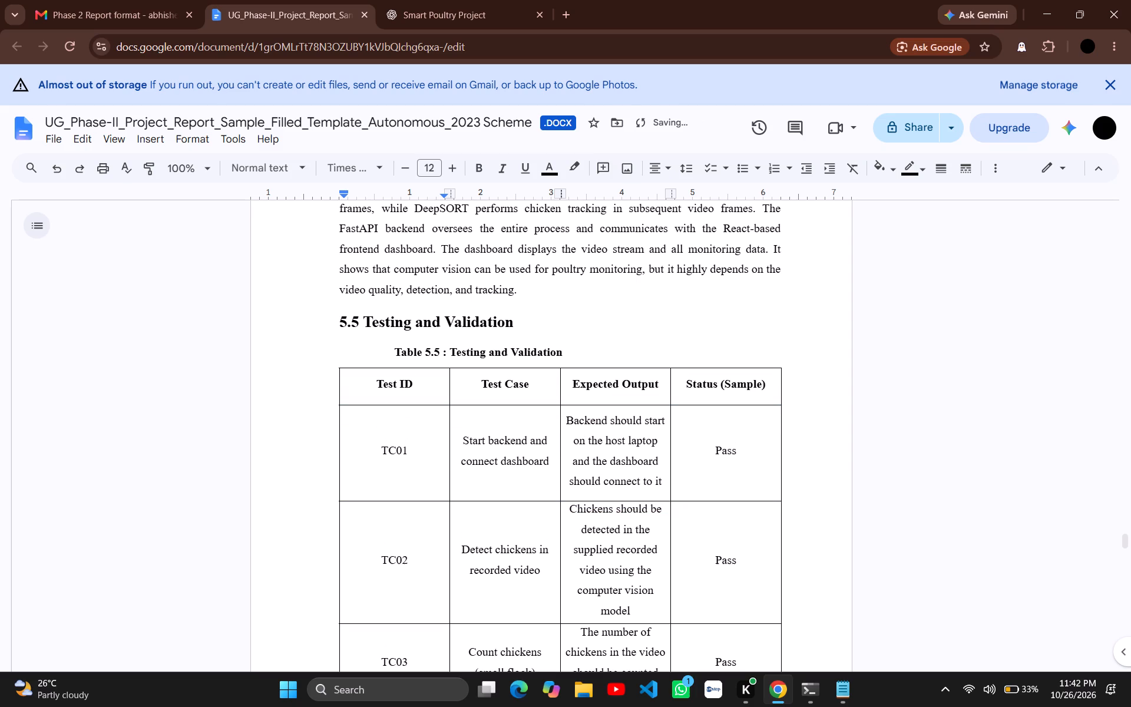
Increase the heights of the TC04 and TC05 rows in Table 5.5 to add space around their text.
scroll(527, 503, "down", 4)
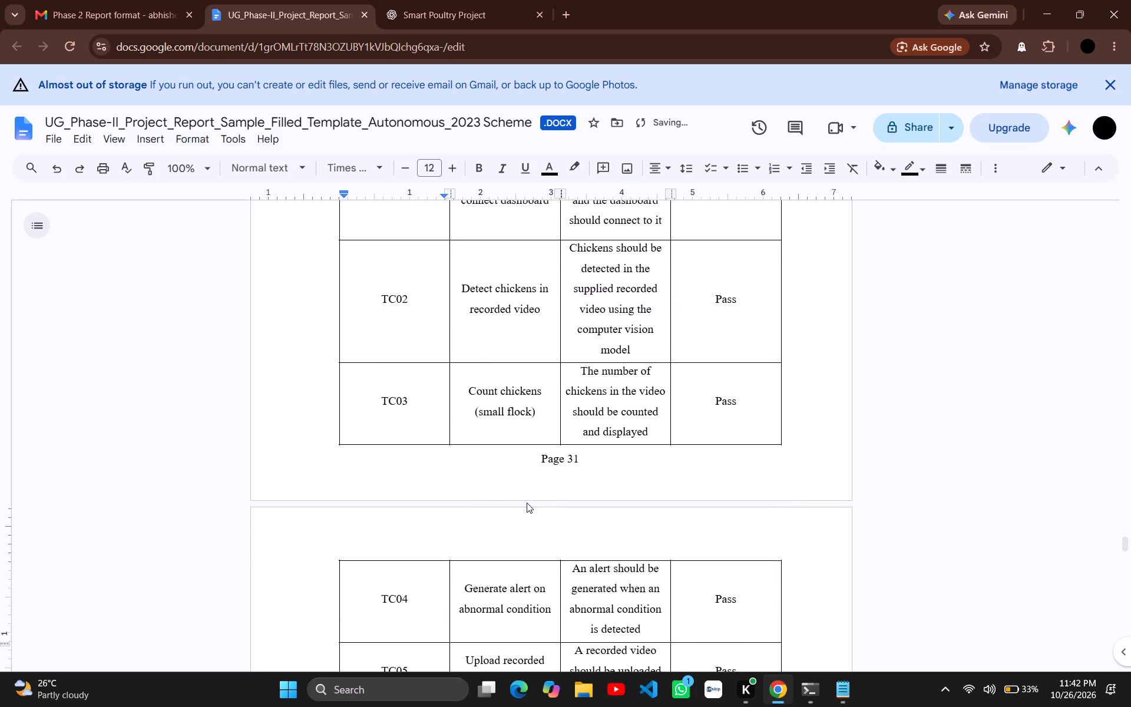
scroll(527, 503, "down", 1)
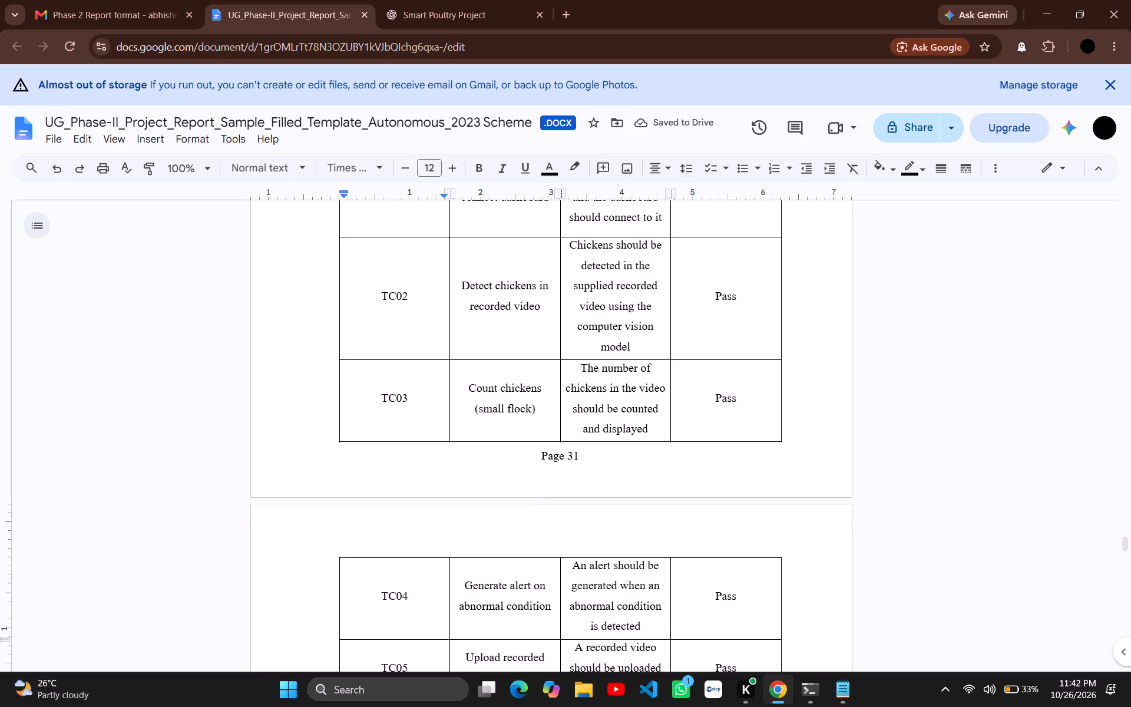
scroll(524, 476, "down", 2)
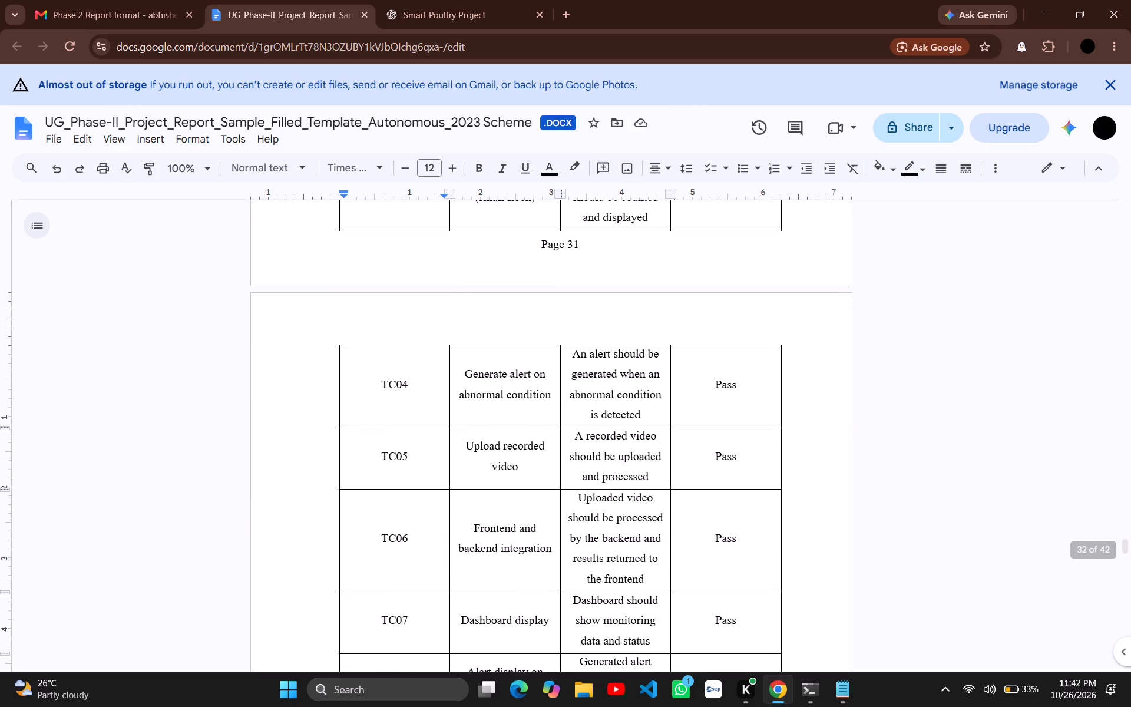
left_click_drag(522, 426, 522, 450)
scroll(522, 450, "down", 1)
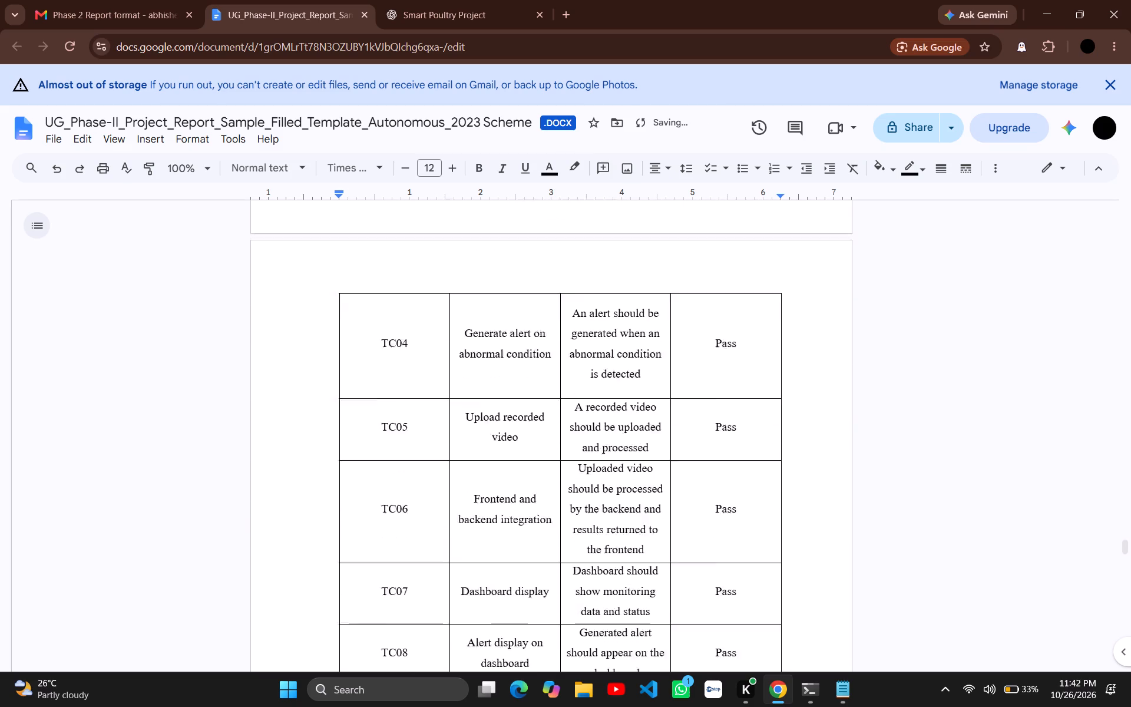
scroll(522, 450, "down", 1)
left_click_drag(524, 430, 522, 461)
scroll(522, 461, "down", 2)
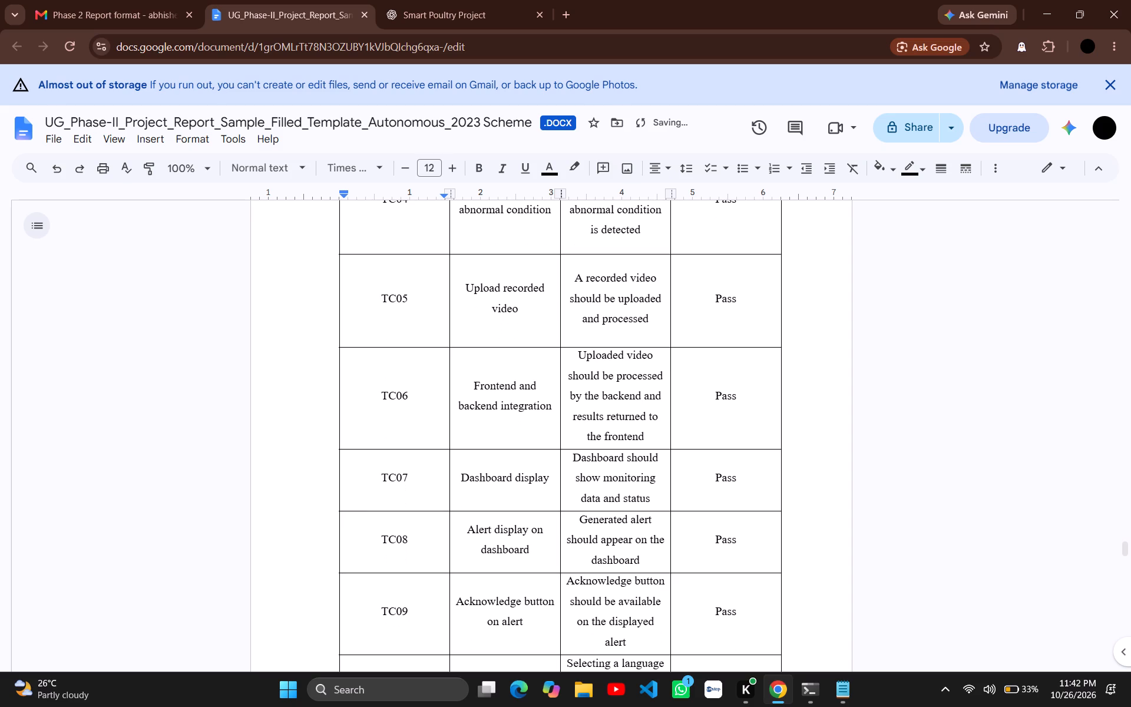
Increase the heights of the TC07 and TC08 rows in Table 5.5 to add space around their text.
left_click_drag(521, 512, 521, 514)
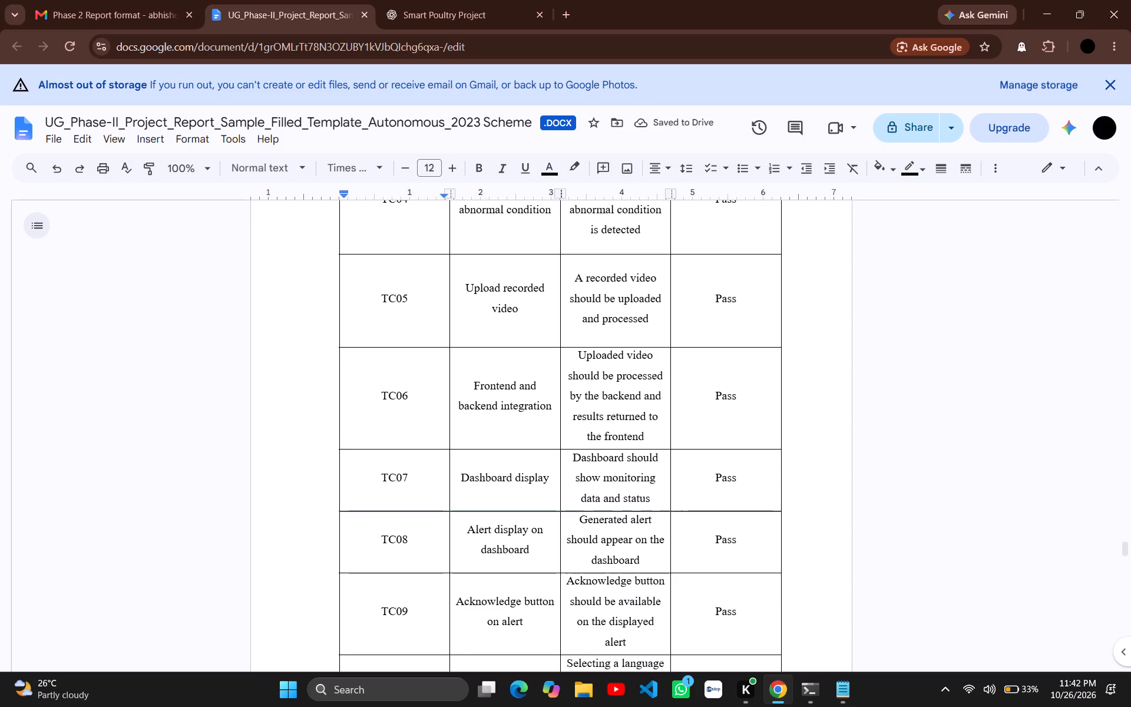
left_click_drag(521, 514, 521, 520)
scroll(521, 520, "down", 5)
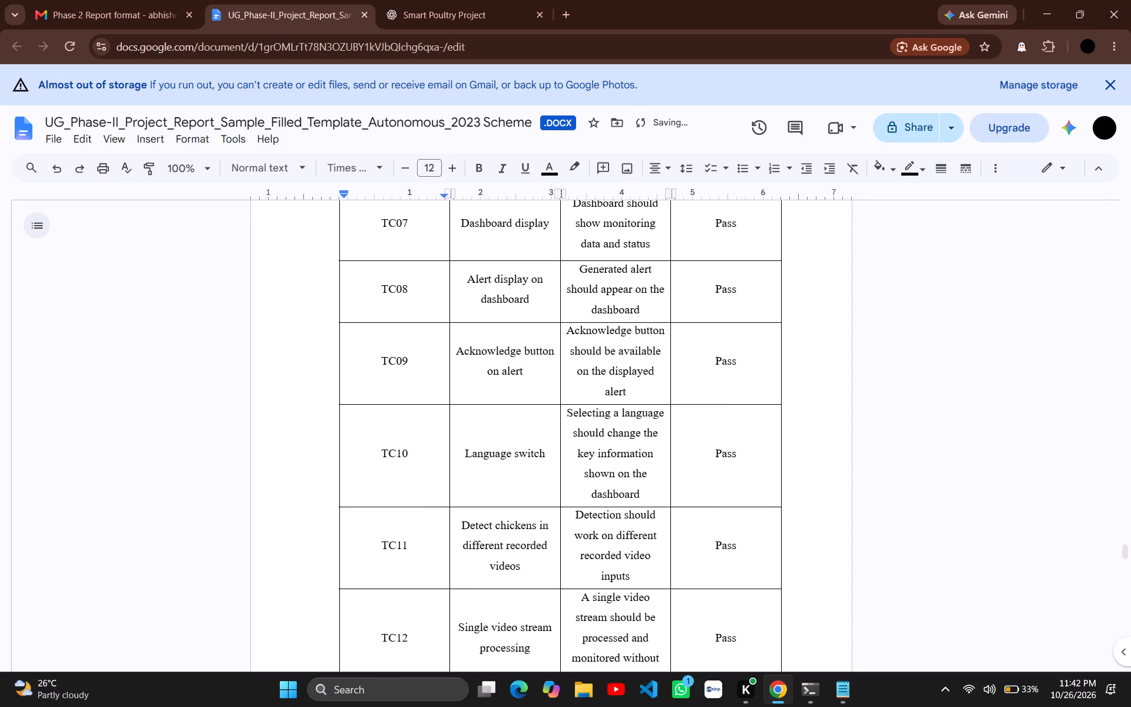
scroll(521, 520, "down", 2)
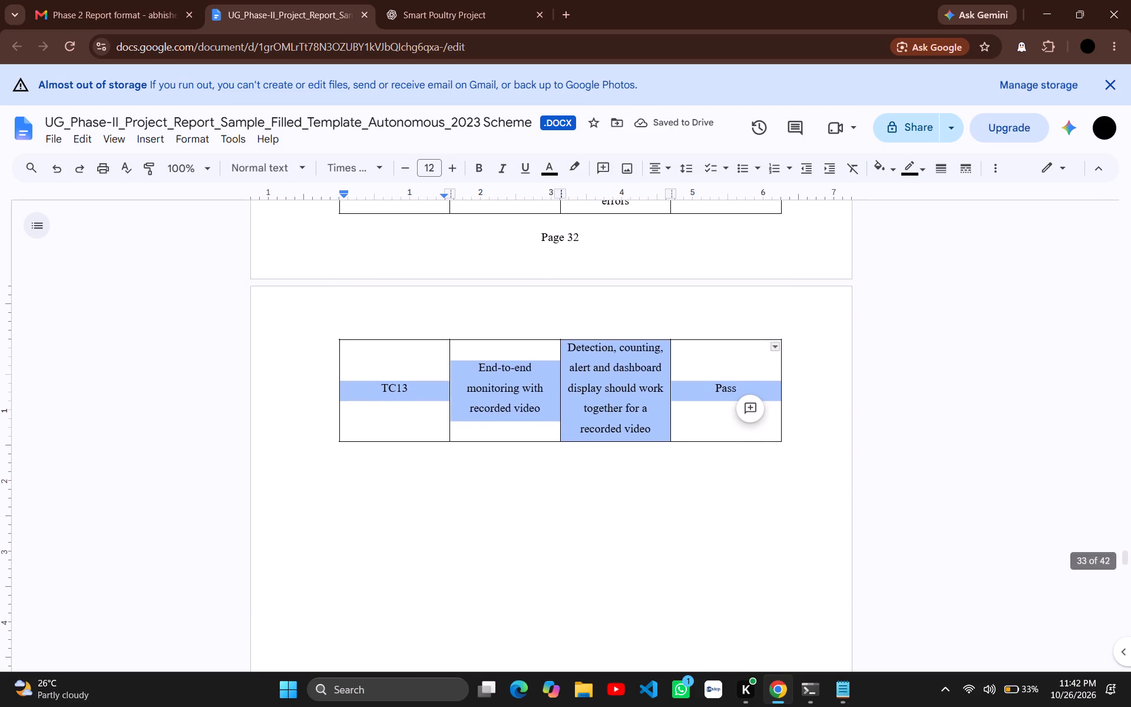
left_click(565, 496)
scroll(583, 427, "up", 1)
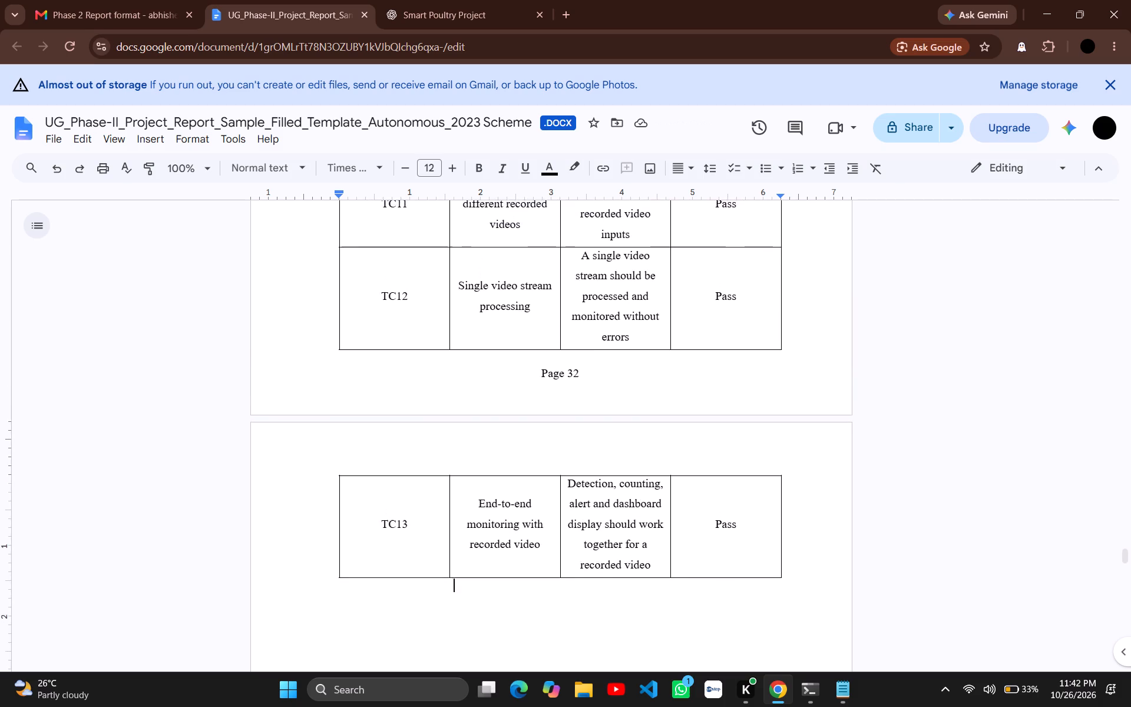
scroll(583, 427, "up", 2)
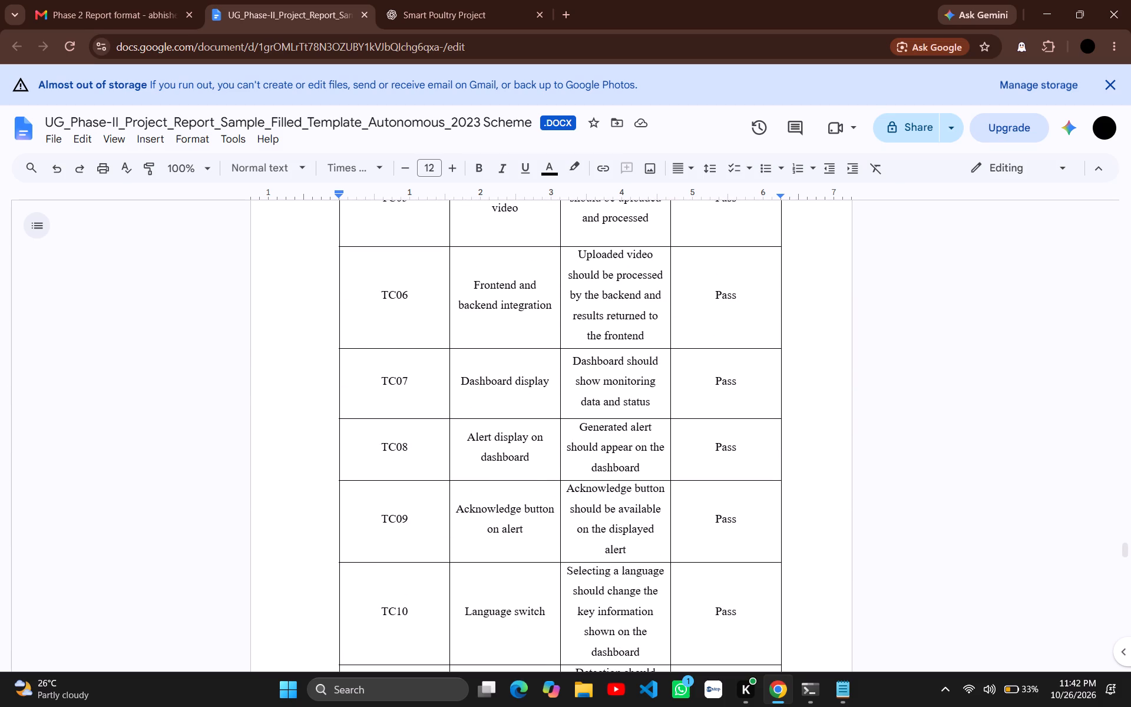
left_click_drag(513, 418, 512, 438)
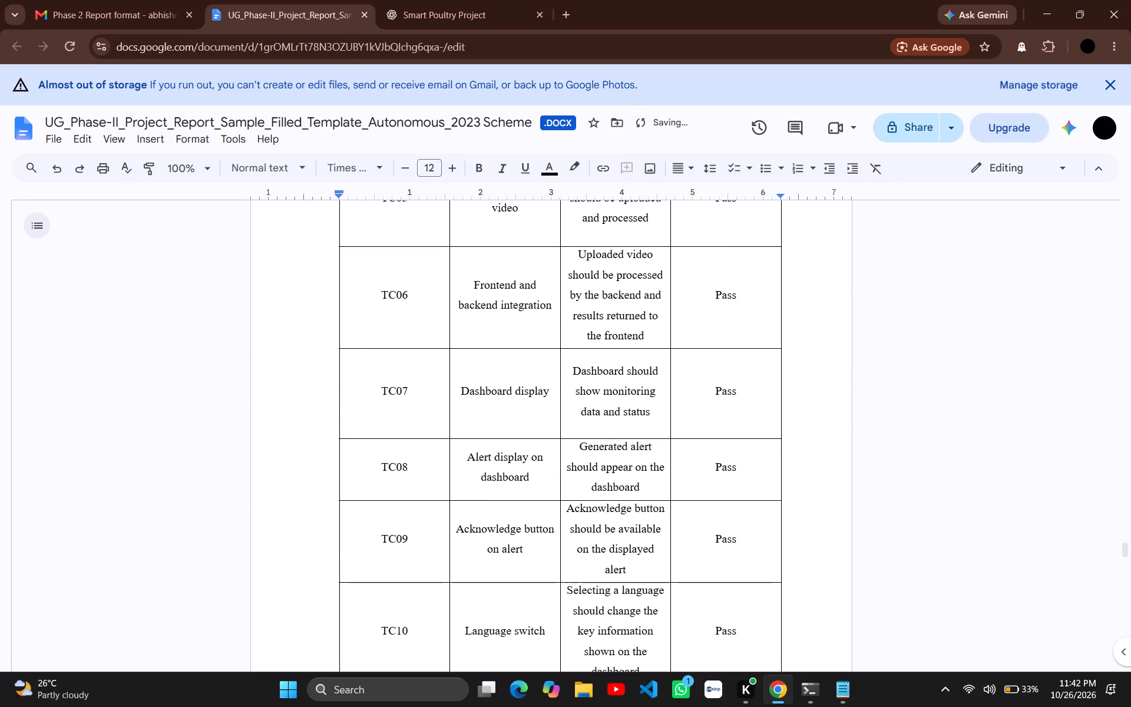
left_click_drag(500, 501, 500, 509)
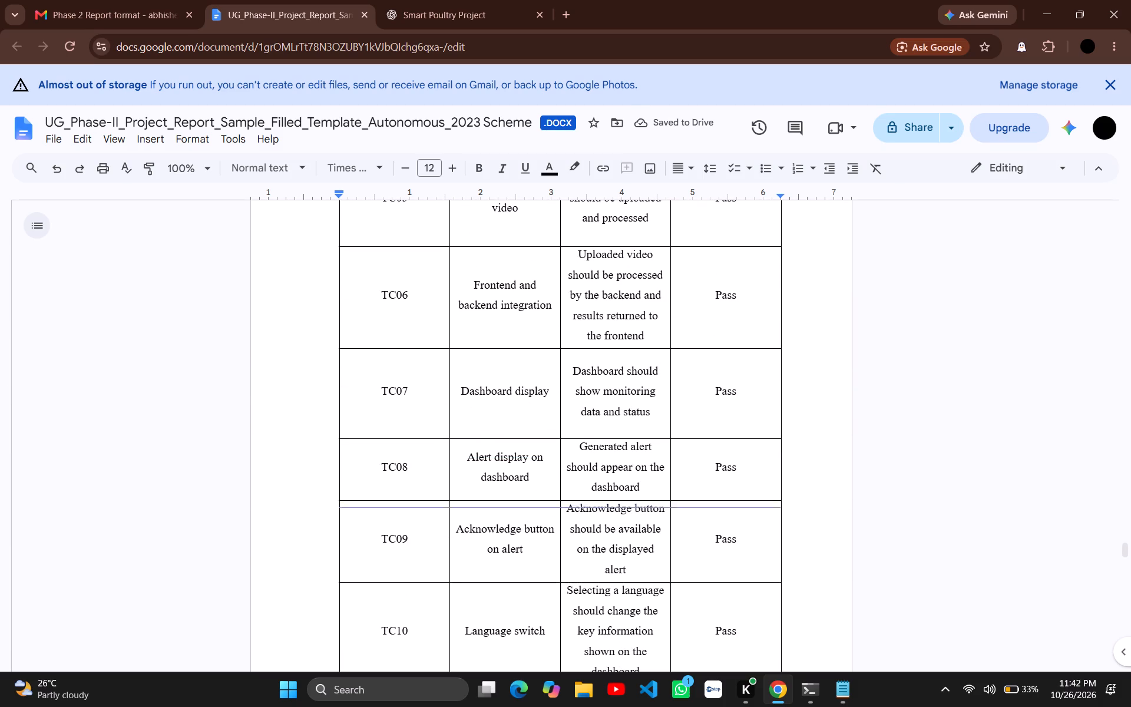
left_click_drag(500, 509, 500, 524)
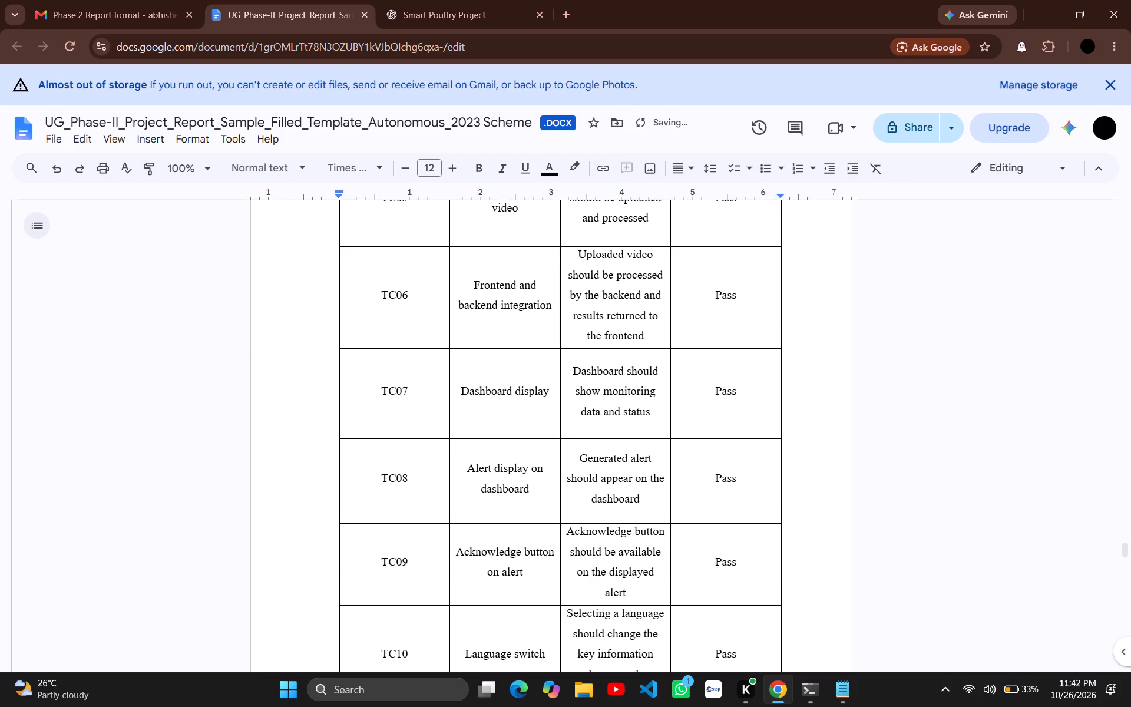
Increase the heights of the TC09, TC10 and TC11 rows in Table 5.5 to add space around their text.
left_click_drag(479, 605, 478, 613)
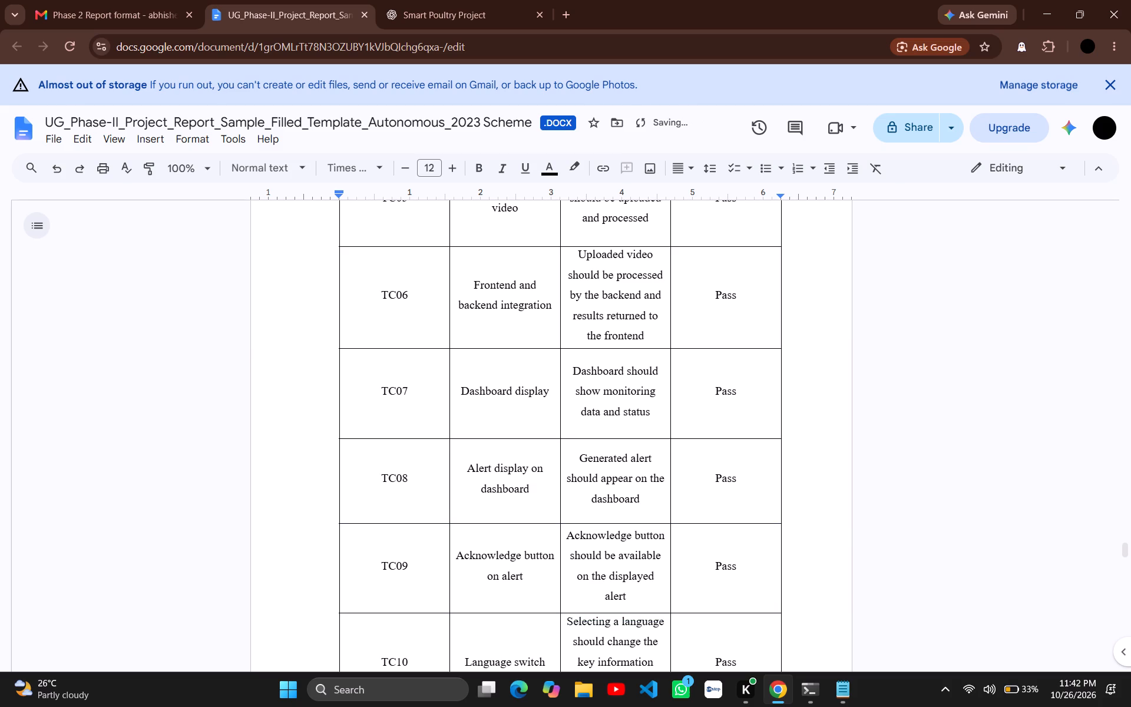
scroll(478, 613, "down", 3)
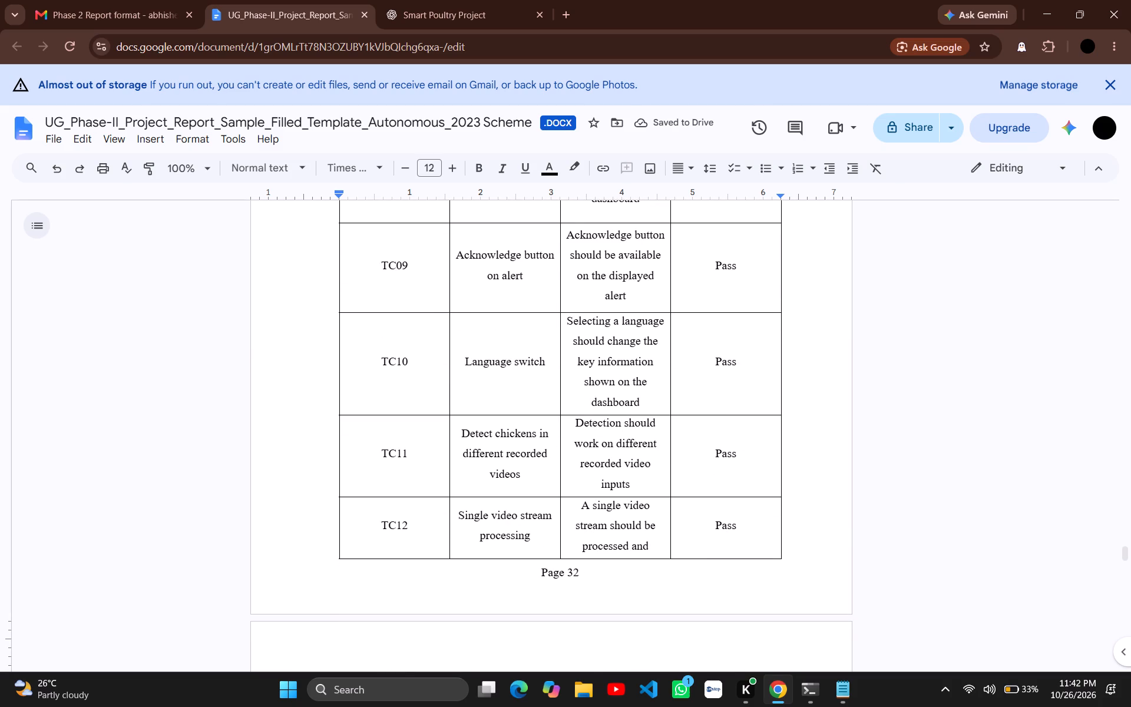
left_click_drag(498, 500, 498, 501)
left_click_drag(498, 501, 498, 516)
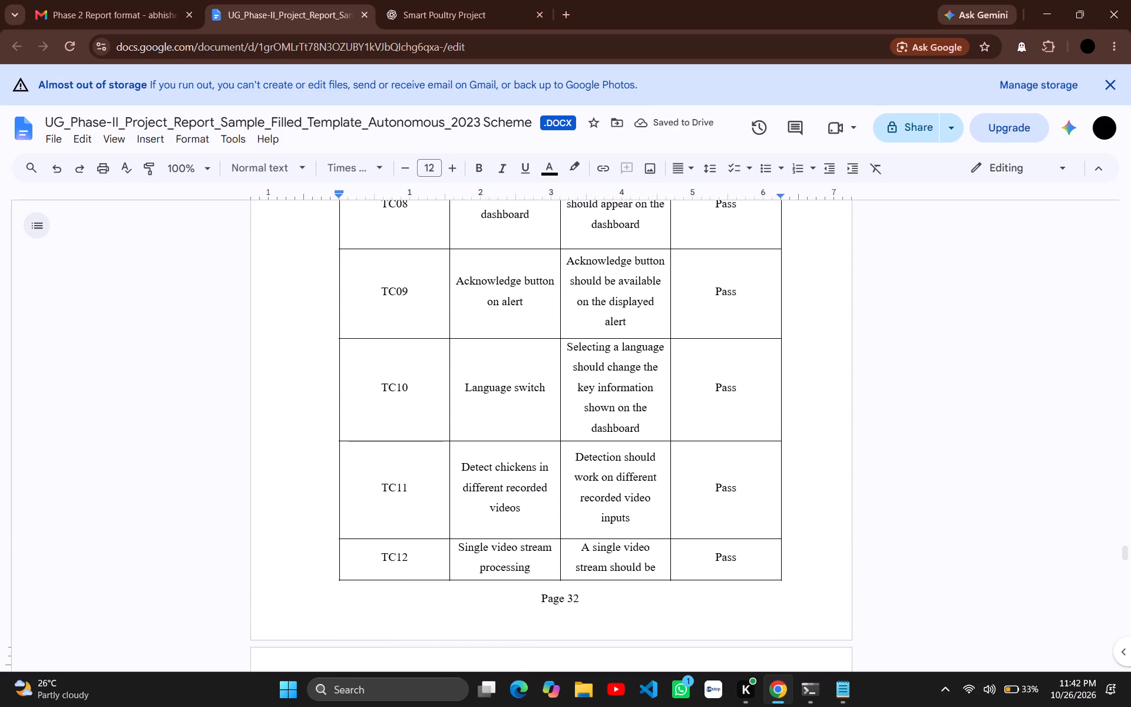
left_click_drag(515, 444, 515, 451)
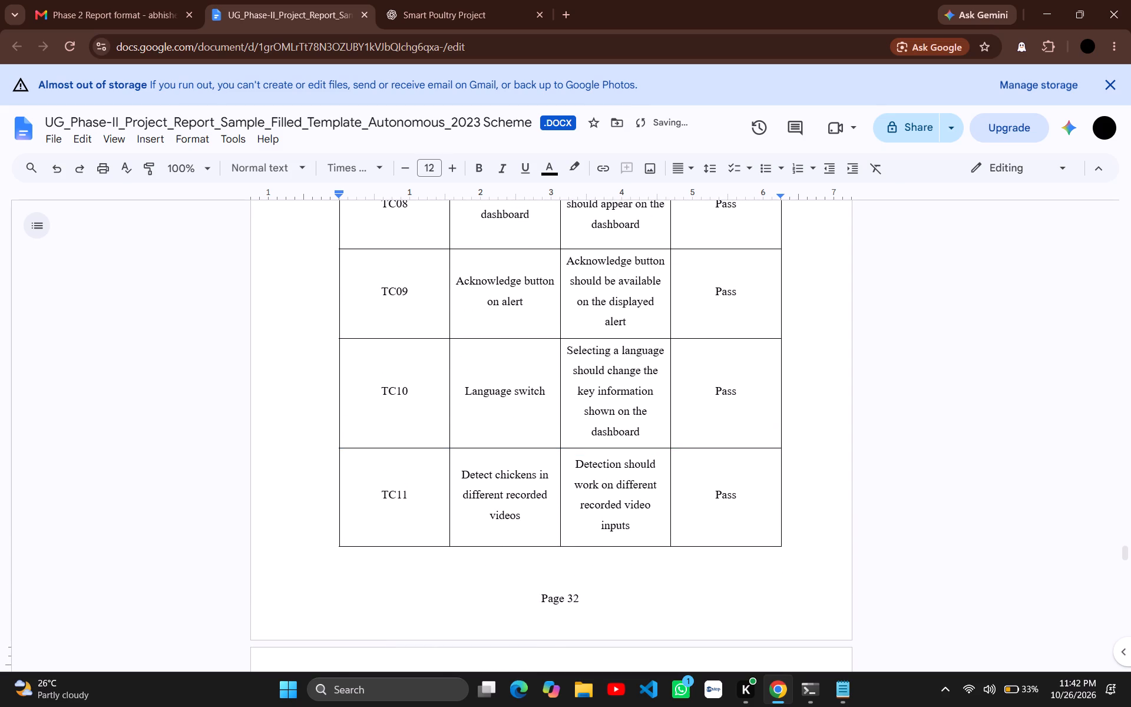
left_click(501, 339)
left_click(486, 381)
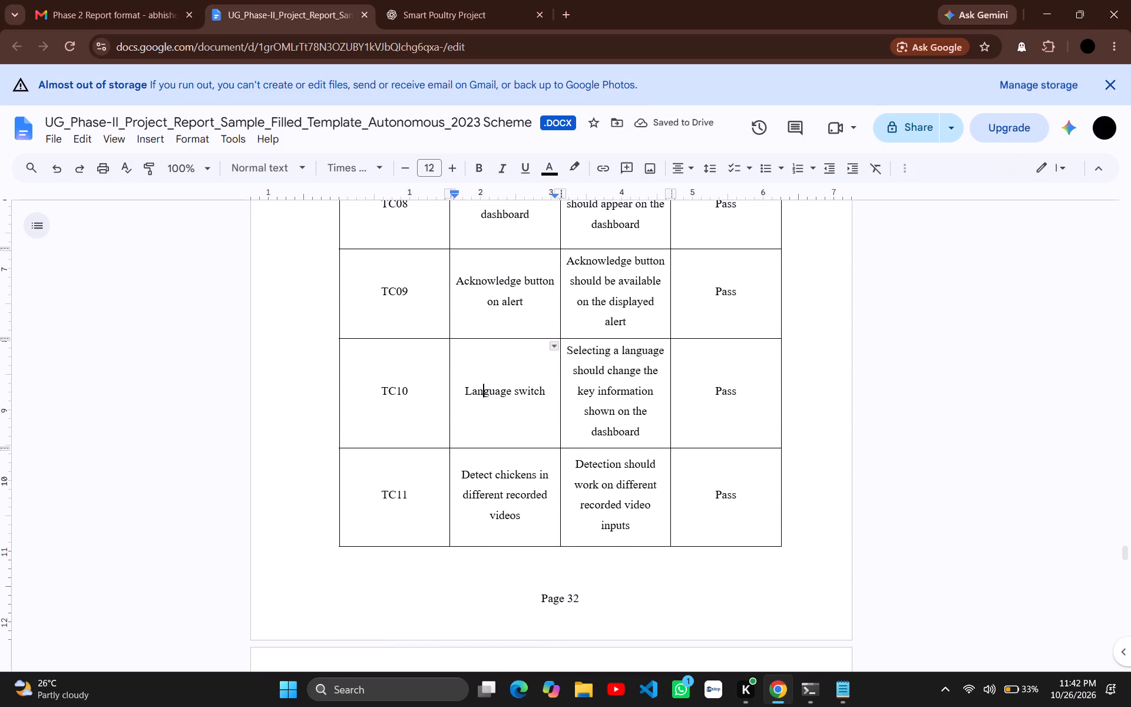
left_click_drag(493, 337, 492, 349)
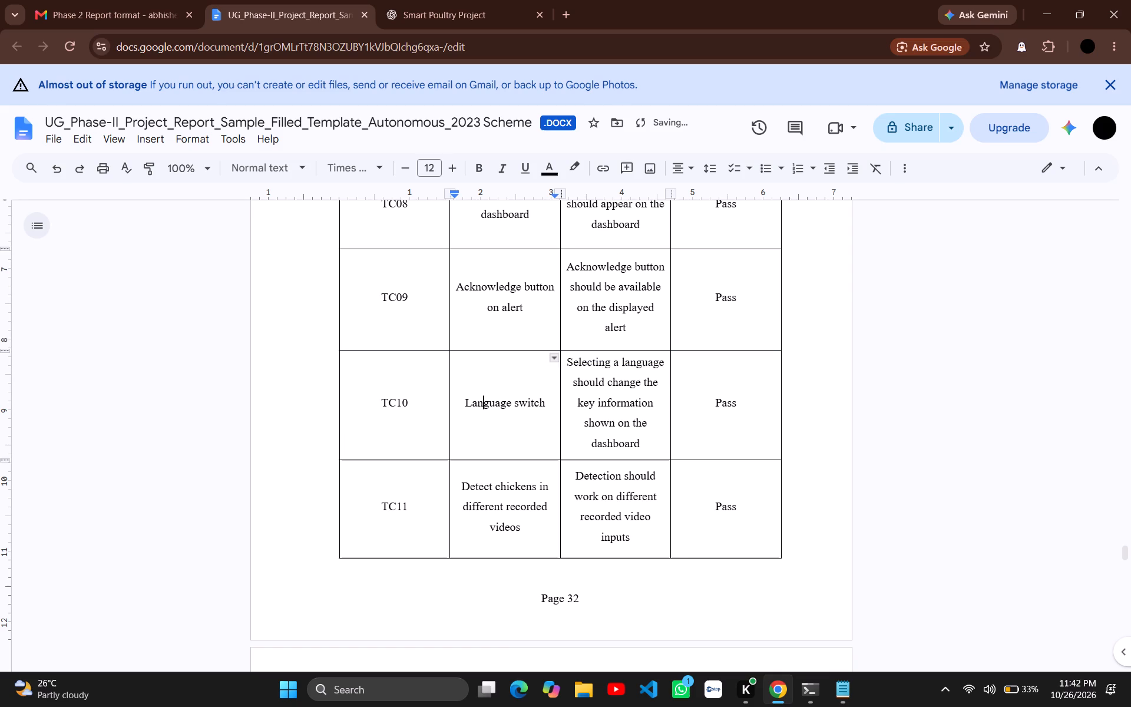
Capture a screenshot of the start of Chapter 6, from its heading through the metrics table in section 6.1 Results.
scroll(488, 504, "down", 3)
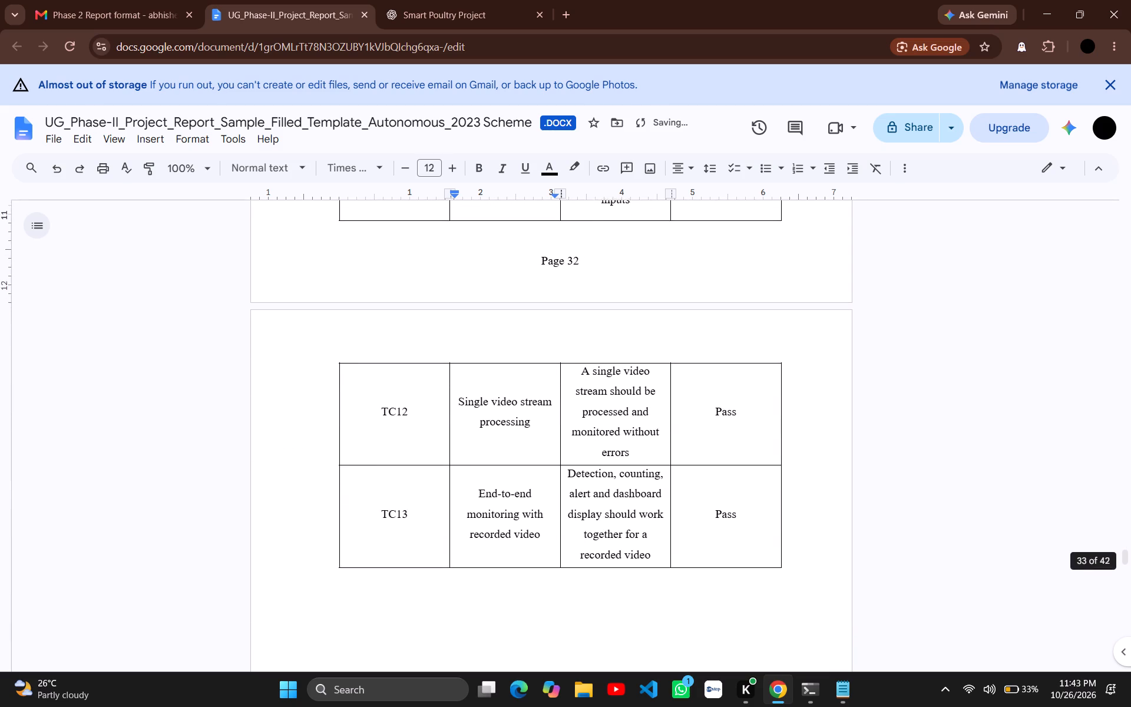
scroll(488, 504, "down", 3)
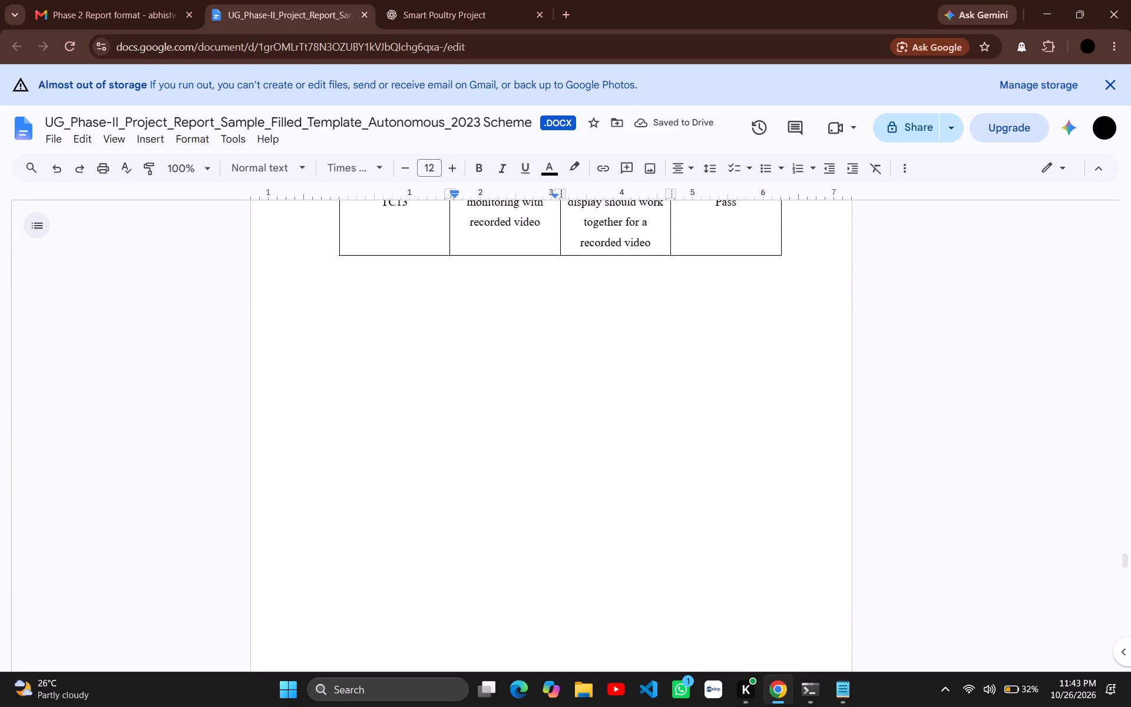
scroll(488, 504, "down", 4)
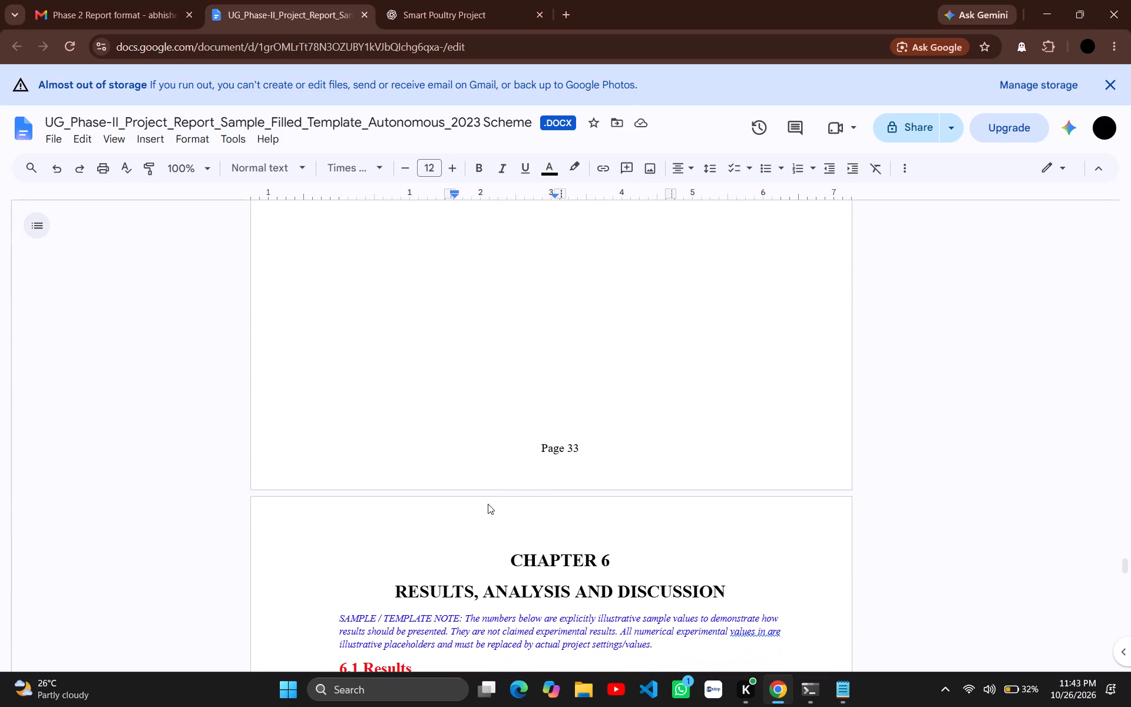
scroll(488, 504, "down", 1)
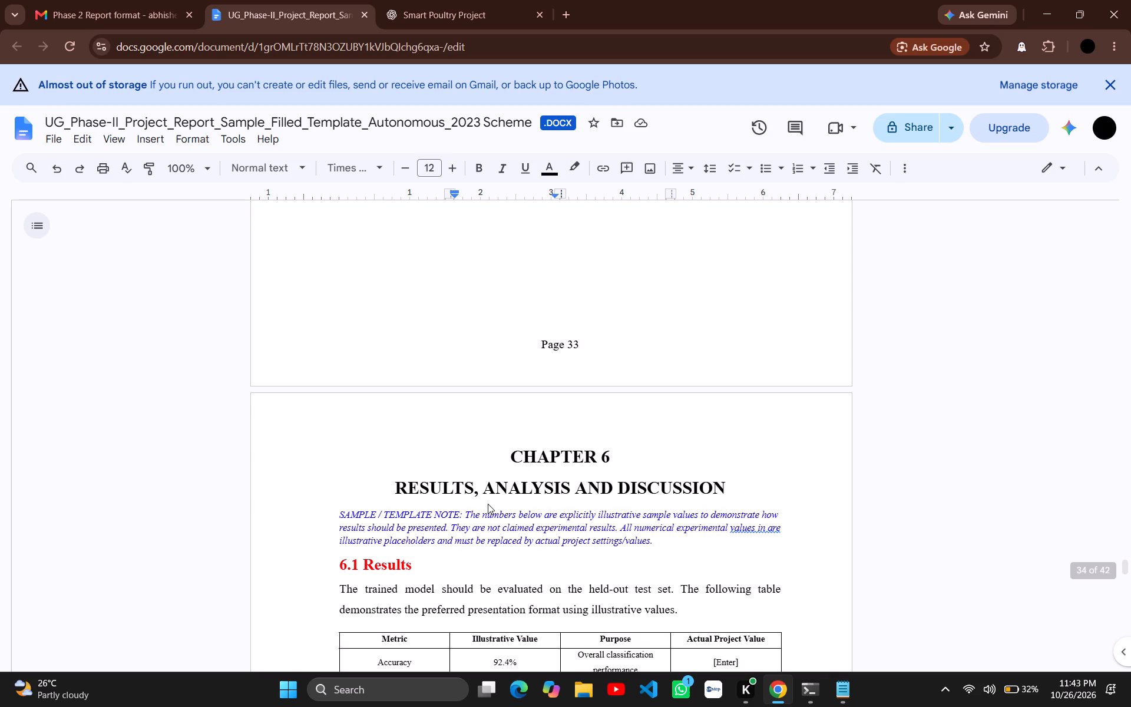
scroll(488, 504, "down", 2)
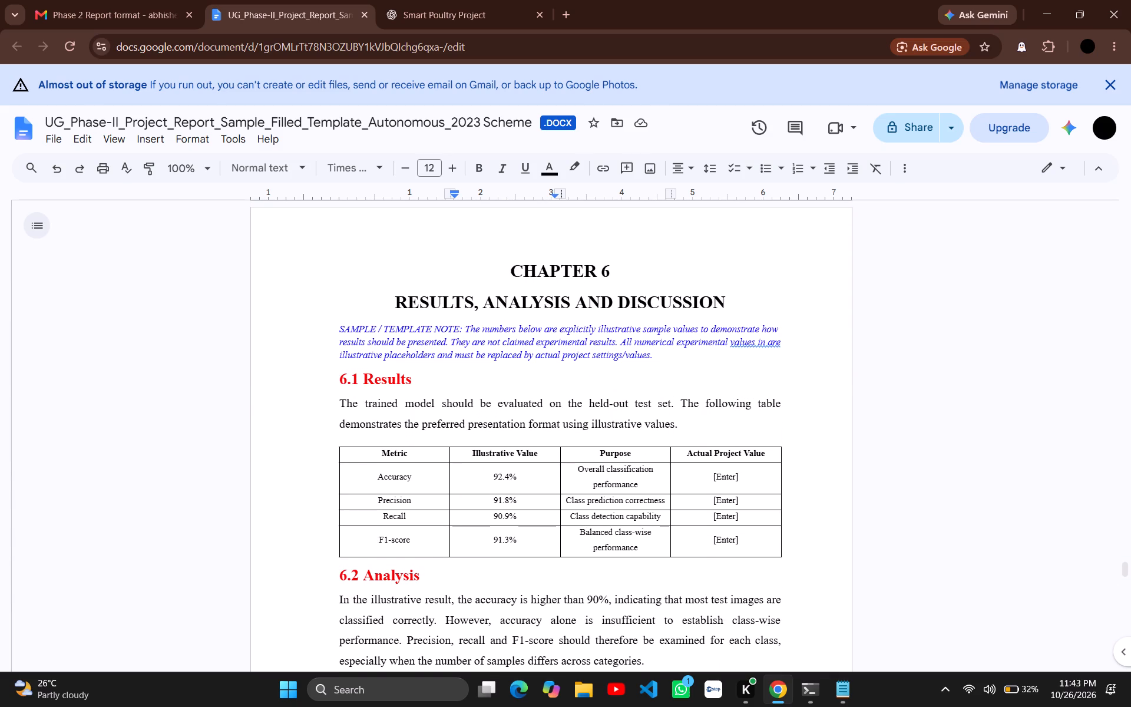
scroll(592, 427, "down", 1)
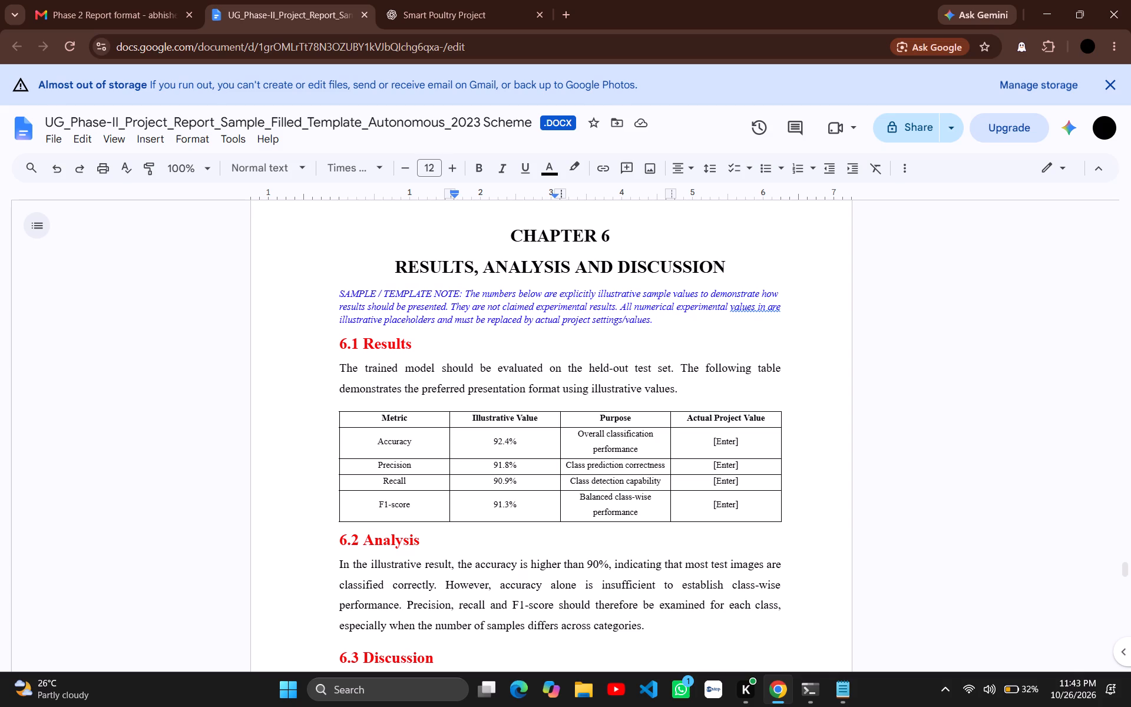
key("Print")
left_click(366, 245)
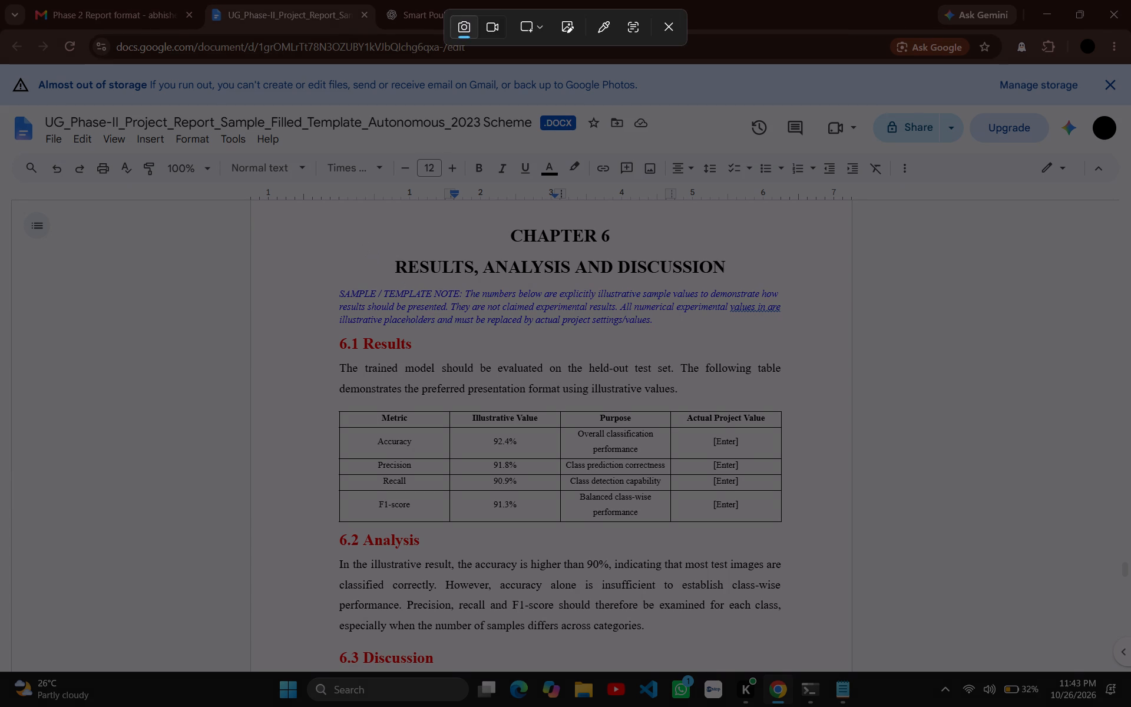
left_click_drag(310, 230, 480, 368)
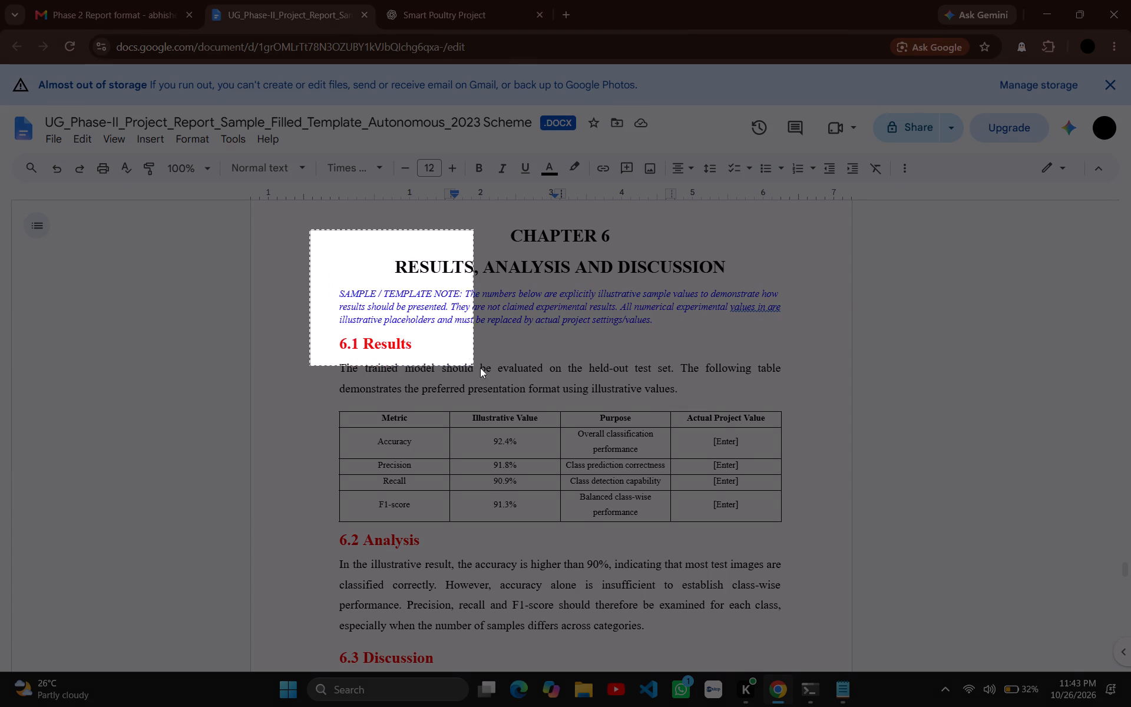
left_click_drag(480, 368, 766, 511)
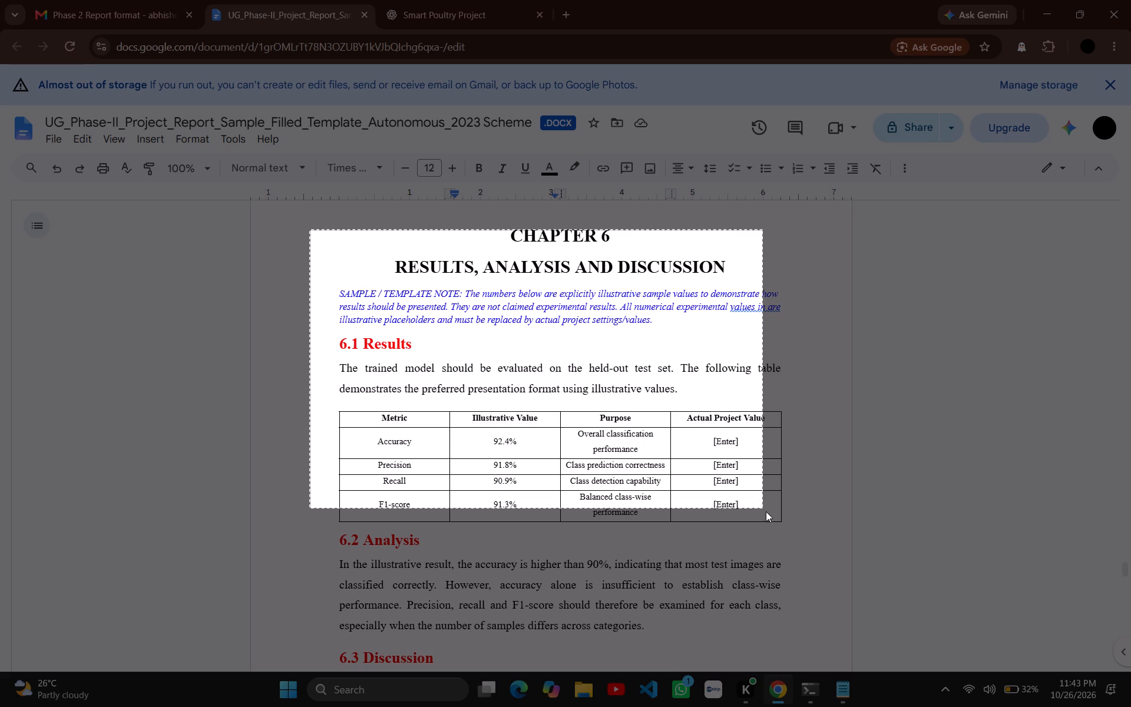
left_click_drag(766, 511, 830, 523)
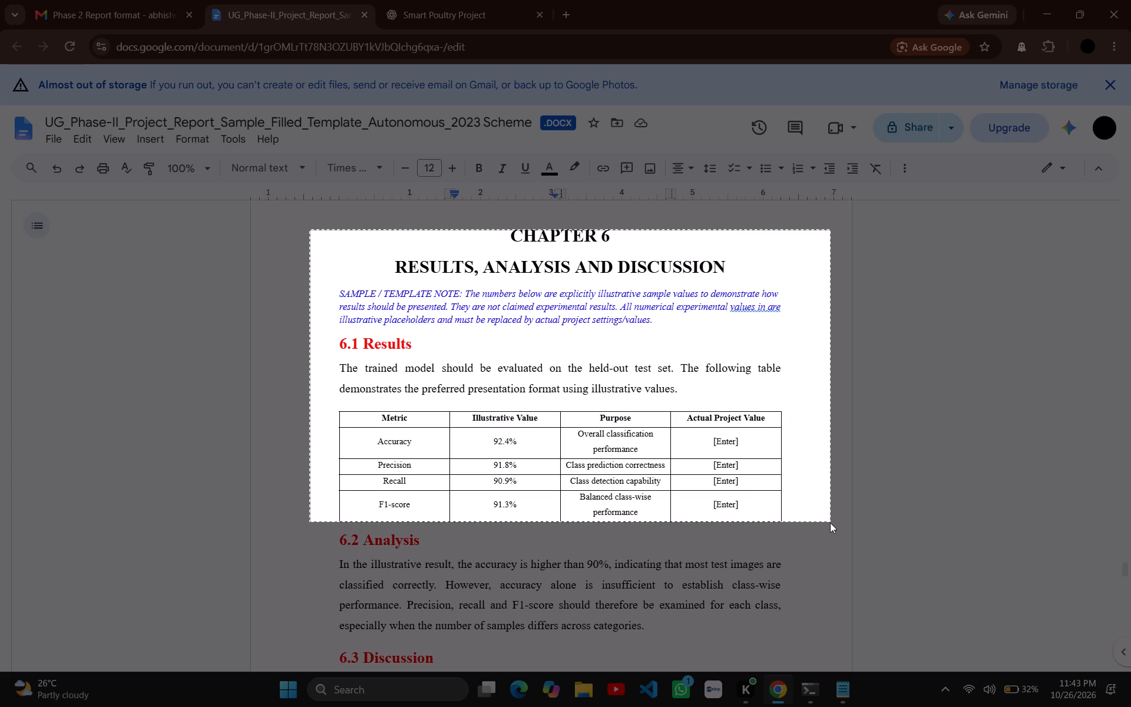
left_click_drag(830, 523, 830, 524)
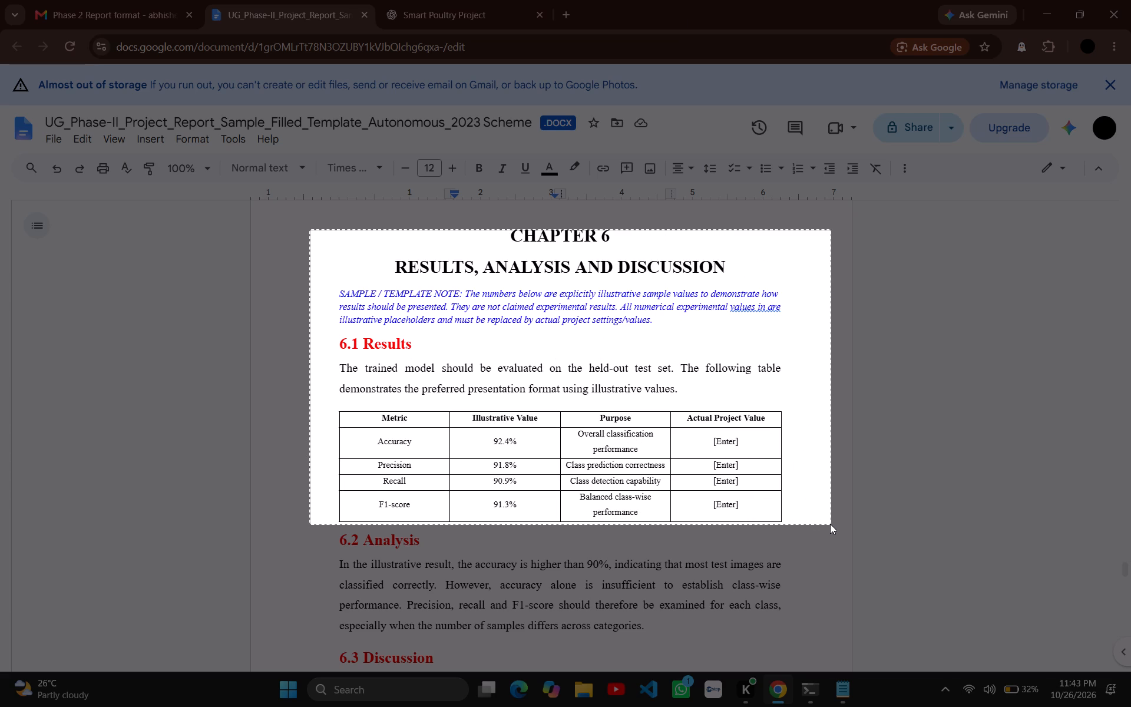
left_click_drag(830, 524, 820, 527)
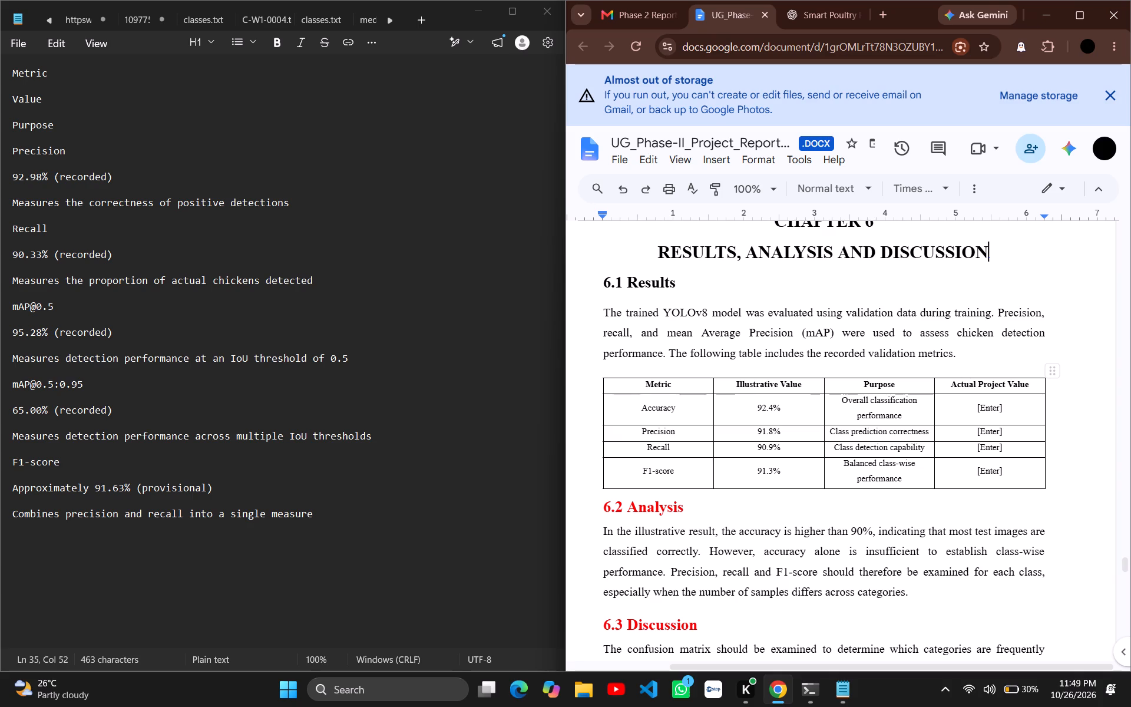
left_click(778, 387)
key("BackSpace")
key("BackSpace")
key("BackSpace")
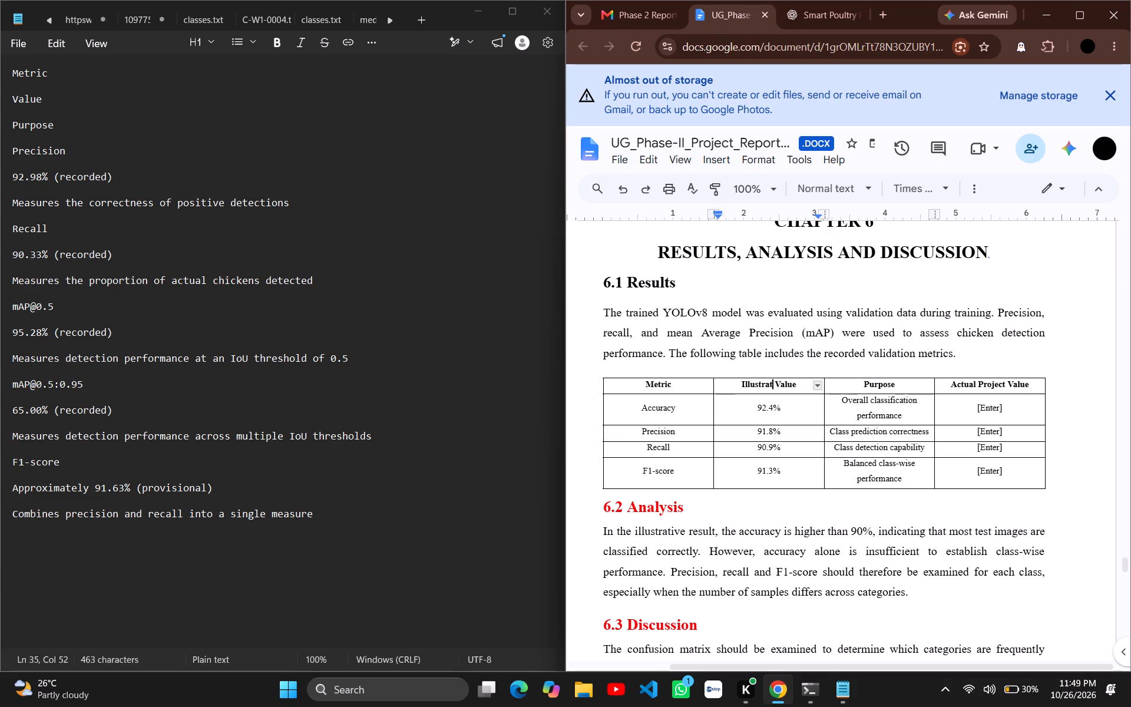
key("BackSpace")
key("BackSpace")
key("BackSpace")
key("BackSpace")
key("BackSpace")
key("BackSpace")
key("BackSpace")
key("BackSpace")
key("BackSpace")
key("BackSpace")
Insert spaces before the "Value" header text to centre it in its cell.
key("space")
key("space")
key("space")
key("space")
key("space")
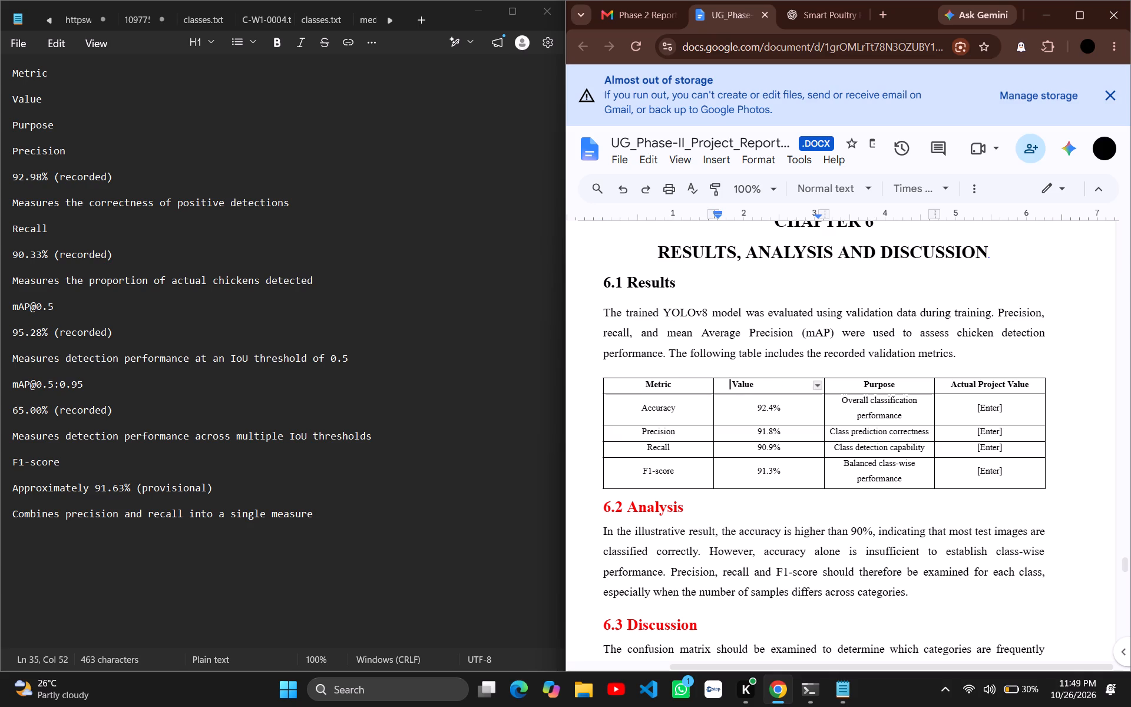
key("space")
key("space")
key("space")
key("space")
key("space")
key("space")
key("space")
key("space")
key("space")
key("space")
key("space")
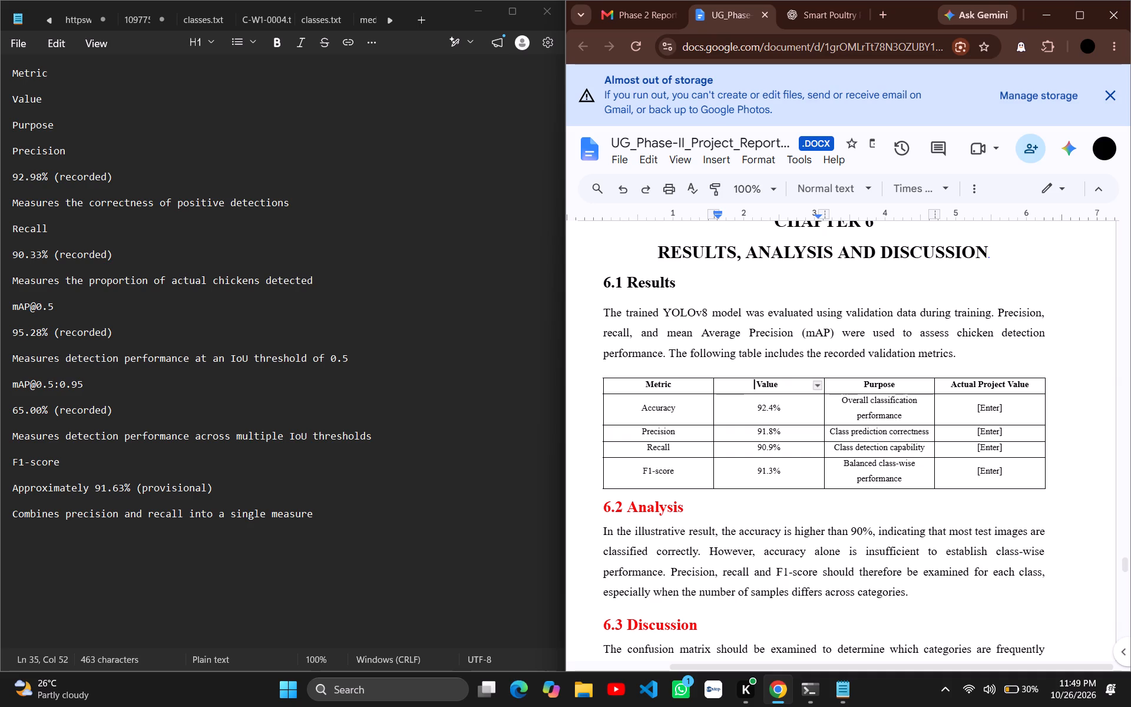
key("space")
Clear the "Actual Project Value" column in the 6.1 metrics table and delete that column.
left_click_drag(940, 382, 1003, 470)
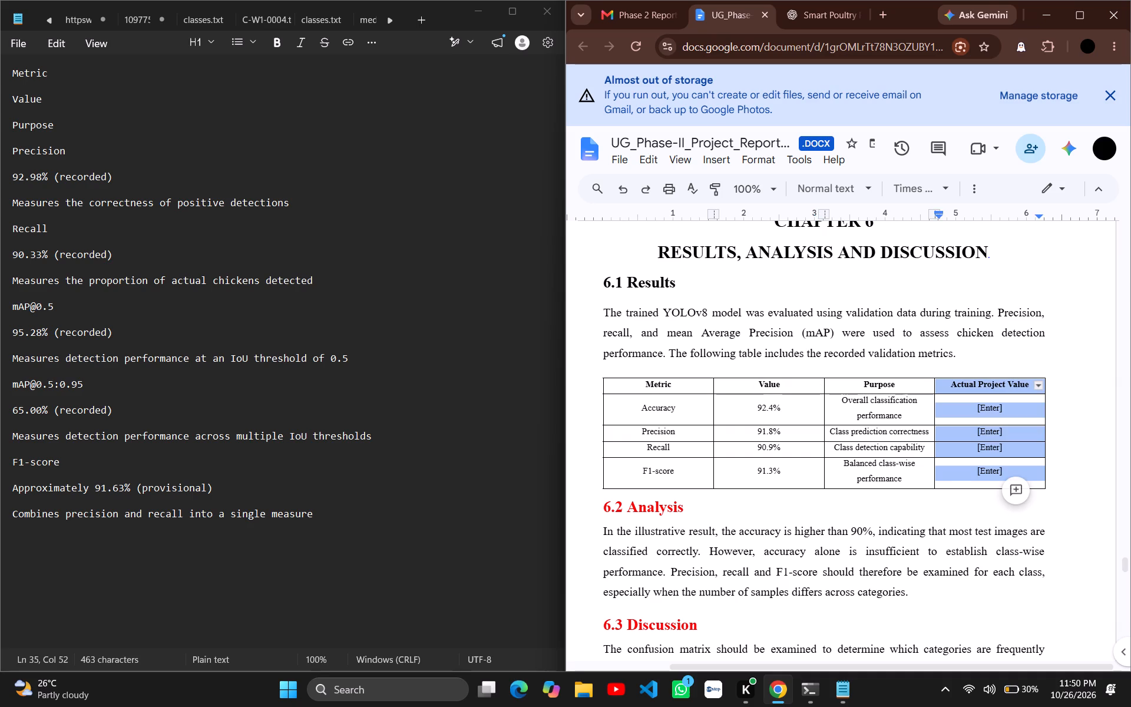
key("Delete")
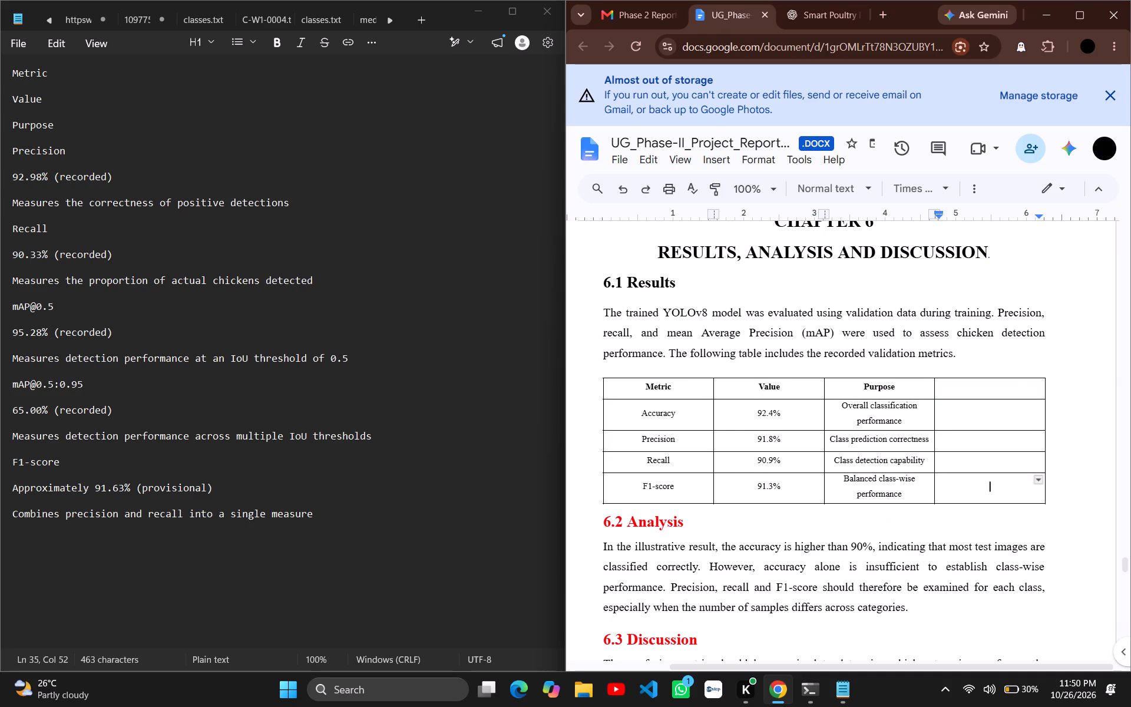
left_click_drag(949, 392, 994, 487)
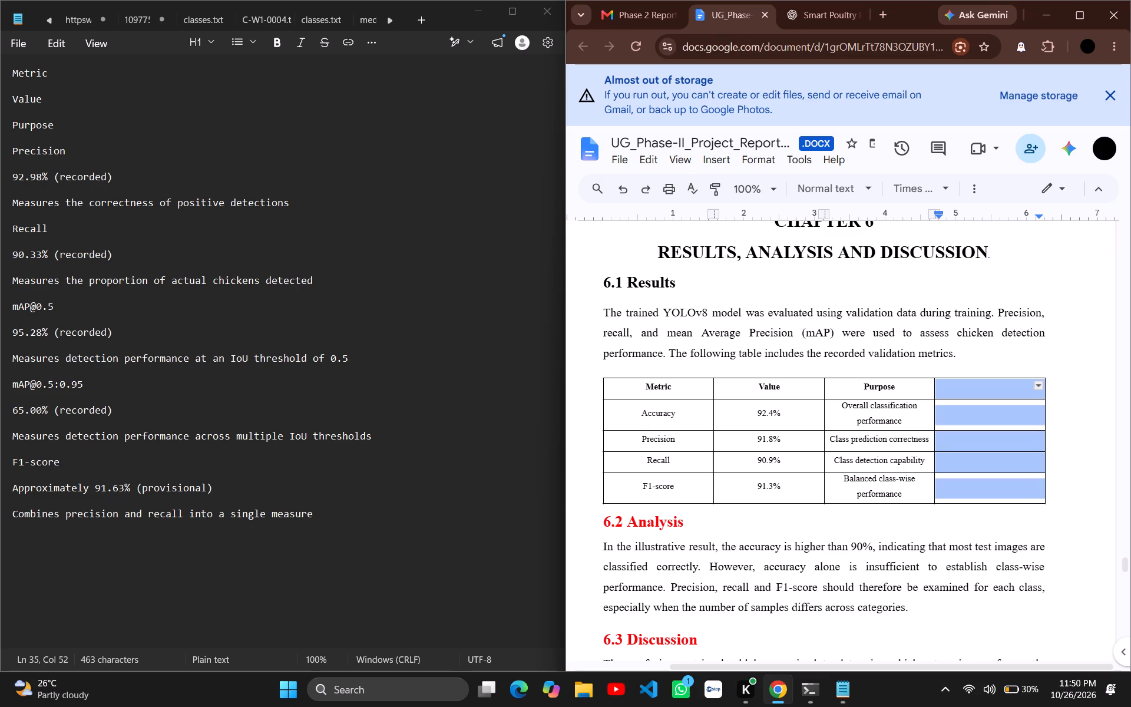
right_click(985, 454)
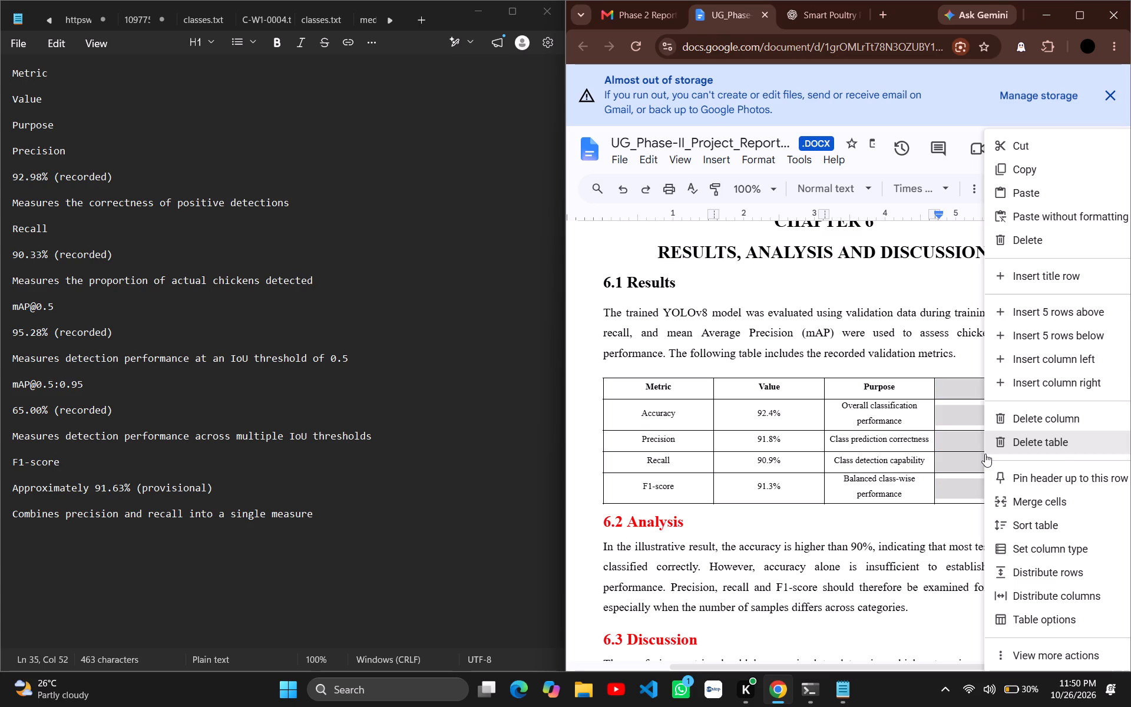
left_click(1050, 426)
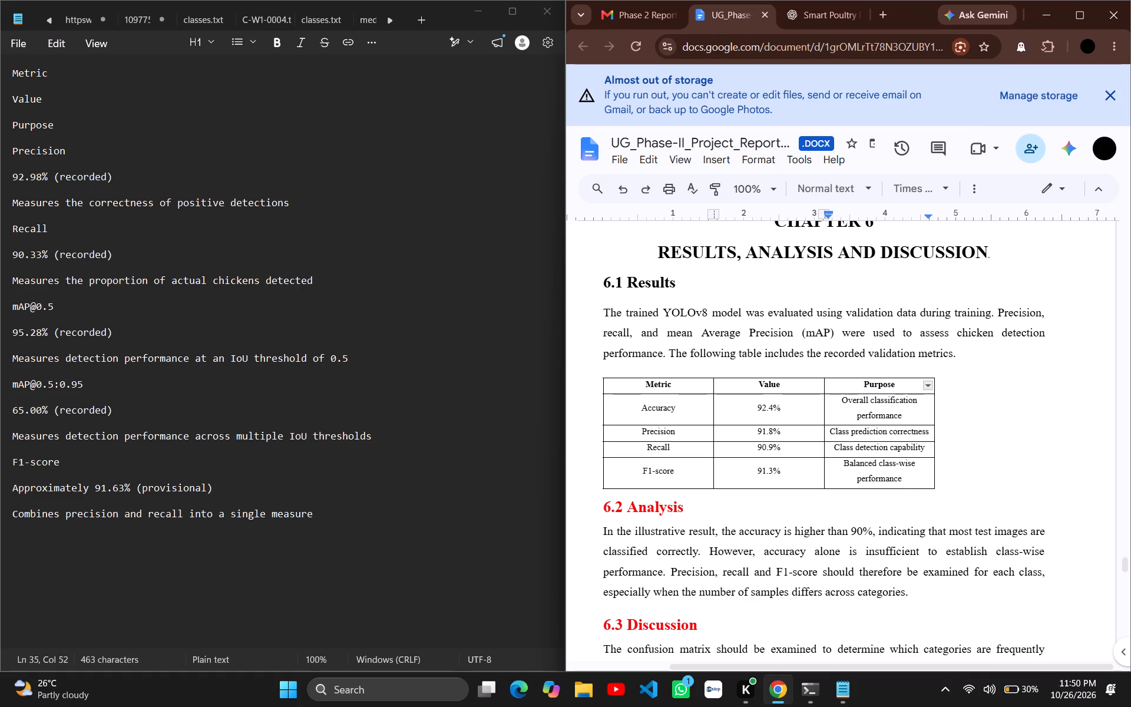
Widen the Metric, Value and Purpose columns of the 6.1 table, extending Purpose slightly past the text's right margin.
left_click_drag(713, 435, 733, 433)
left_click_drag(733, 433, 760, 432)
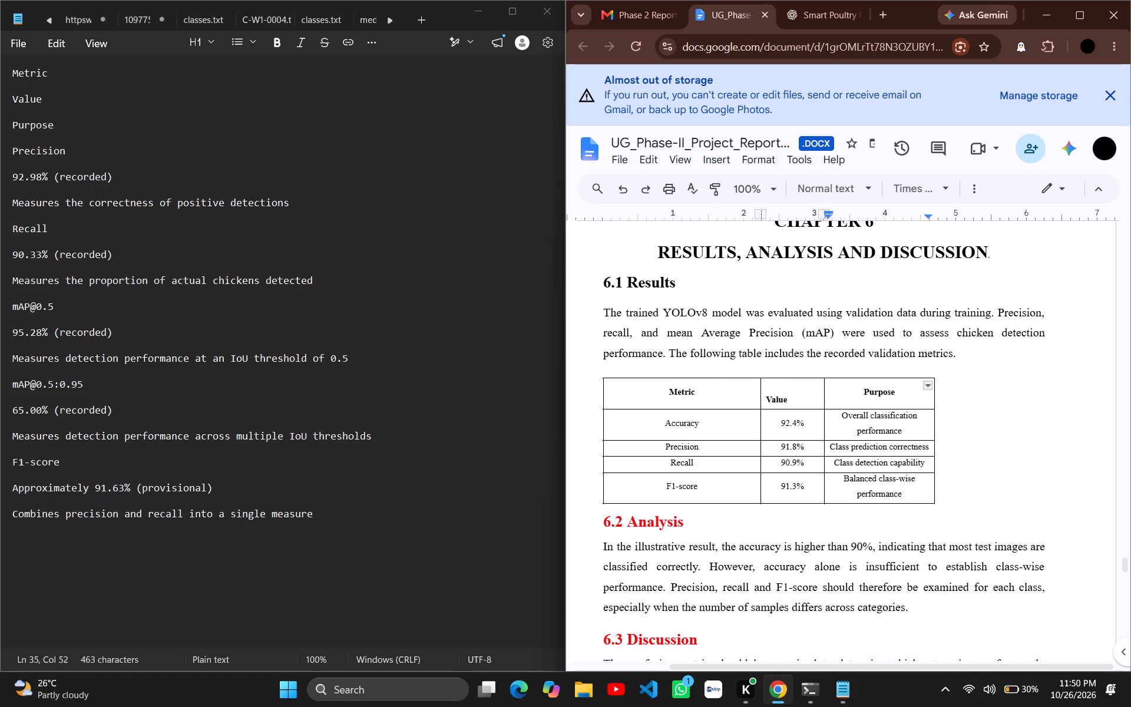
left_click_drag(822, 428, 973, 425)
left_click_drag(973, 425, 899, 424)
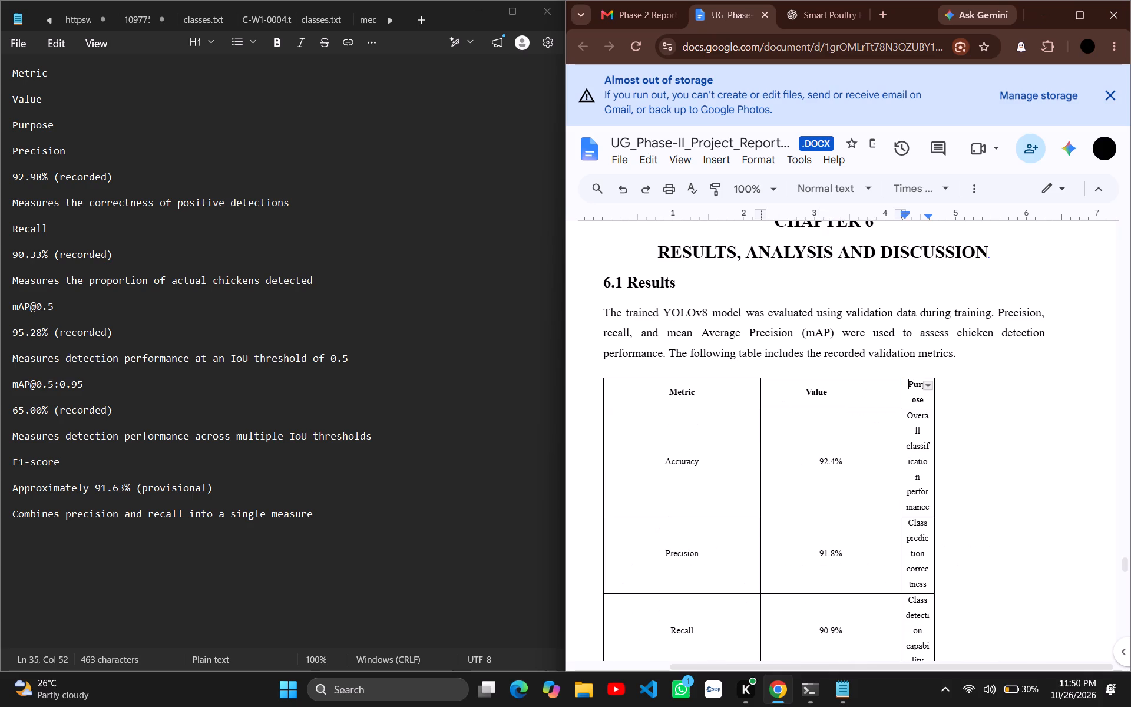
left_click(930, 447)
left_click_drag(935, 447, 1080, 419)
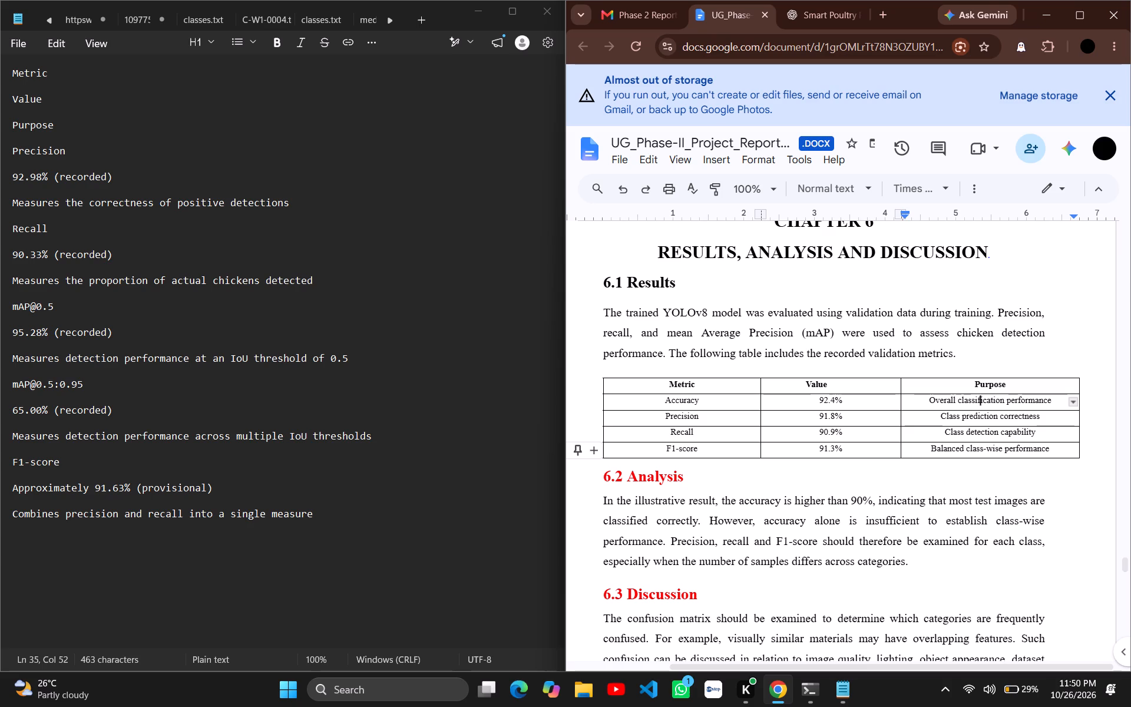
Using the Notepad text, replace the Accuracy row's metric name with "Precision" and its value with 92.98%.
left_click_drag(68, 152, 21, 151)
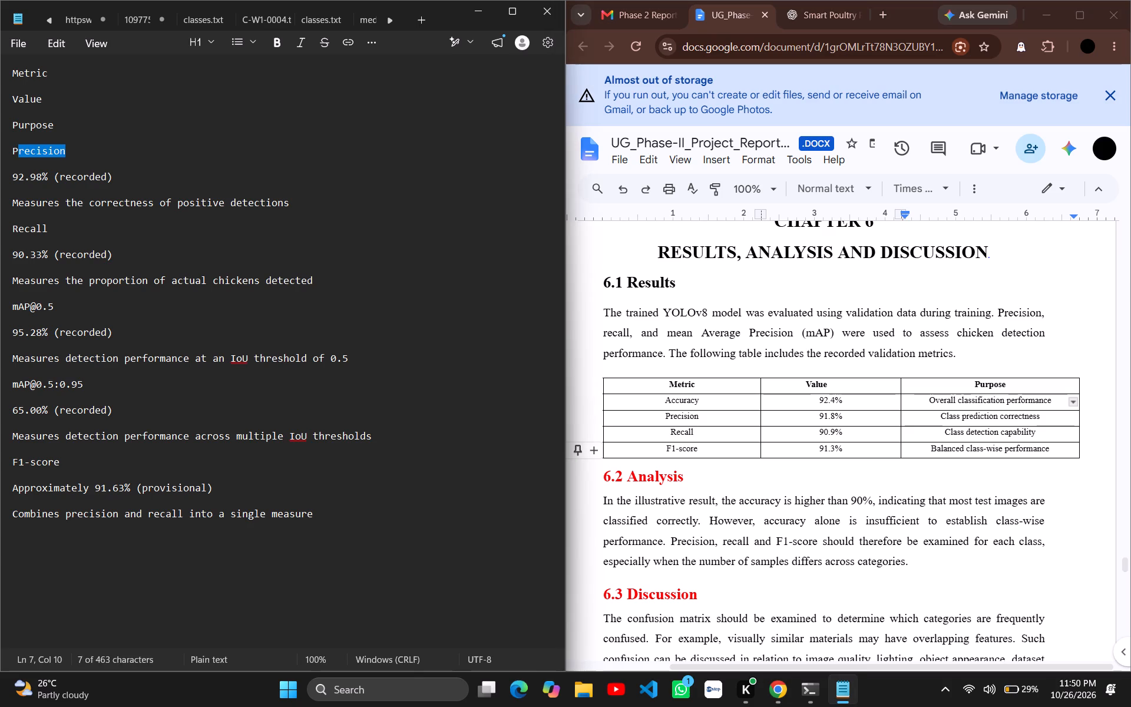
left_click_drag(21, 151, 15, 151)
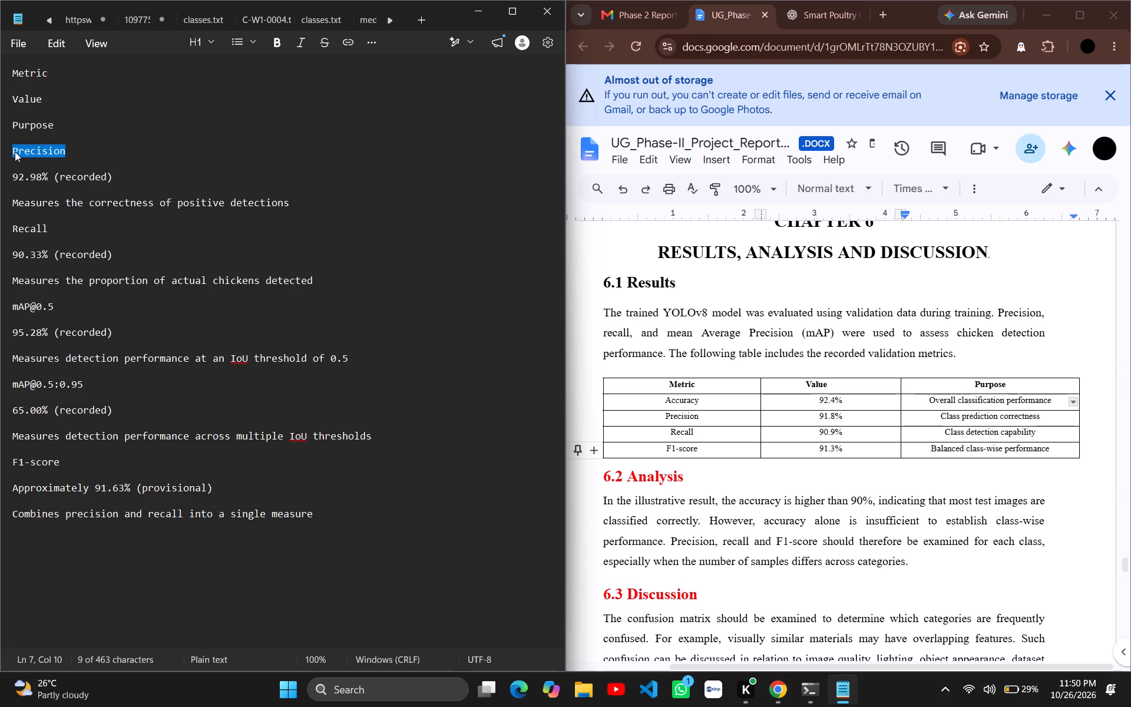
key("ctrl+c")
left_click(15, 151, "ctrl")
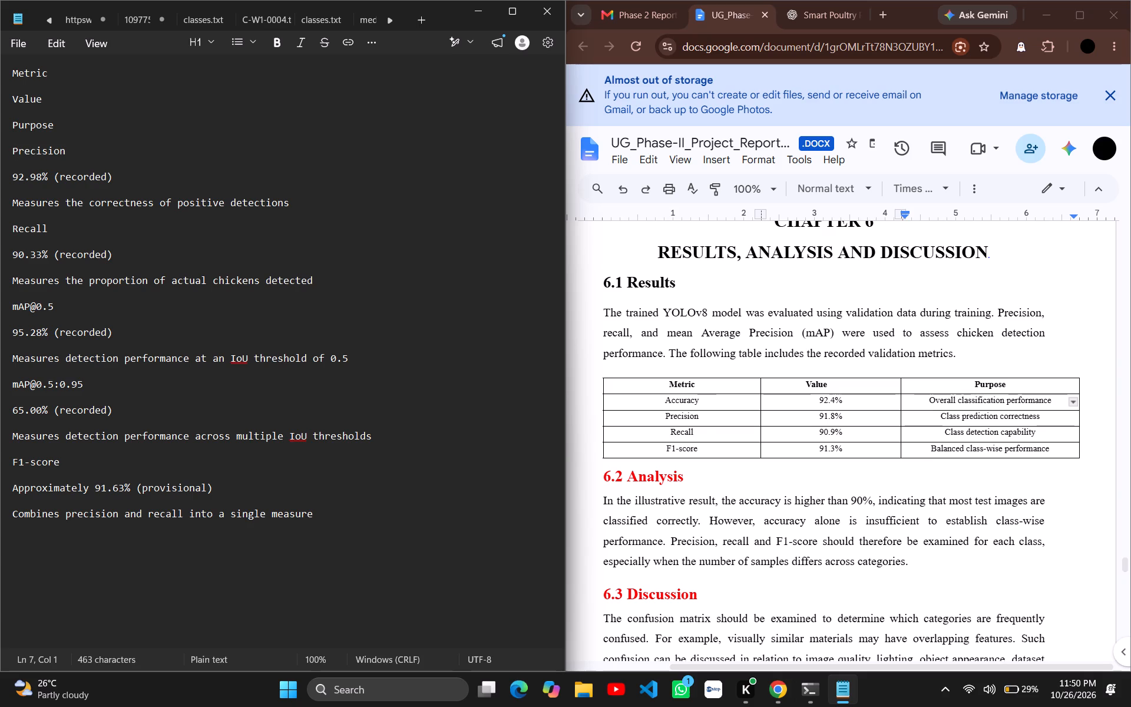
left_click_drag(699, 399, 674, 399)
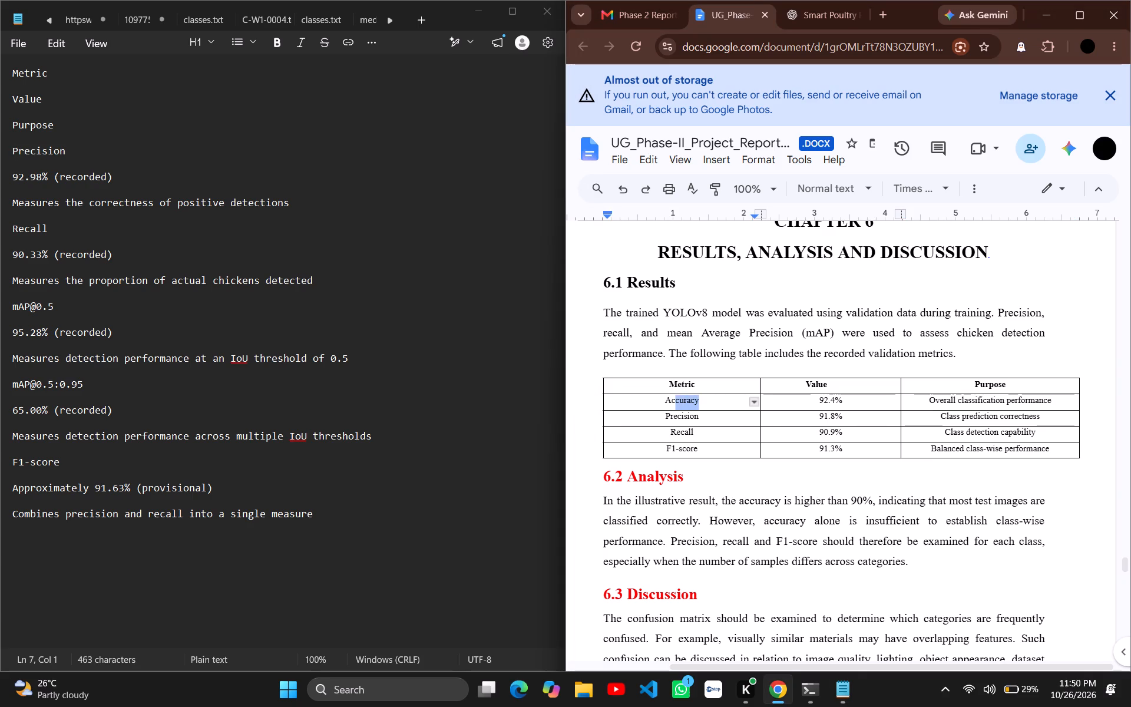
left_click_drag(674, 399, 667, 399)
key("ctrl+v")
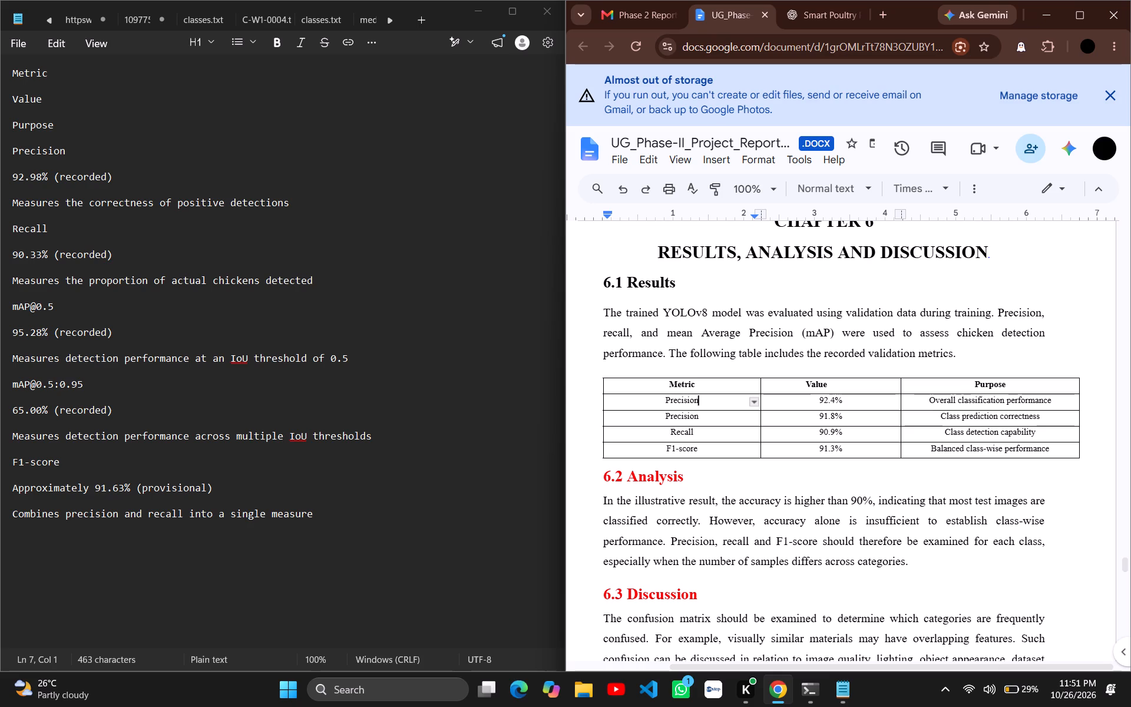
left_click_drag(49, 175, 12, 173)
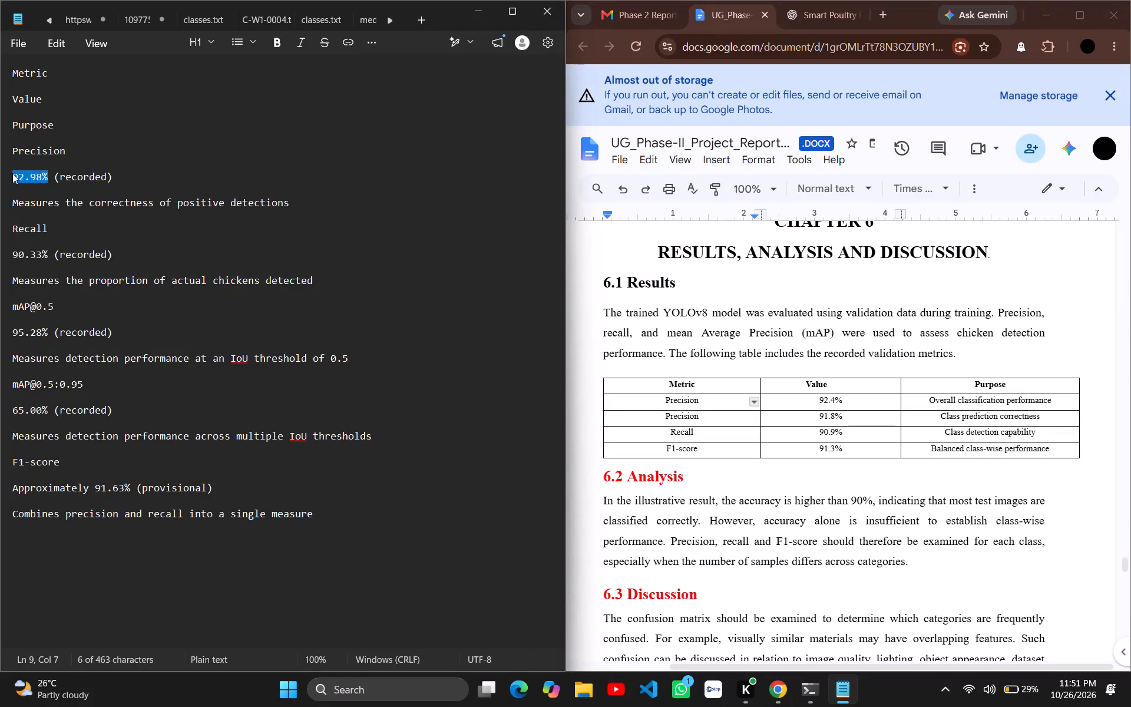
key("ctrl+c")
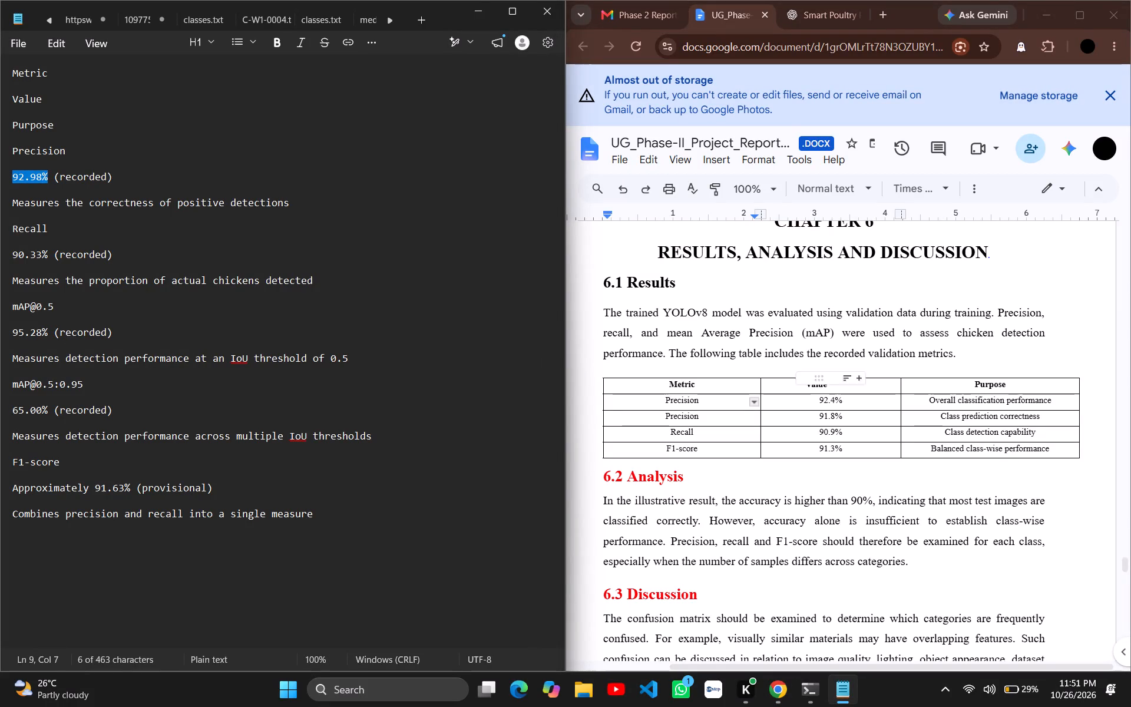
left_click_drag(846, 403, 814, 401)
key("ctrl+v")
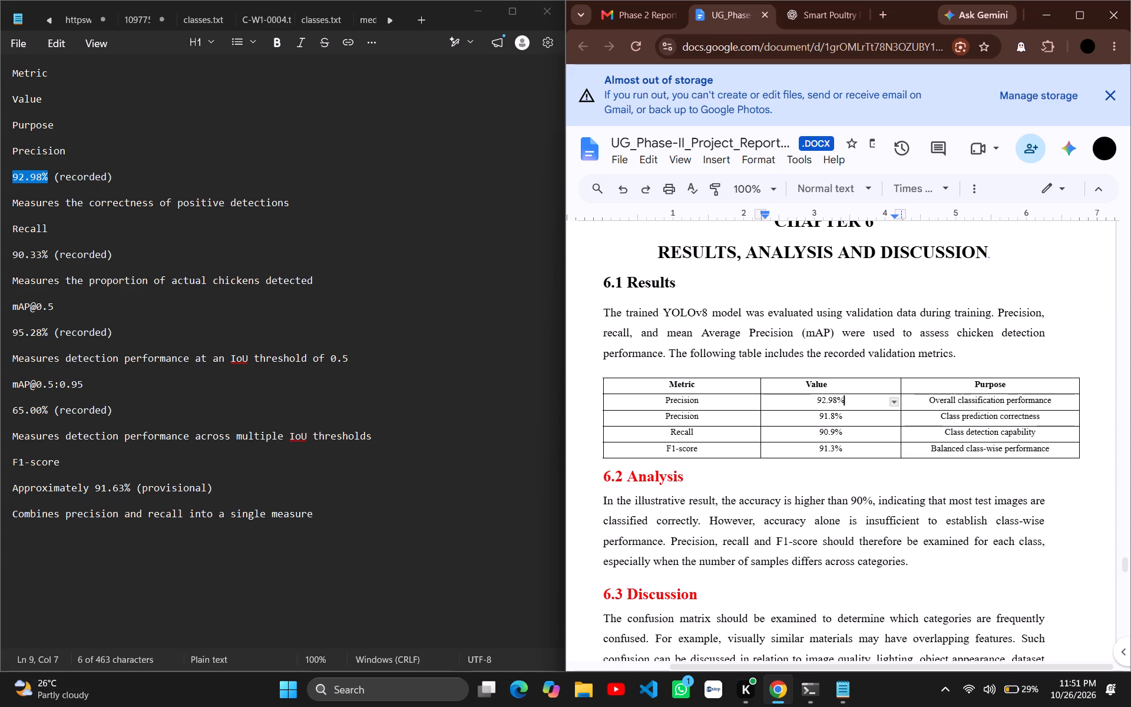
Replace the first data row's purpose with "Measures the correctness of positive detections" copied from Notepad.
left_click_drag(14, 202, 194, 214)
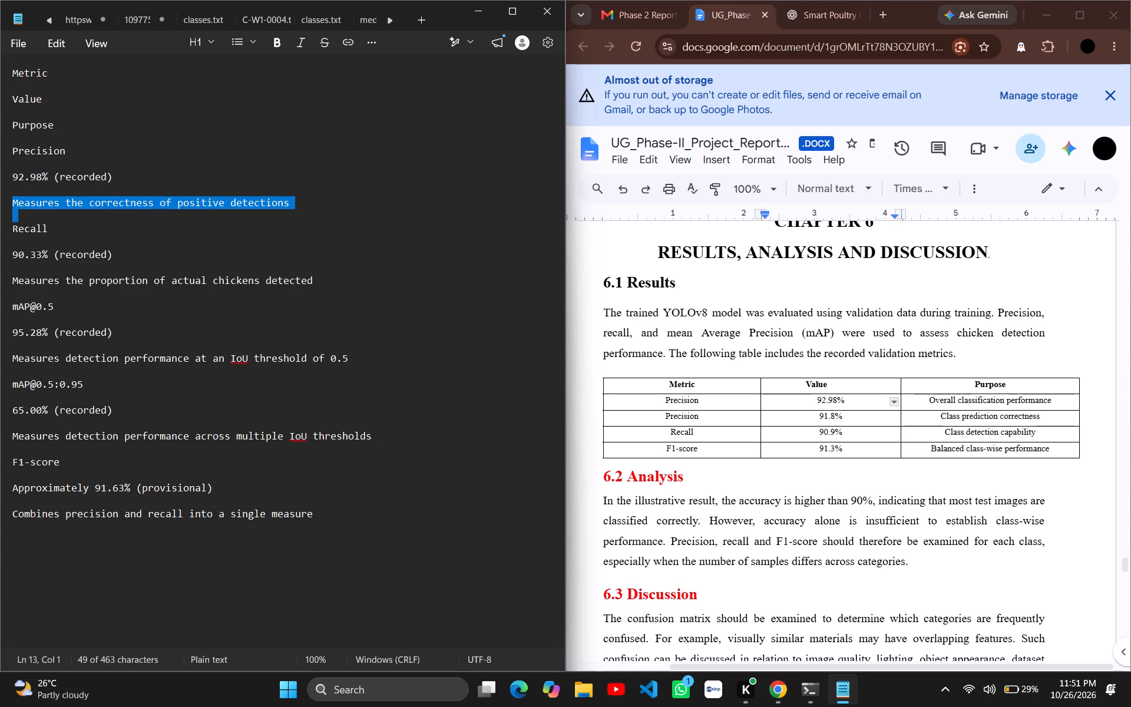
left_click_drag(194, 214, 290, 208)
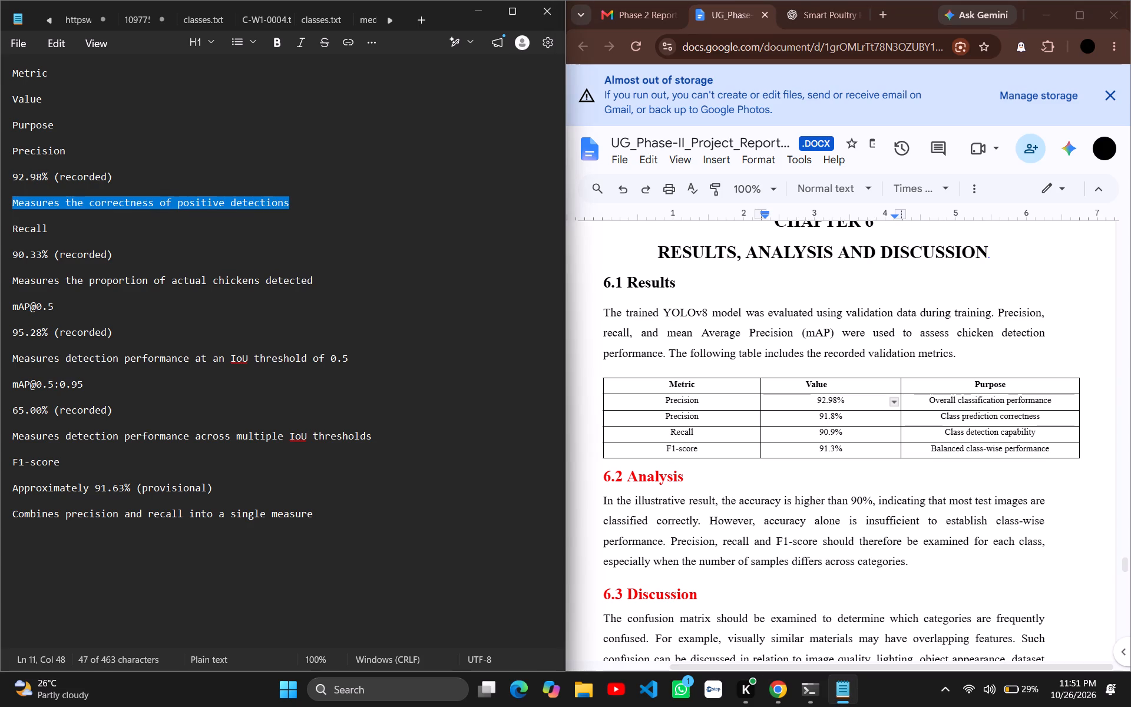
left_click_drag(290, 208, 290, 208)
key("ctrl+c")
left_click_drag(930, 398, 1049, 398)
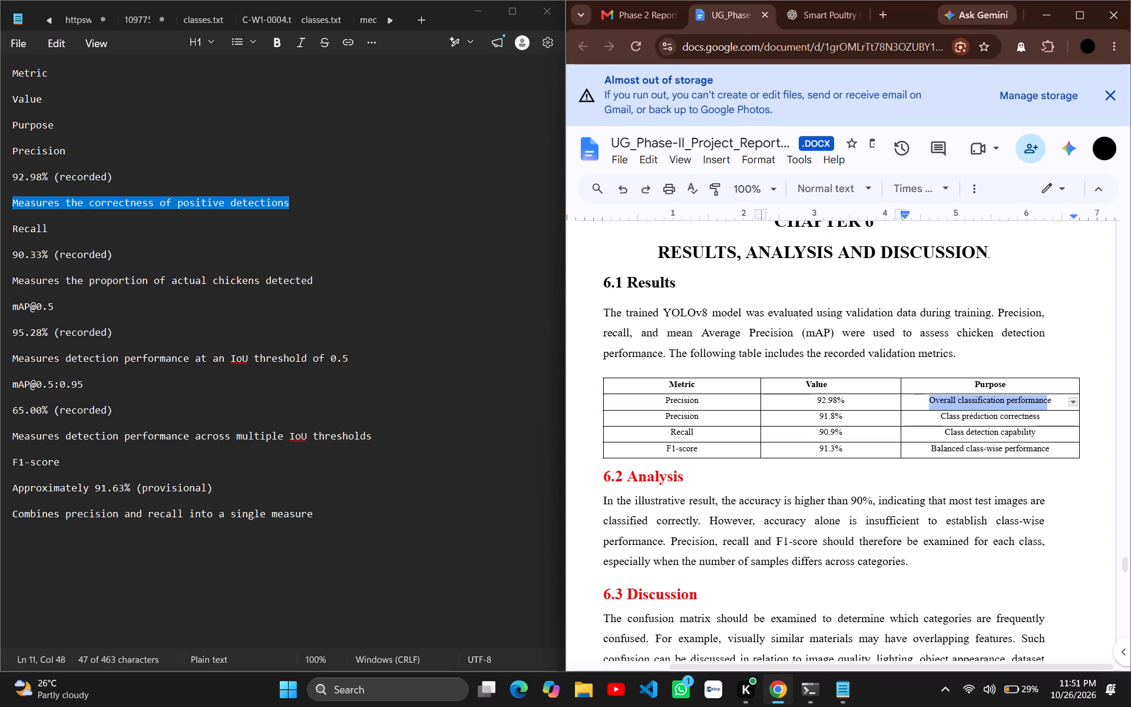
left_click_drag(1049, 398, 1053, 402)
key("ctrl+v")
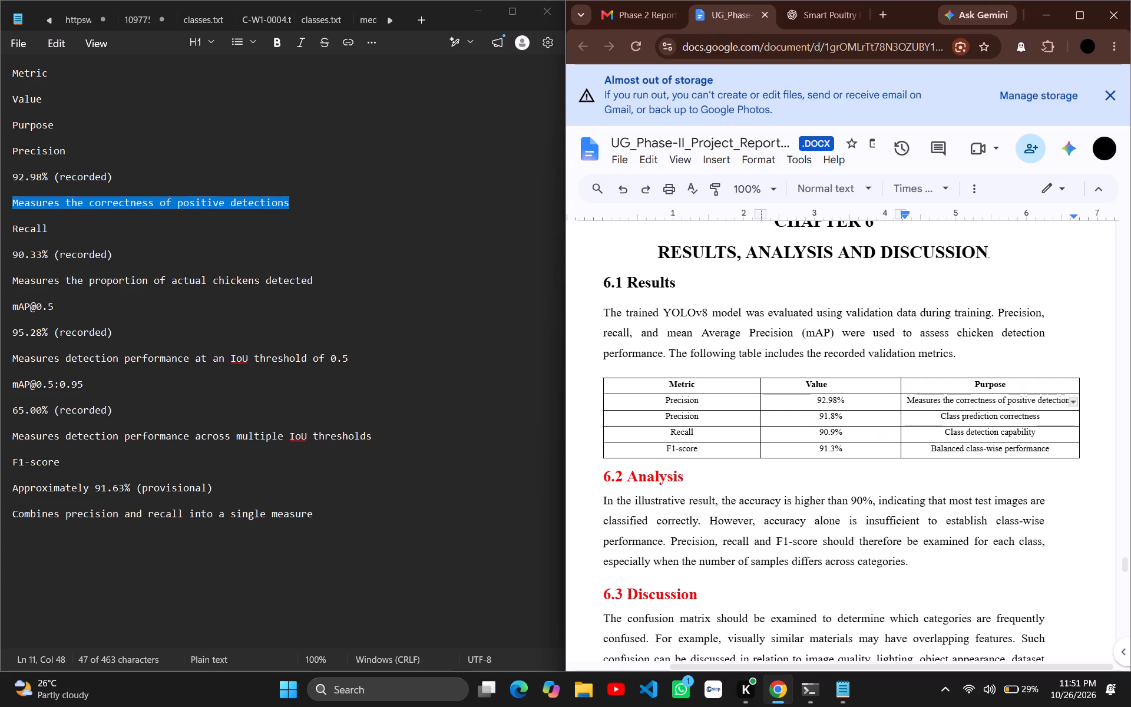
Using the Notepad text, replace the second data row's metric name with "Recall" and its value with 90.33%.
left_click_drag(47, 230, 11, 227)
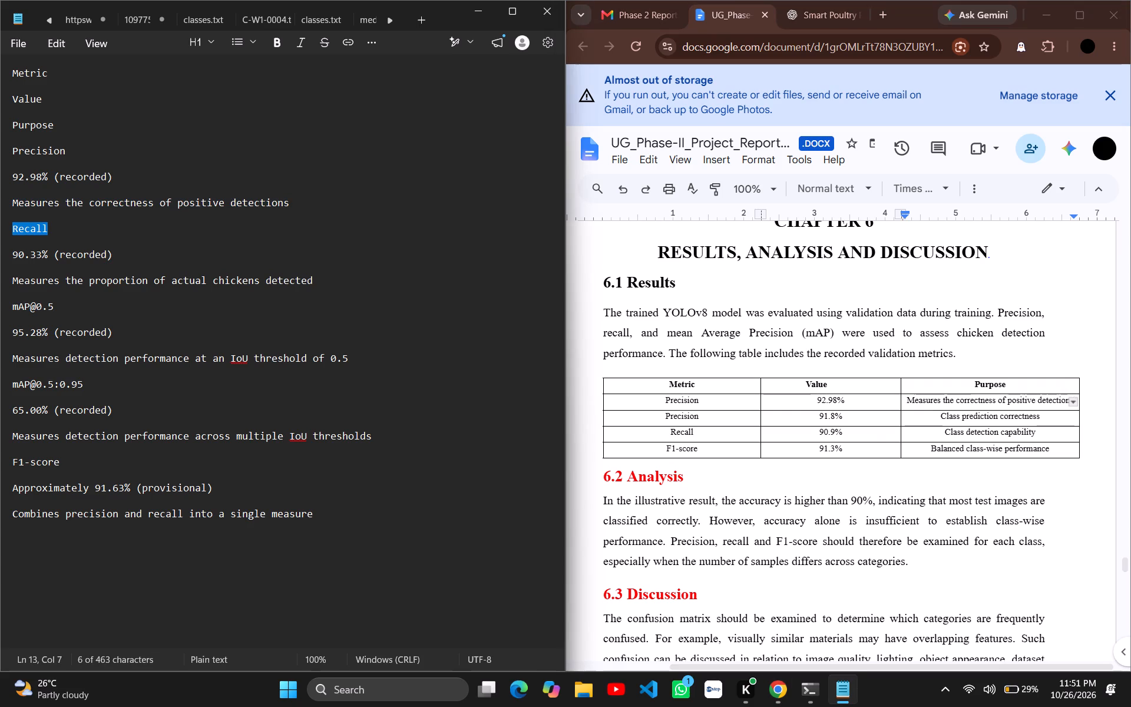
key("ctrl+c")
left_click_drag(699, 417, 689, 415)
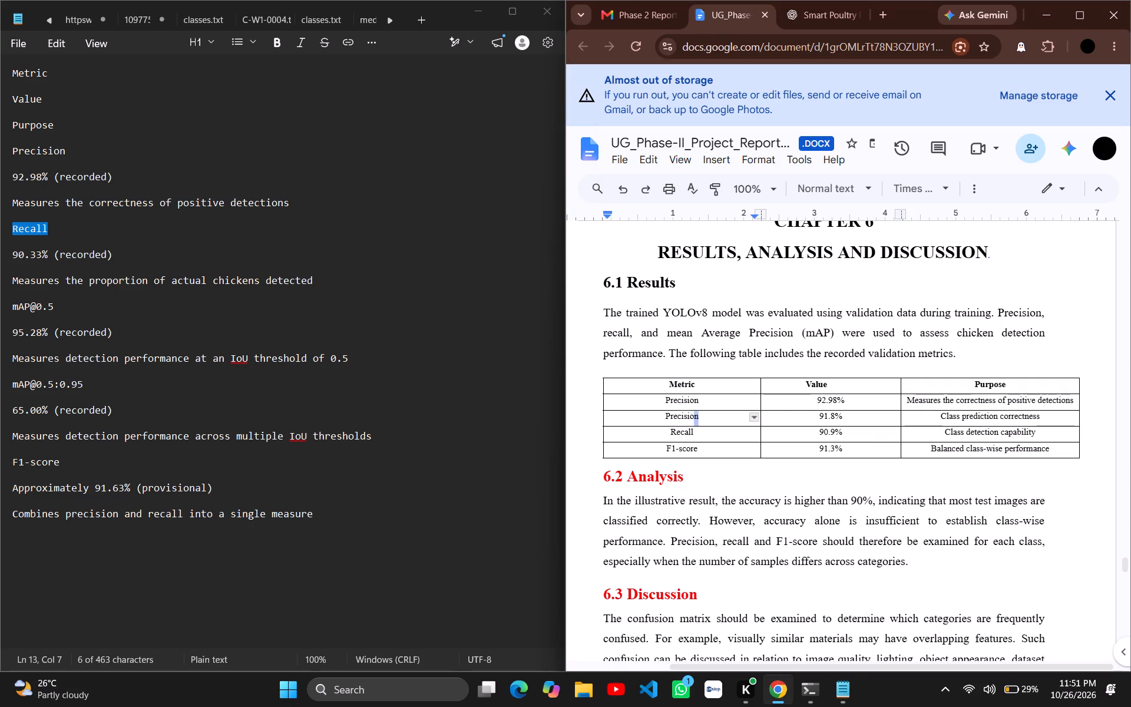
left_click_drag(689, 415, 664, 414)
key("ctrl+v")
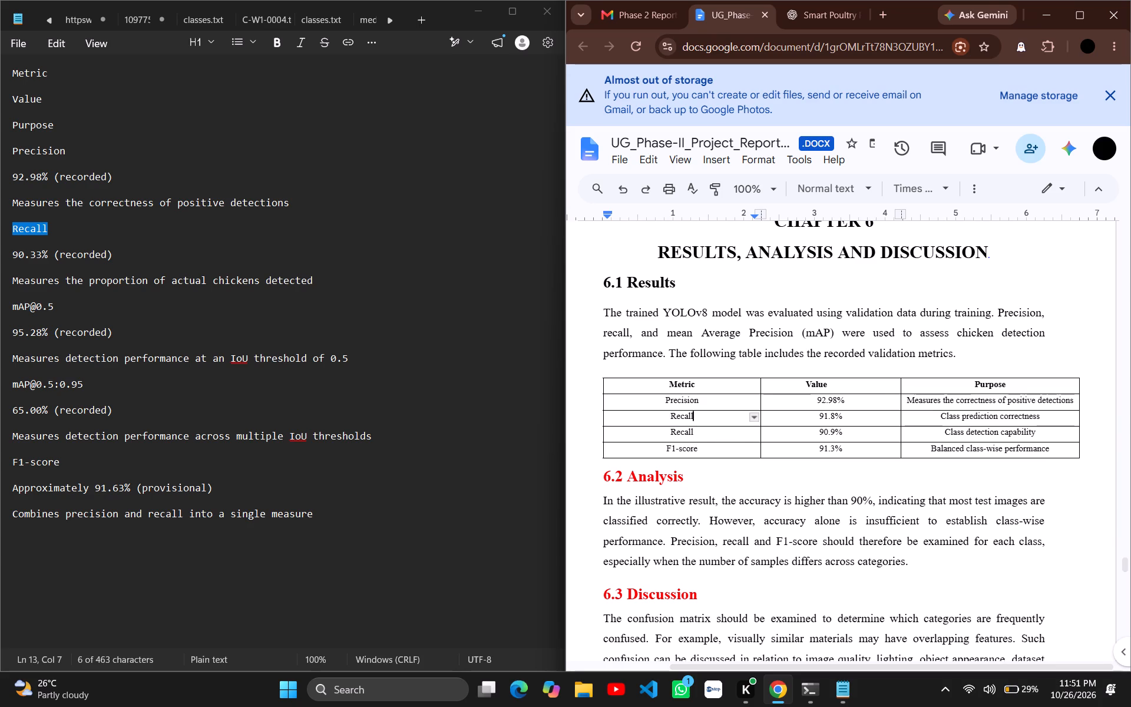
left_click_drag(50, 254, 4, 251)
key("ctrl+c")
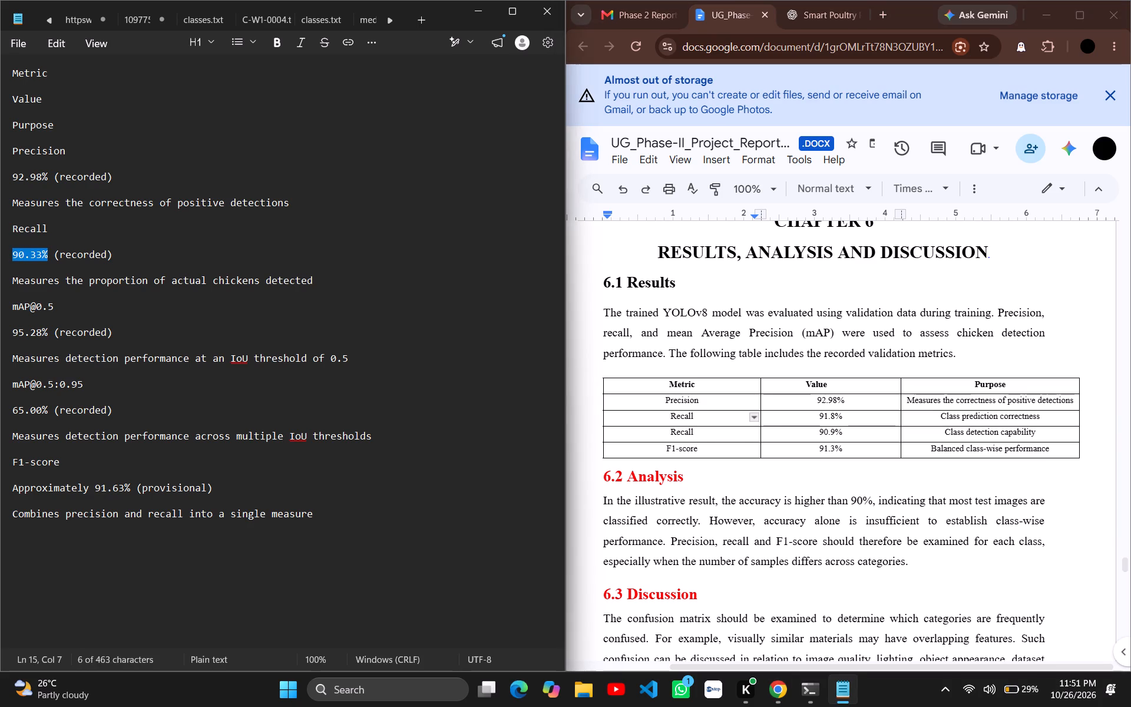
left_click_drag(841, 414, 808, 414)
key("ctrl+v")
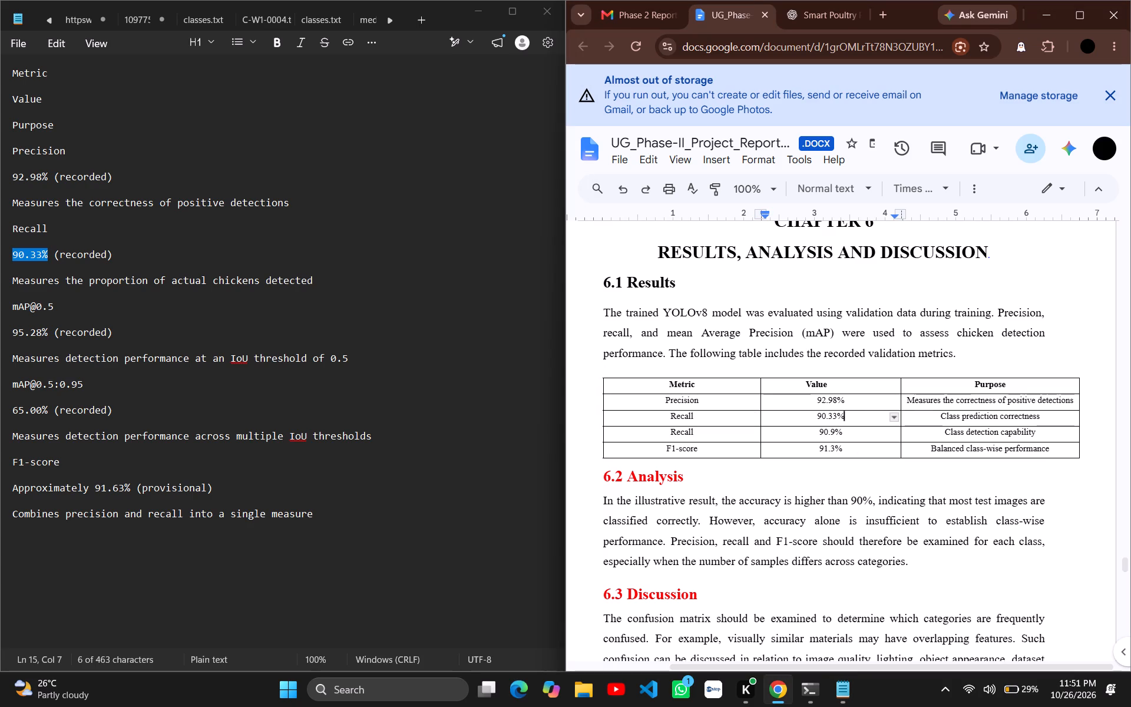
Replace the second data row's purpose with "Measures the proportion of actual chickens detected" copied from Notepad.
left_click_drag(12, 279, 283, 288)
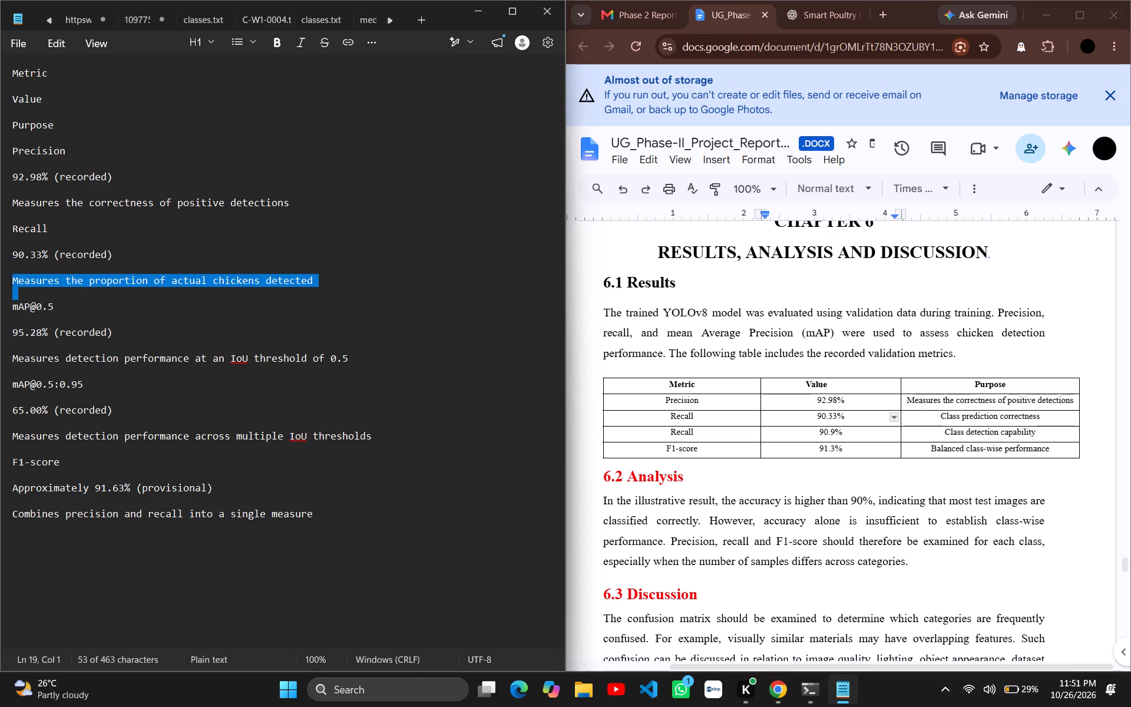
left_click_drag(283, 288, 315, 278)
key("ctrl+c")
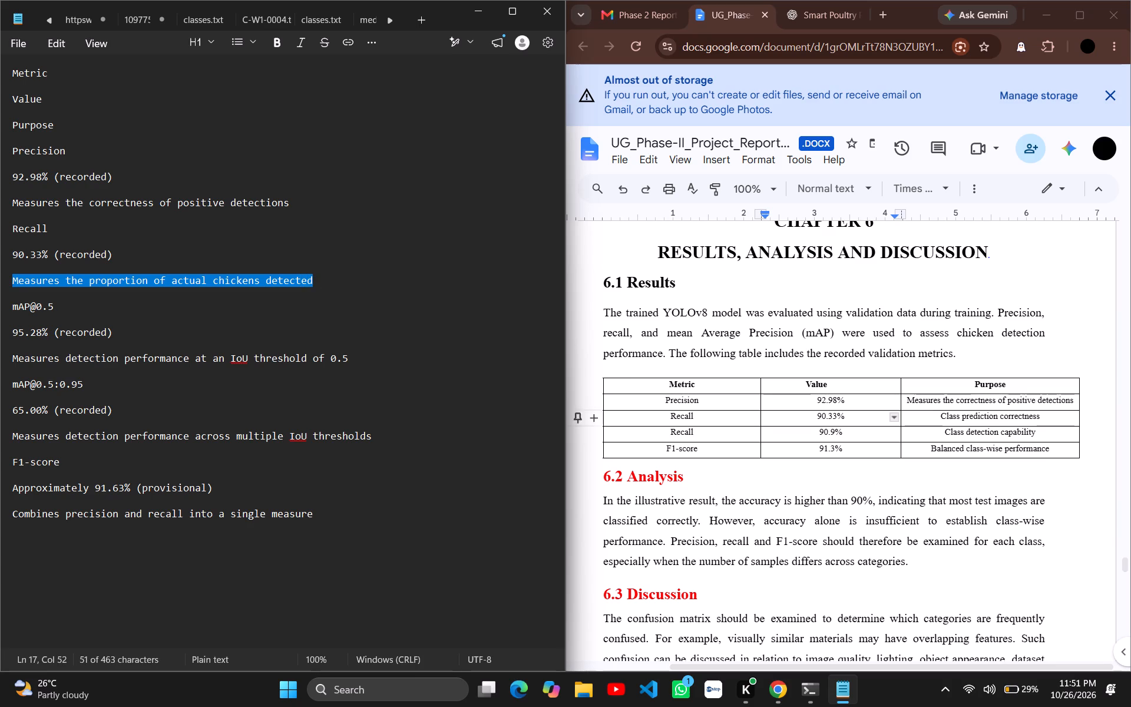
left_click_drag(940, 415, 1008, 422)
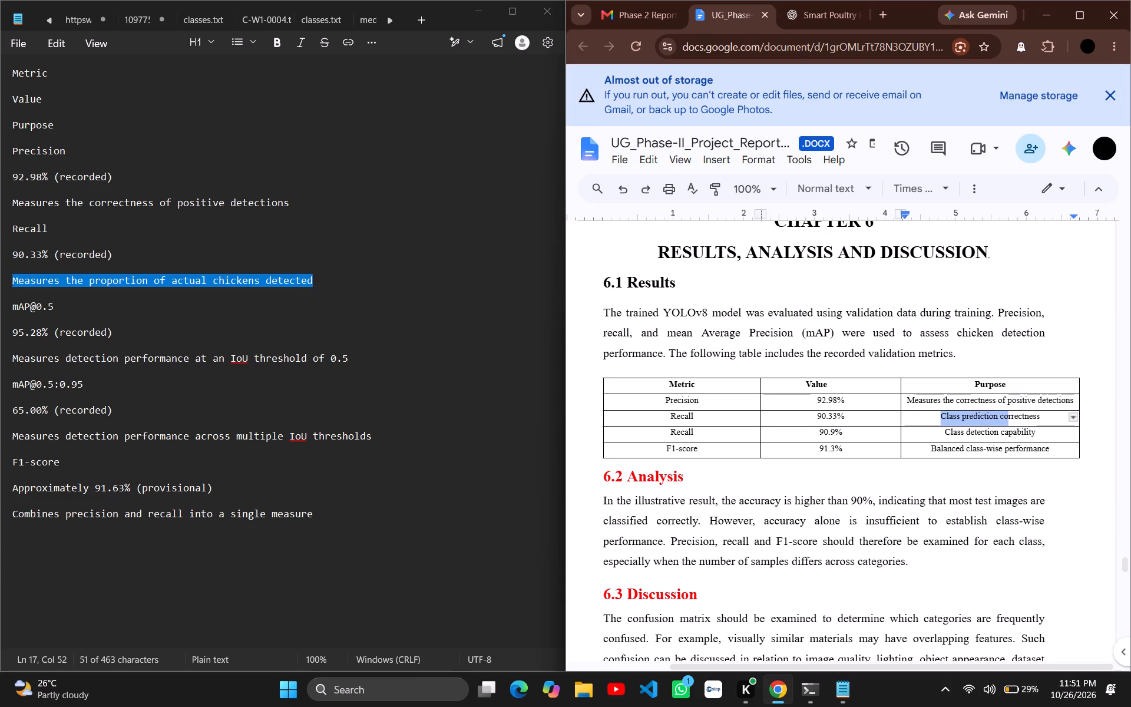
left_click_drag(1008, 422, 1040, 420)
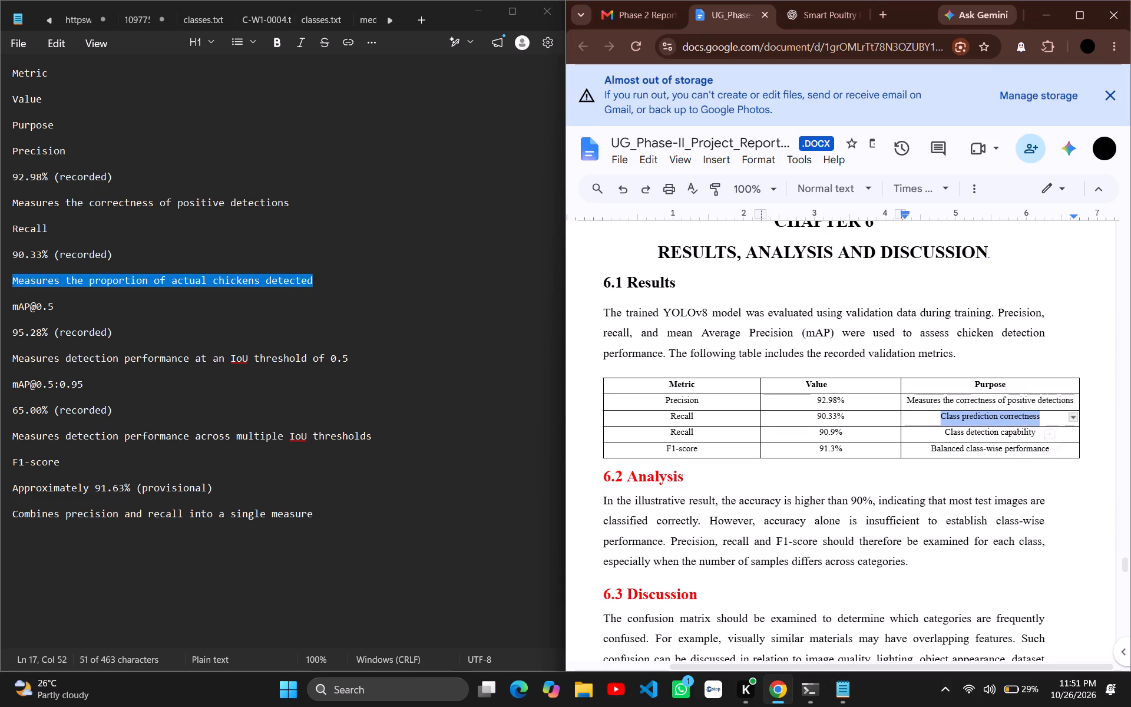
key("ctrl+v")
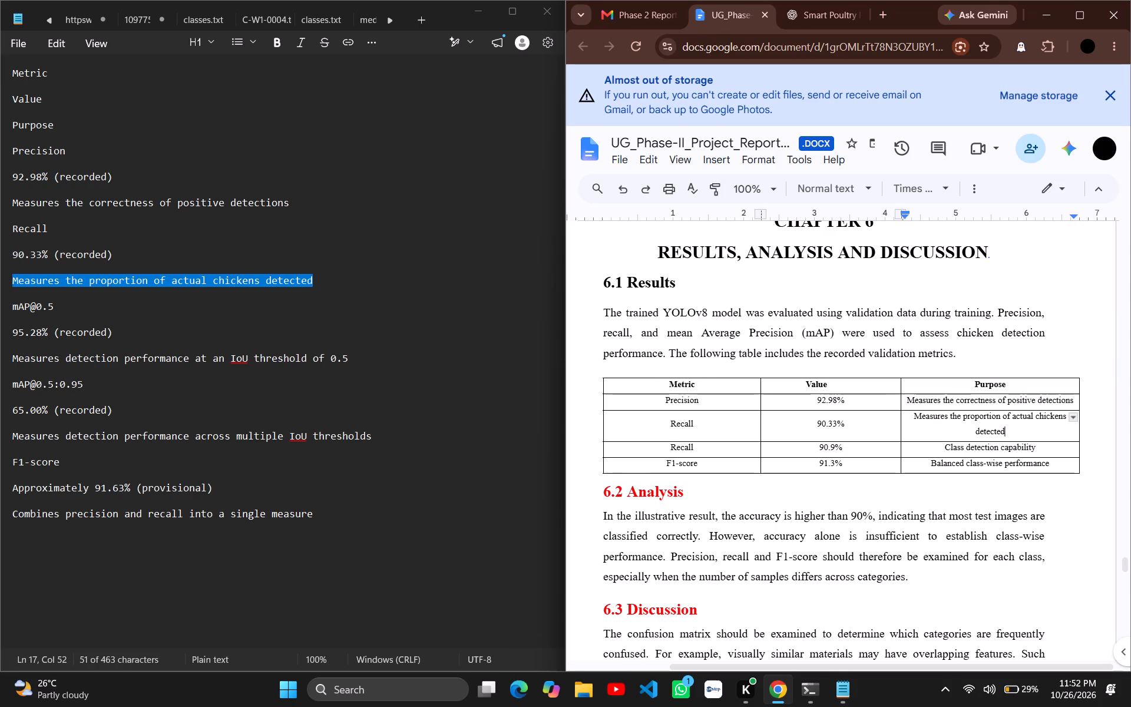
left_click_drag(53, 305, 7, 304)
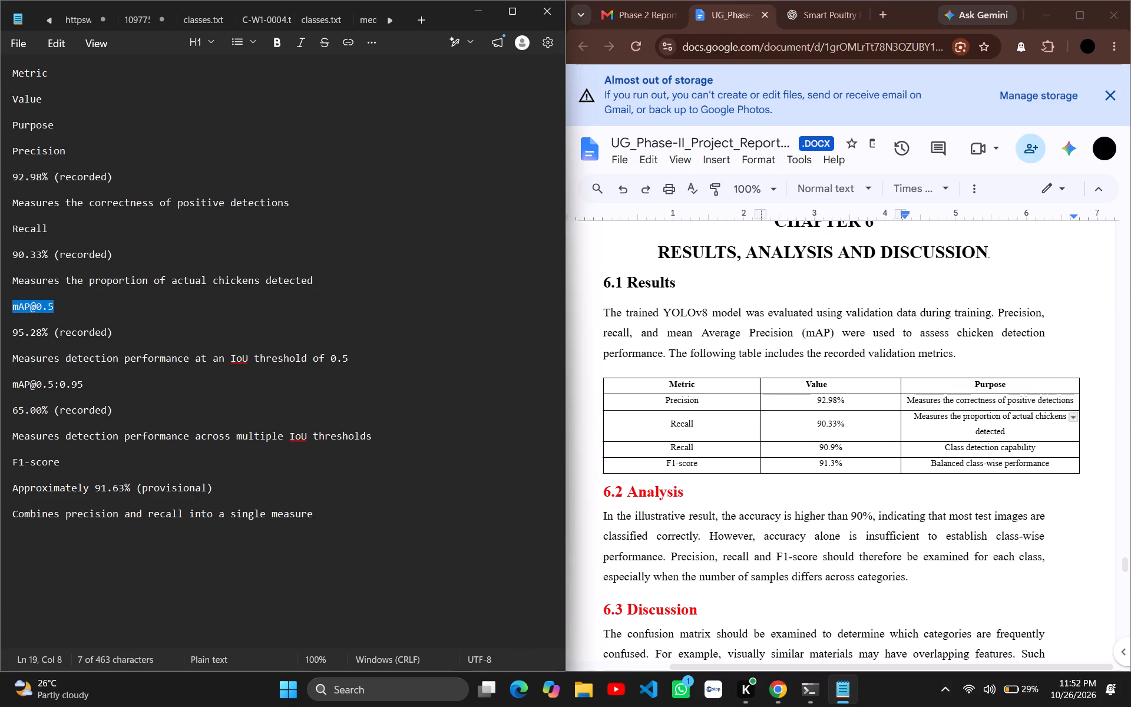
key("ctrl+c")
left_click_drag(692, 446, 670, 444)
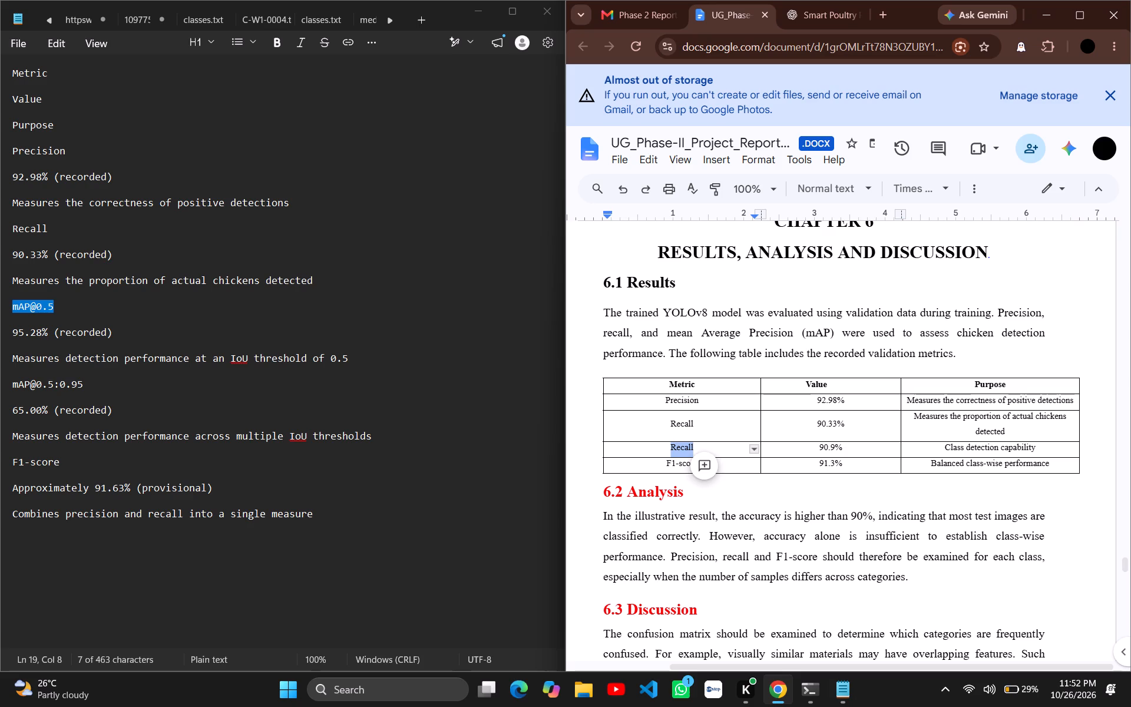
key("ctrl+v")
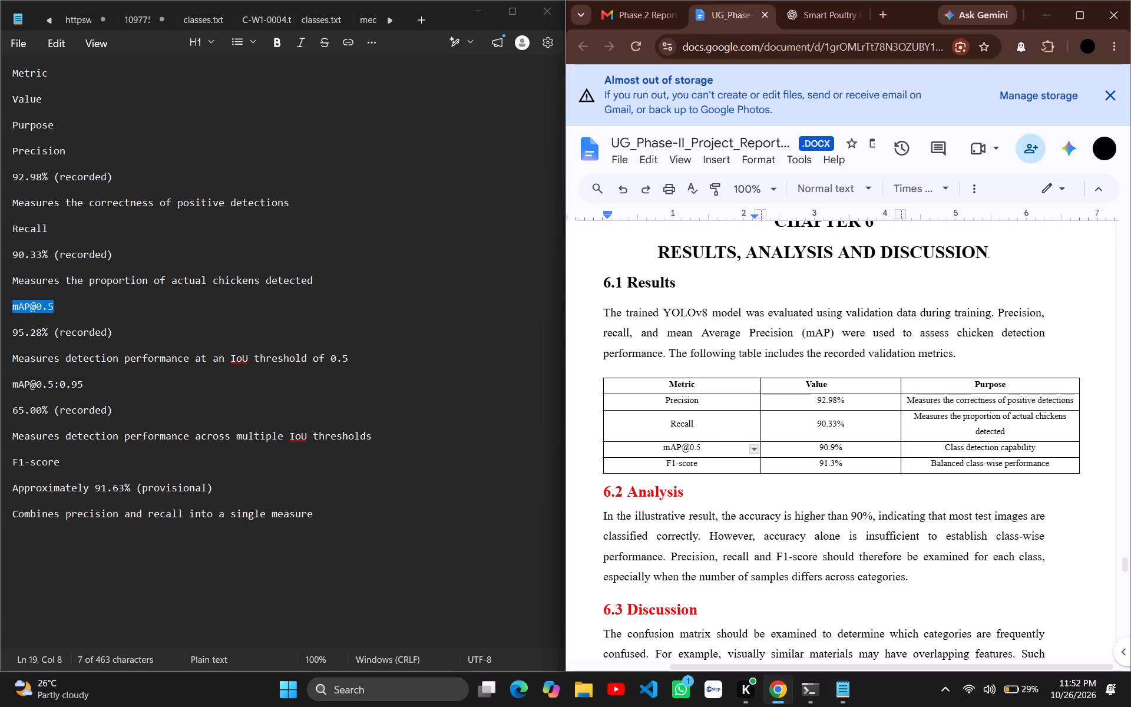
left_click_drag(47, 332, 47, 332)
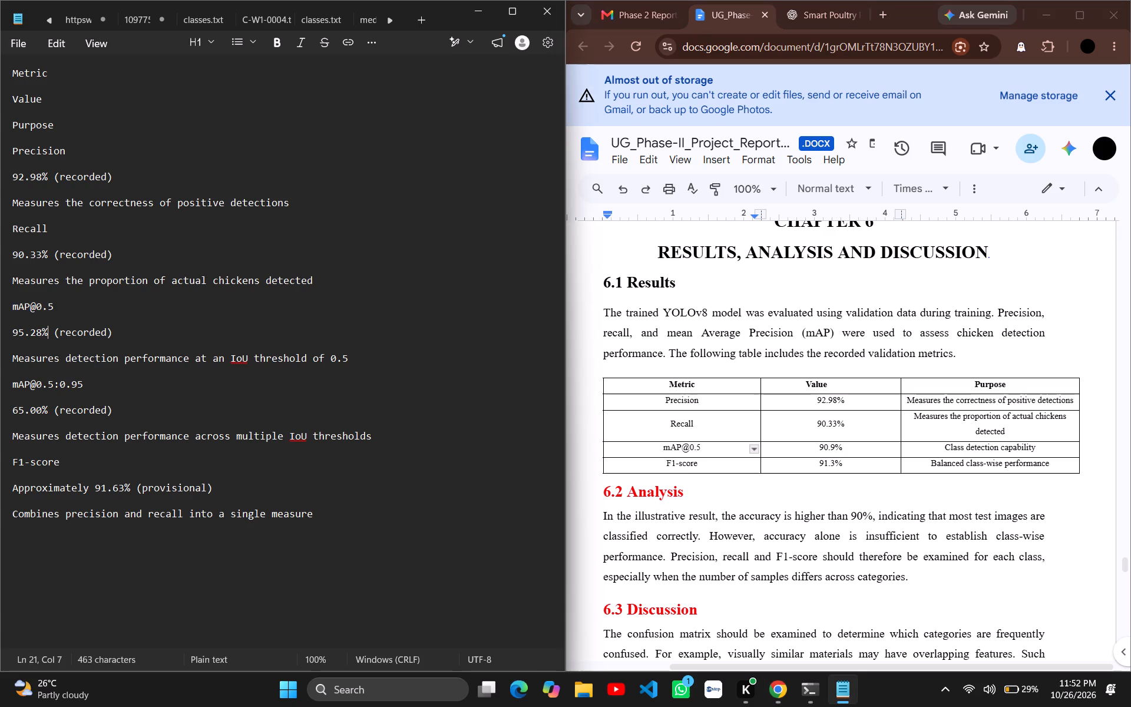
left_click_drag(47, 332, 11, 329)
key("ctrl+c")
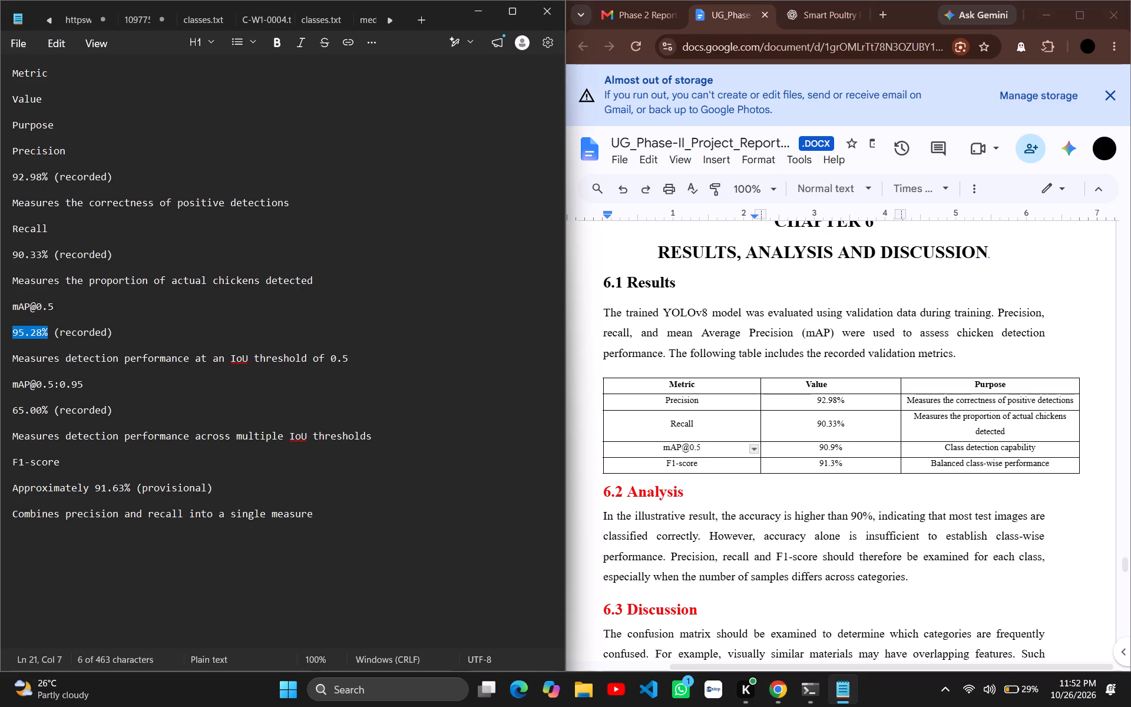
left_click(842, 445)
left_click_drag(842, 445, 819, 448)
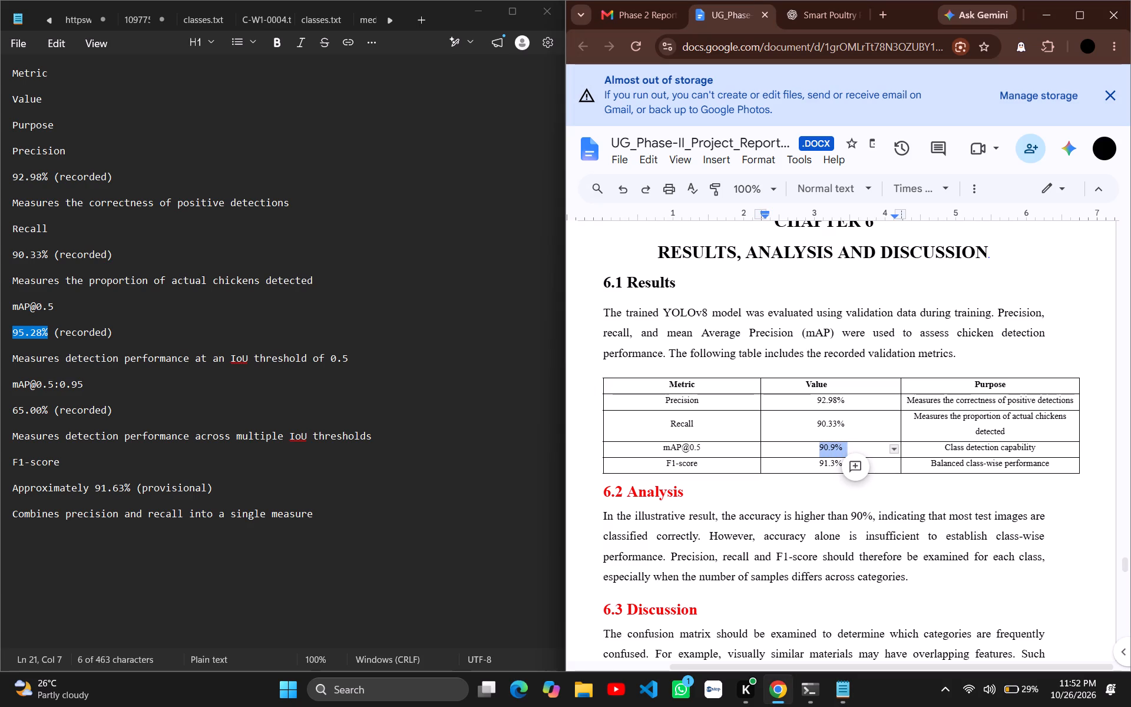
key("ctrl+v")
left_click_drag(12, 358, 133, 359)
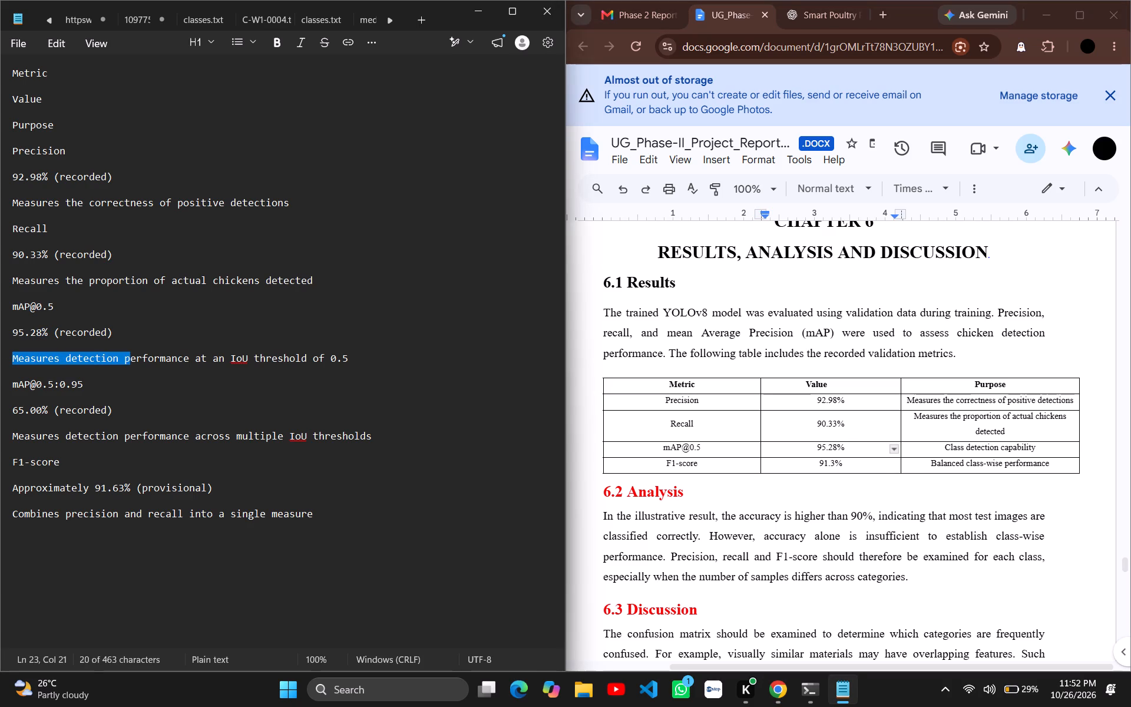
left_click_drag(133, 359, 349, 353)
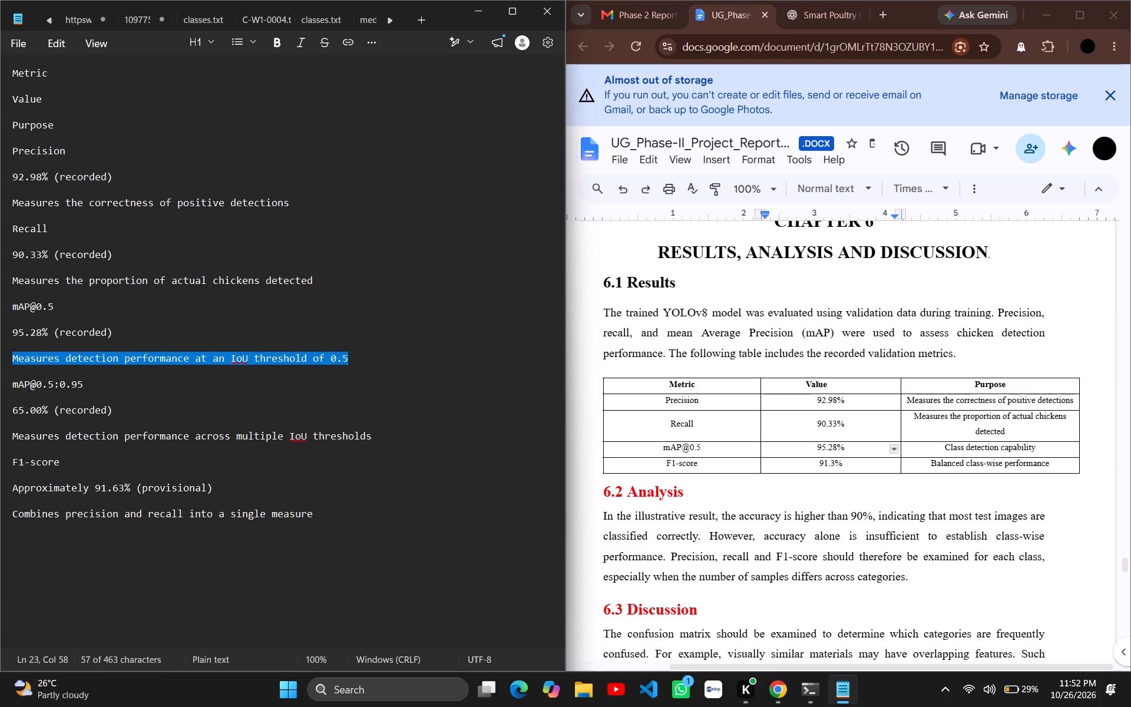
key("ctrl+c")
left_click_drag(945, 447, 990, 447)
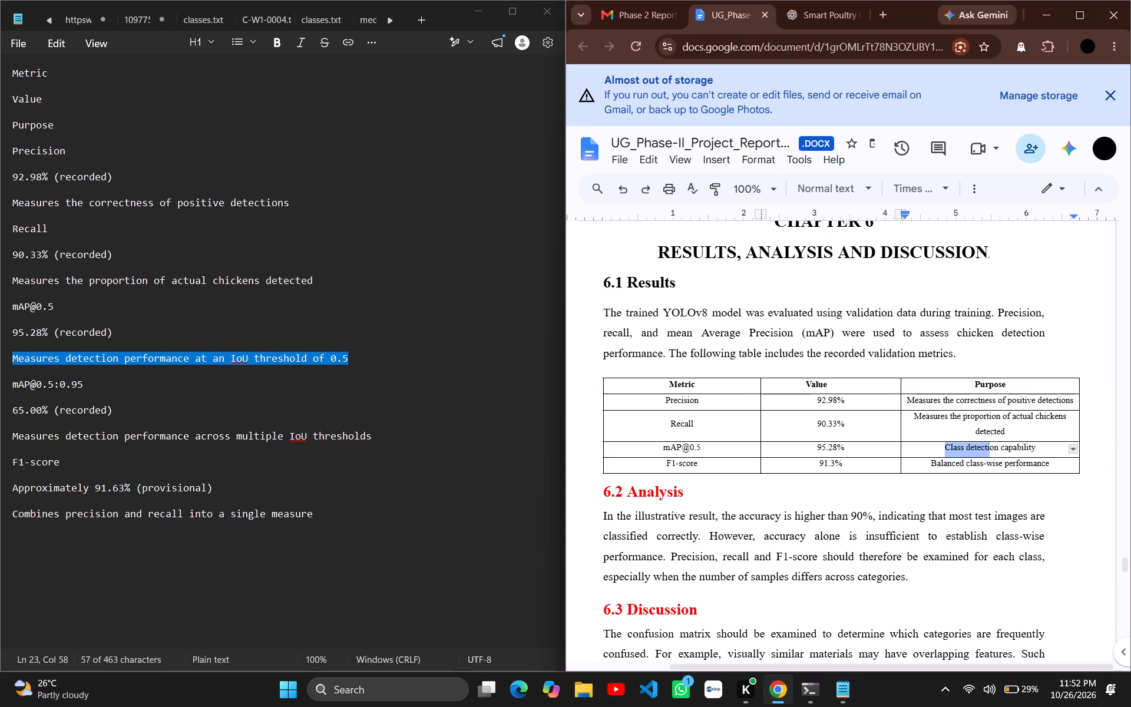
left_click_drag(990, 447, 1036, 445)
key("ctrl+v")
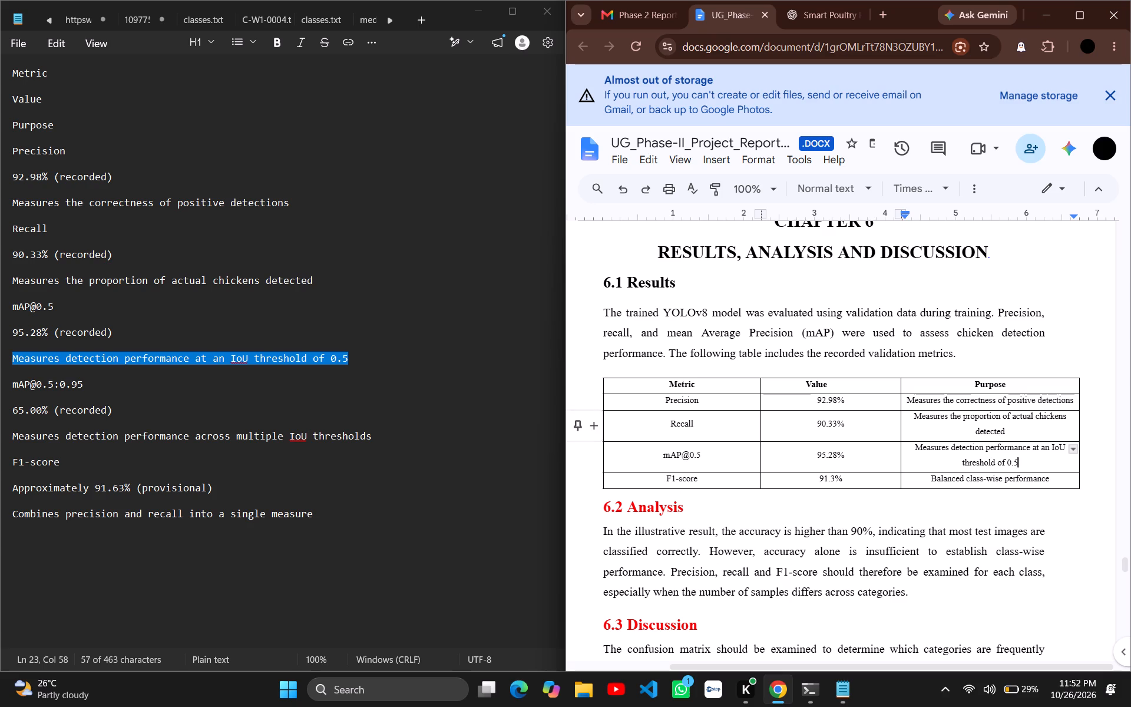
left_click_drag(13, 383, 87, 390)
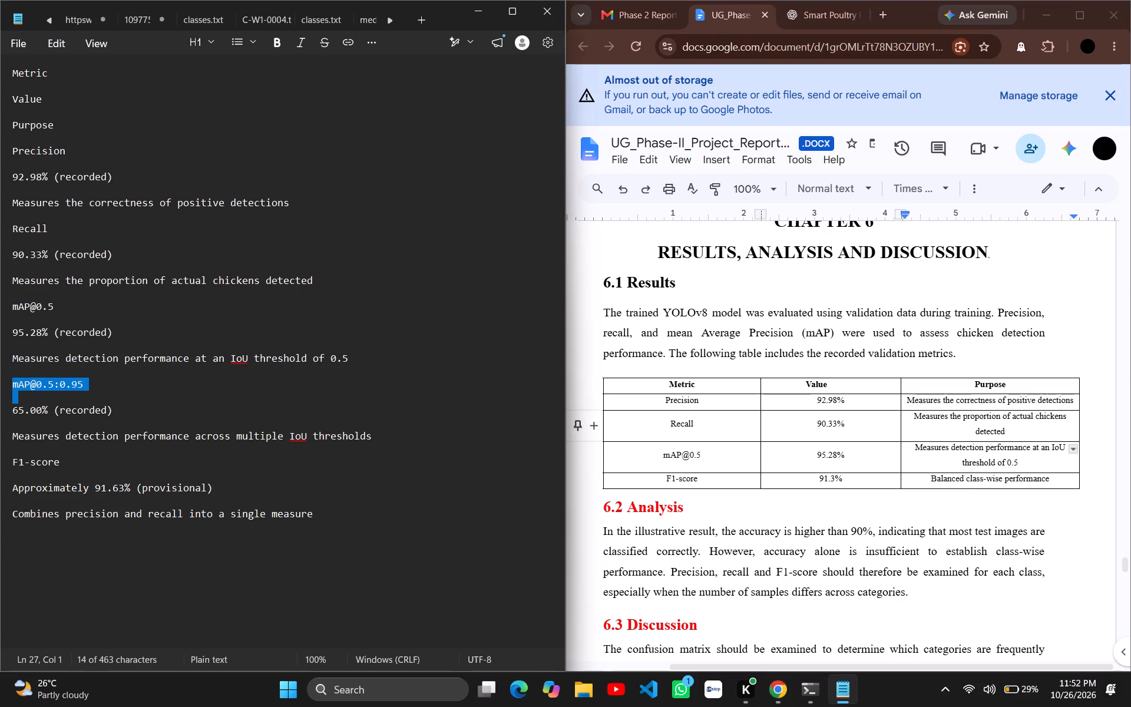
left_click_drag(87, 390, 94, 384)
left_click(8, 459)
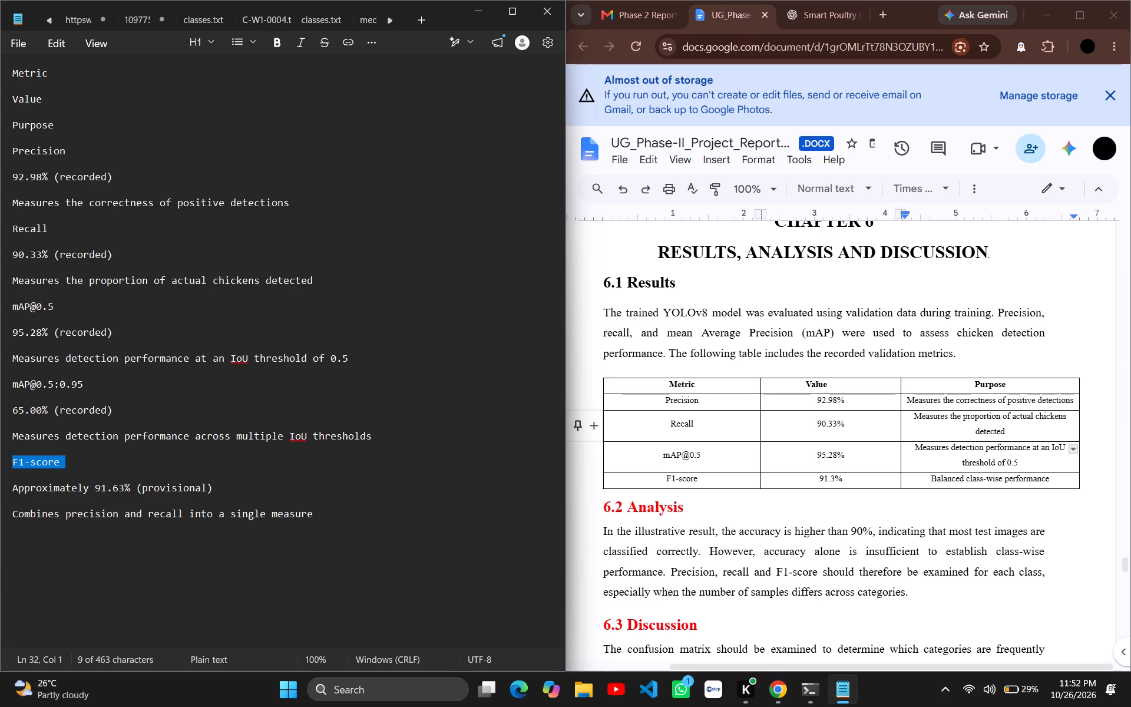
Change the F1-score row's value in the 6.1 table to 91.63%.
left_click(830, 477)
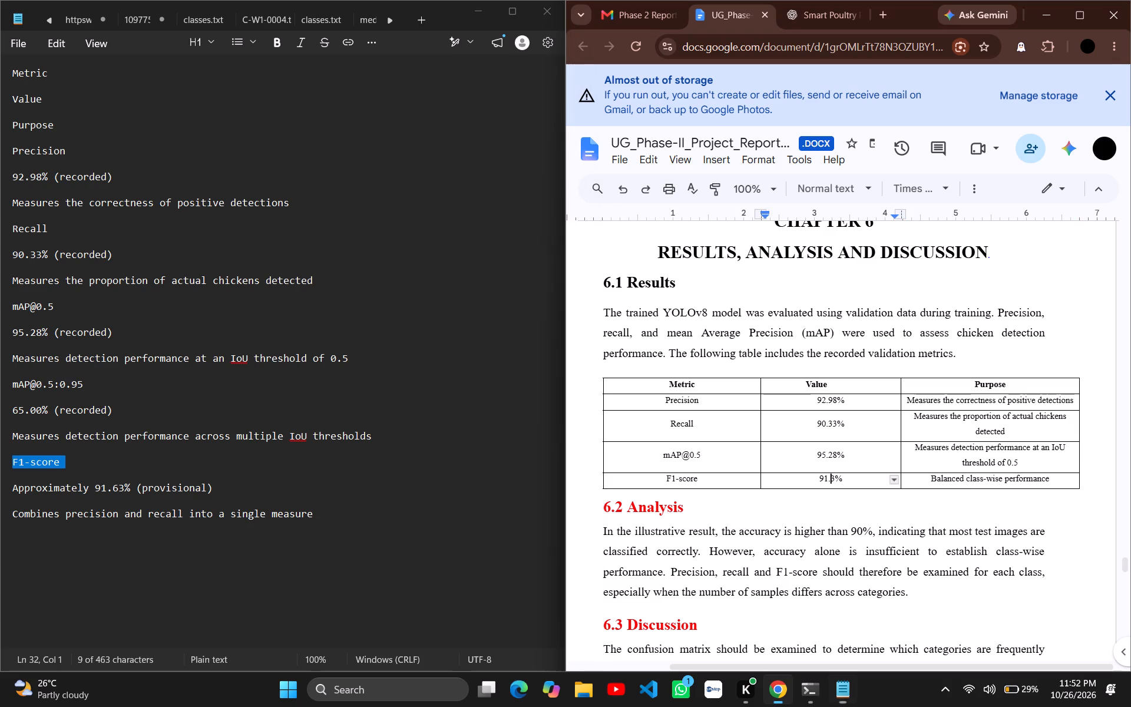
key("6")
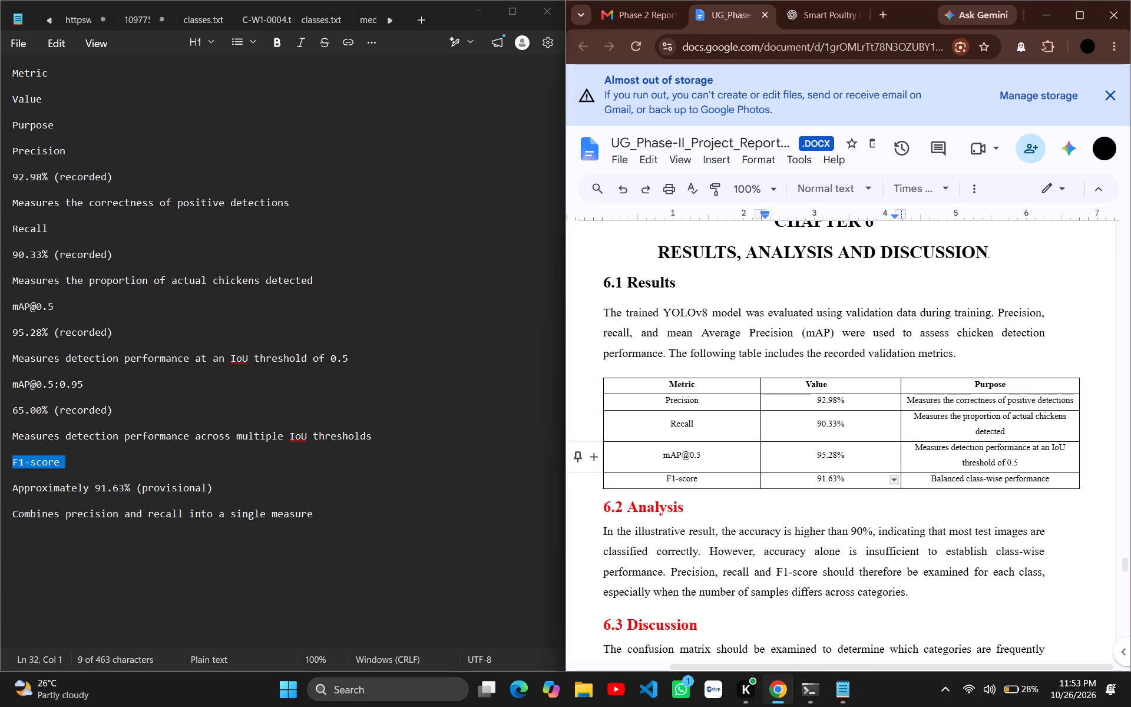
Replace the F1-score row's purpose with "Combines precision and recall into a single measure" copied from Notepad.
left_click_drag(15, 514, 286, 520)
scroll(159, 510, "right", 1)
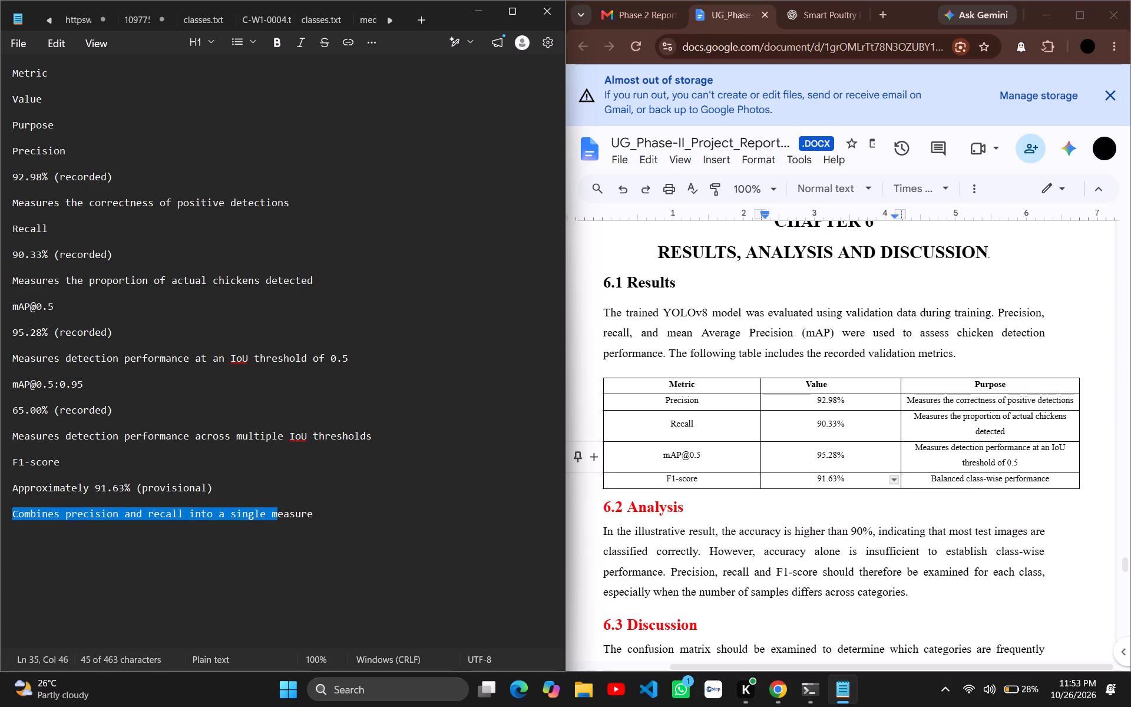
left_click_drag(286, 520, 304, 519)
left_click_drag(304, 519, 313, 516)
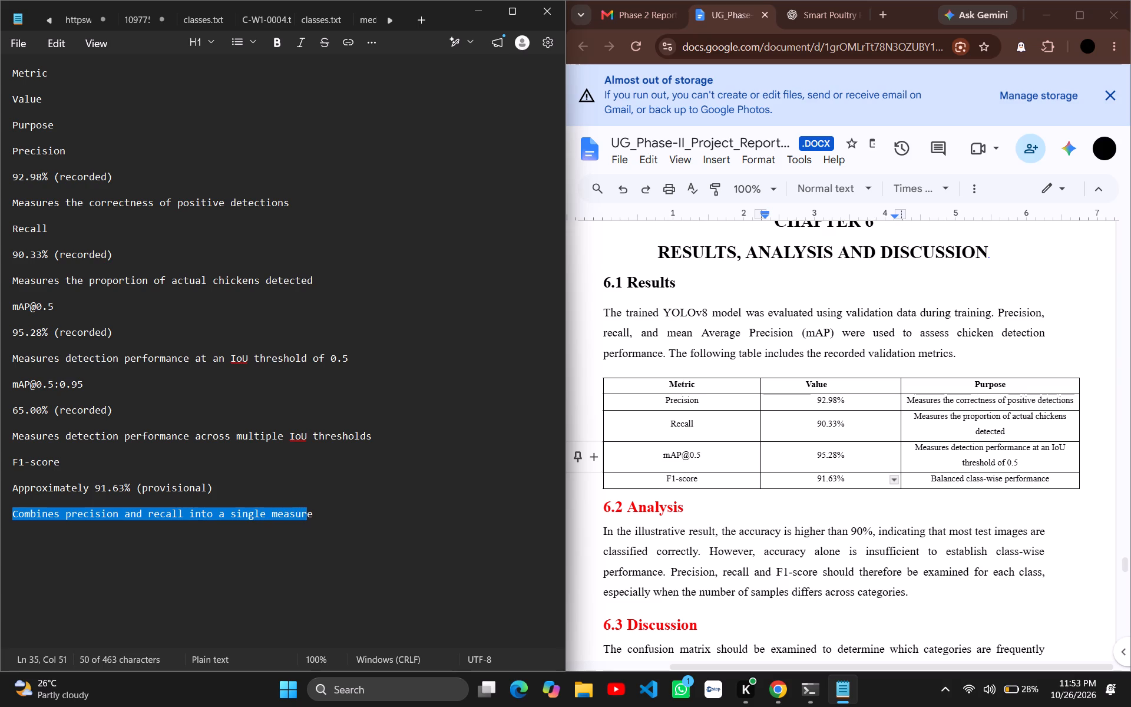
left_click_drag(313, 516, 315, 516)
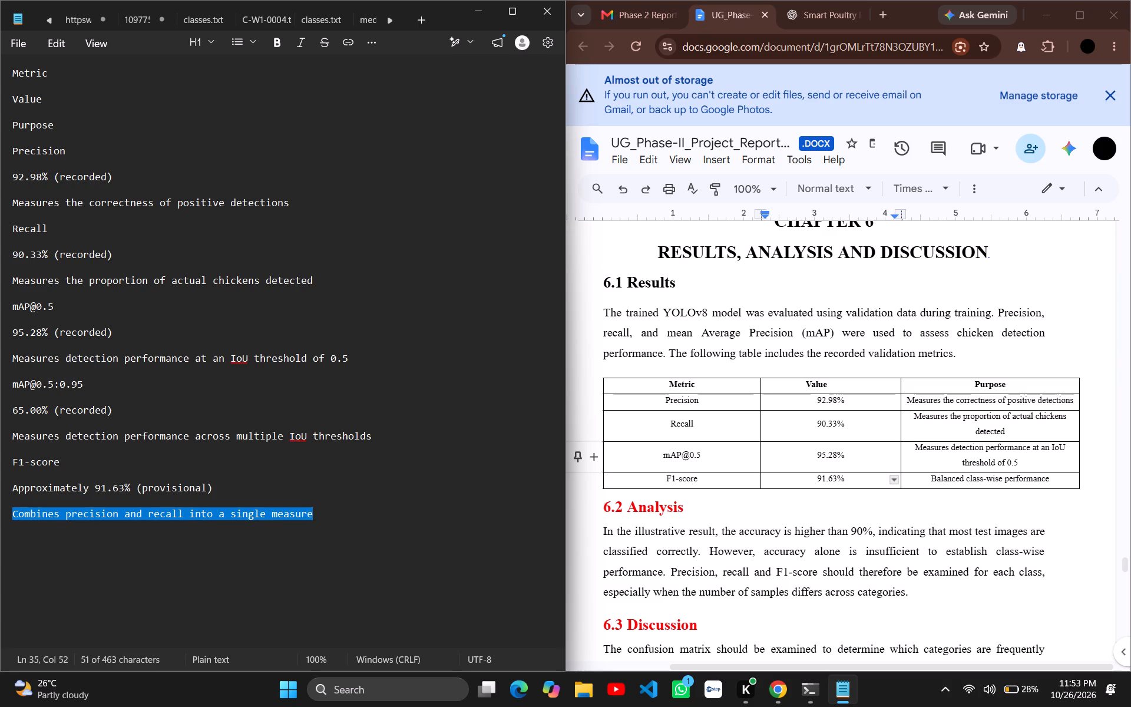
key("ctrl+c")
left_click_drag(931, 481, 1053, 474)
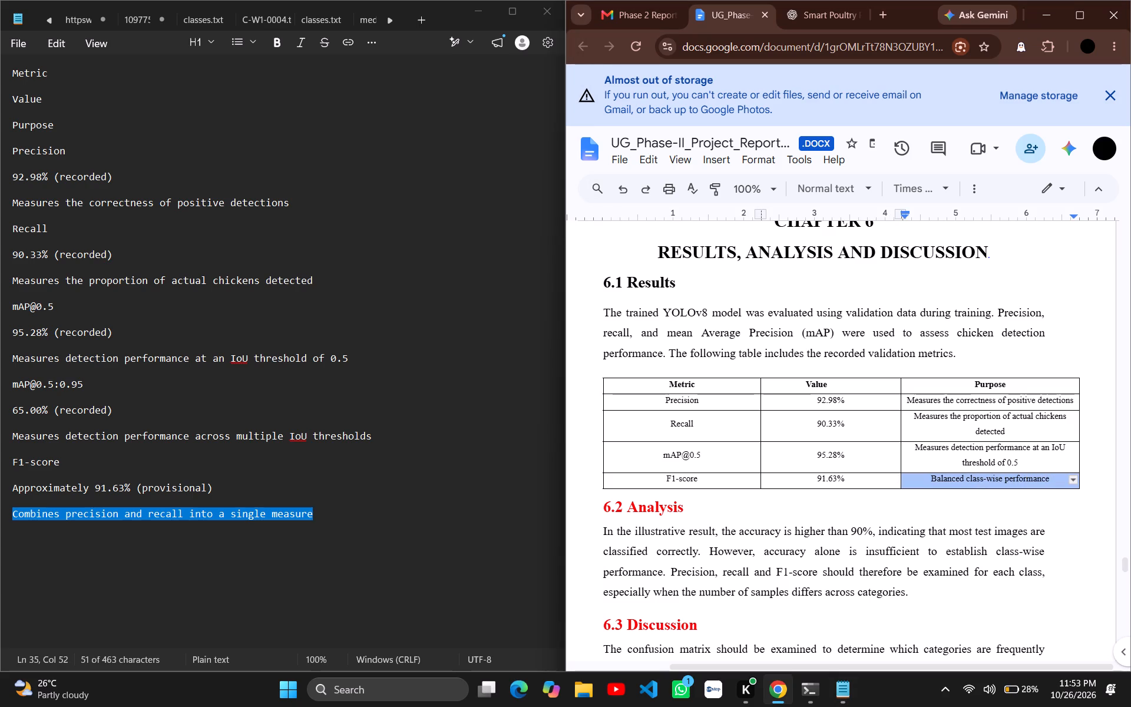
left_click_drag(1053, 474, 1050, 477)
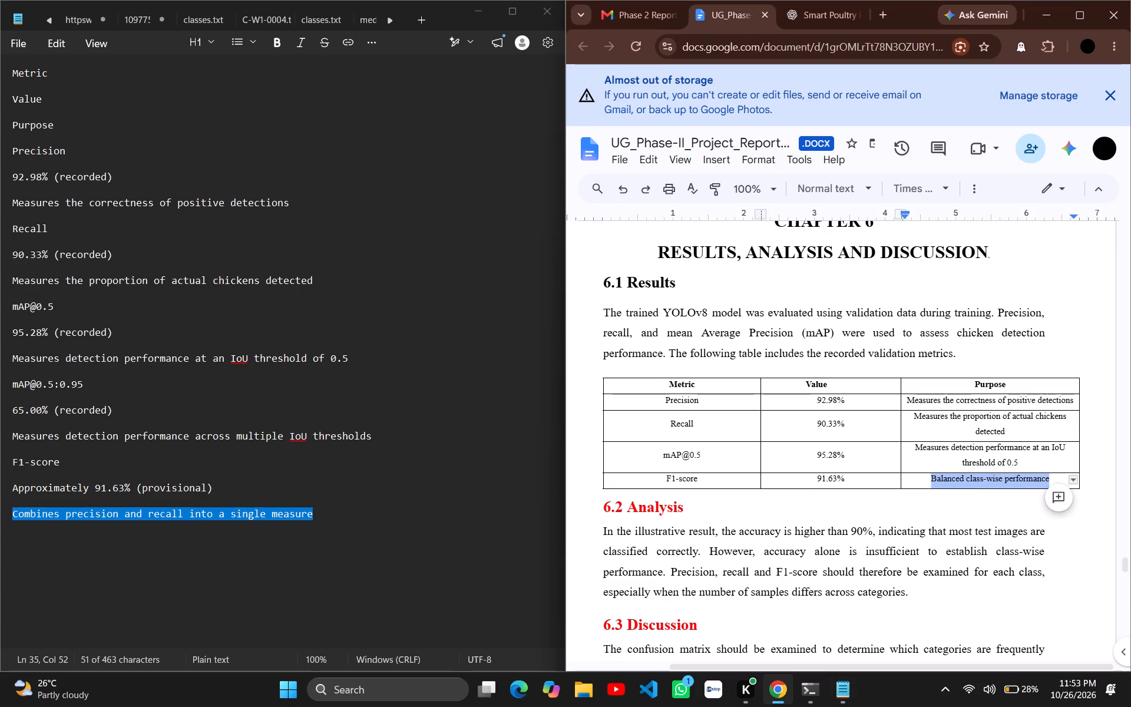
key("ctrl+v")
scroll(883, 548, "down", 1)
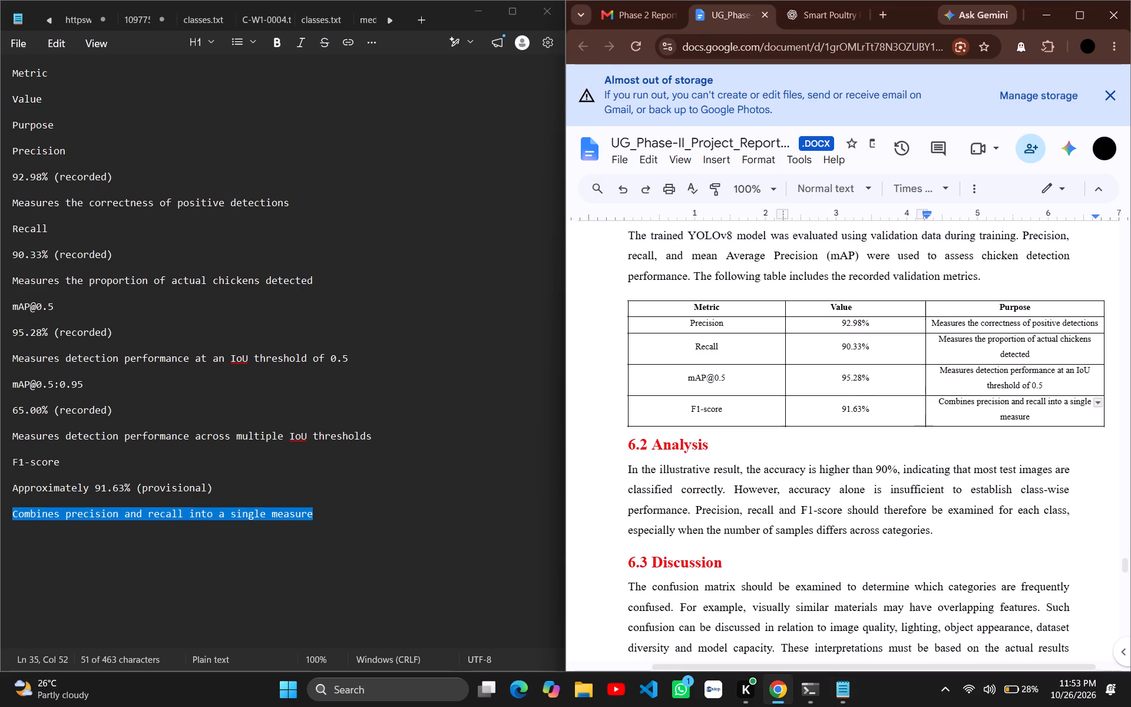
scroll(883, 548, "down", 2)
scroll(883, 548, "up", 1)
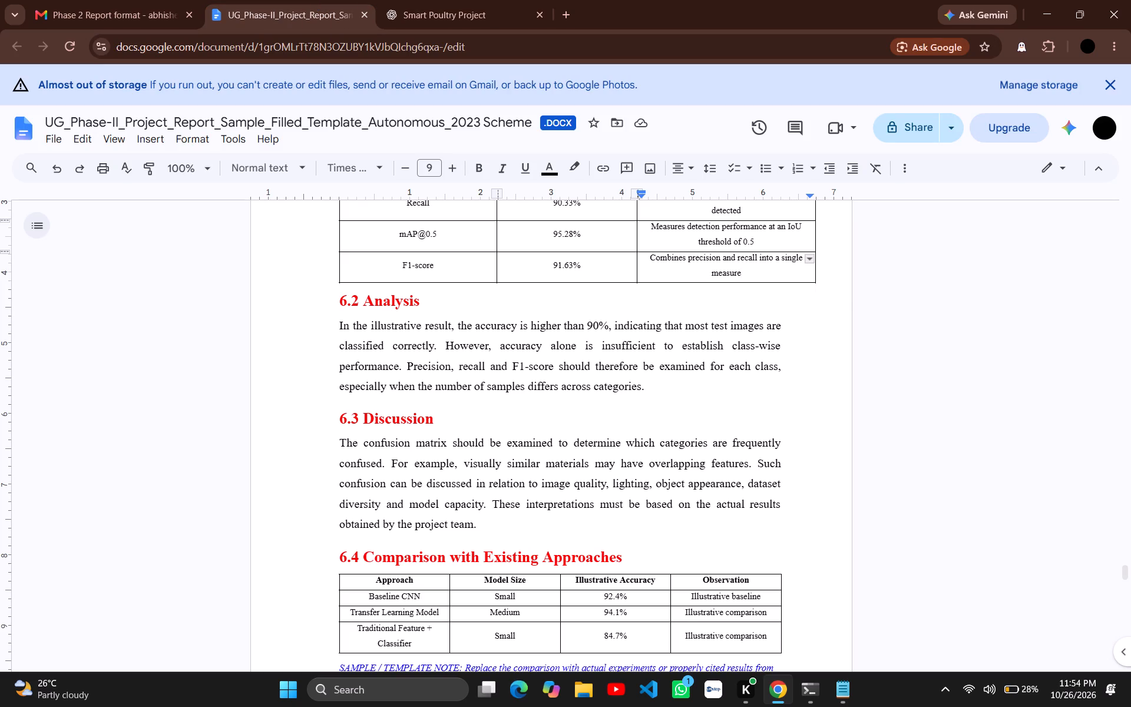
left_click(339, 301)
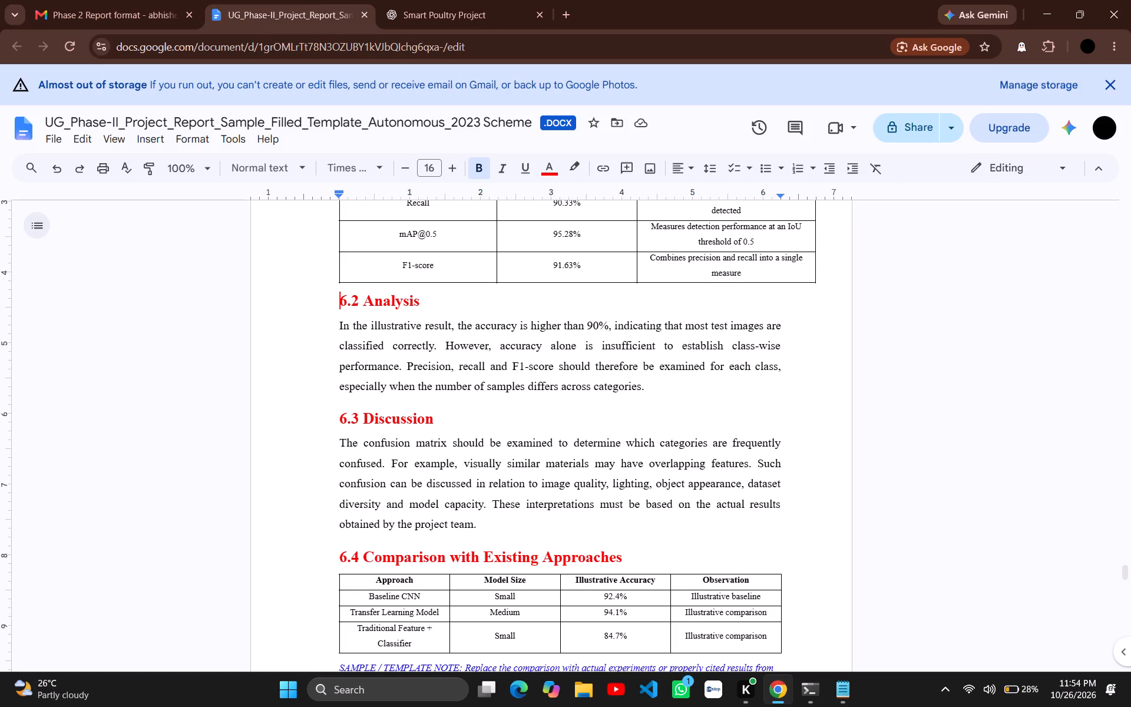
key("Return")
key("Up")
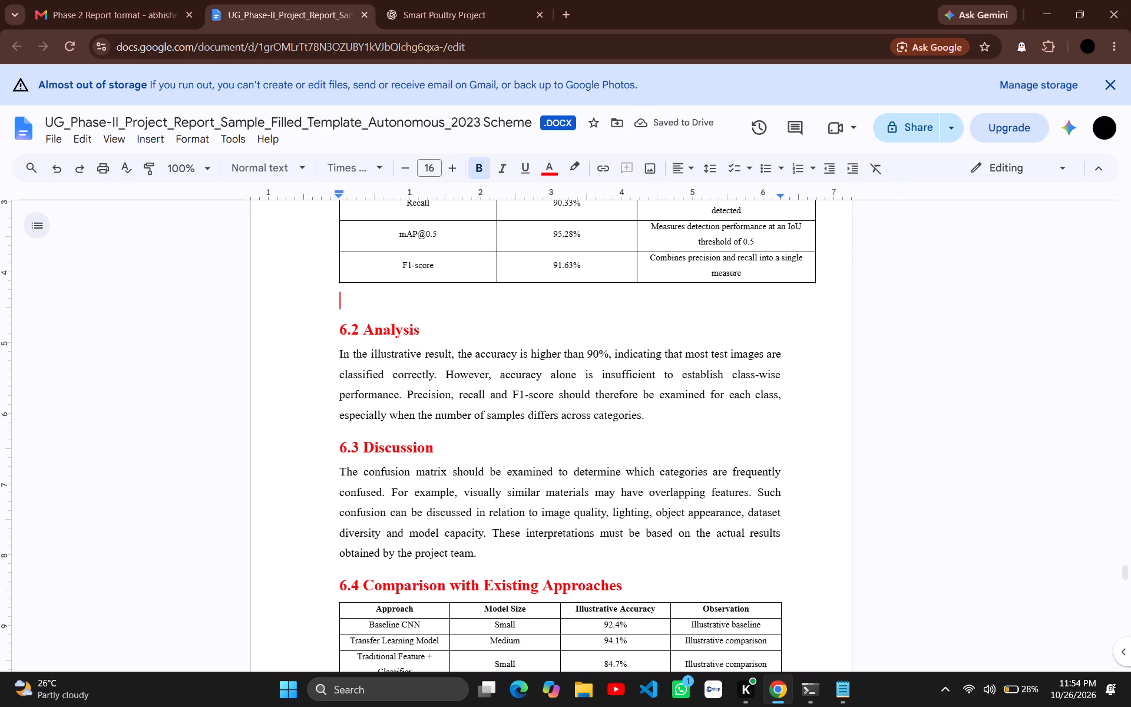
key("ctrl+v")
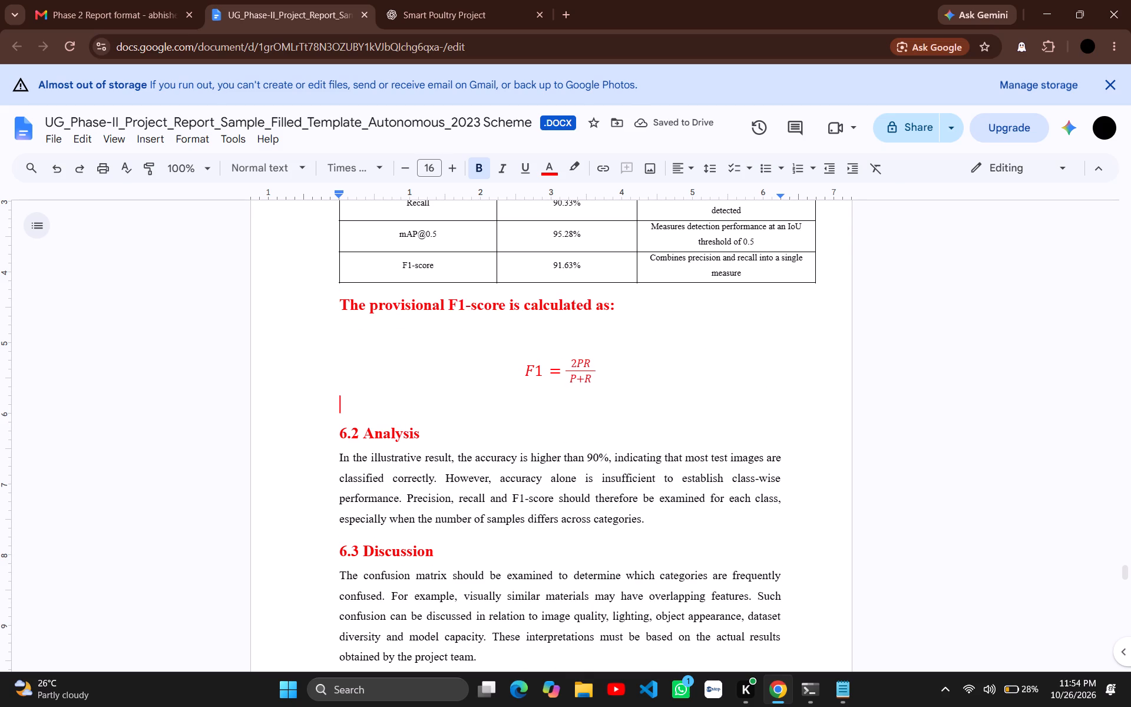
Format the pasted F1-score sentence and formula as 12 pt, non-bold, black text.
left_click_drag(598, 374, 337, 294)
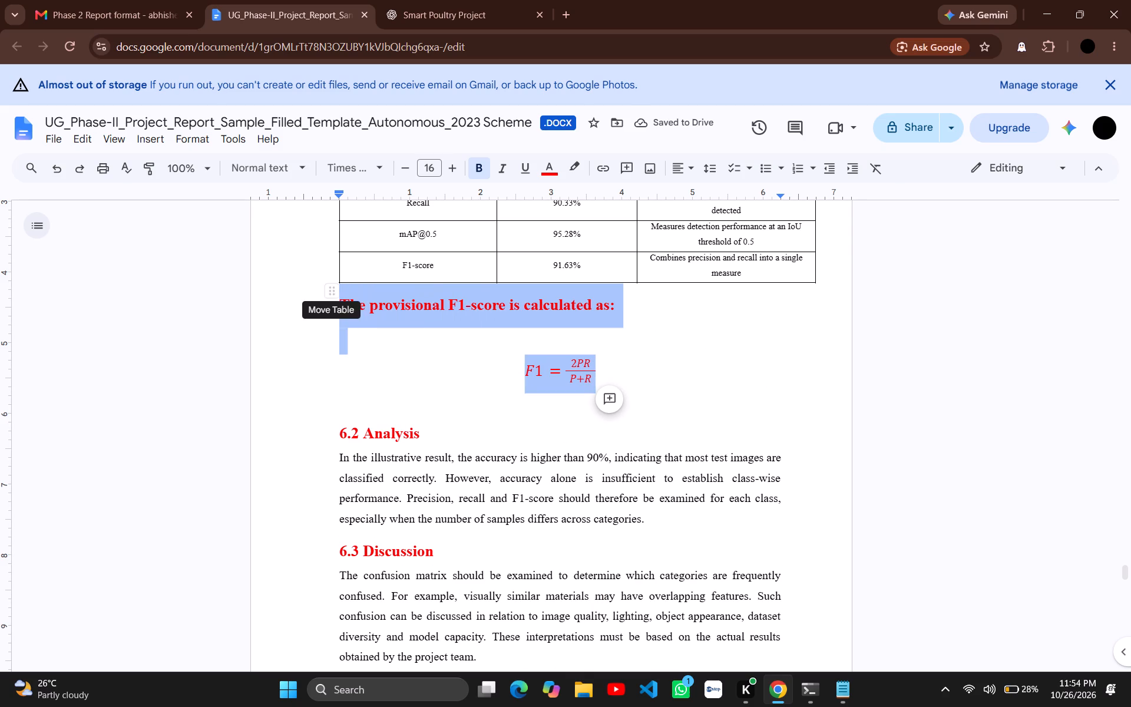
double_click(410, 170)
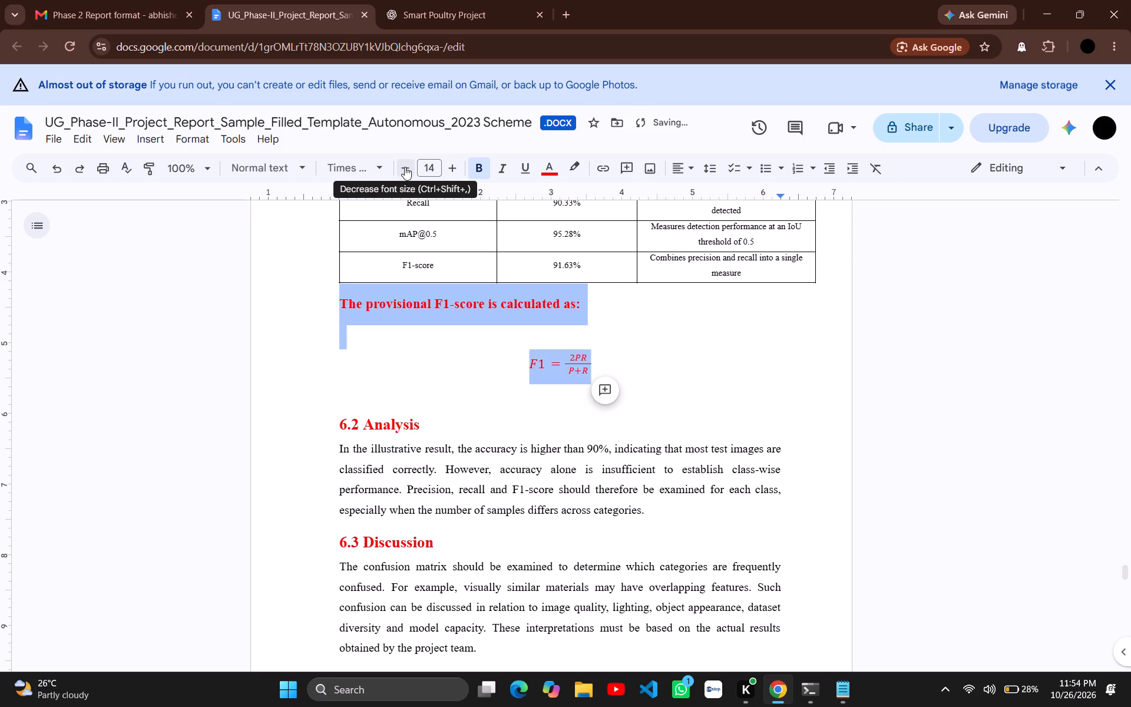
left_click(405, 167)
left_click(405, 167)
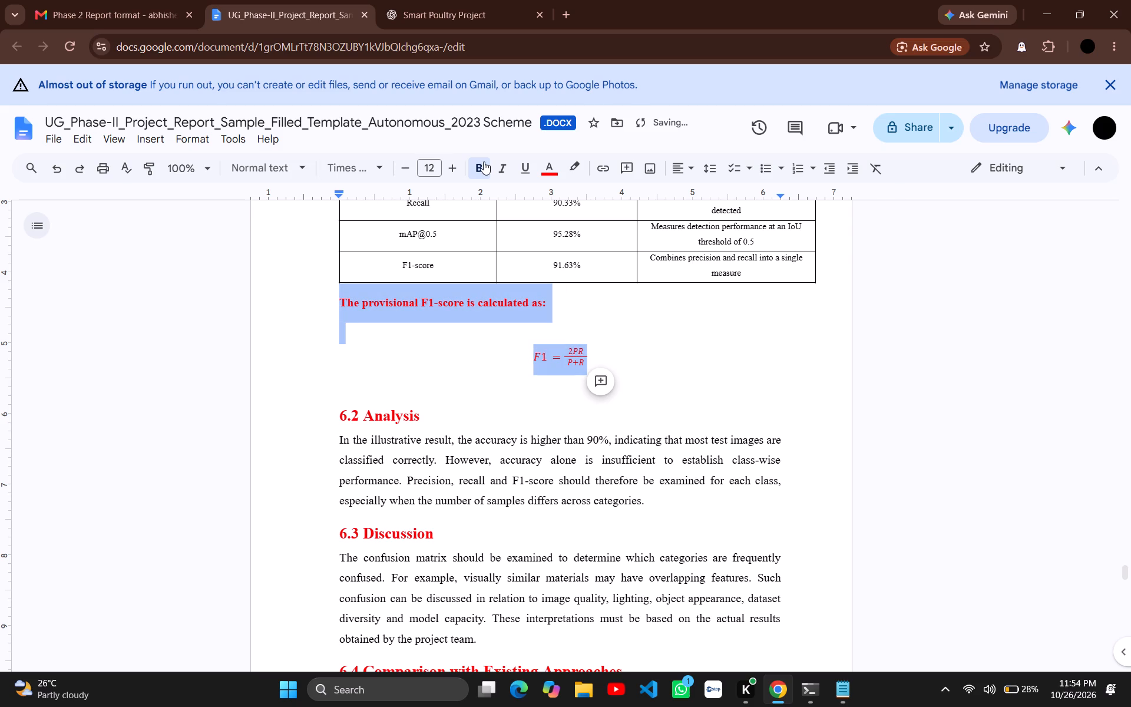
left_click(484, 161)
left_click(555, 169)
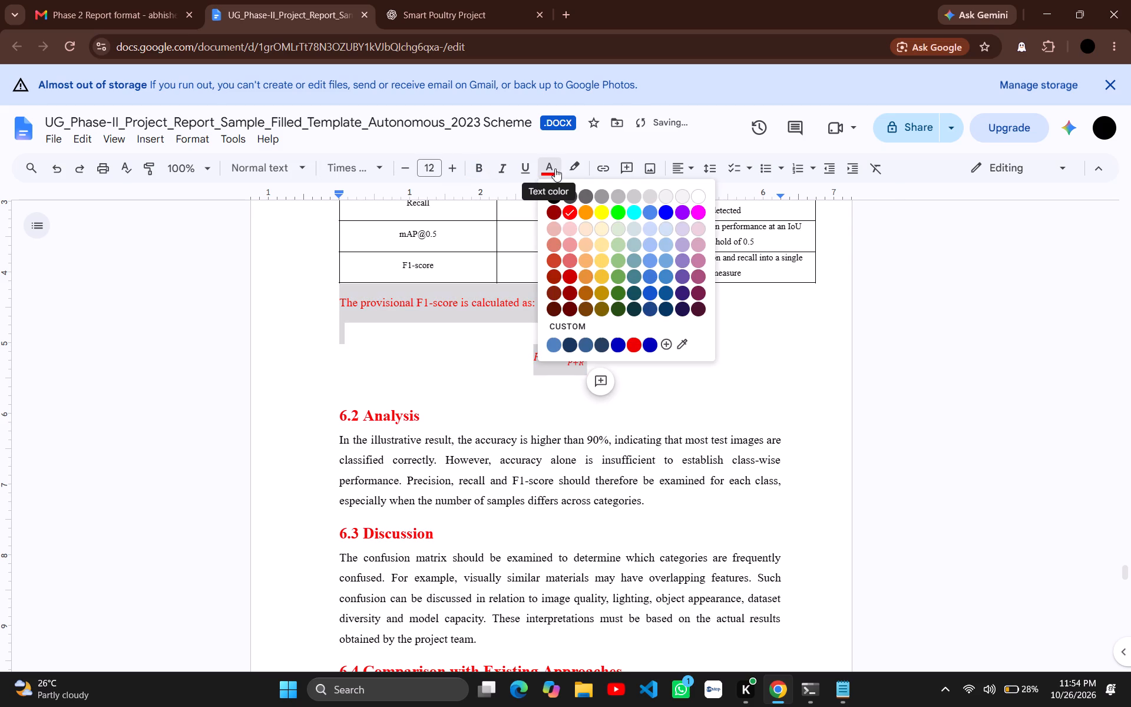
left_click(551, 190)
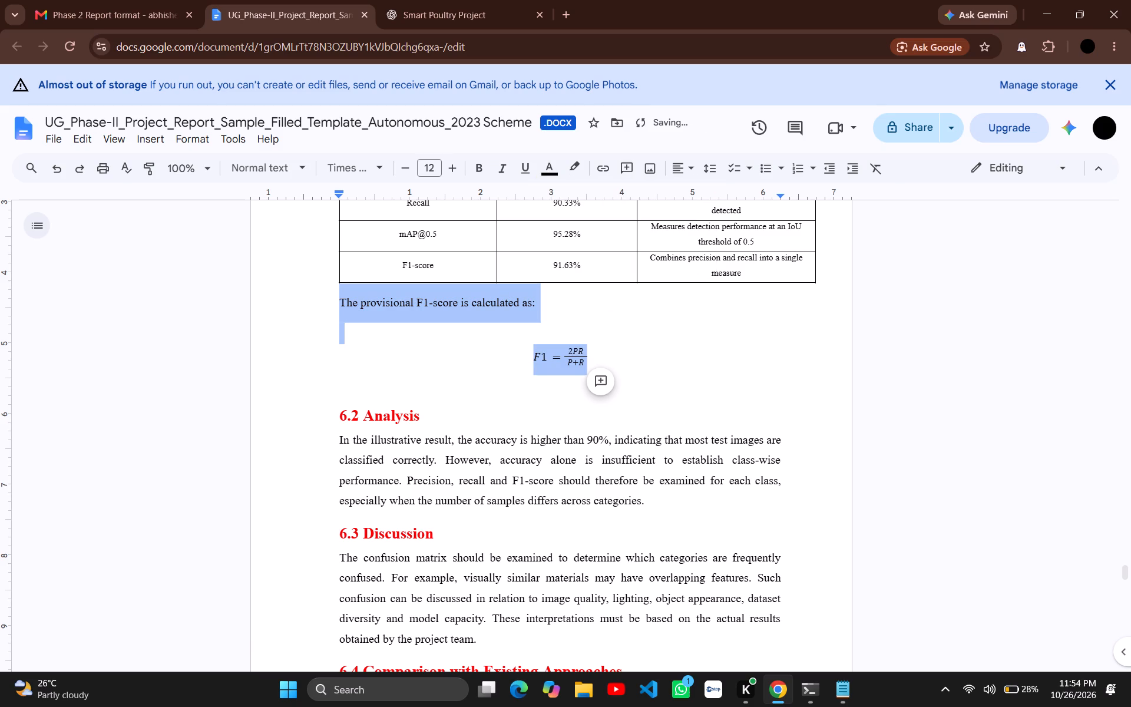
left_click(541, 302)
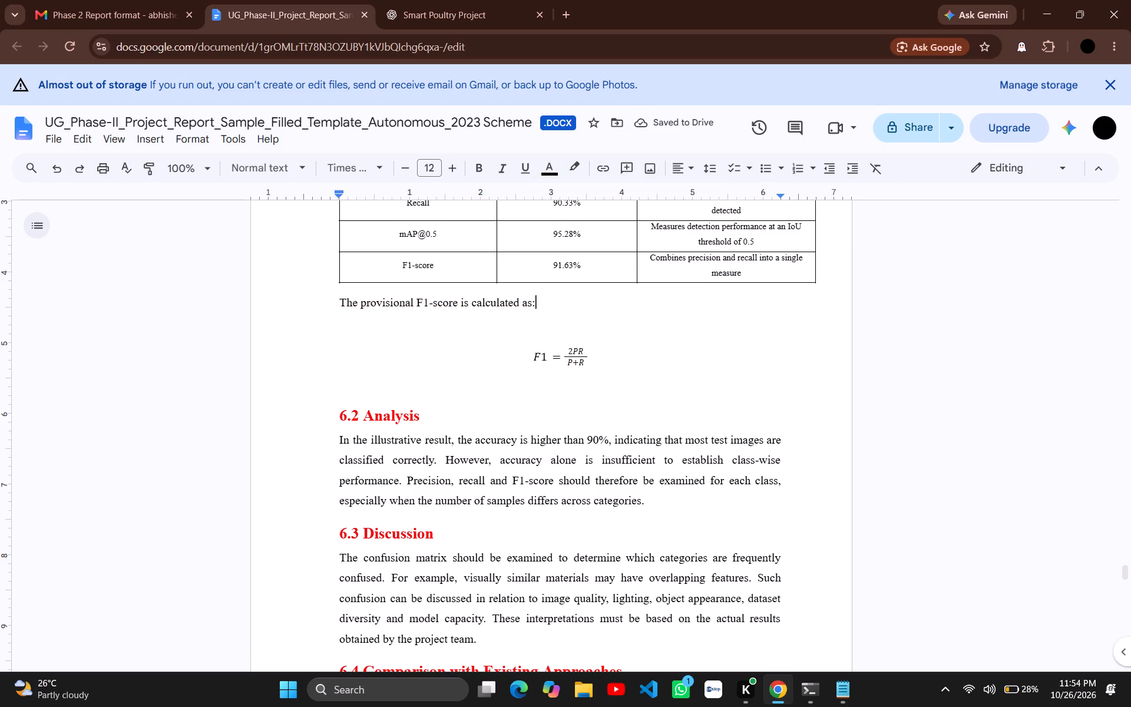
Delete the blank line between the F1-score sentence and its formula.
scroll(504, 369, "up", 2)
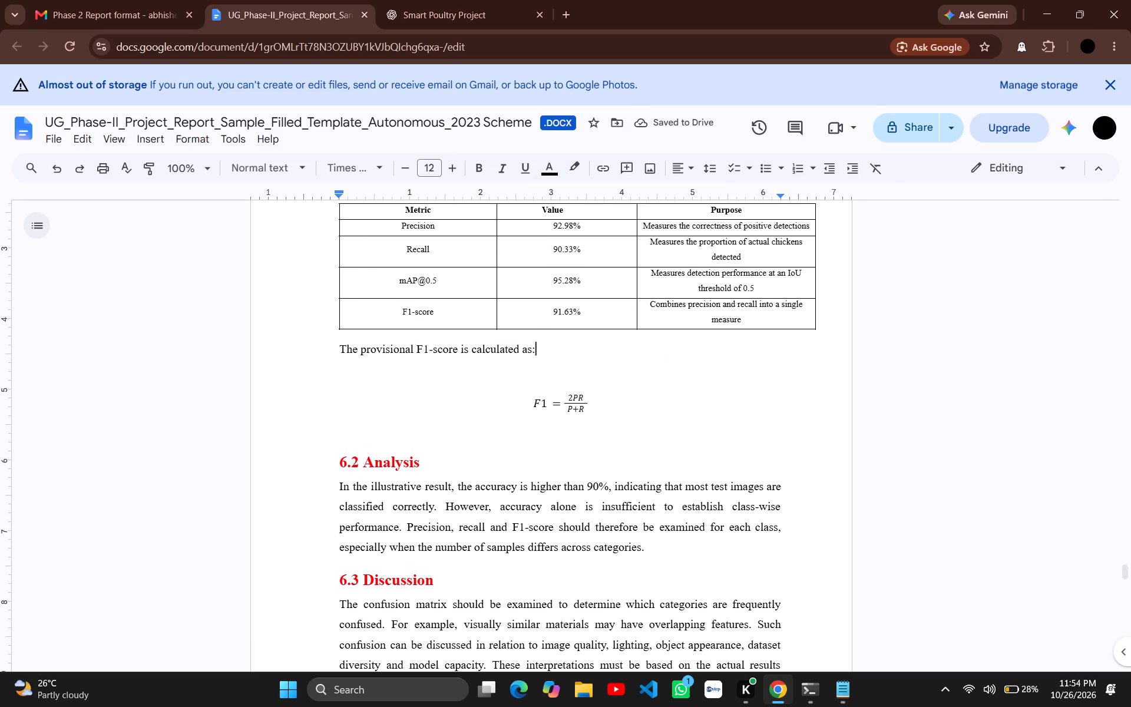
left_click(535, 381)
key("BackSpace")
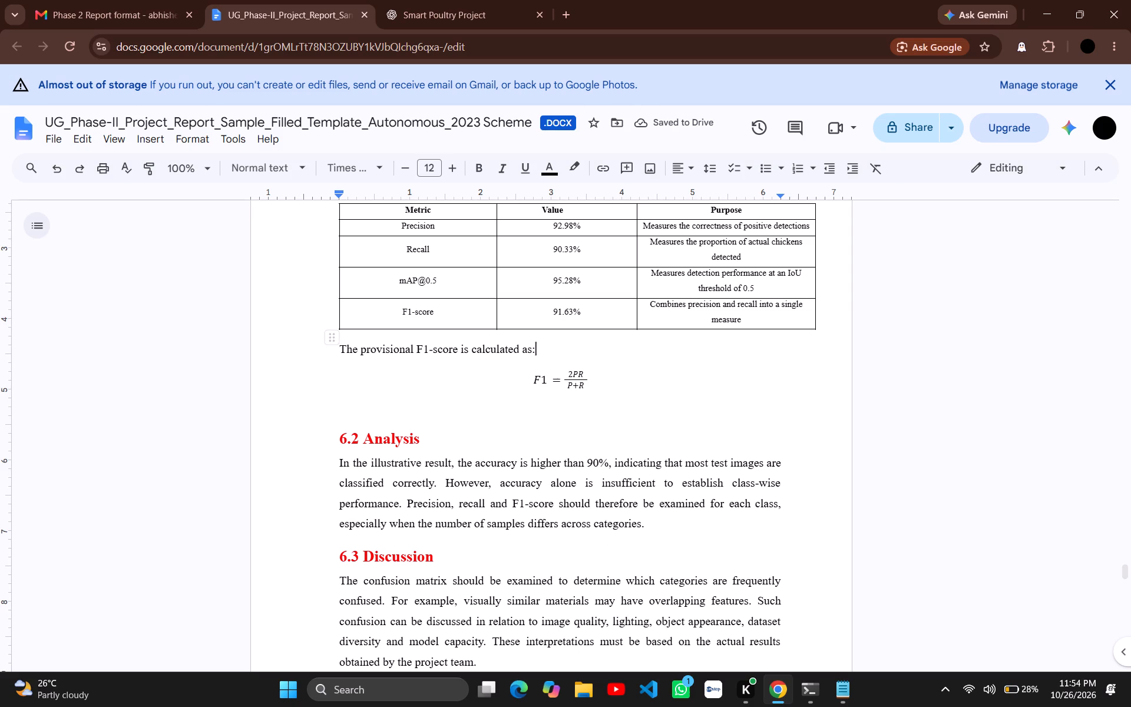
Set all the text in the 6.1 Results metrics table to 12 pt.
scroll(437, 449, "up", 2)
scroll(437, 449, "down", 1)
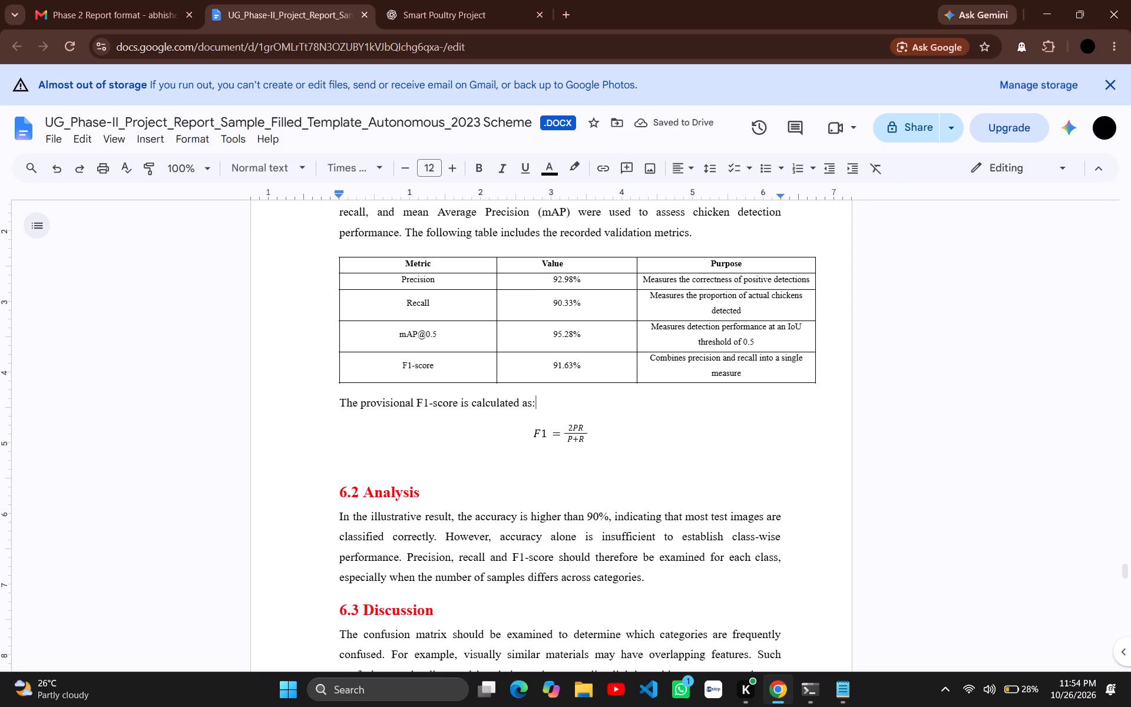
scroll(437, 449, "down", 1)
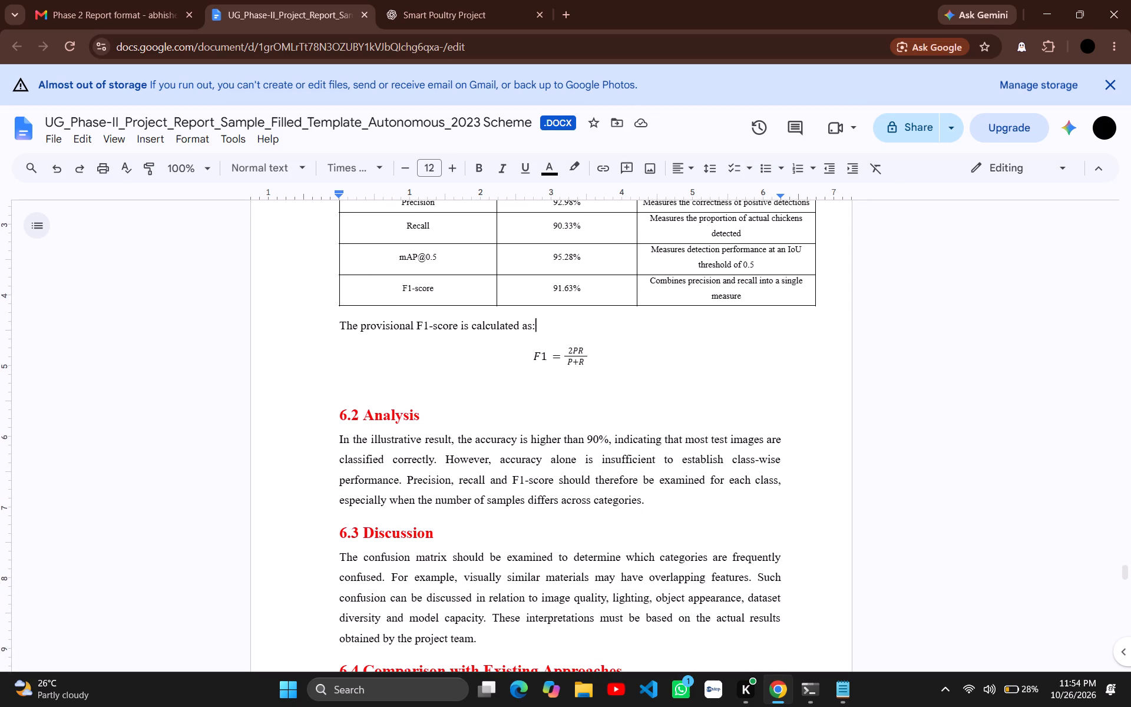
left_click(582, 364)
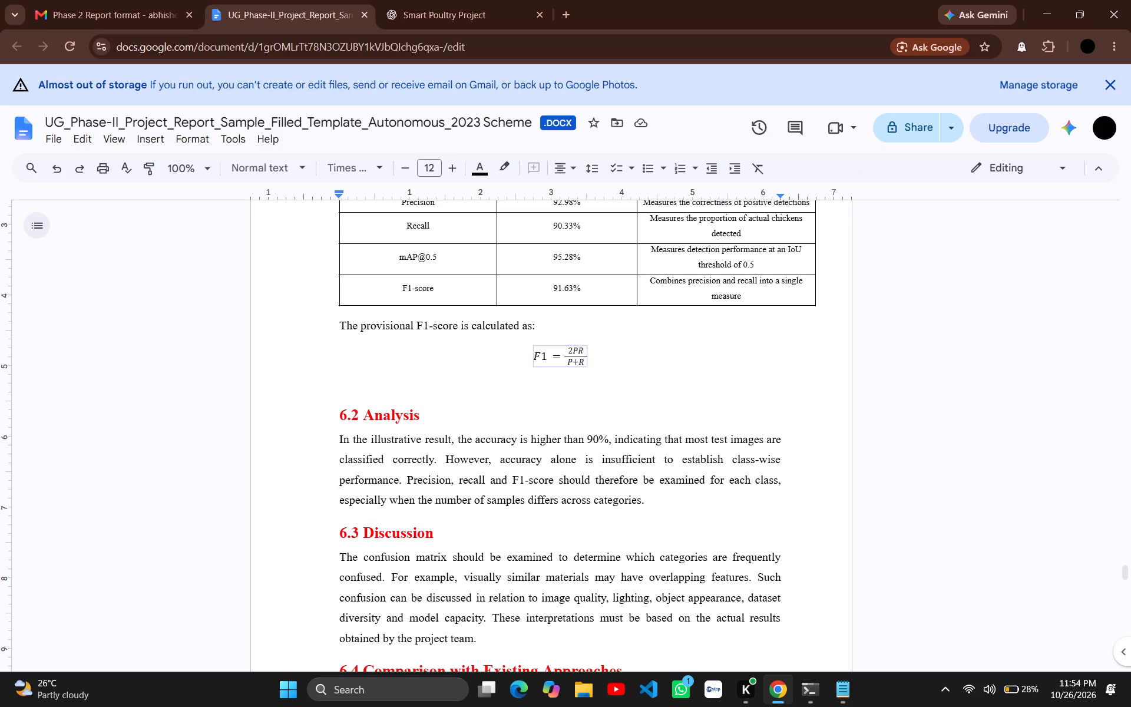
scroll(422, 417, "up", 2)
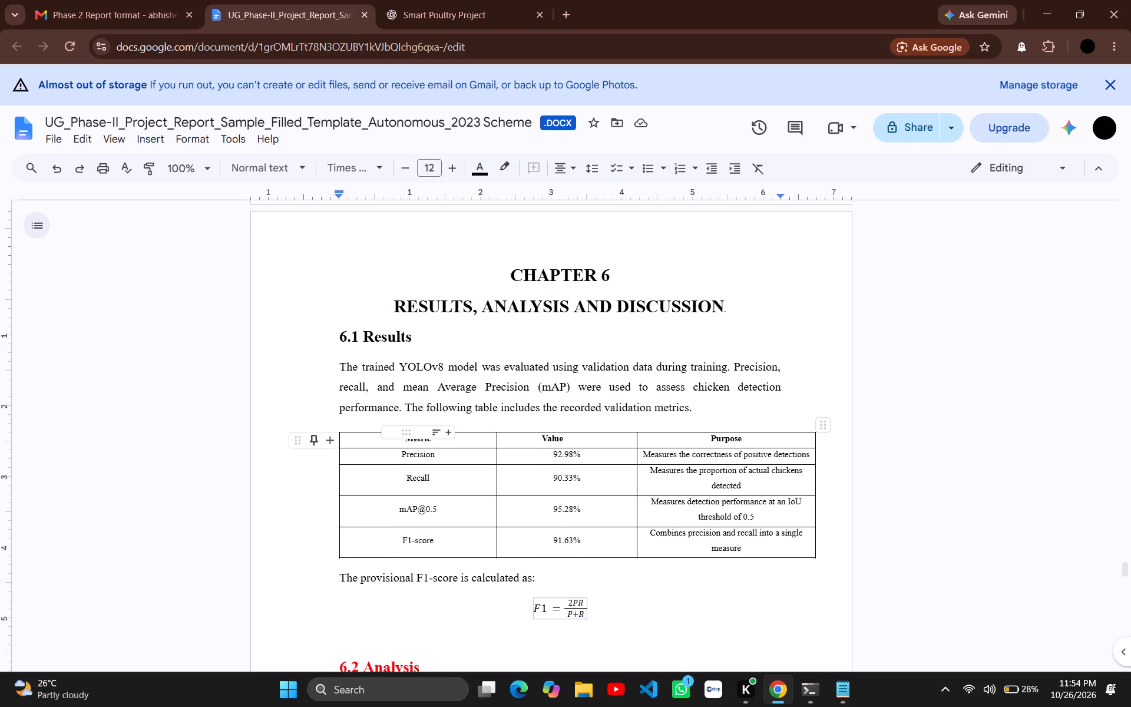
left_click_drag(364, 437, 597, 514)
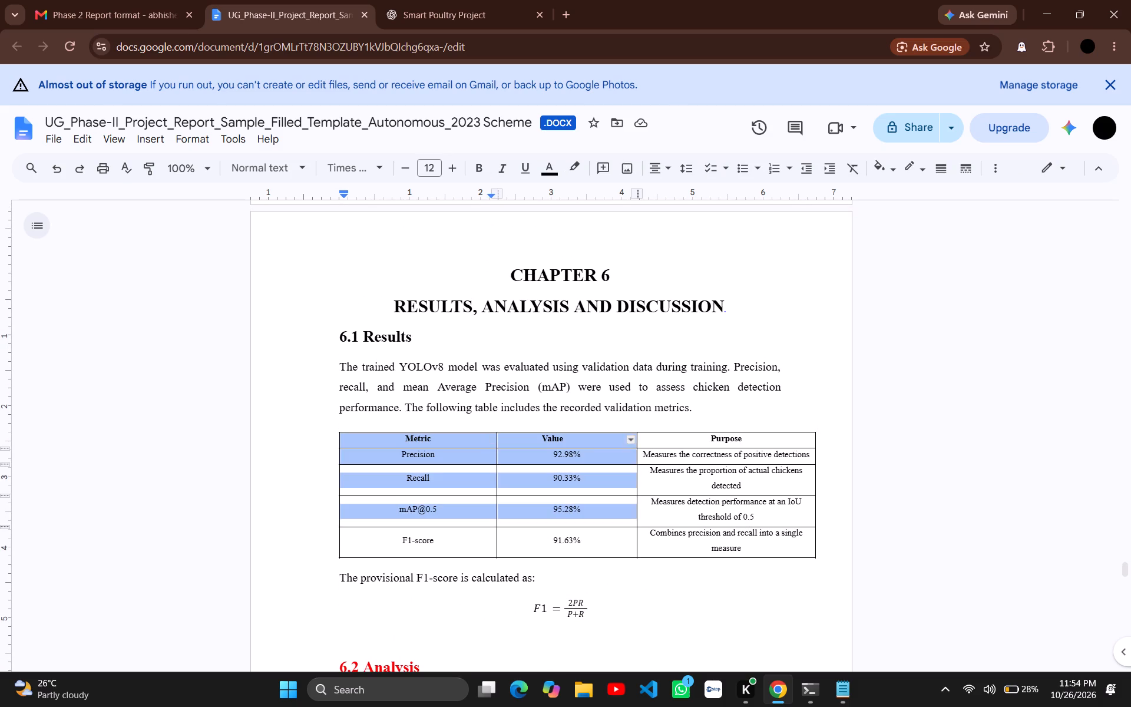
left_click_drag(597, 514, 730, 540)
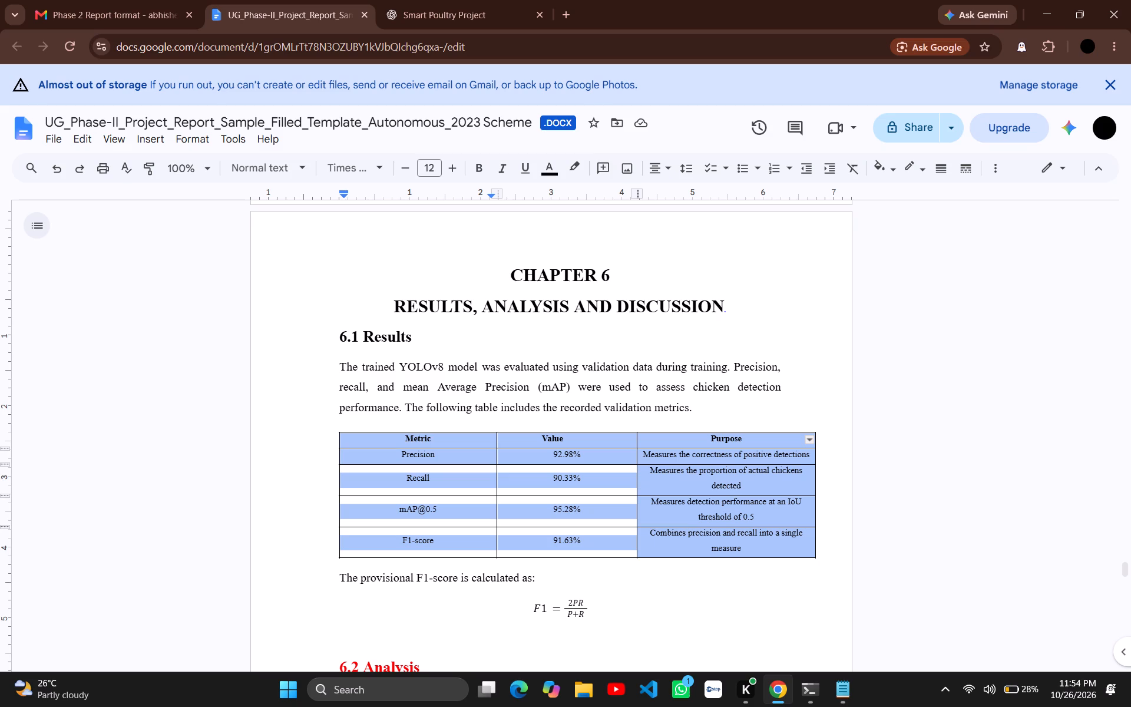
left_click_drag(730, 540, 769, 537)
left_click(429, 167)
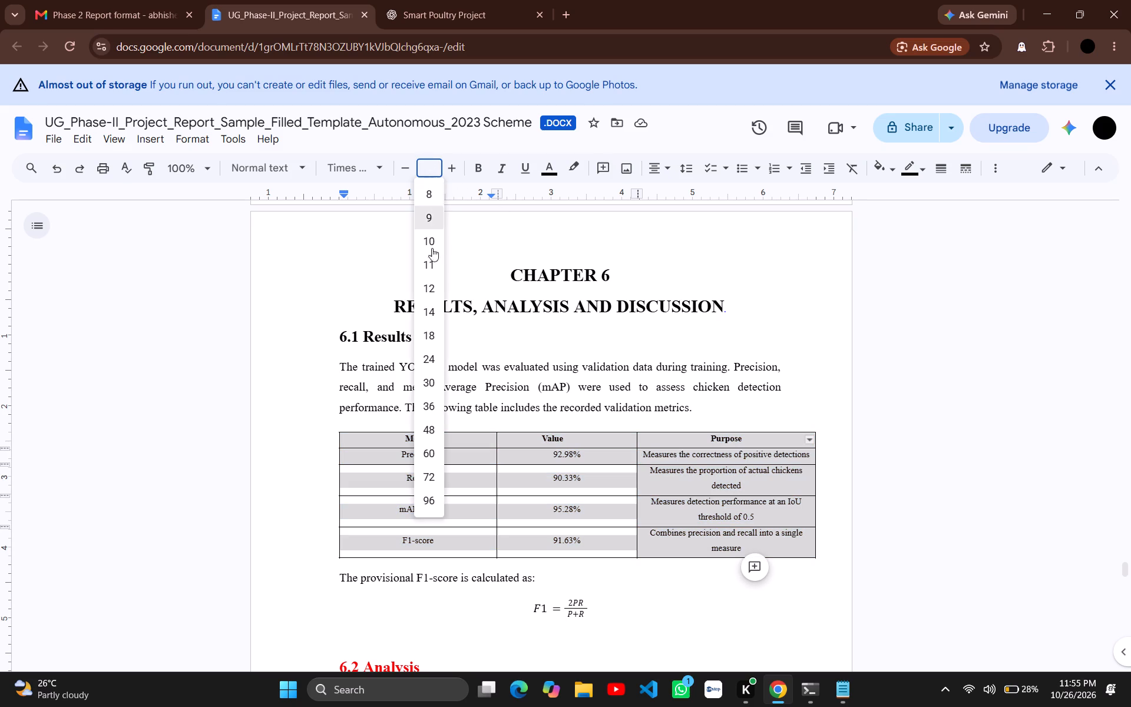
left_click(439, 288)
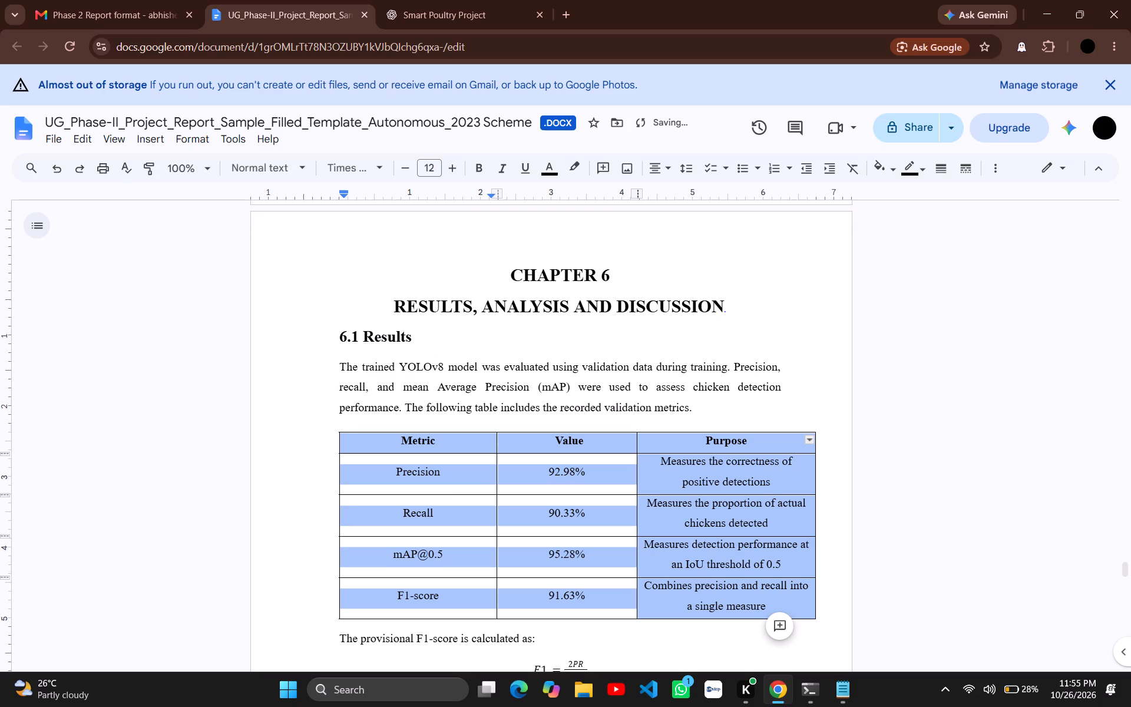
left_click(543, 472)
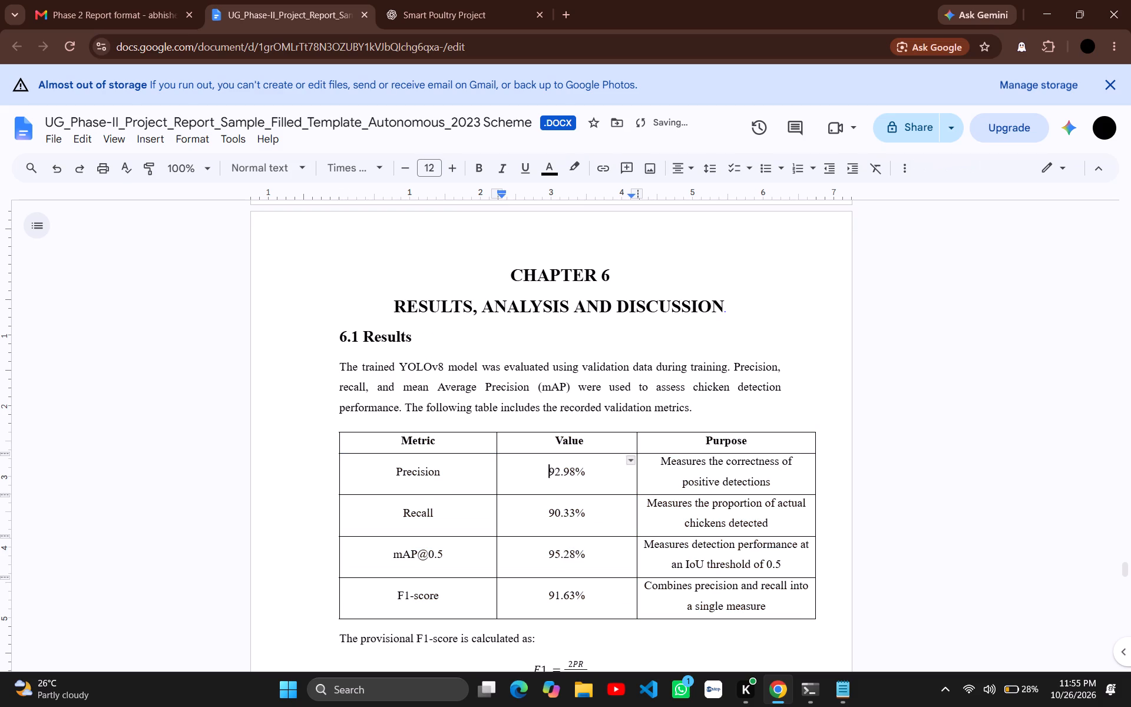
Review the Chapter 6 layout and remaining template content from the 6.1 metrics table through section 6.4 Comparison with Existing Approaches.
scroll(621, 522, "down", 3)
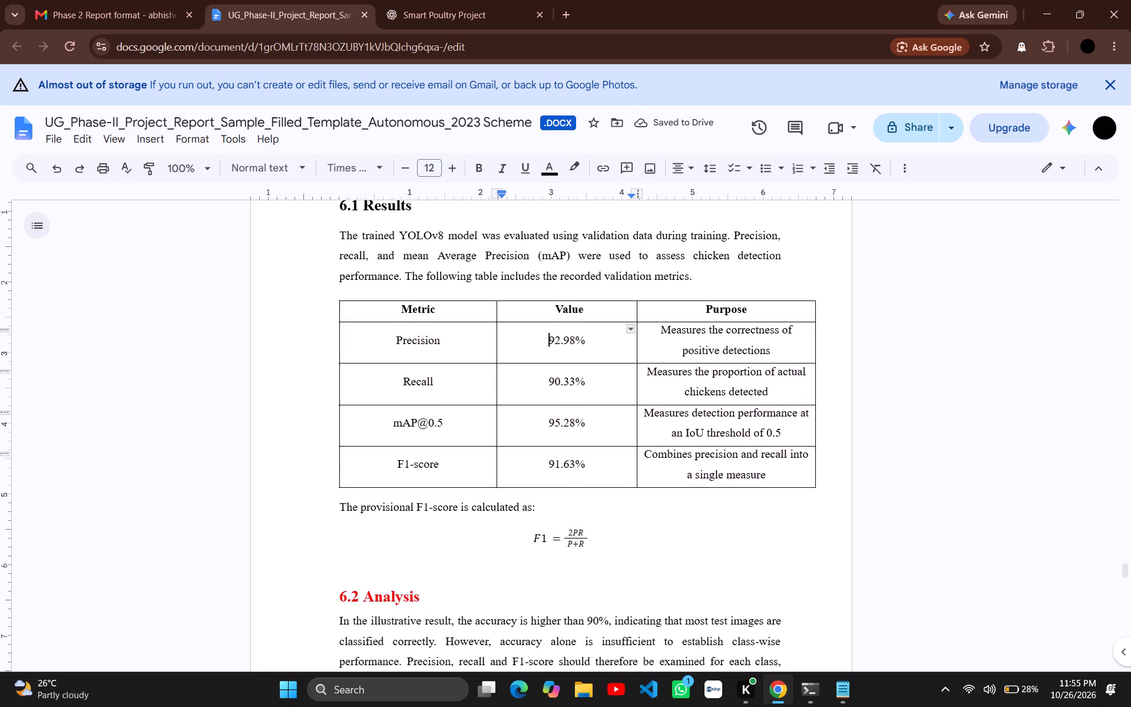
scroll(621, 522, "down", 3)
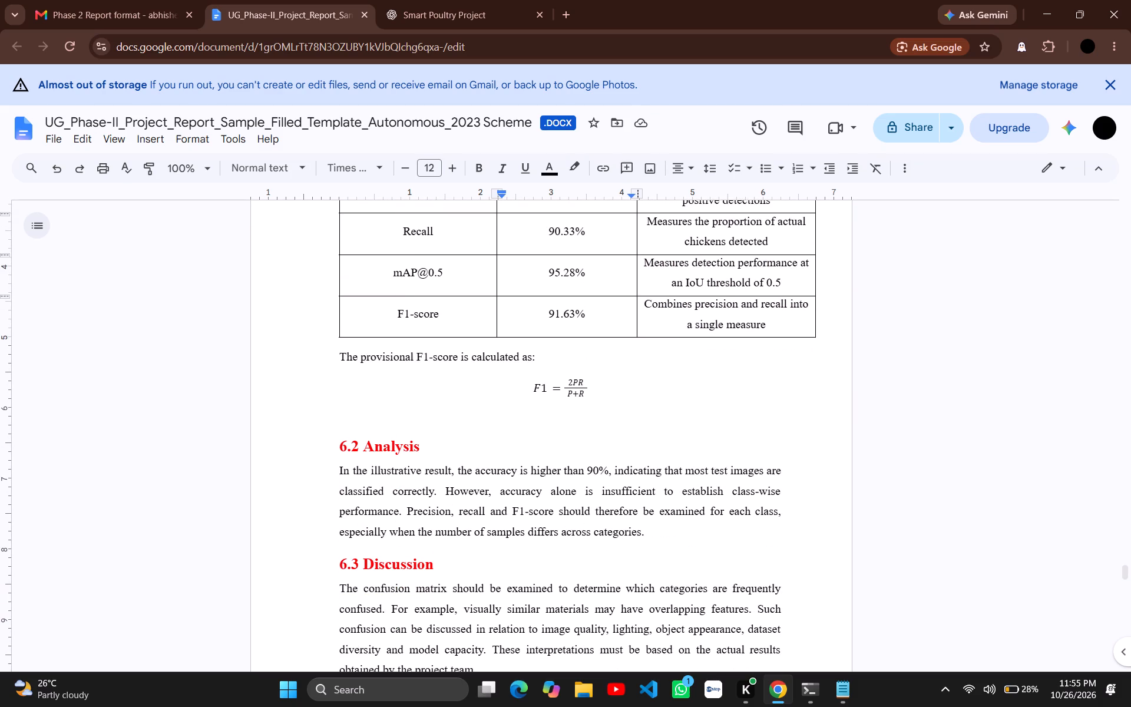
scroll(621, 522, "down", 2)
scroll(621, 522, "up", 1)
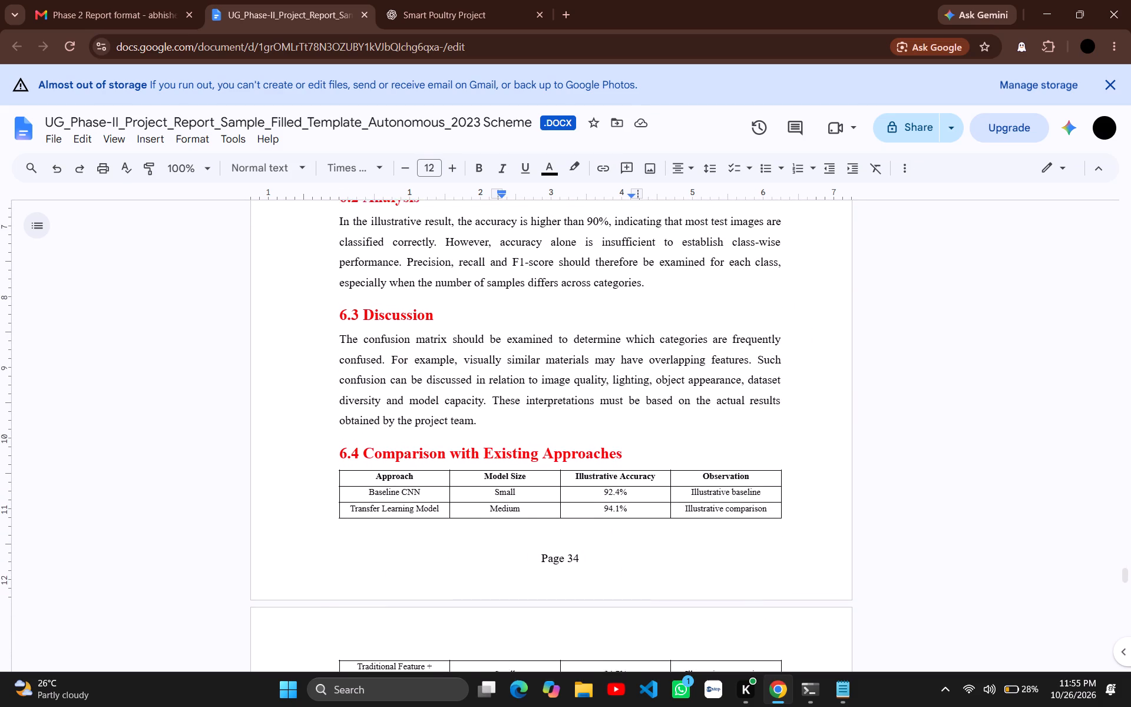
scroll(621, 522, "up", 3)
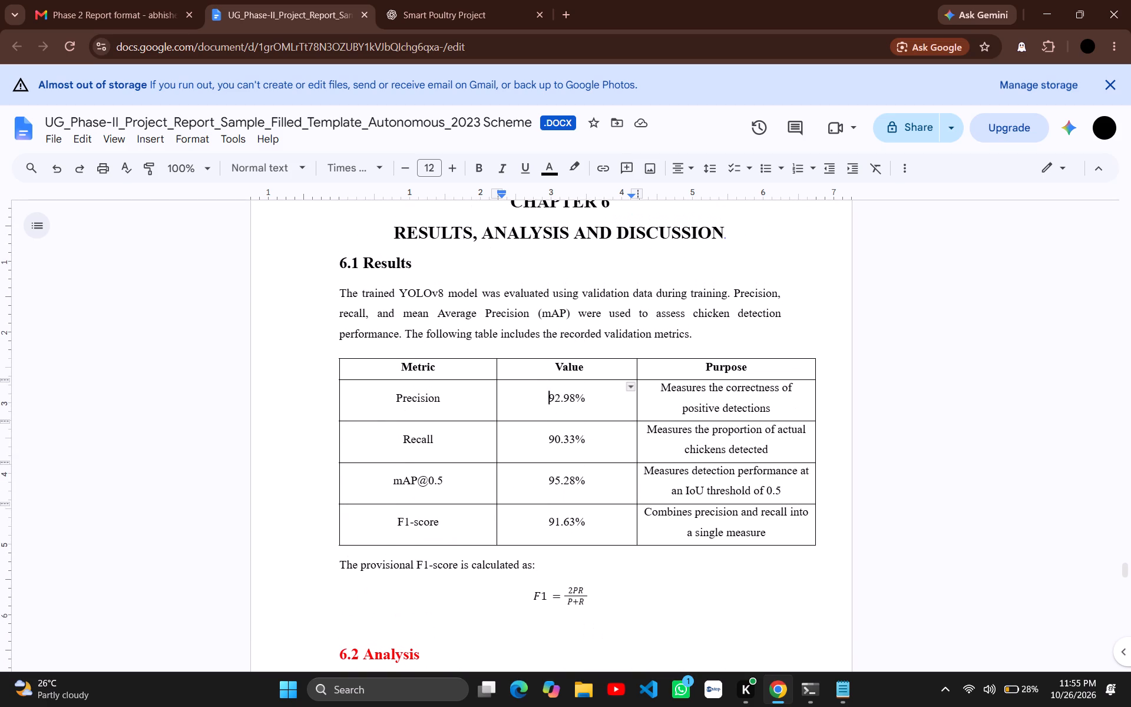
scroll(621, 522, "down", 2)
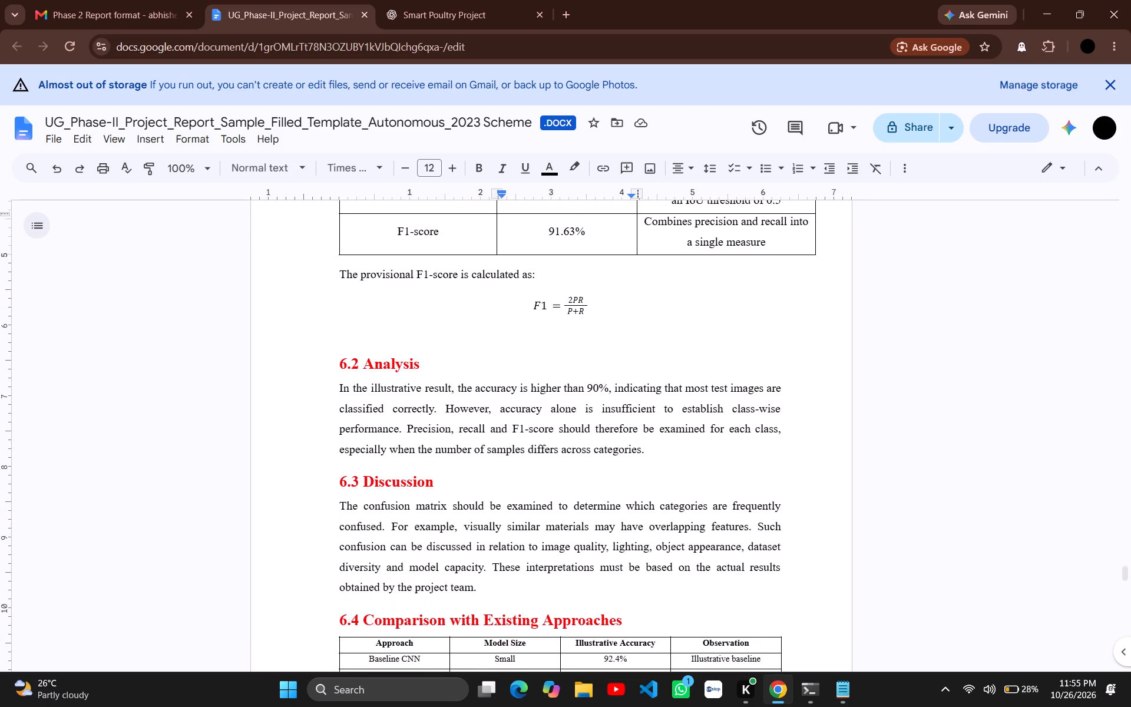
scroll(398, 371, "down", 1)
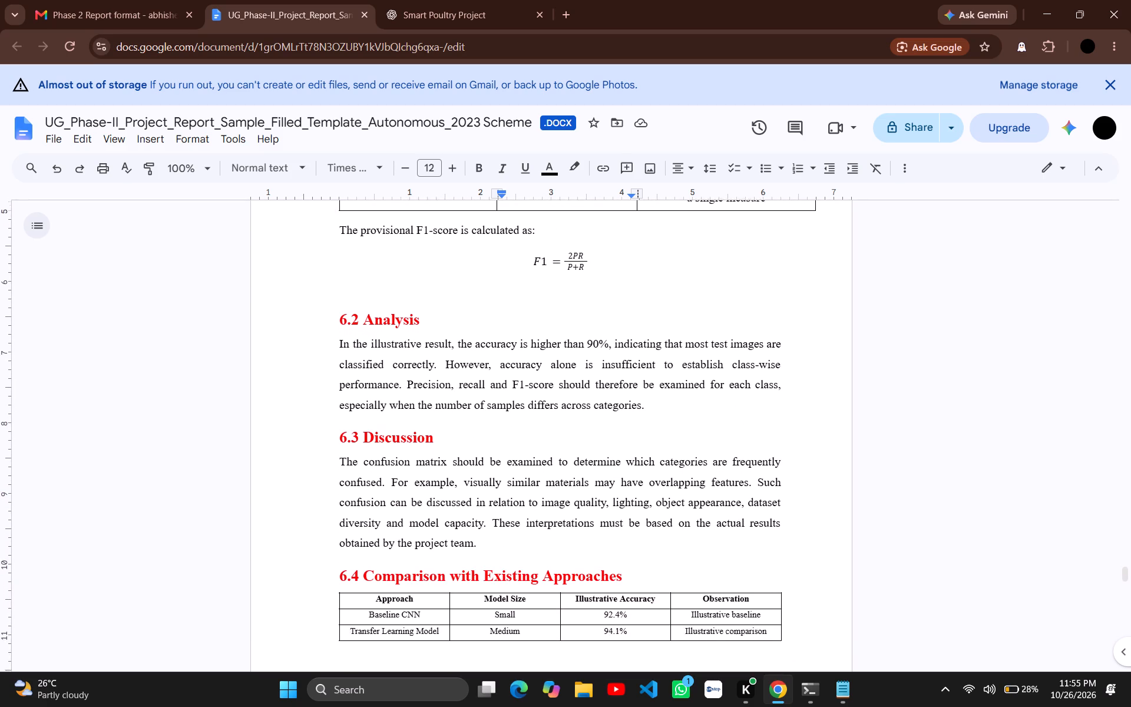
scroll(398, 371, "down", 3)
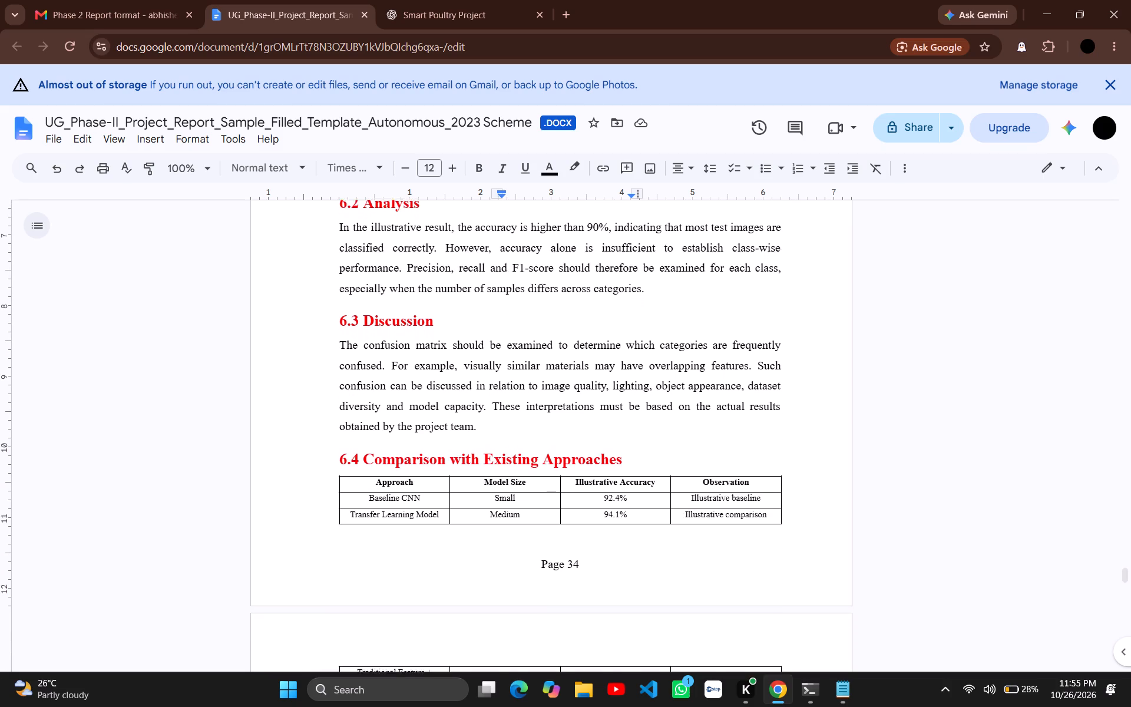
scroll(398, 371, "down", 1)
scroll(398, 371, "up", 3)
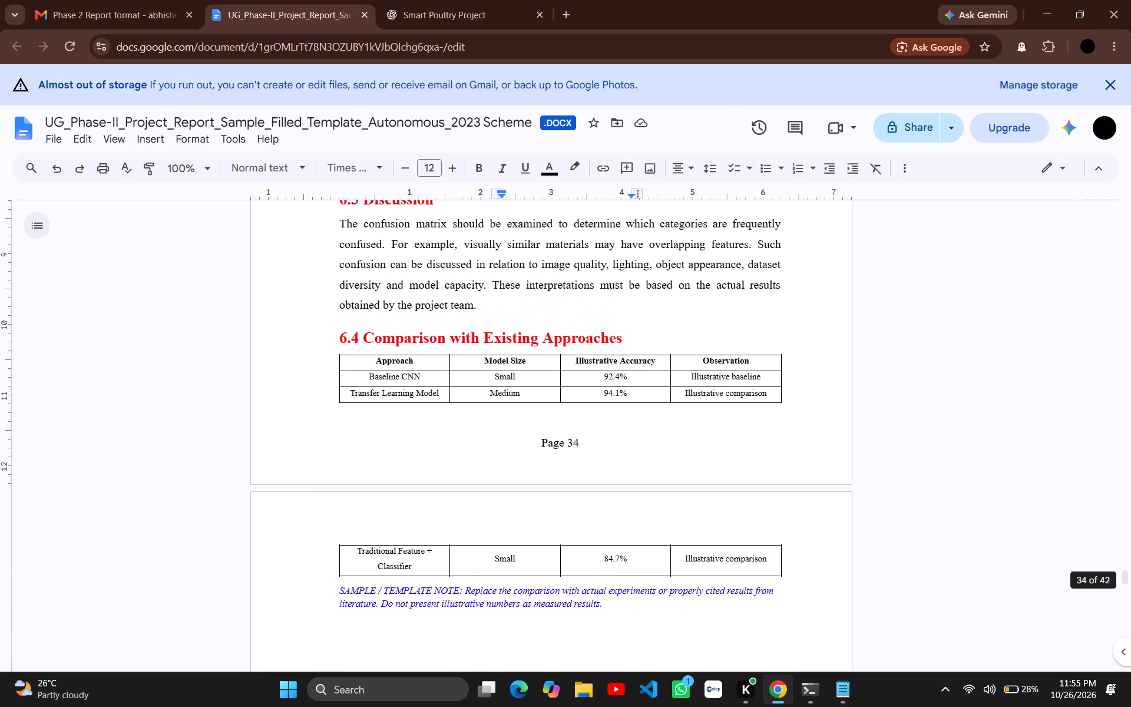
scroll(398, 371, "up", 2)
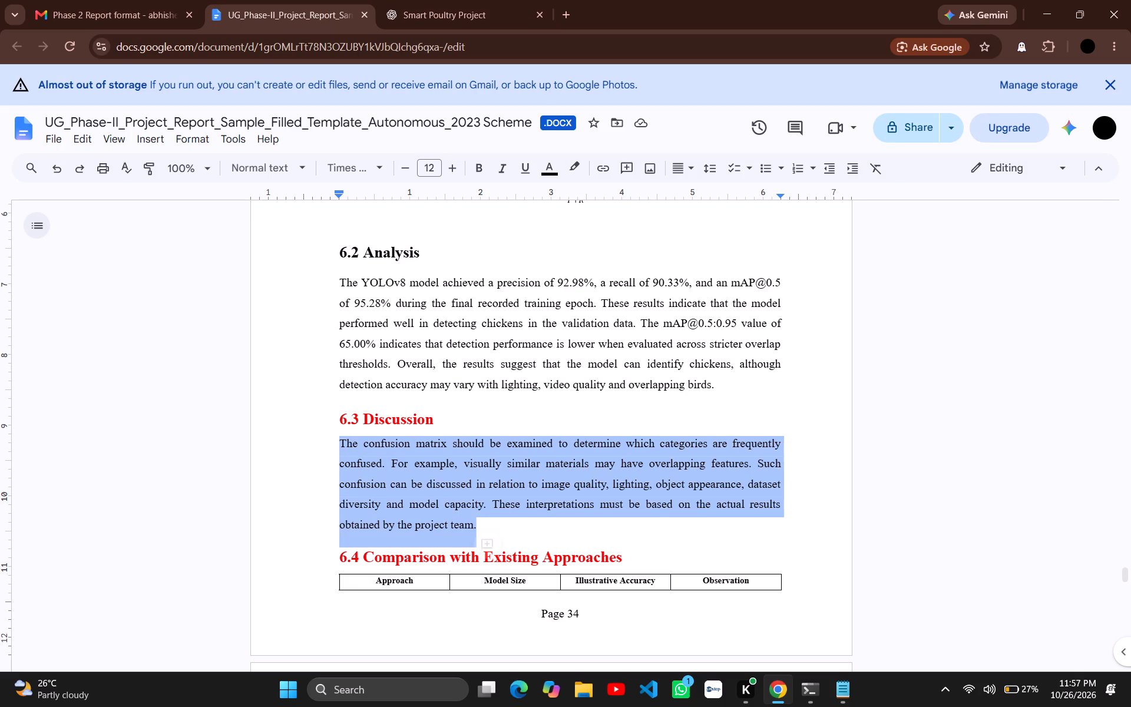
key("ctrl+v")
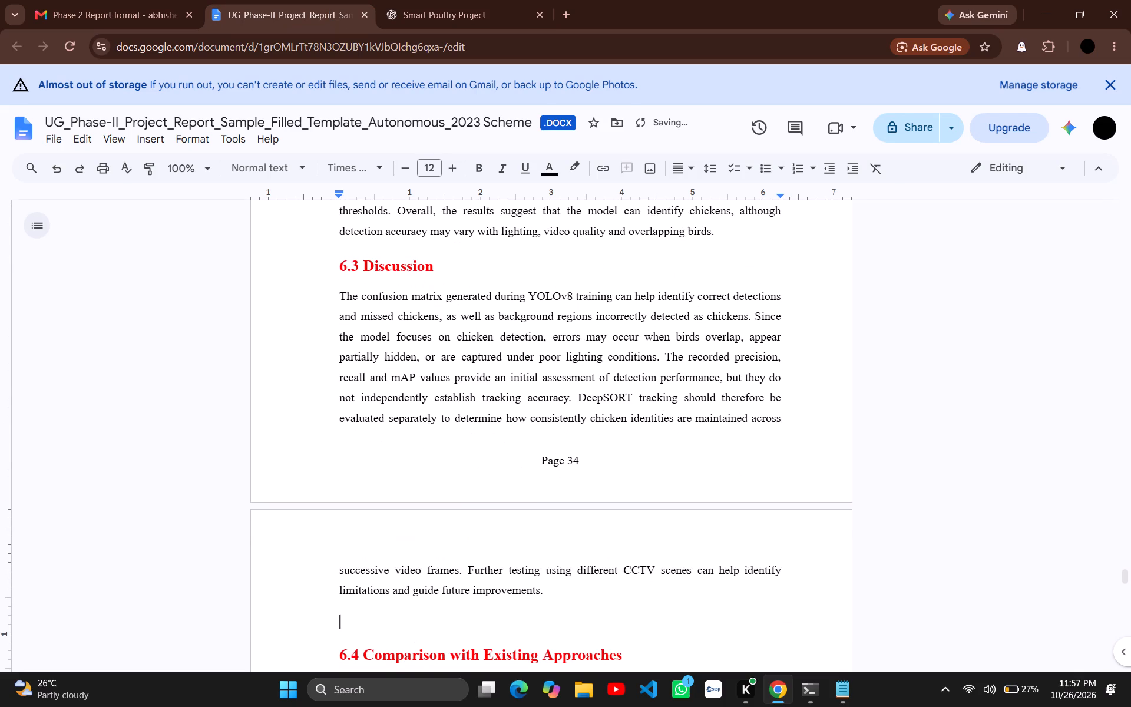
Change the text colour of the 6.3 Discussion heading to black.
left_click_drag(434, 264, 333, 261)
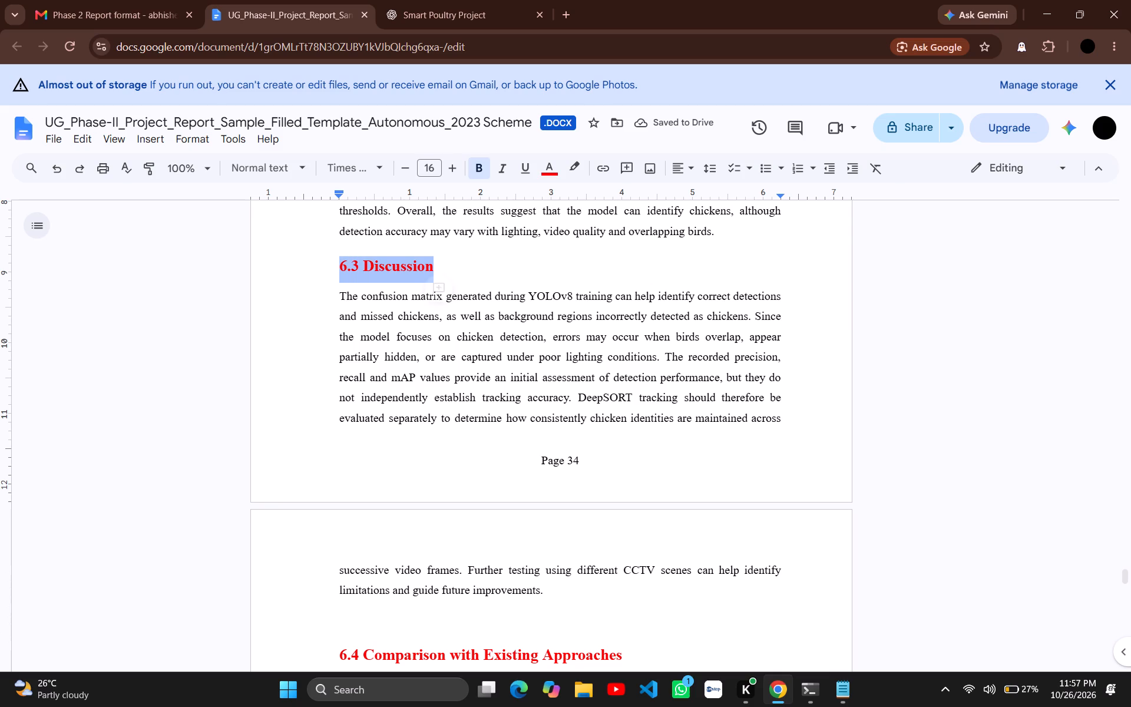
left_click(553, 167)
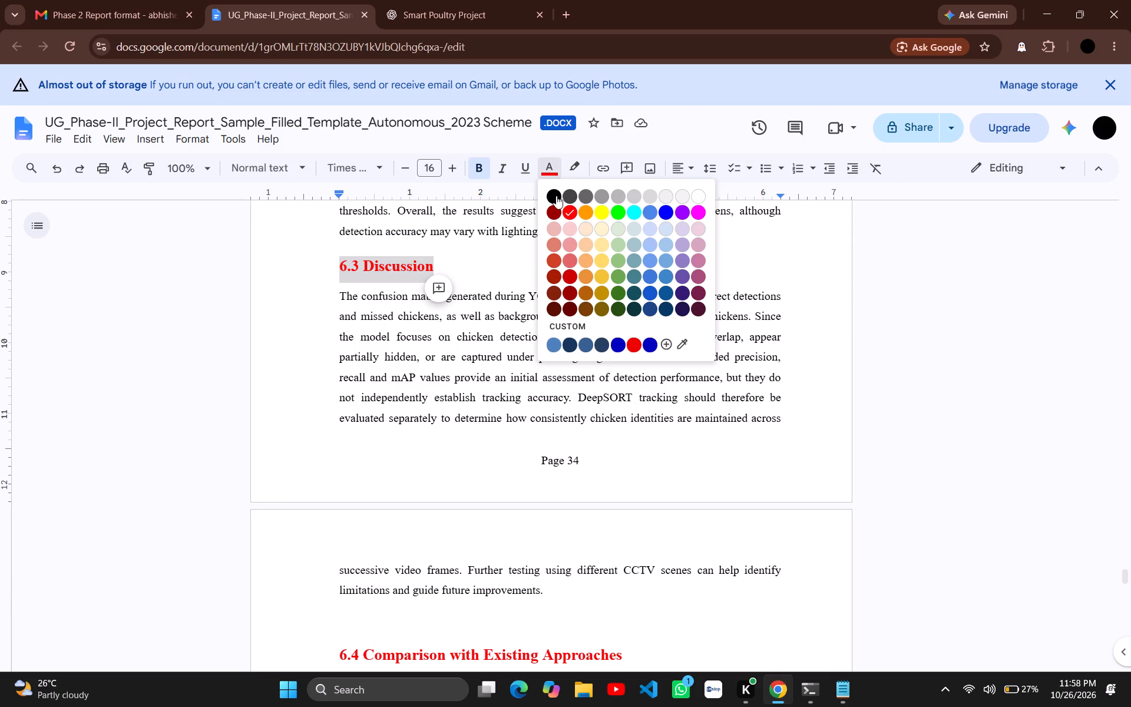
left_click(555, 195)
Review the updated 6.2 and 6.3 sections and the remaining template content in 6.4 Comparison with Existing Approaches through 6.5.
scroll(503, 418, "down", 2)
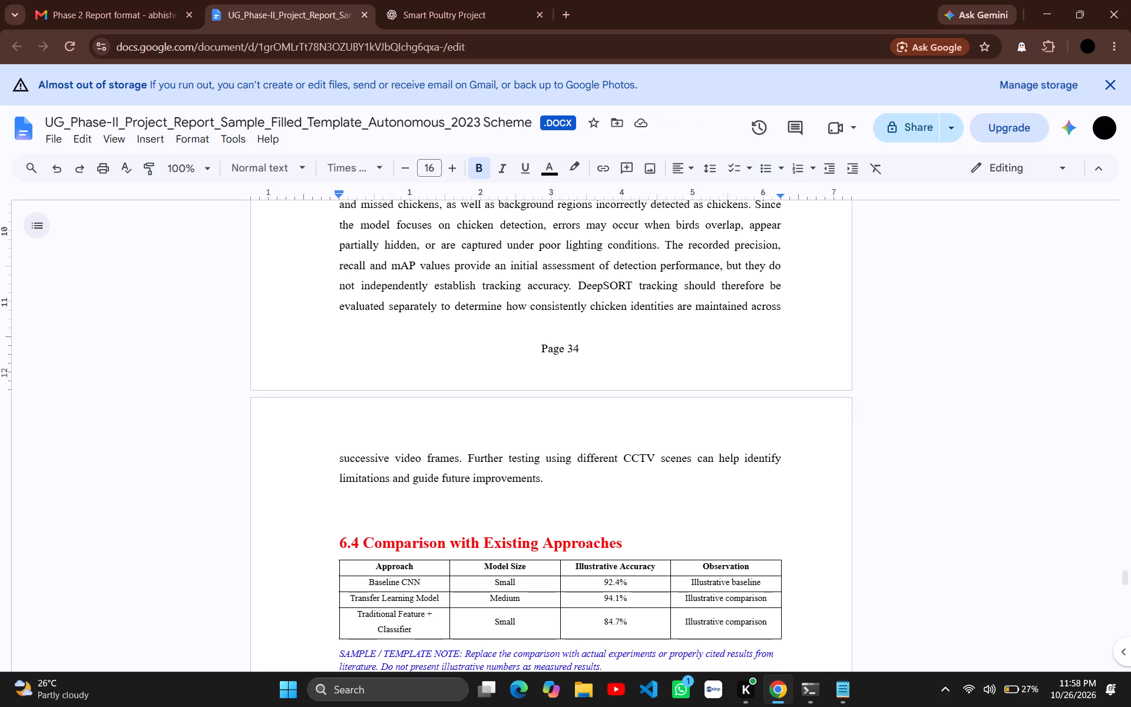
scroll(503, 418, "up", 3)
left_click(511, 386)
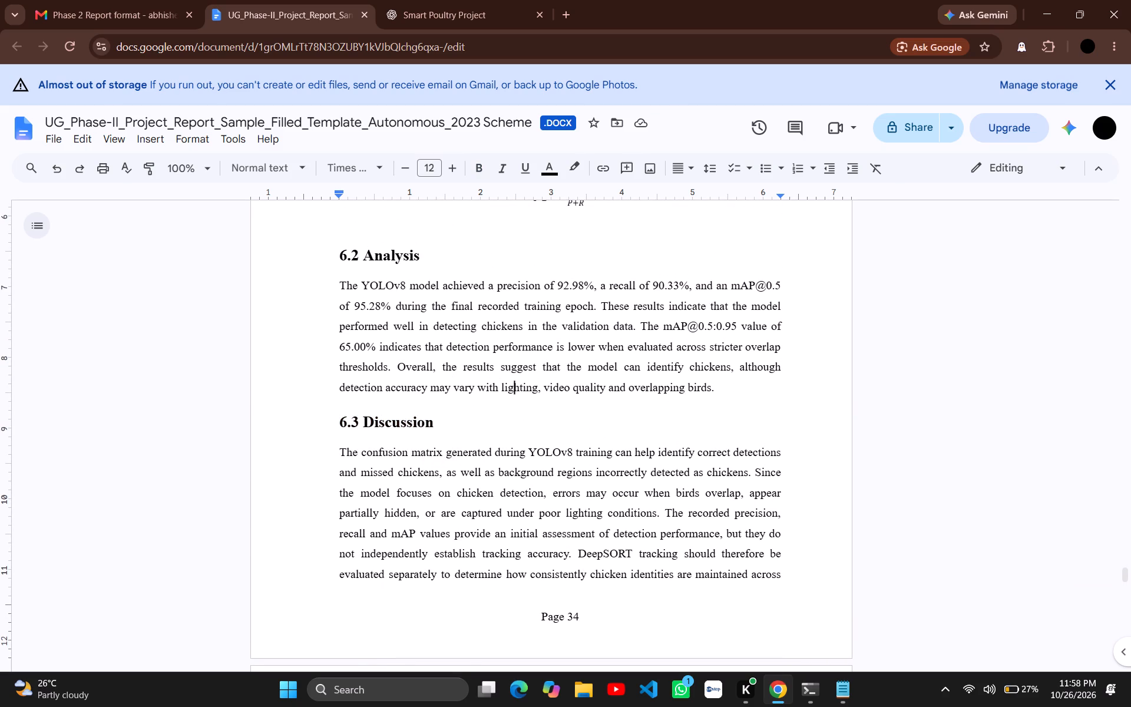
scroll(490, 484, "down", 2)
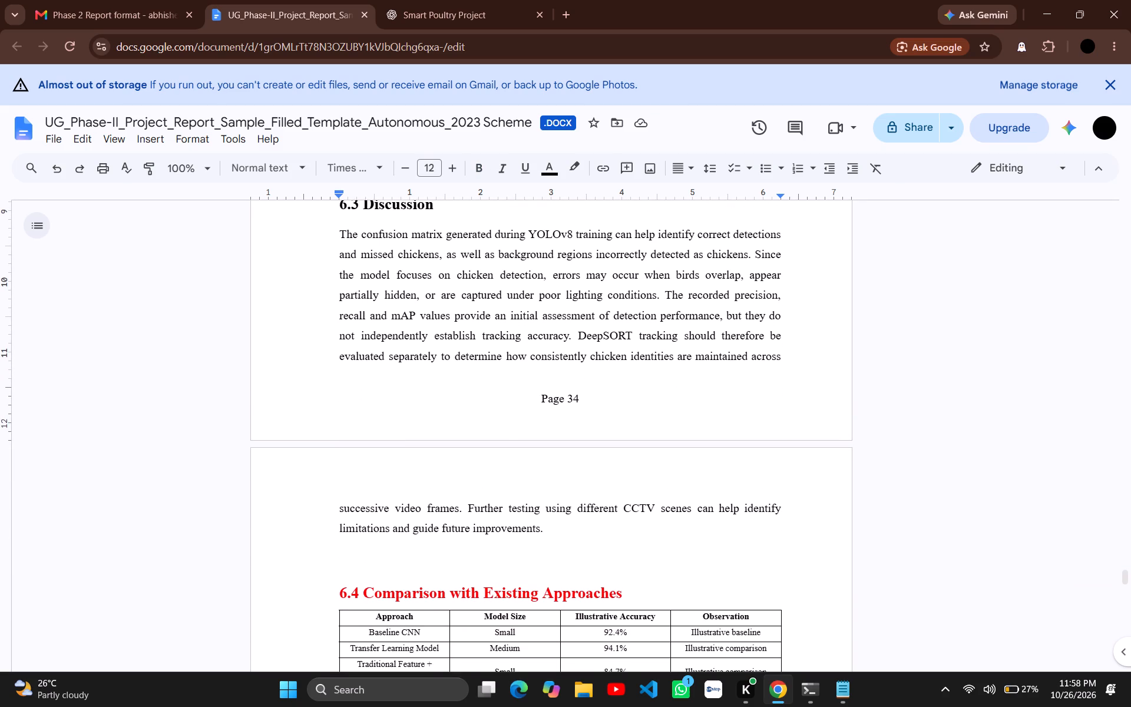
scroll(490, 484, "down", 2)
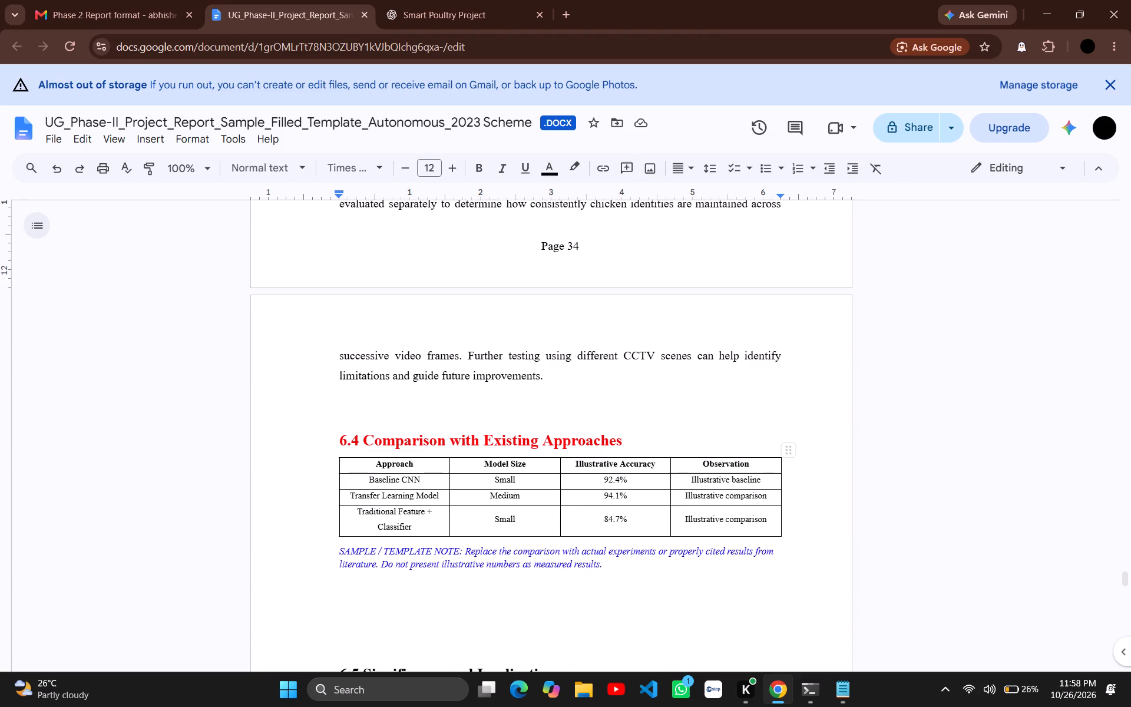
scroll(432, 458, "down", 1)
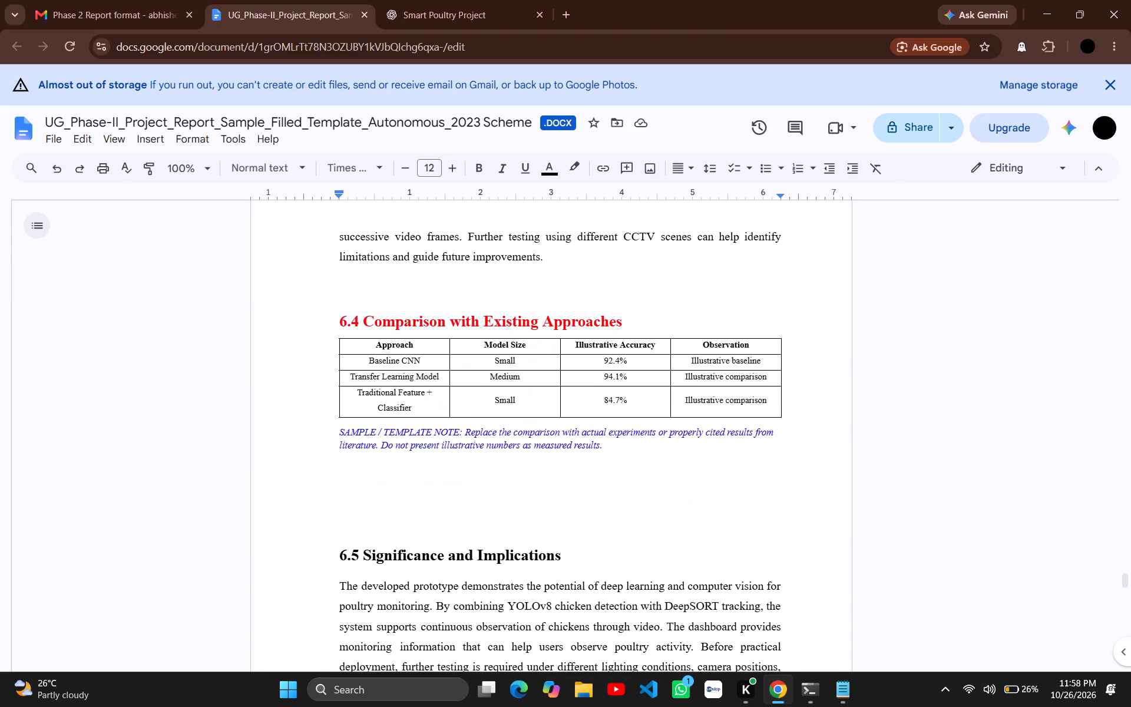
scroll(432, 458, "down", 1)
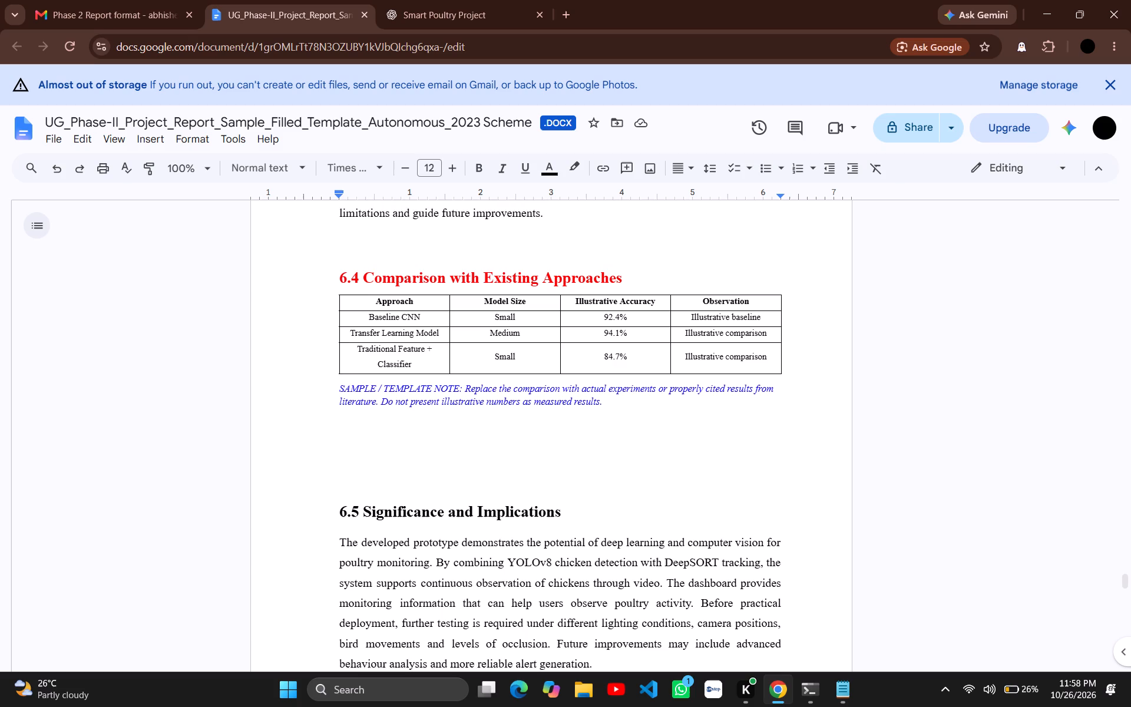
scroll(432, 458, "down", 2)
scroll(410, 540, "up", 1)
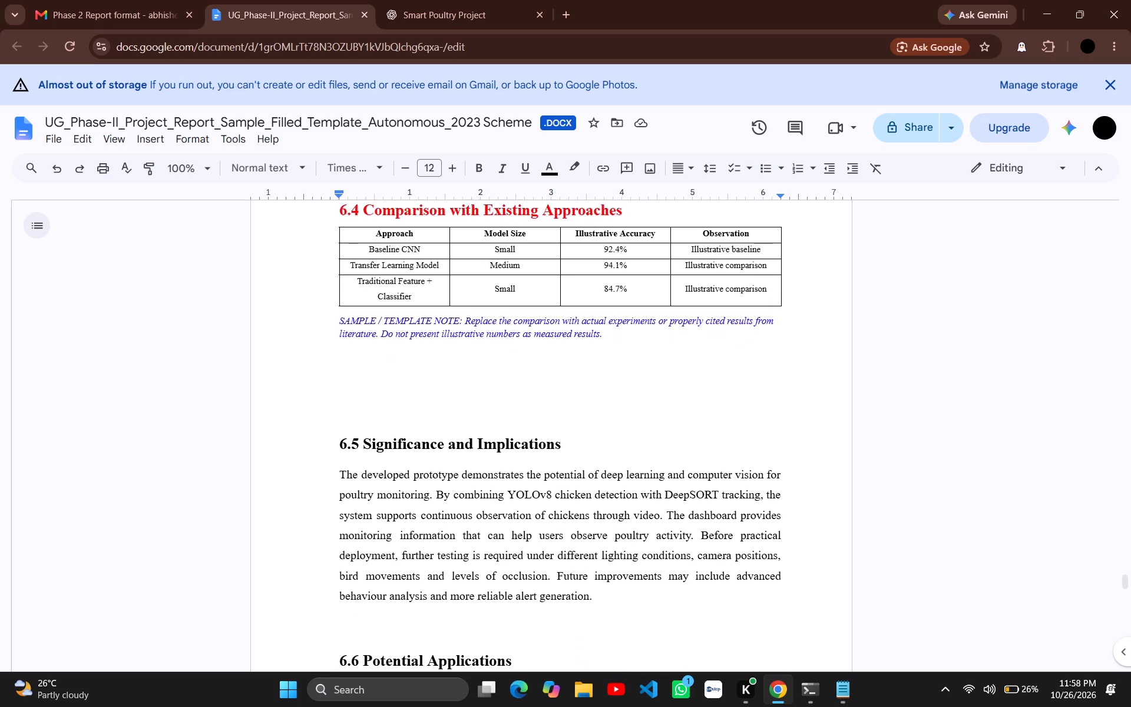
scroll(410, 540, "up", 1)
scroll(410, 540, "down", 4)
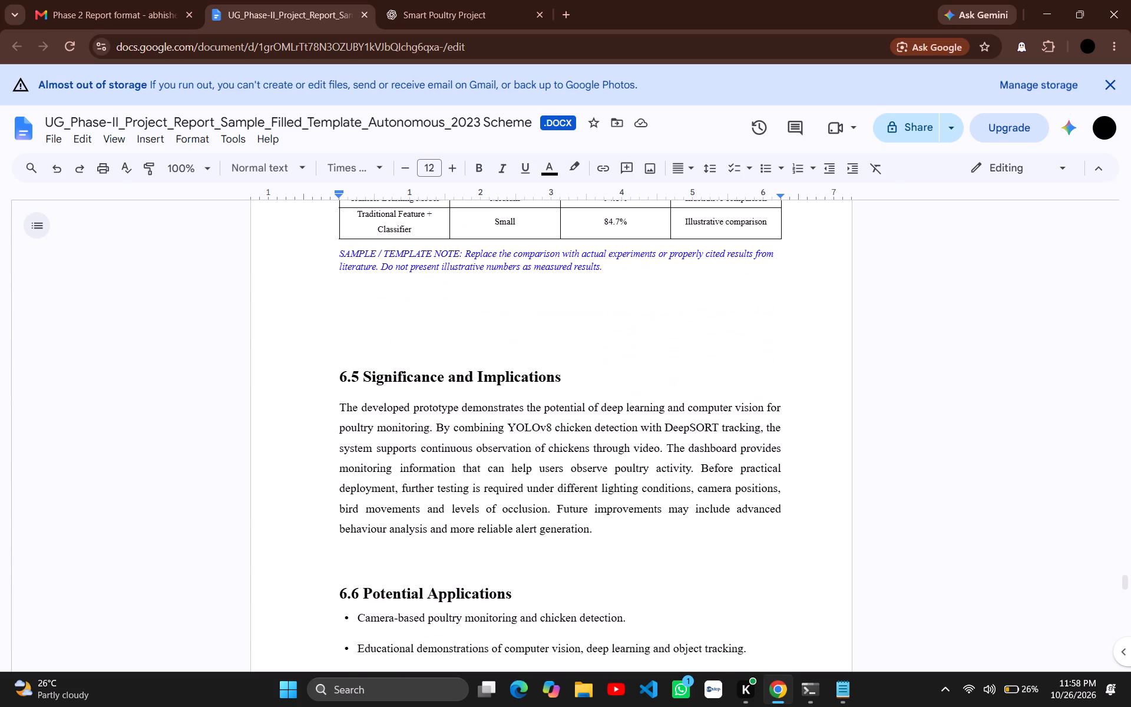
Examine the rest of the report from 6.6 Potential Applications through Chapter 7 and the References to the Final Report Formatting Checklist.
scroll(410, 540, "down", 8)
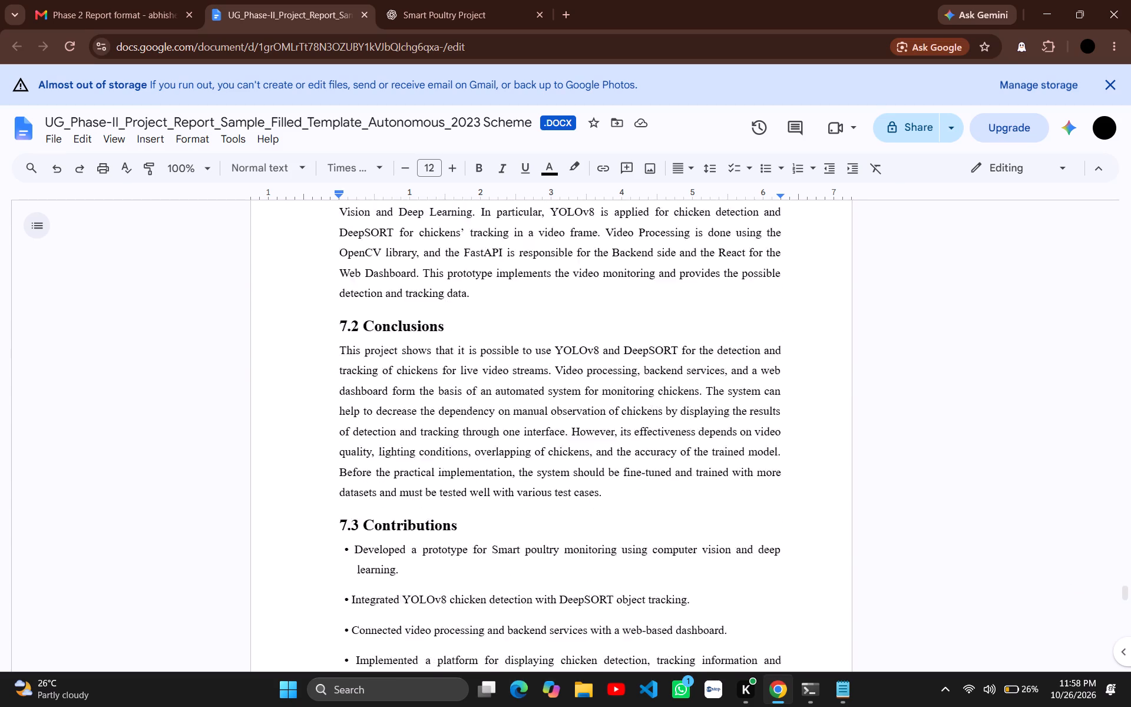
scroll(410, 540, "down", 4)
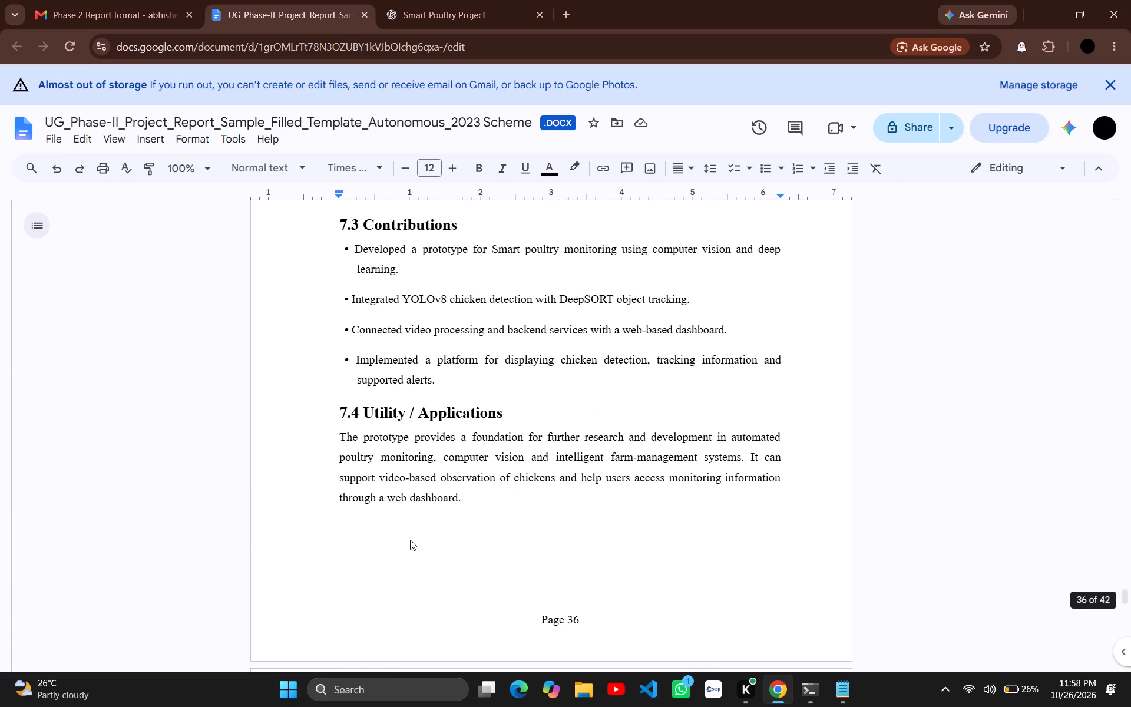
scroll(410, 540, "down", 5)
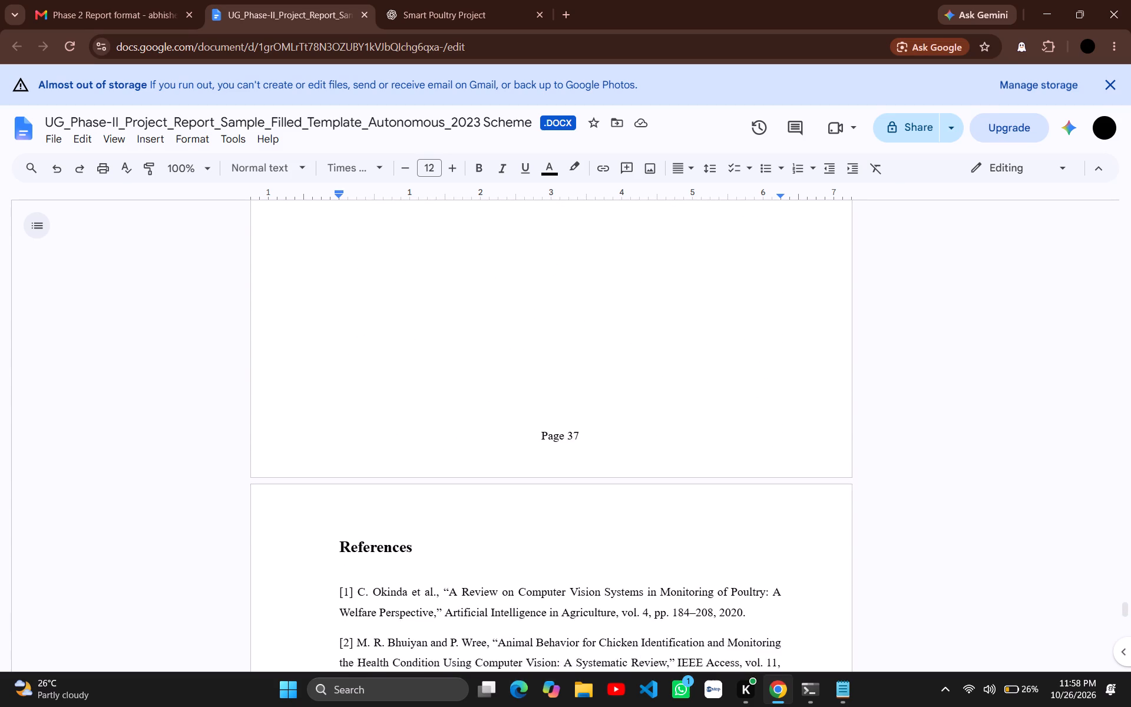
scroll(410, 540, "down", 4)
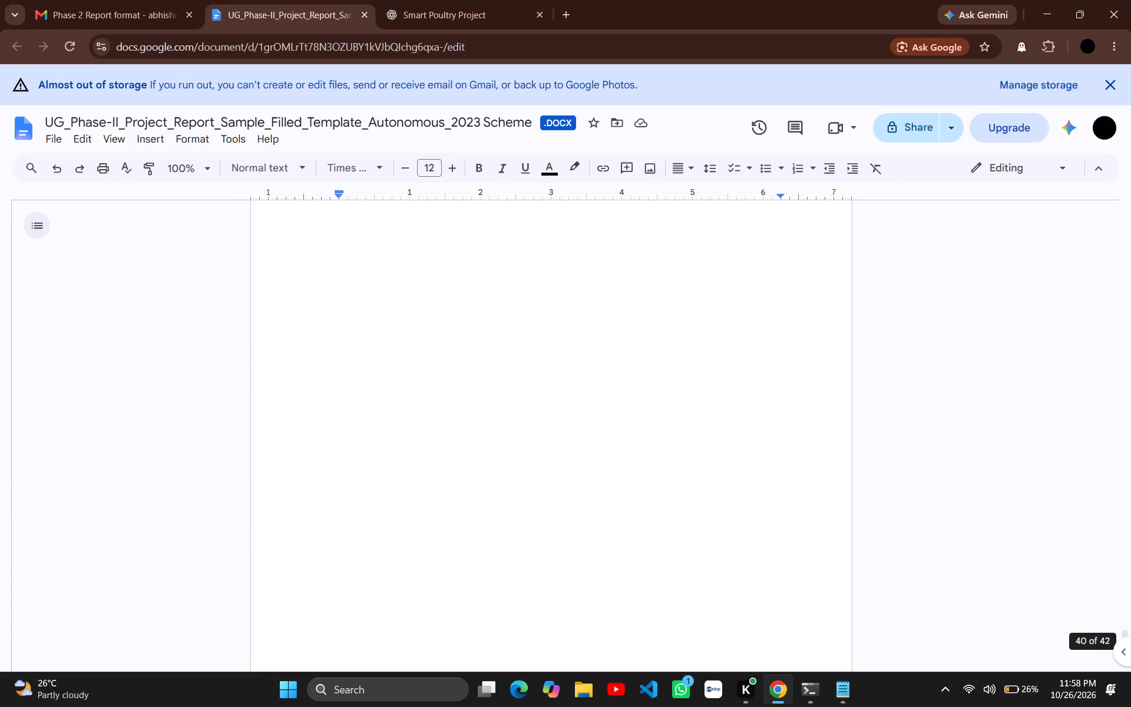
scroll(410, 540, "down", 3)
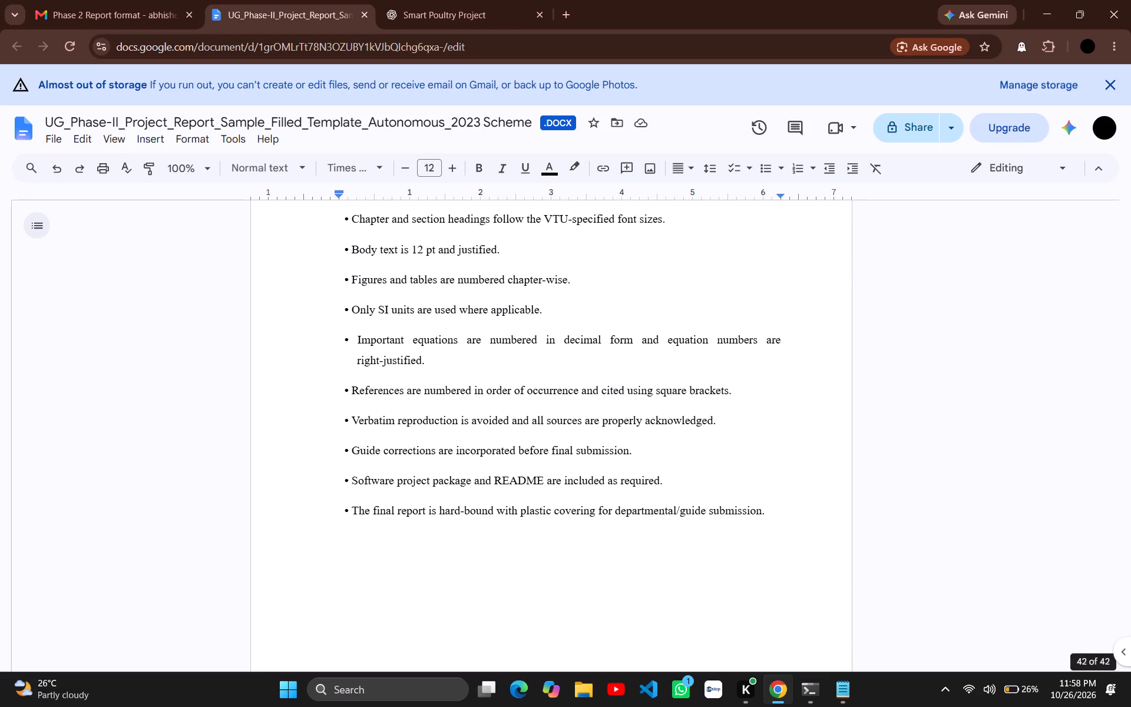
scroll(410, 540, "up", 1)
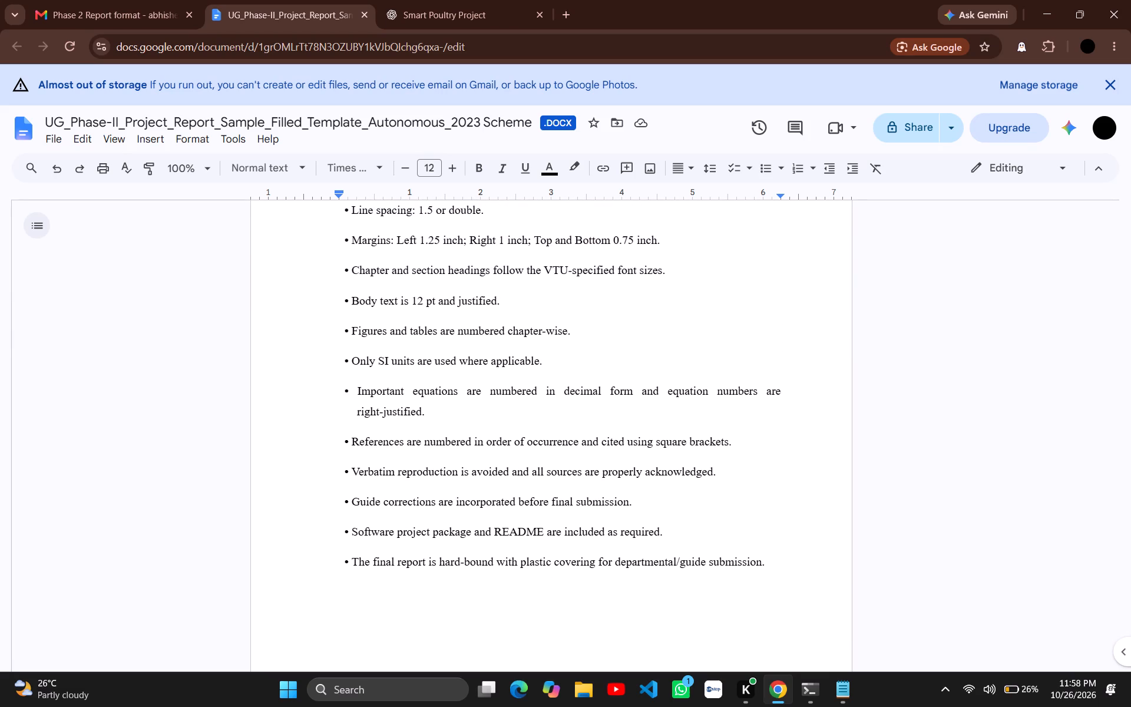
scroll(410, 540, "up", 1)
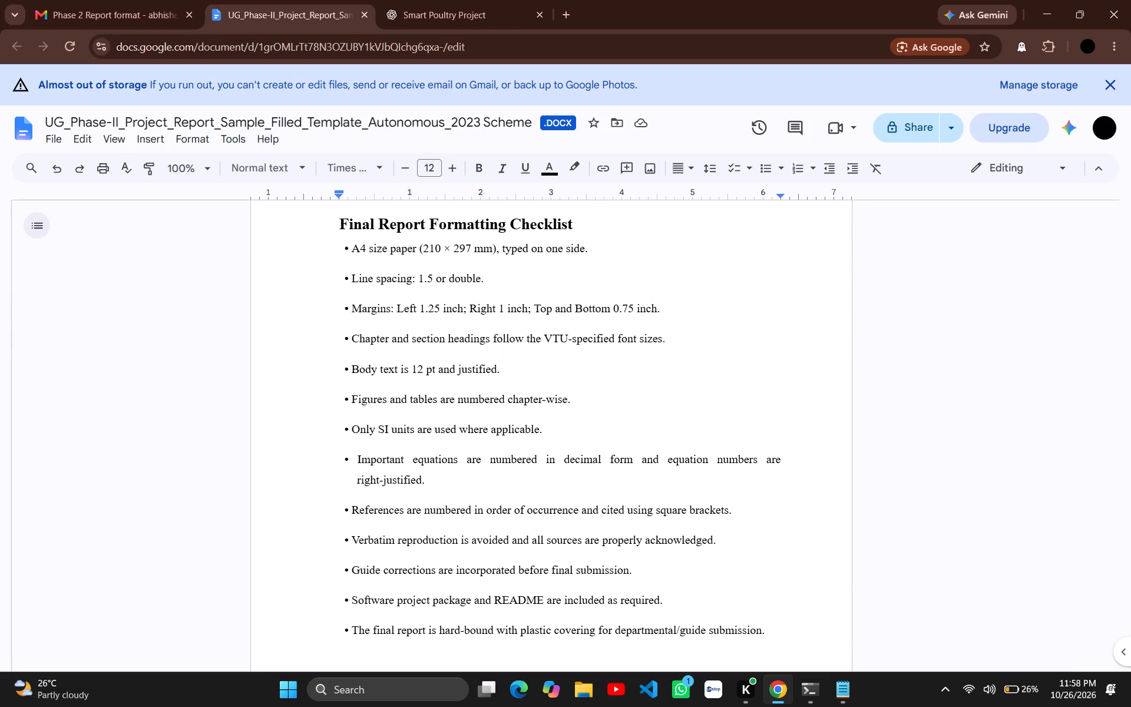
scroll(410, 540, "up", 1)
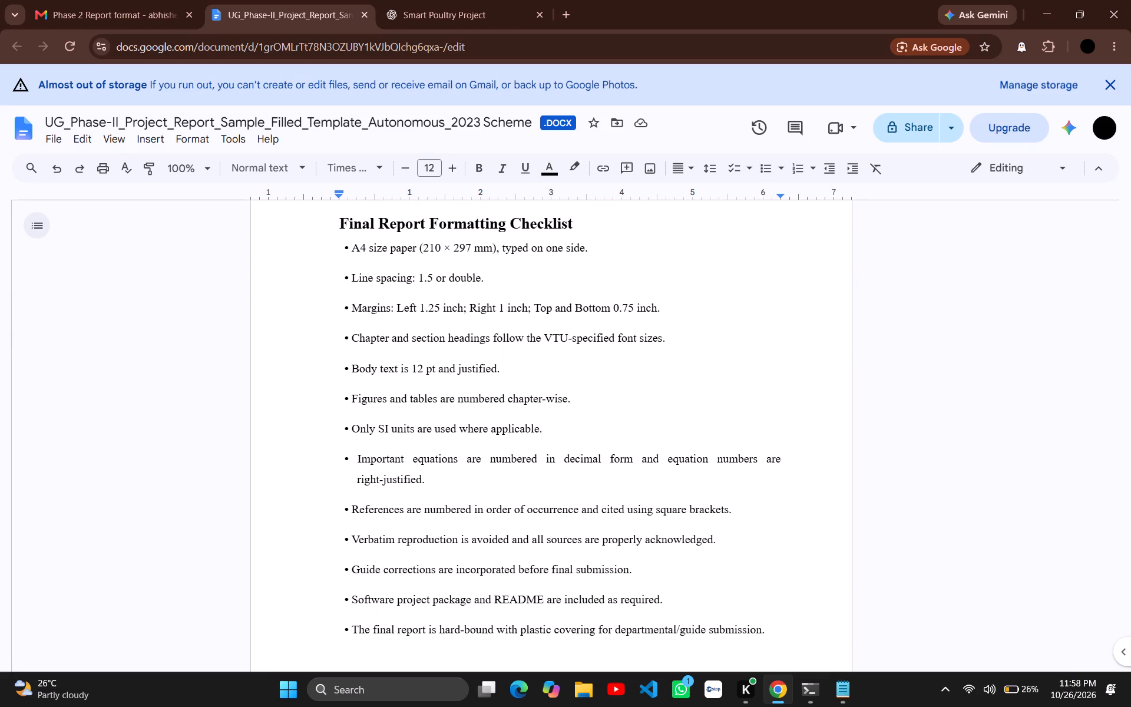
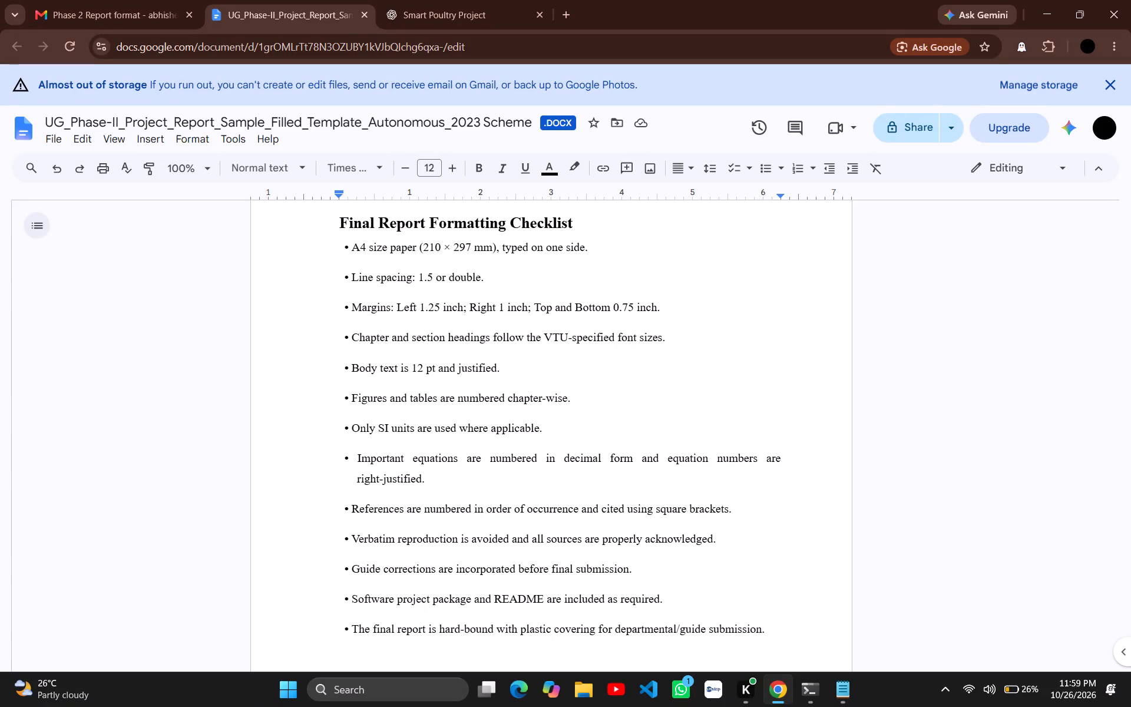
Copy the whole Final Report Formatting Checklist, from its heading through the last bullet about hard-bound submission.
scroll(457, 474, "down", 1)
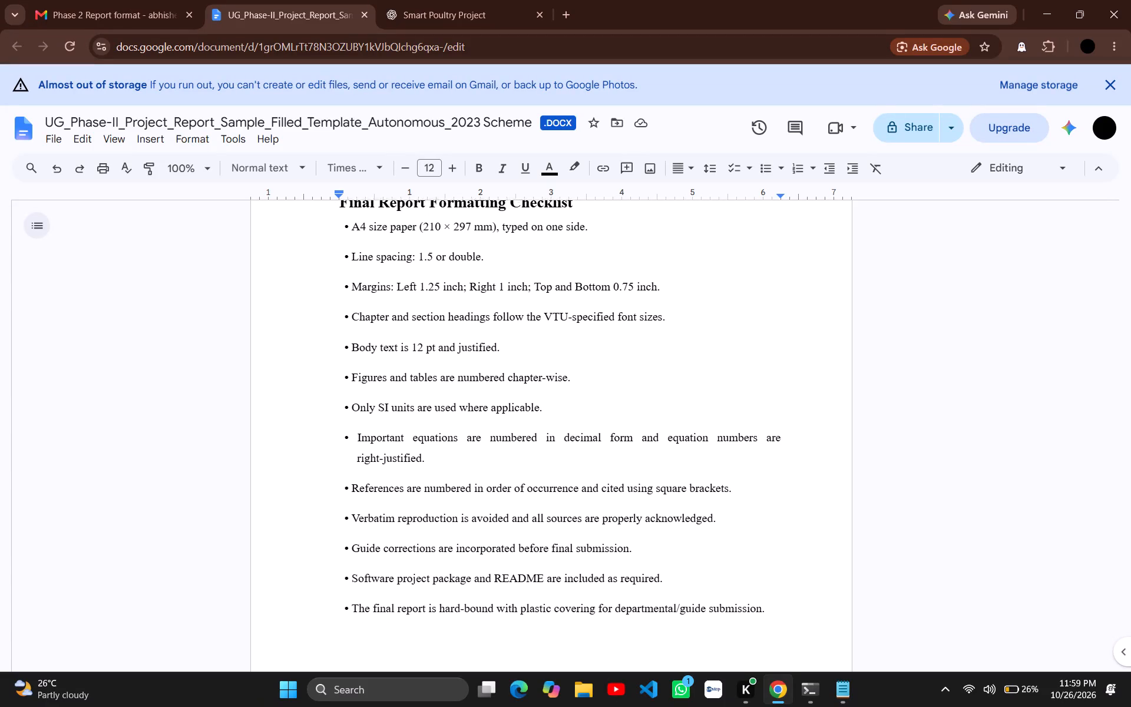
scroll(457, 474, "down", 2)
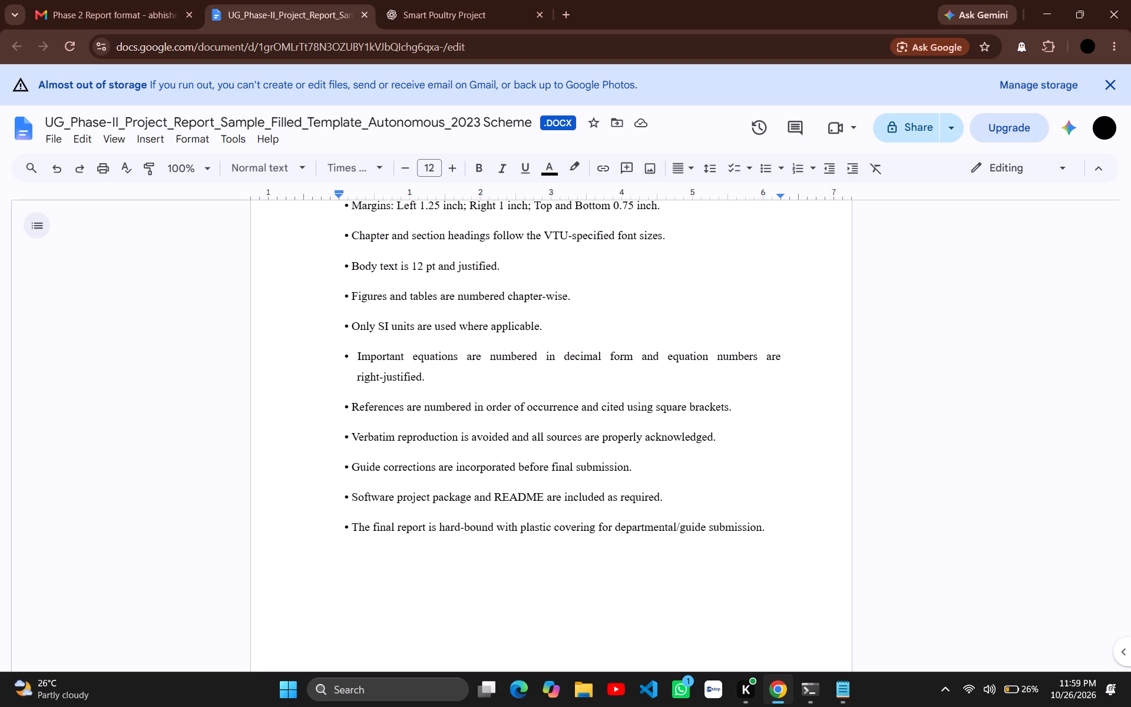
scroll(457, 474, "down", 1)
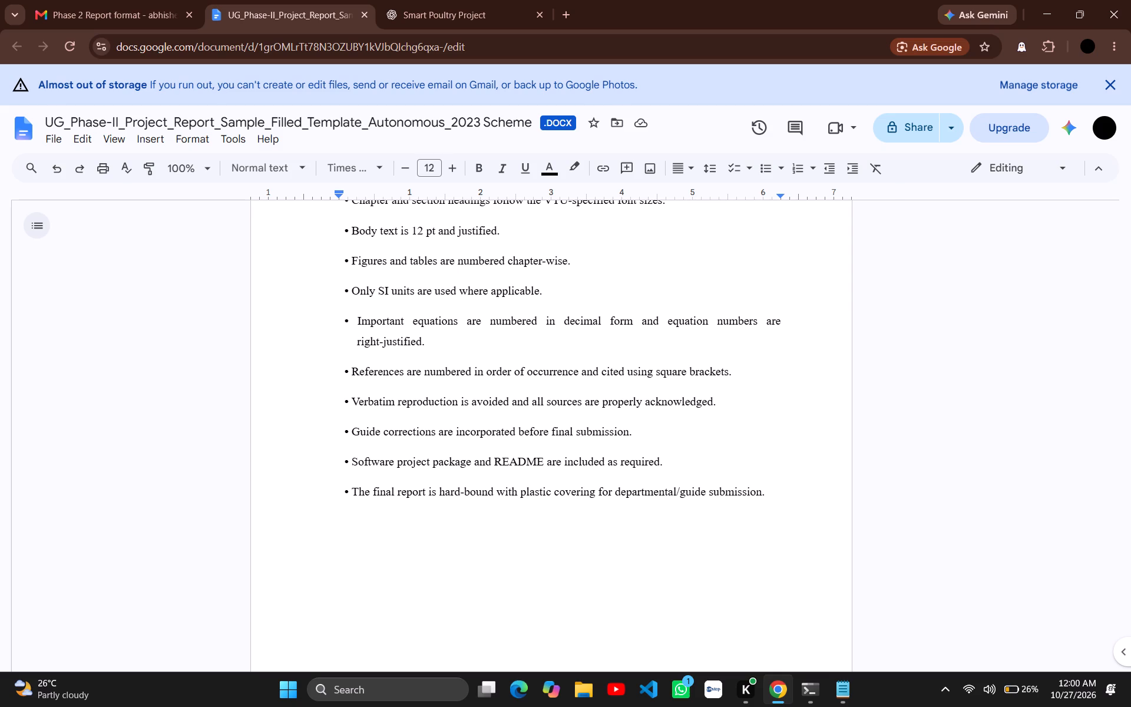
scroll(503, 467, "down", 1)
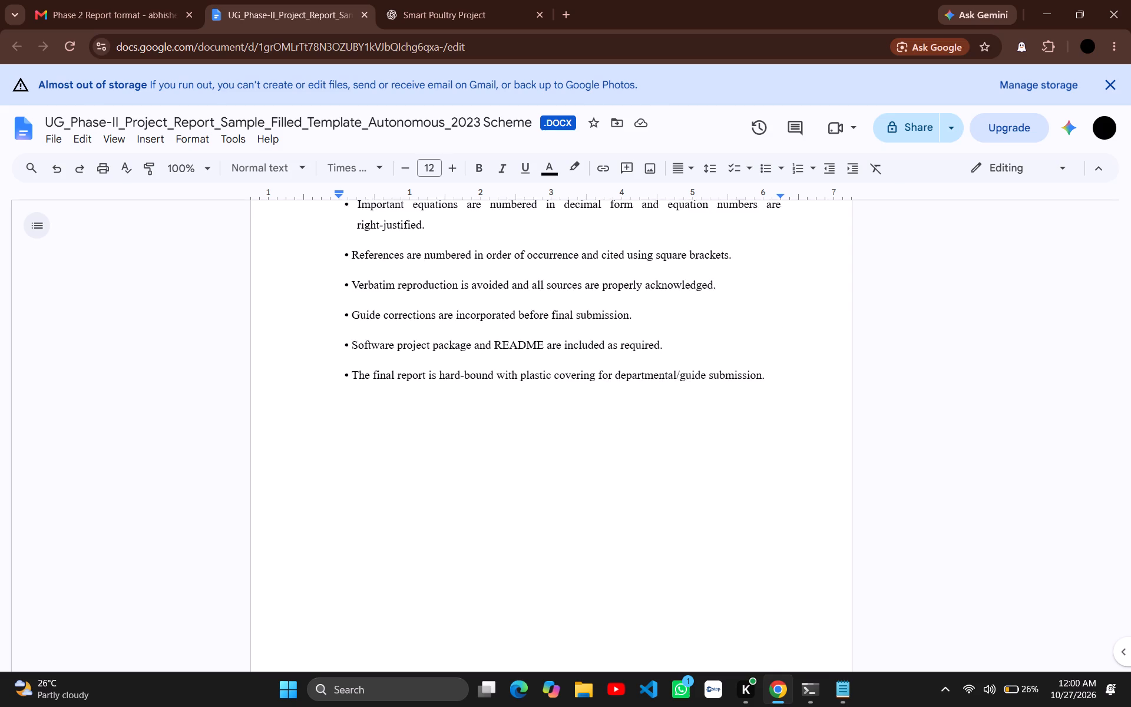
scroll(503, 467, "down", 1)
scroll(503, 467, "up", 5)
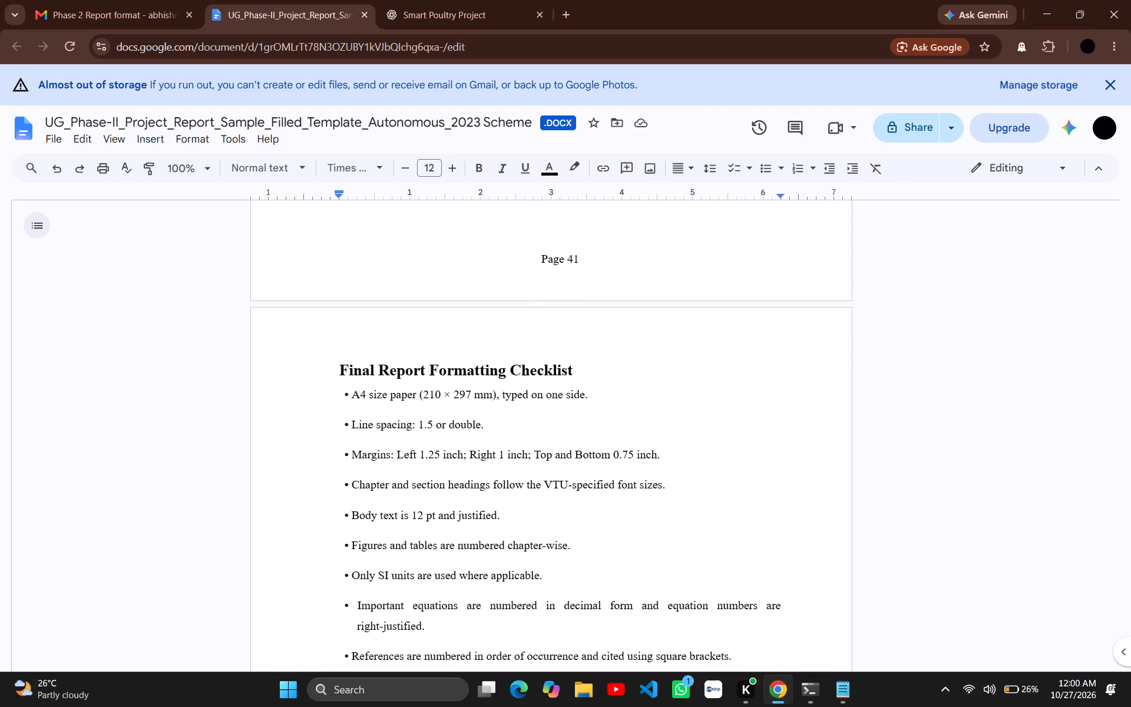
scroll(503, 467, "up", 1)
left_click_drag(339, 440, 535, 669)
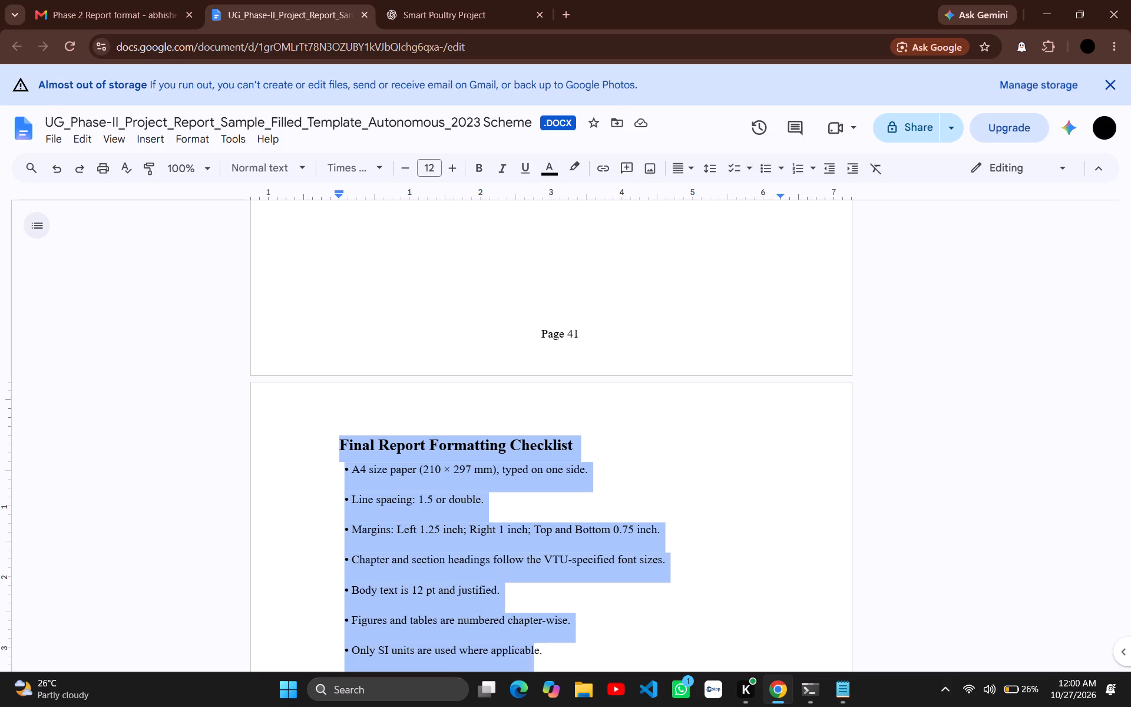
left_click_drag(535, 669, 607, 596)
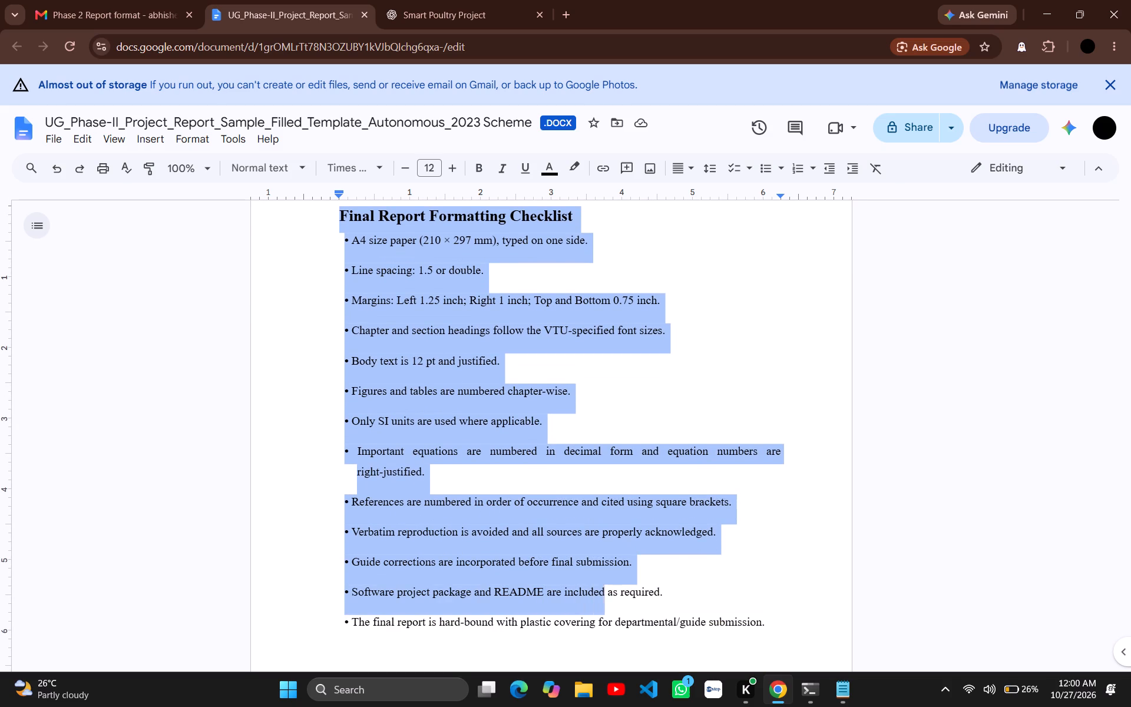
left_click_drag(607, 596, 803, 622)
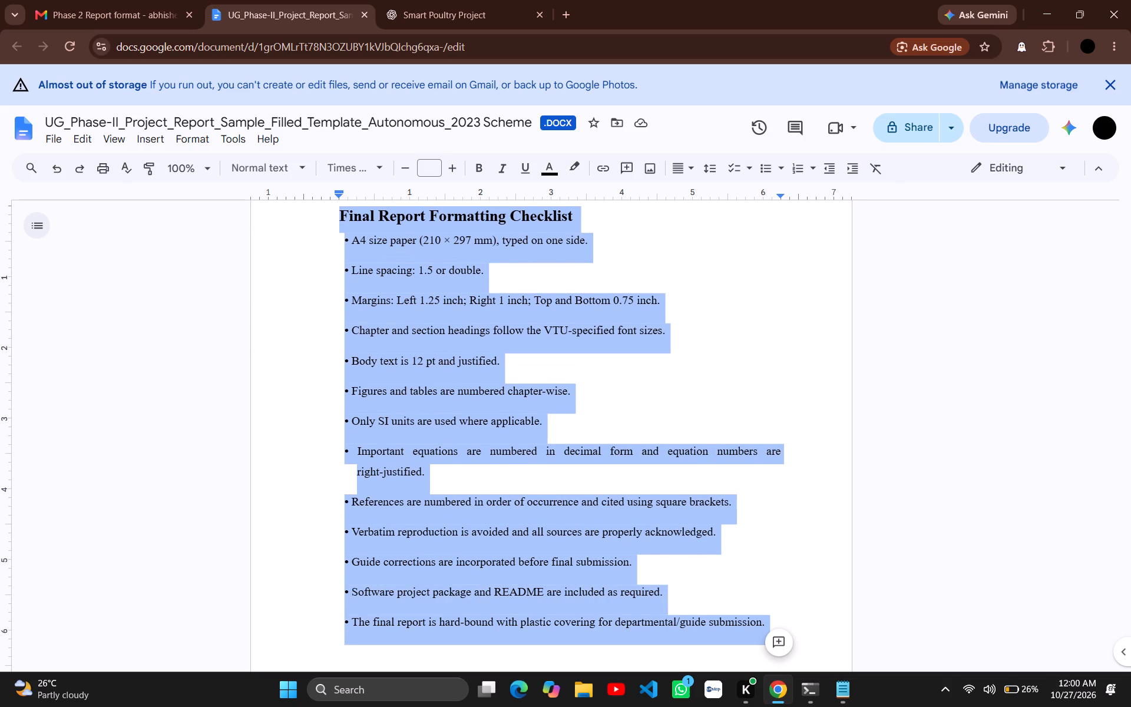
key("ctrl+c")
Delete the entire Final Report Formatting Checklist and its page, so the report ends with the Appendix placeholder text.
scroll(738, 386, "up", 1)
left_click(738, 386)
scroll(738, 386, "up", 2)
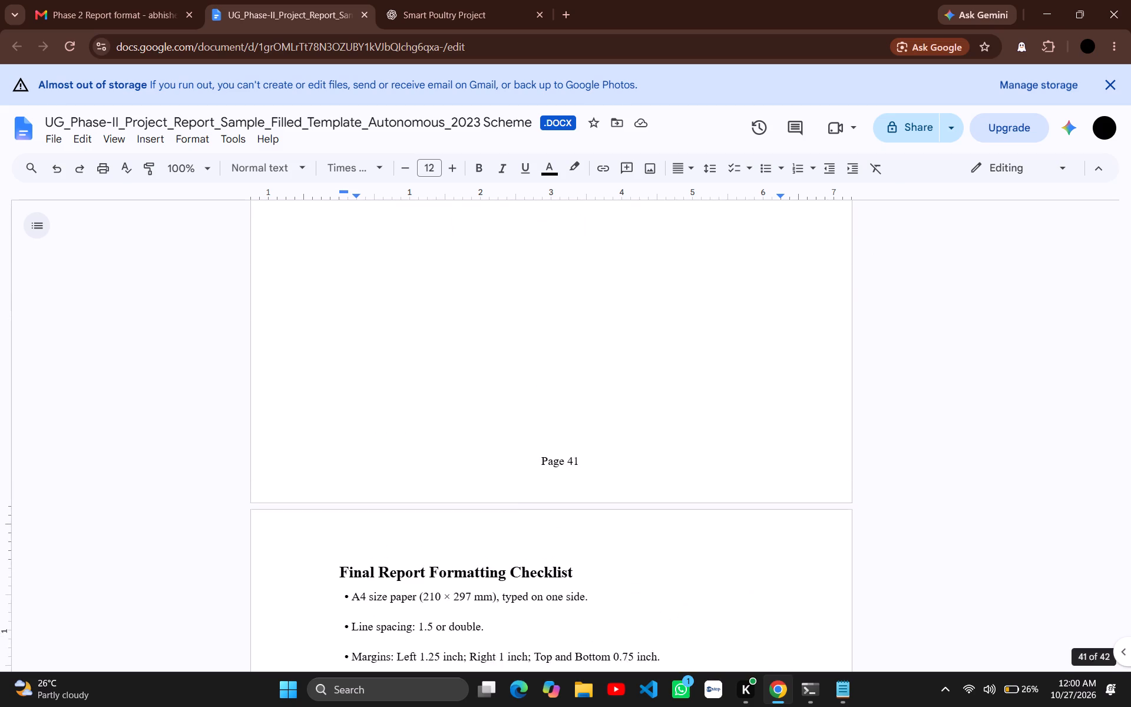
scroll(738, 386, "up", 3)
scroll(738, 386, "down", 1)
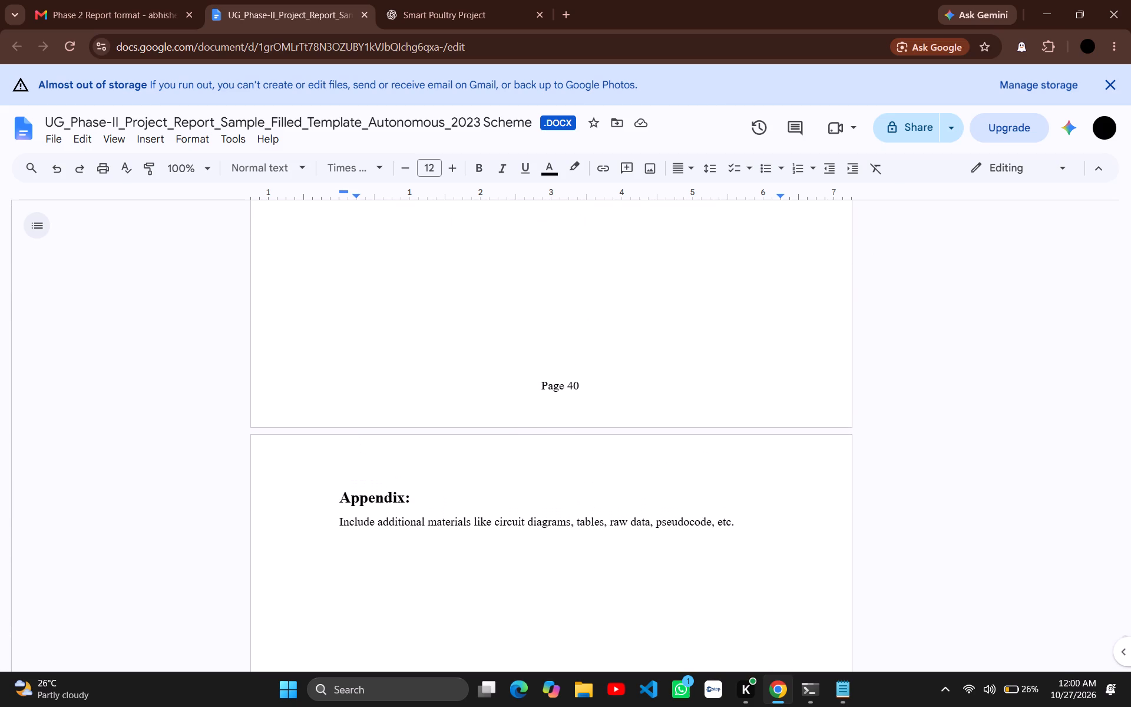
scroll(738, 386, "down", 3)
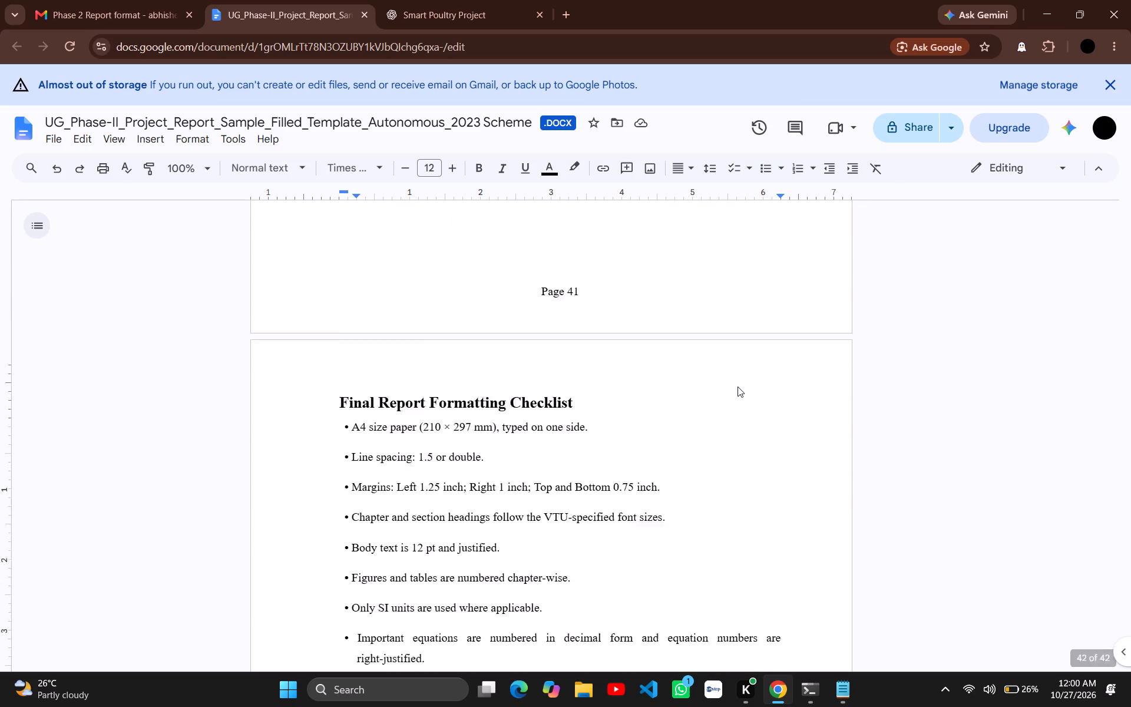
scroll(689, 447, "down", 3)
scroll(689, 447, "up", 1)
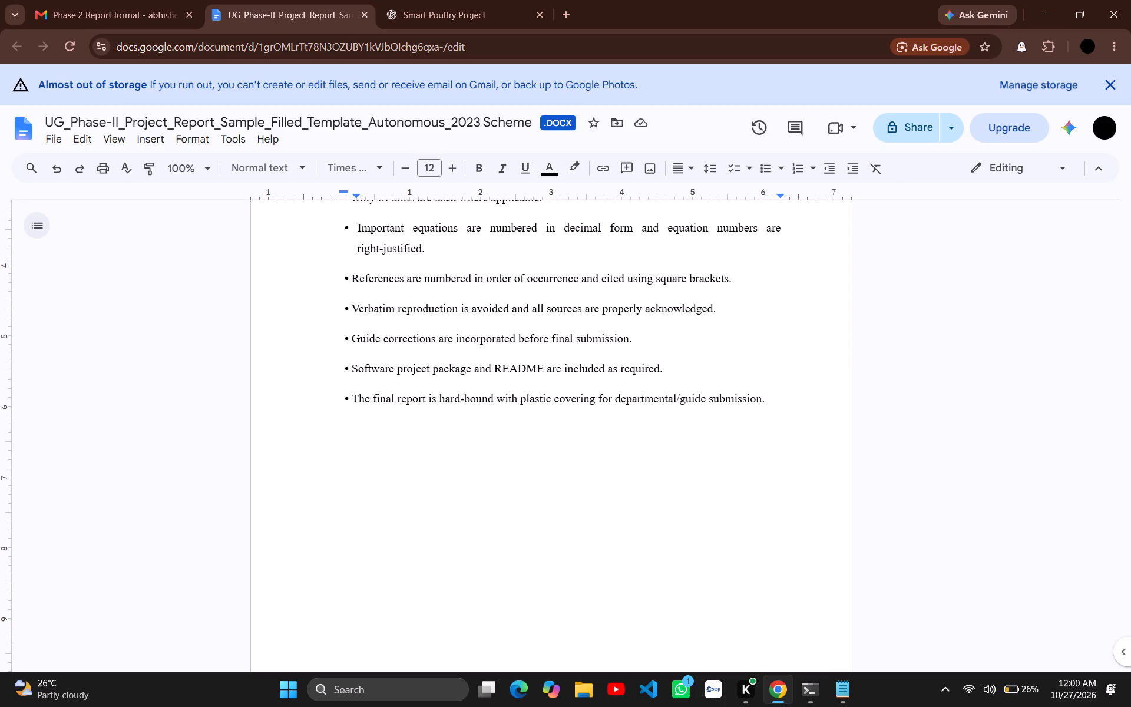
left_click_drag(770, 399, 498, 249)
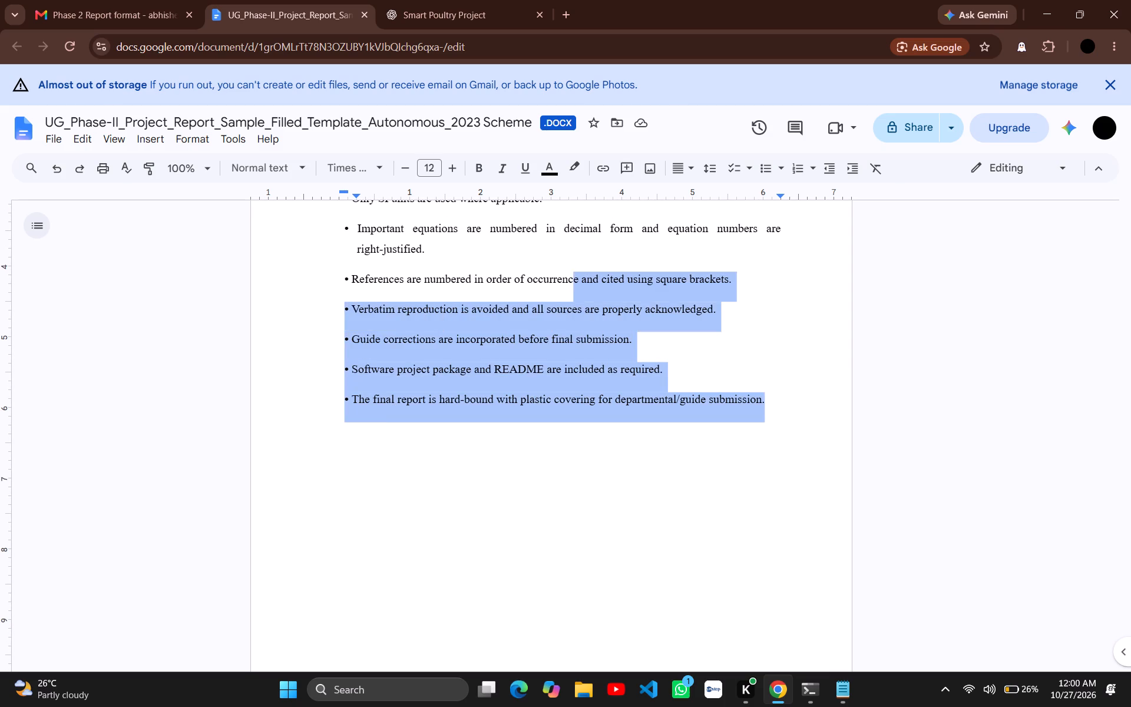
left_click_drag(498, 249, 345, 257)
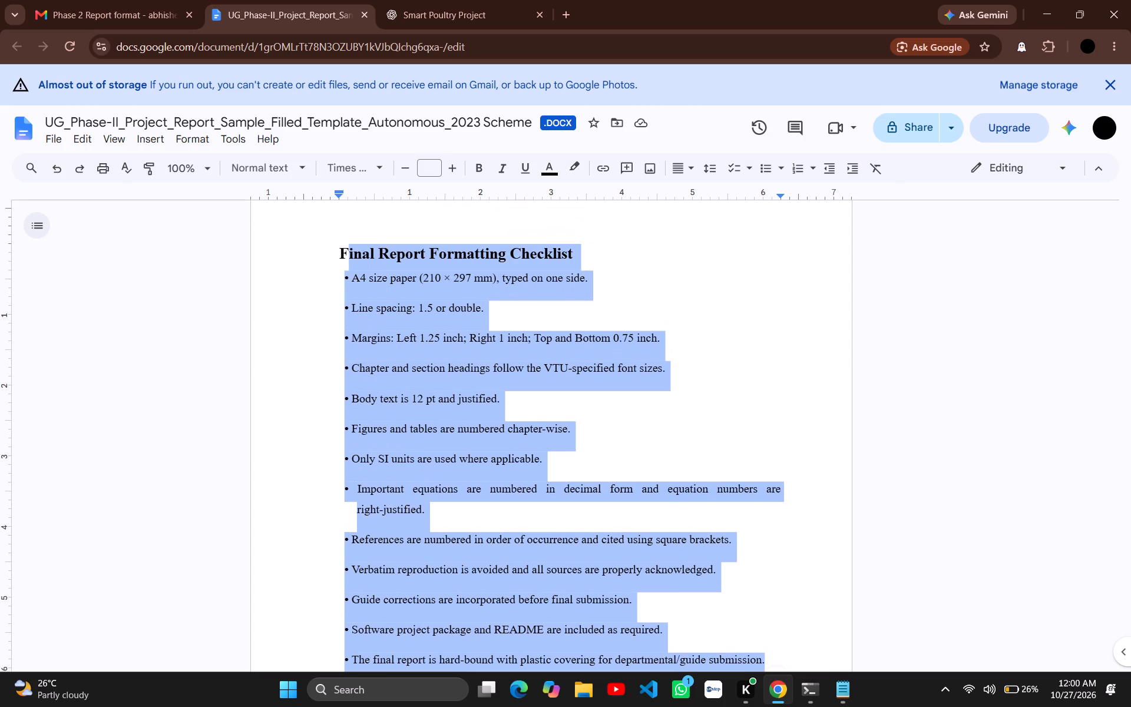
key("BackSpace")
key("BackSpace")
key("BackSpace")
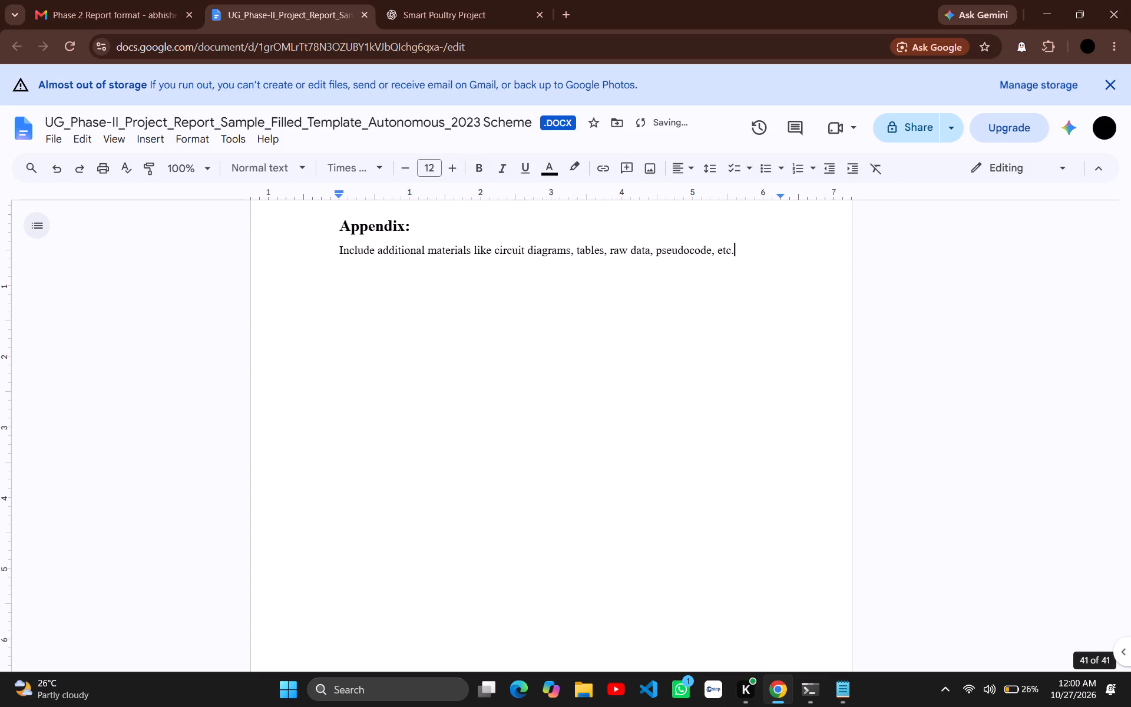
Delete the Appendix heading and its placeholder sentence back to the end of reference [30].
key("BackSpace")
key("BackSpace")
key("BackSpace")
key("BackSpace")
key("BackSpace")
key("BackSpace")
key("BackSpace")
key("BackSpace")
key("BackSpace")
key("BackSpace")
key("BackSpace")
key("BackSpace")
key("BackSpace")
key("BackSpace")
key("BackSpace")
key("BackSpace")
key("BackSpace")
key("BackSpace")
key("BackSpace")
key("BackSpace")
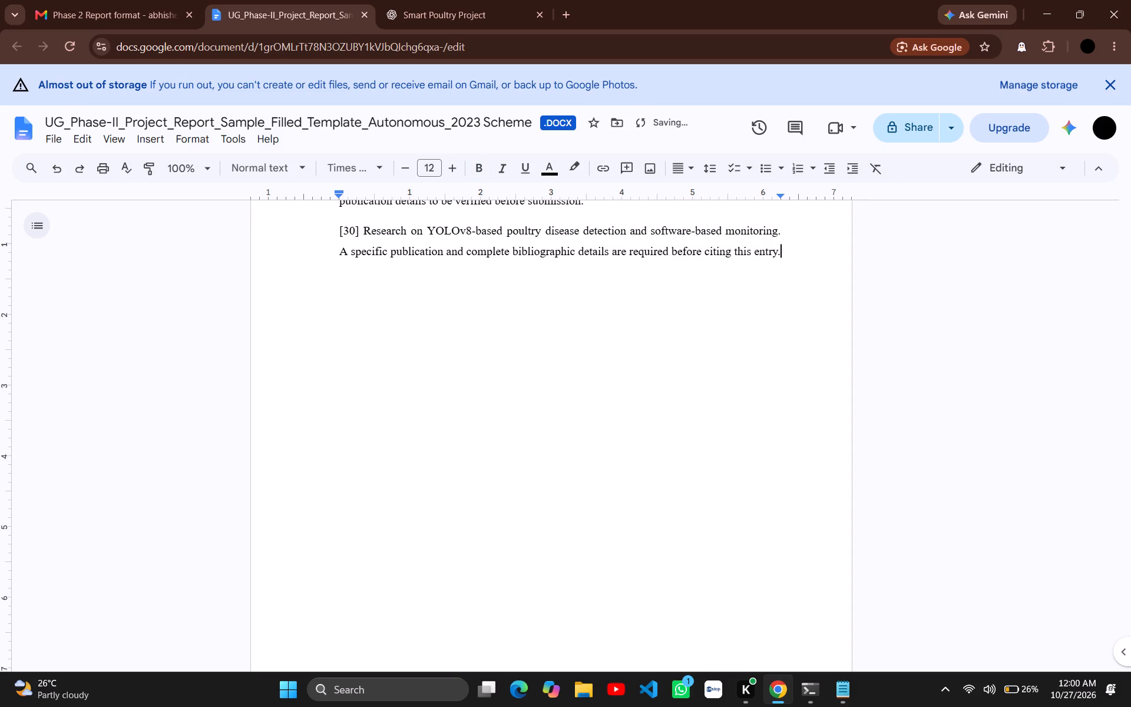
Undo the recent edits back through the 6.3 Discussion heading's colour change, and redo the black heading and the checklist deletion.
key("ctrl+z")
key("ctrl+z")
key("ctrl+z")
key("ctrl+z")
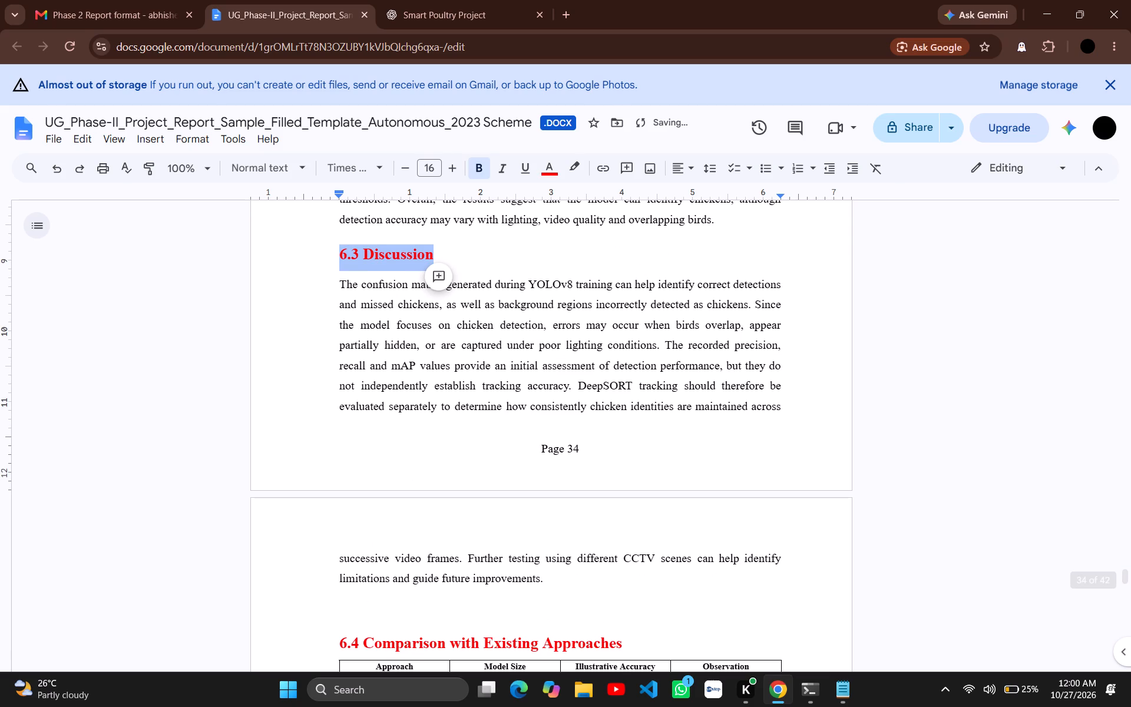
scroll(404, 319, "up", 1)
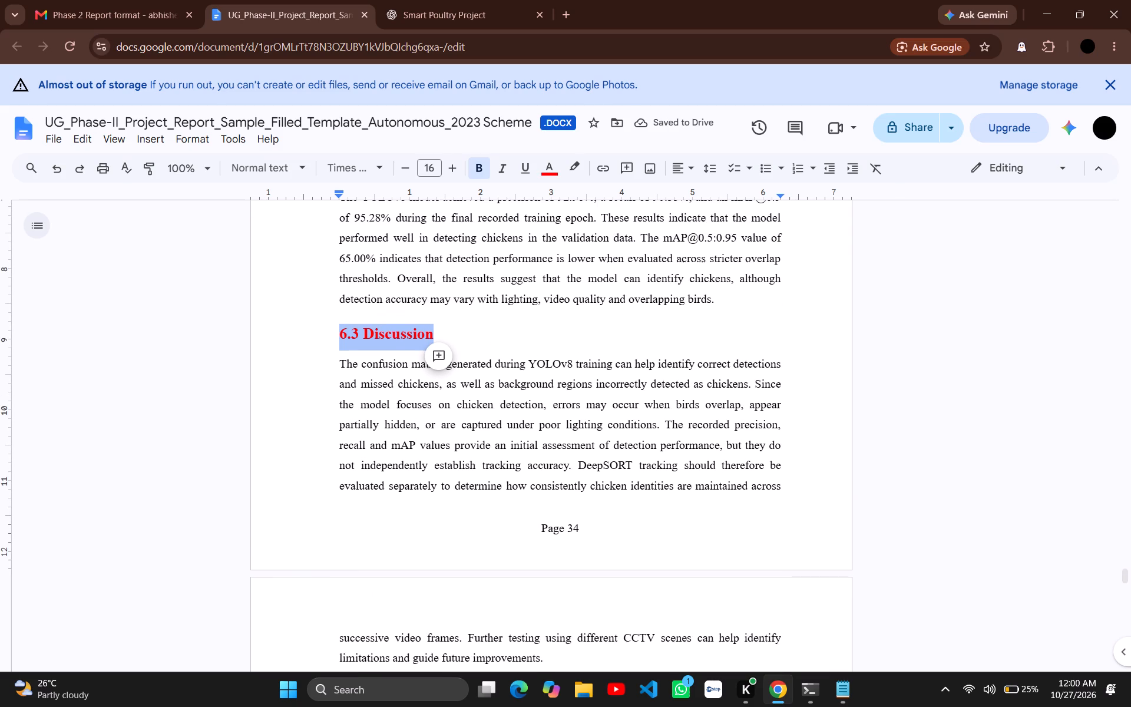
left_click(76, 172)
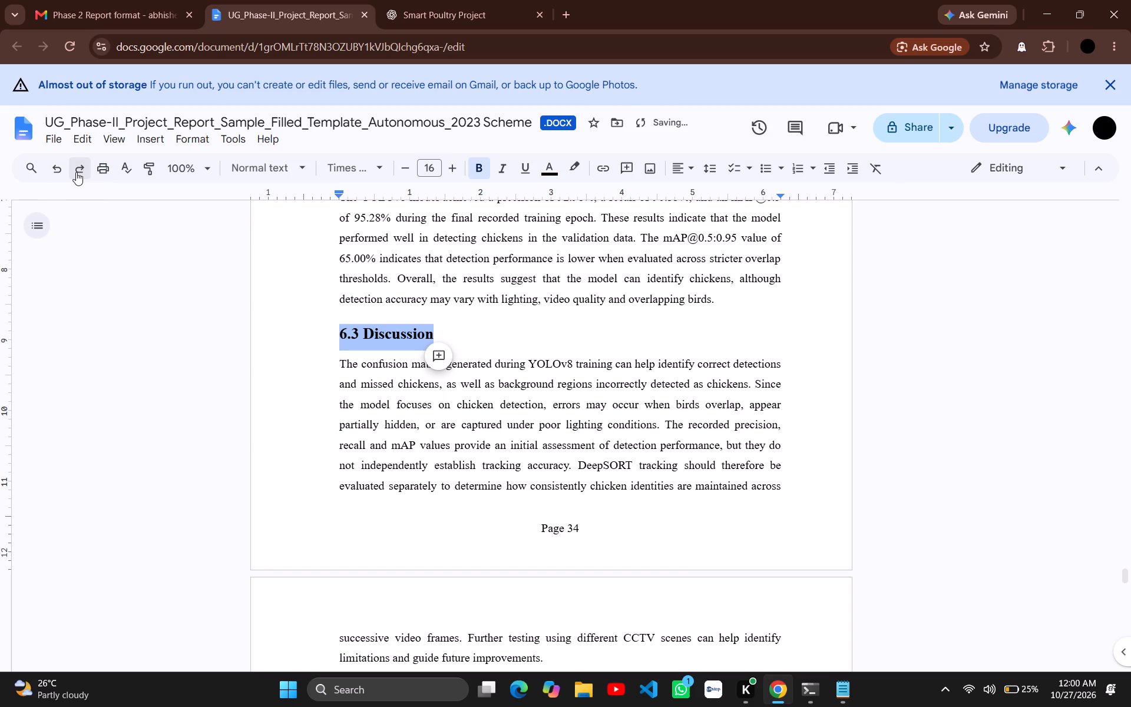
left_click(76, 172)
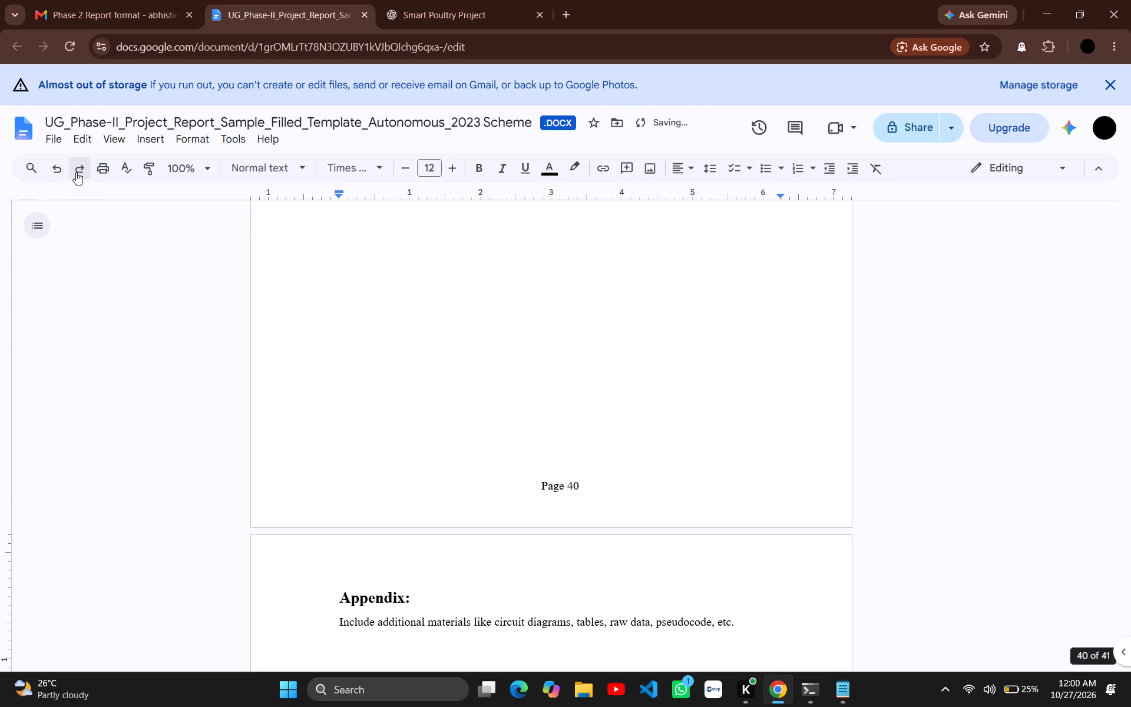
Delete the Appendix placeholder sentence about additional materials, the Appendix heading, and the page break before it.
key("BackSpace")
key("BackSpace")
key("BackSpace")
key("BackSpace")
key("BackSpace")
key("BackSpace")
key("BackSpace")
key("BackSpace")
key("BackSpace")
key("BackSpace")
key("BackSpace")
key("BackSpace")
key("BackSpace")
key("BackSpace")
key("BackSpace")
key("BackSpace")
key("BackSpace")
key("BackSpace")
key("BackSpace")
key("BackSpace")
key("BackSpace")
key("BackSpace")
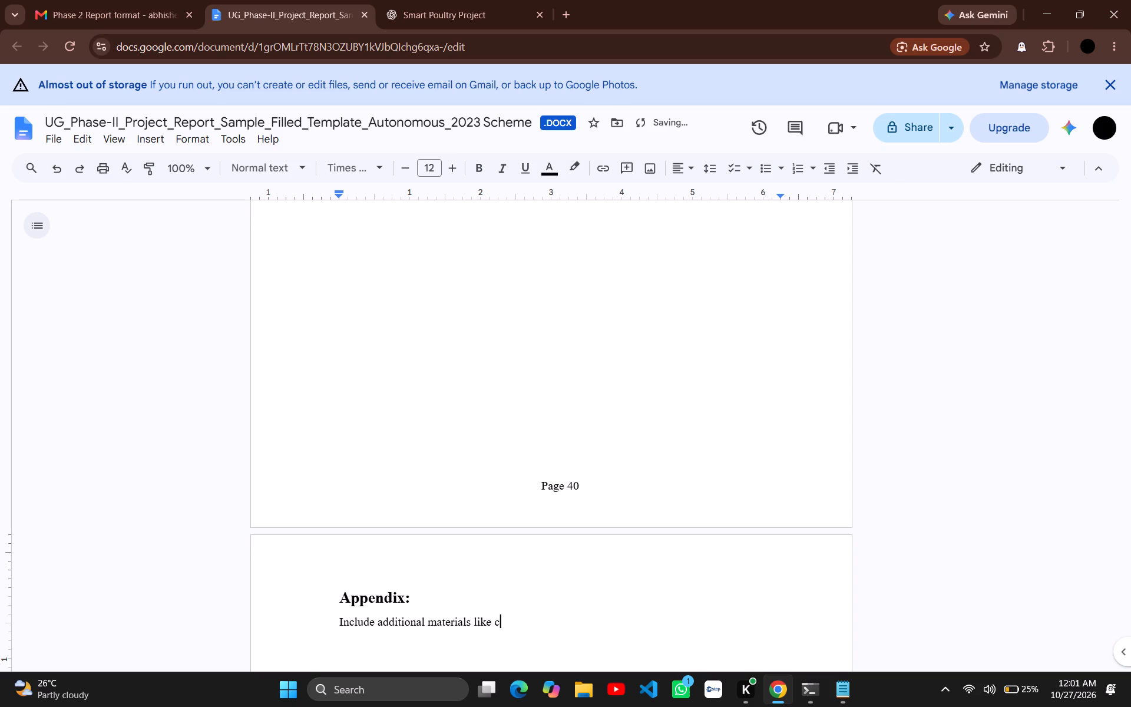
key("BackSpace")
key("BackSpace")
key("BackSpace")
key("BackSpace")
key("BackSpace")
key("BackSpace")
key("BackSpace")
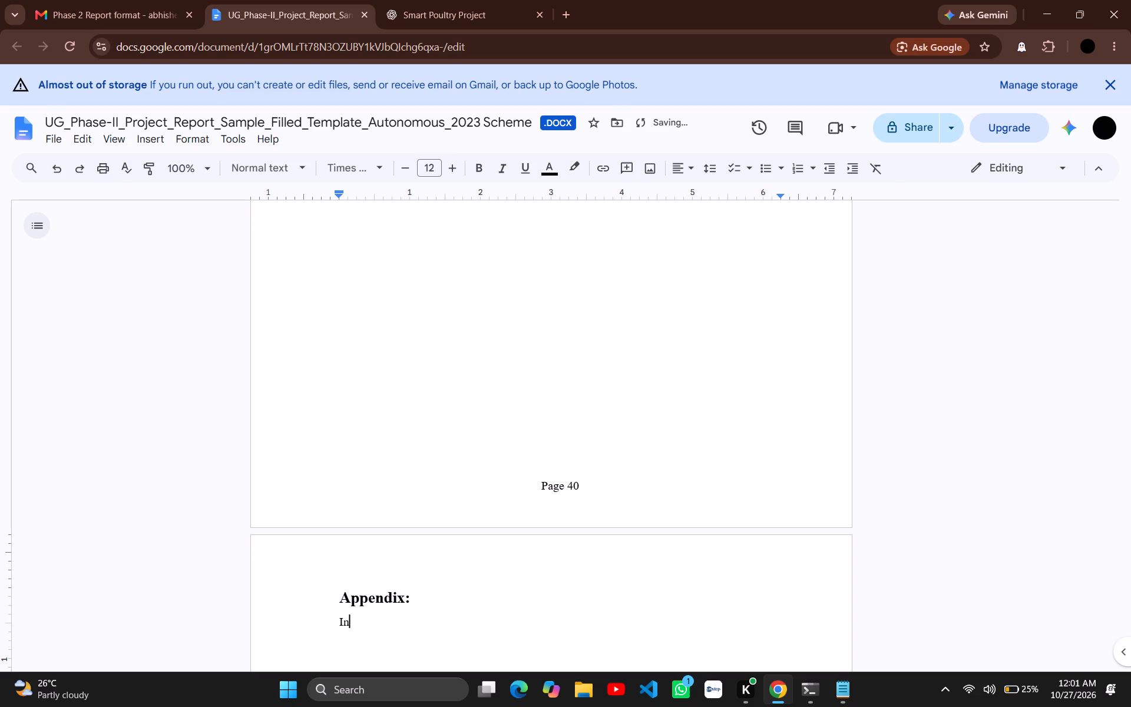
key("BackSpace")
key("BackSpace")
key("BackSpace")
key("BackSpace")
key("BackSpace")
key("BackSpace")
key("BackSpace")
key("BackSpace")
key("BackSpace")
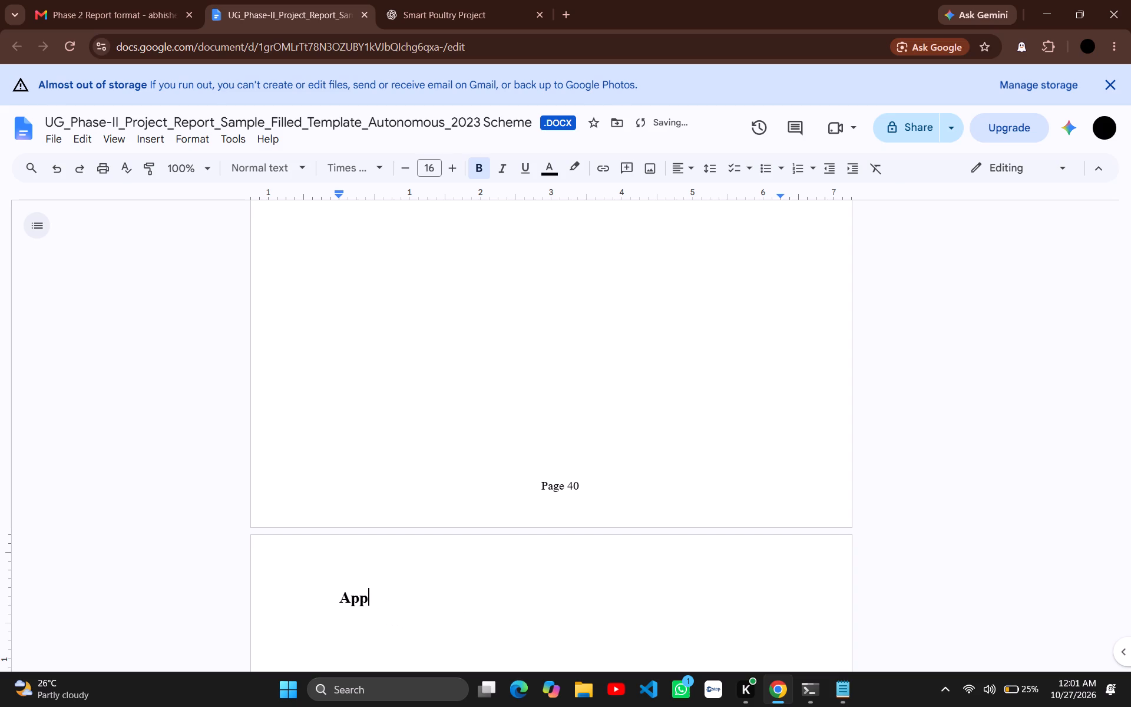
key("BackSpace")
key("BackSpace")
key("BackSpace")
key("BackSpace")
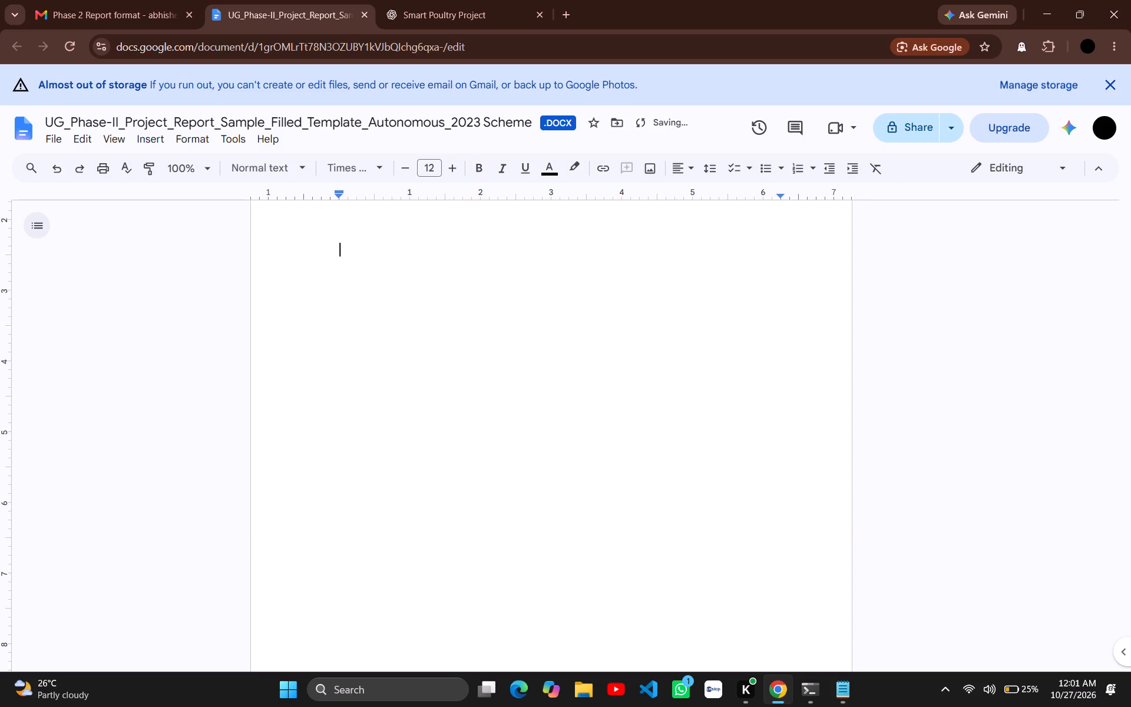
Remove the leftover empty lines after reference [30] so the report ends with that entry.
scroll(396, 190, "up", 3)
scroll(379, 315, "up", 1)
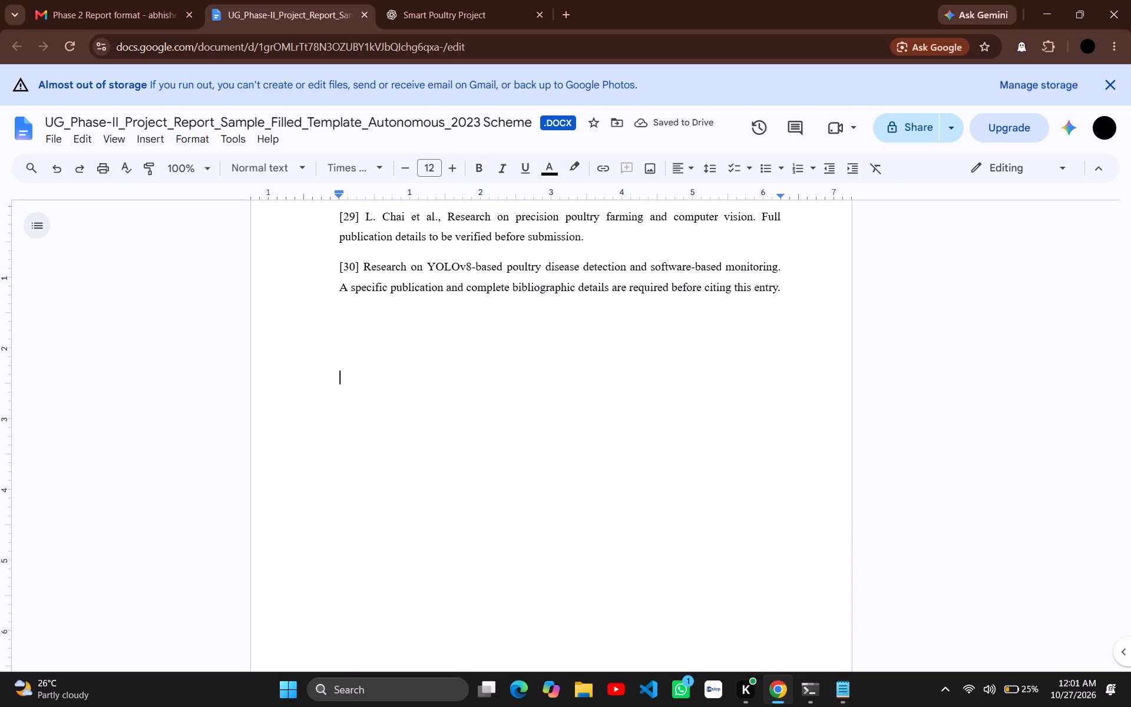
scroll(379, 315, "up", 1)
key("BackSpace")
key("BackSpace")
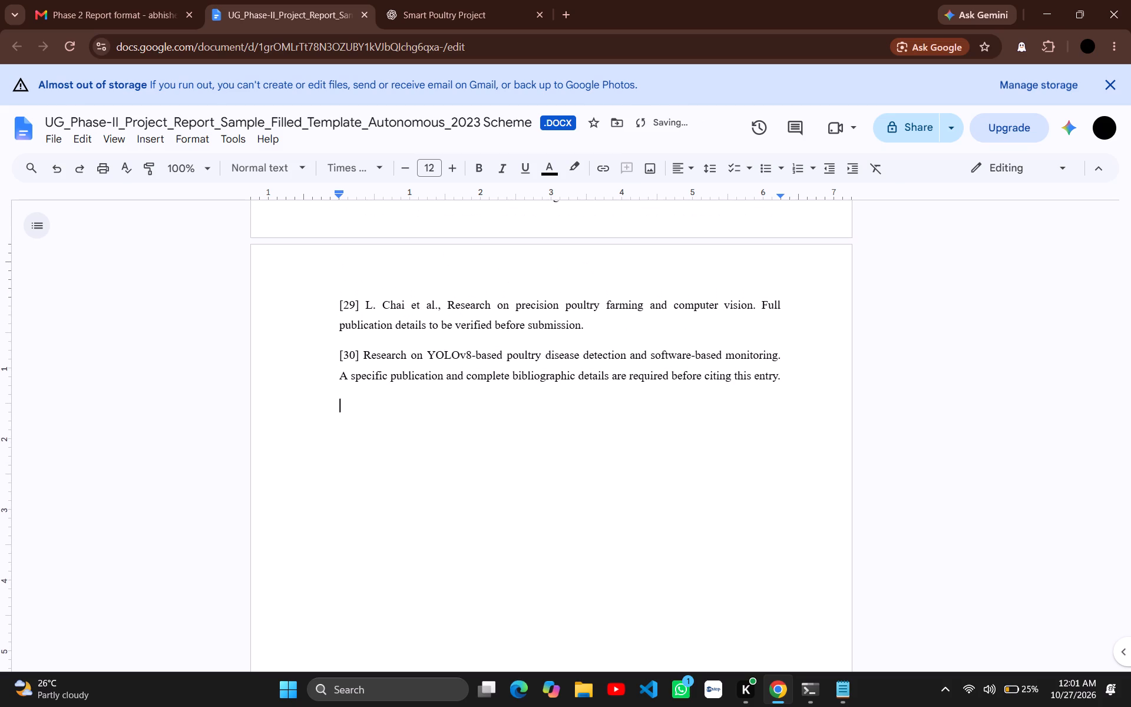
key("BackSpace")
Look back through the References list from entry [30] up to its heading.
scroll(452, 362, "up", 1)
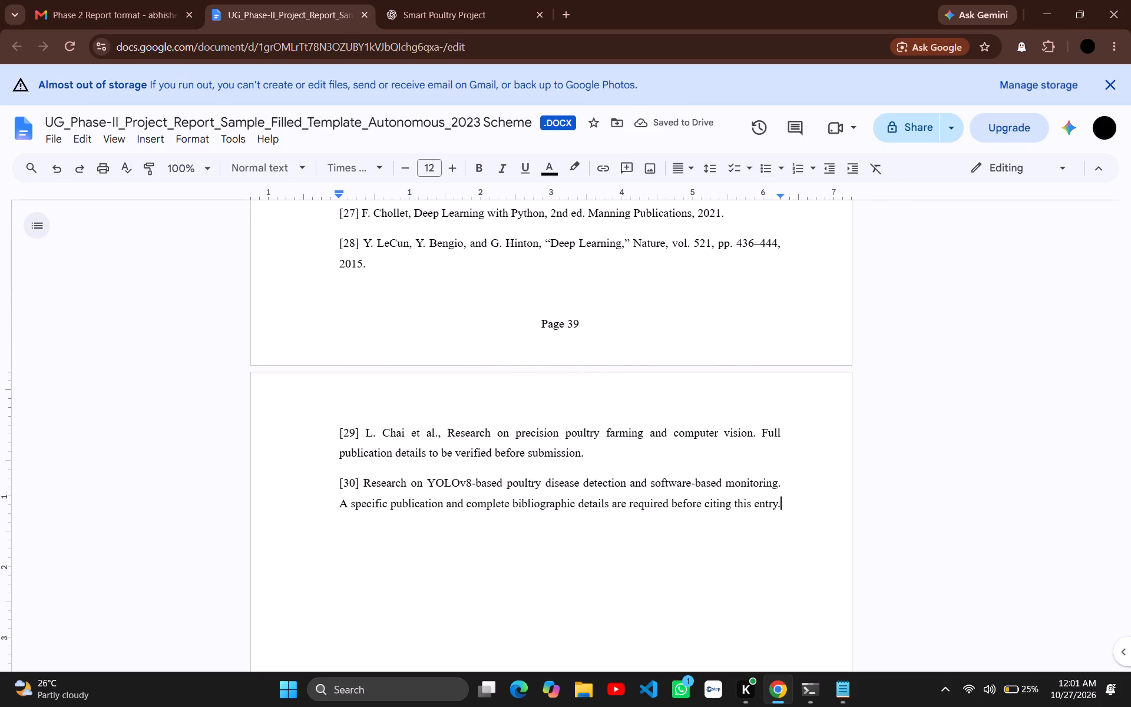
scroll(452, 362, "up", 2)
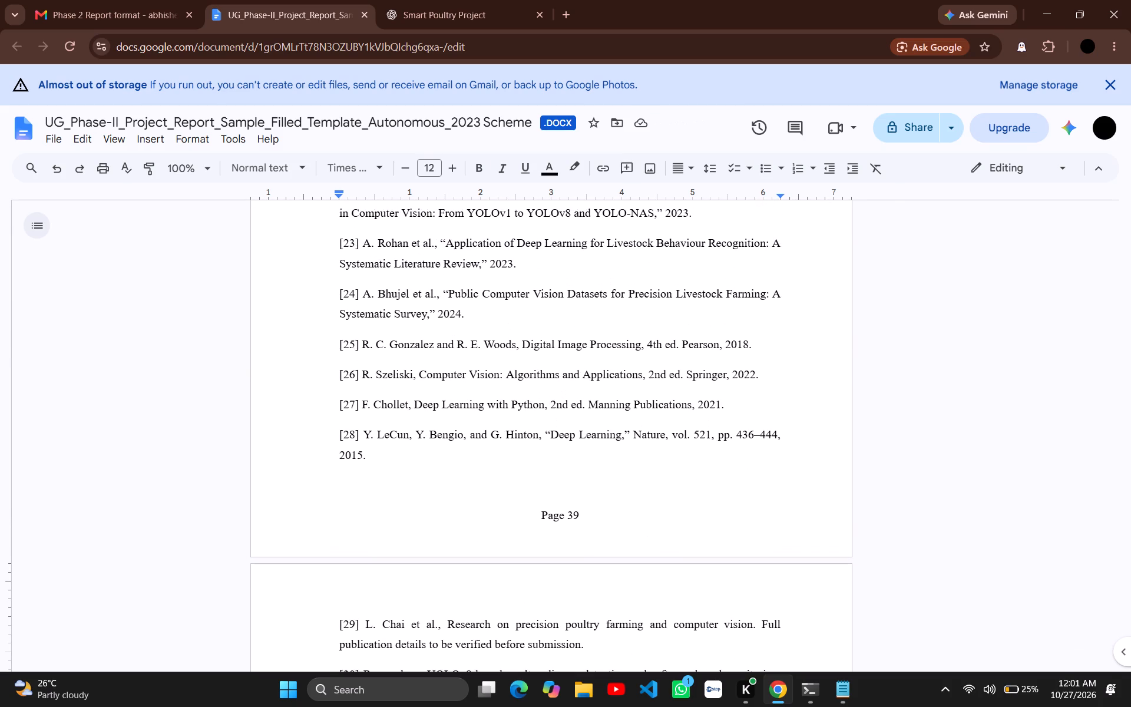
scroll(412, 437, "up", 1)
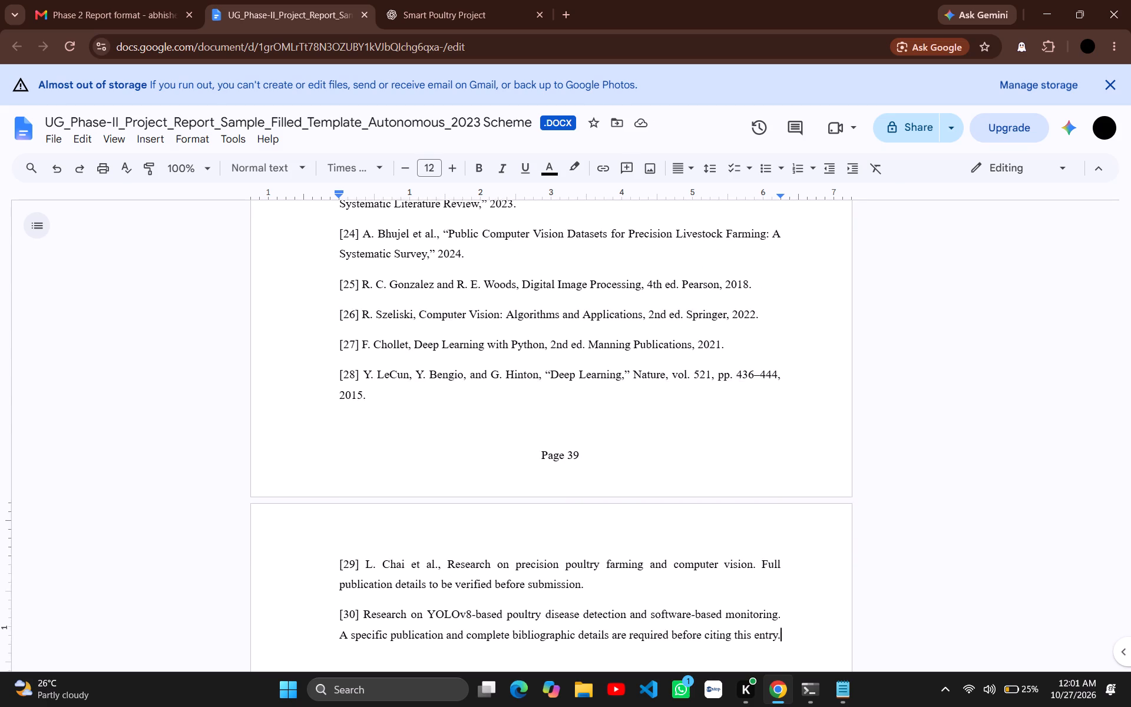
scroll(412, 437, "up", 3)
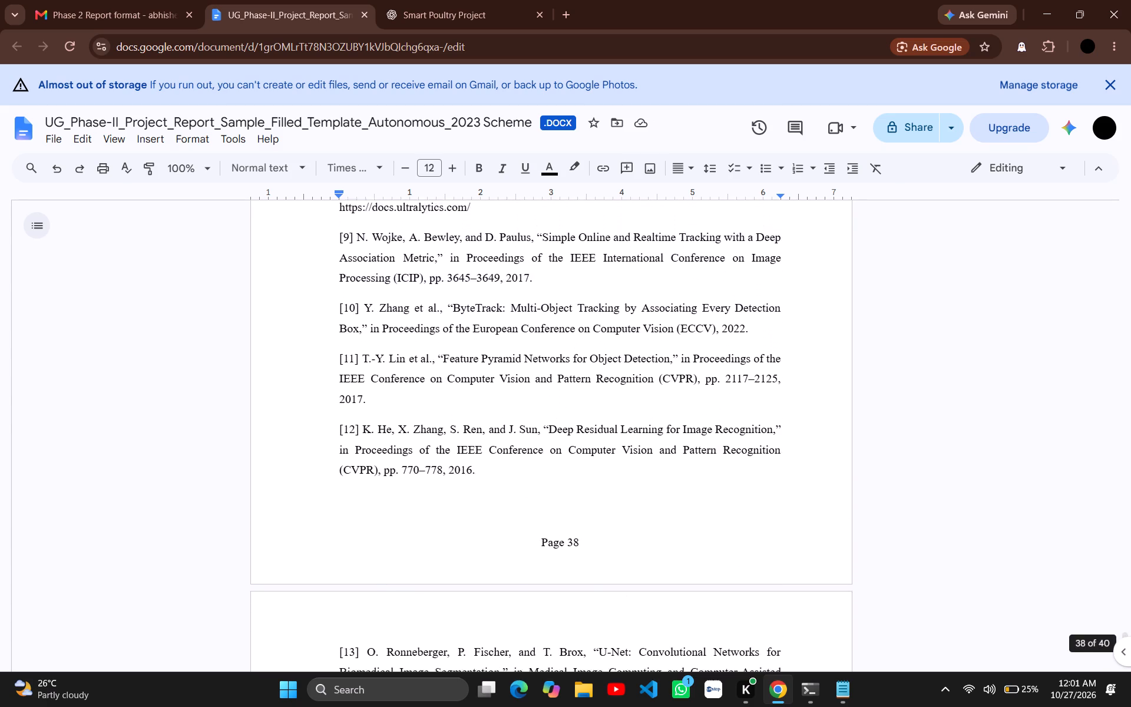
scroll(412, 437, "up", 3)
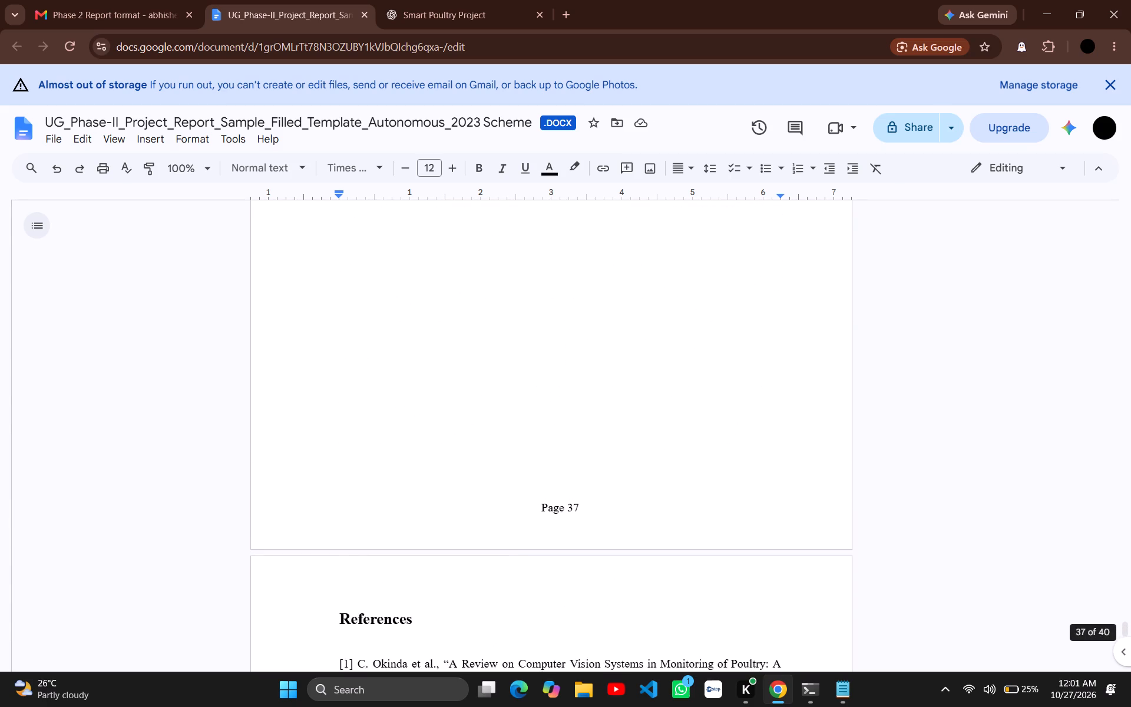
Check the report's closing pages, from sections 7.5 Limitations and 7.6 Scope for Future Work through the References to page 40.
scroll(412, 437, "up", 3)
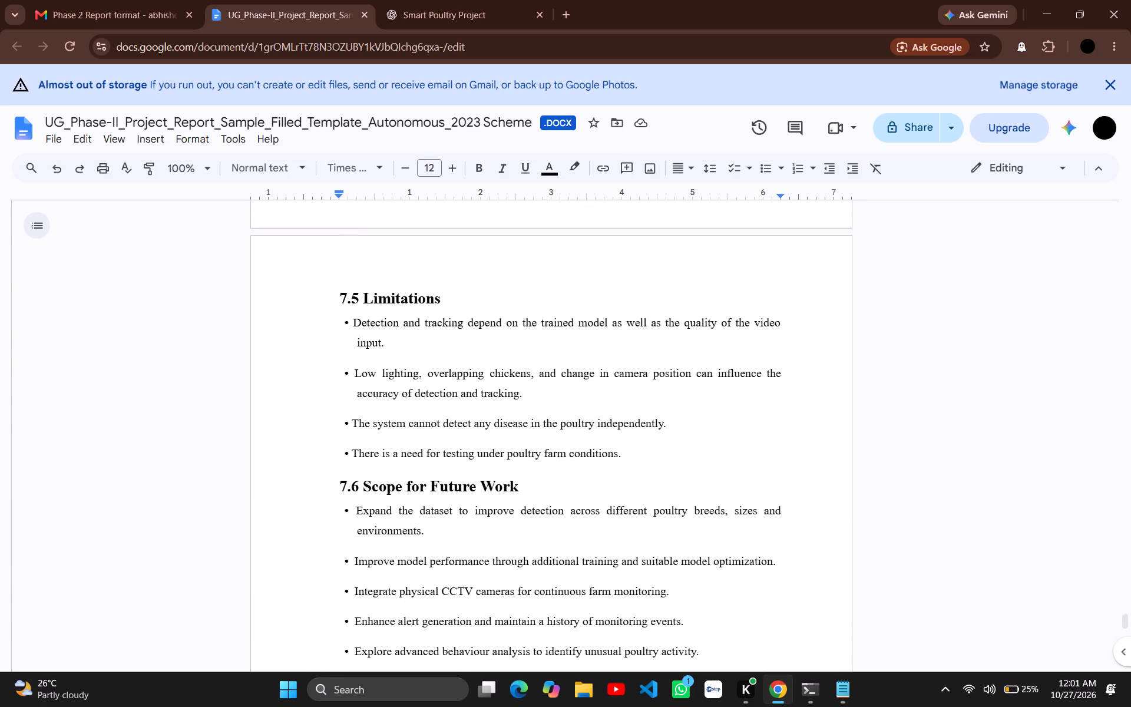
scroll(412, 437, "up", 1)
scroll(412, 437, "right", 1)
scroll(412, 437, "down", 2)
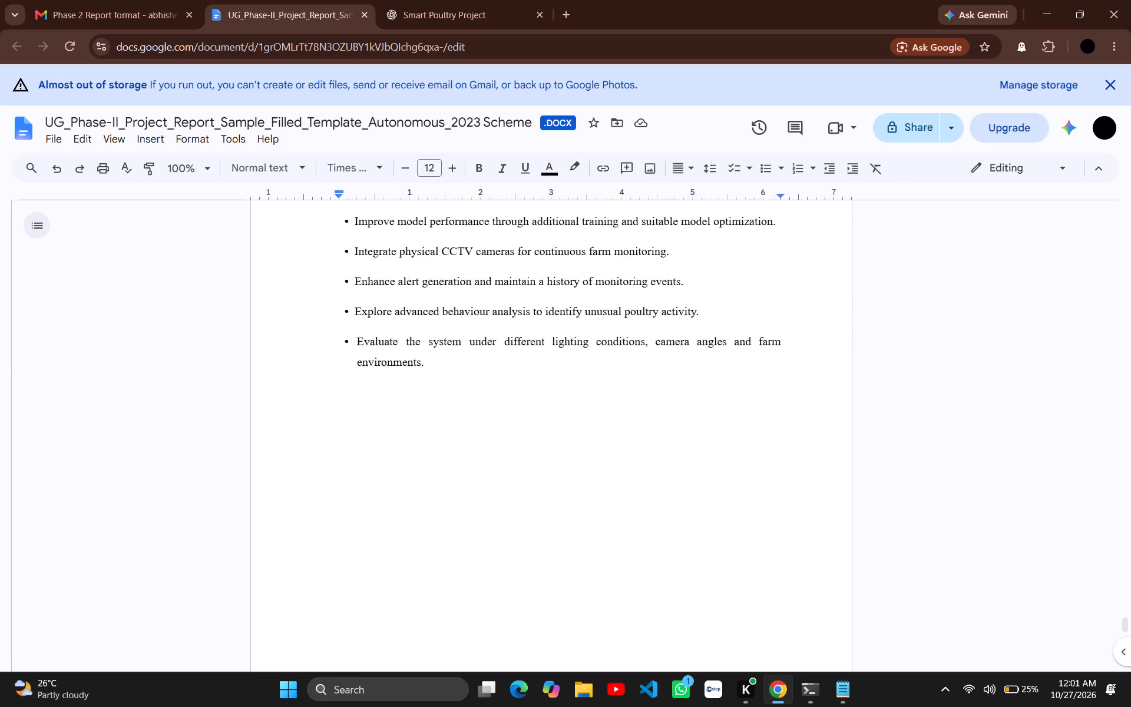
scroll(412, 437, "down", 4)
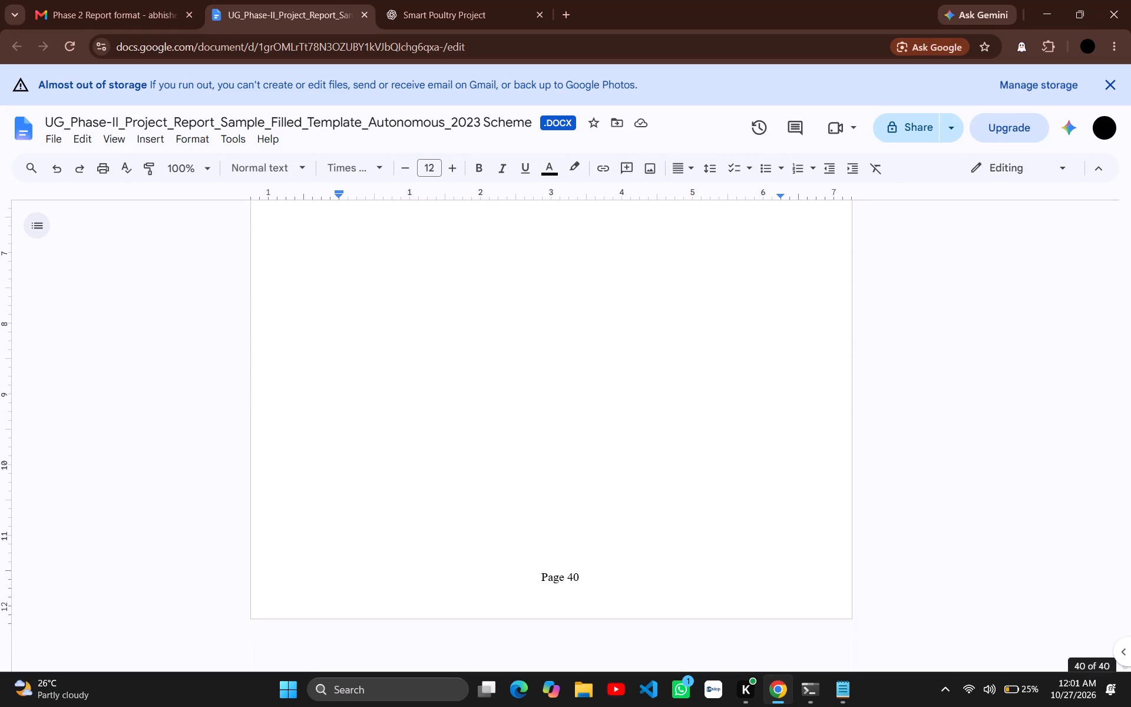
scroll(412, 437, "up", 6)
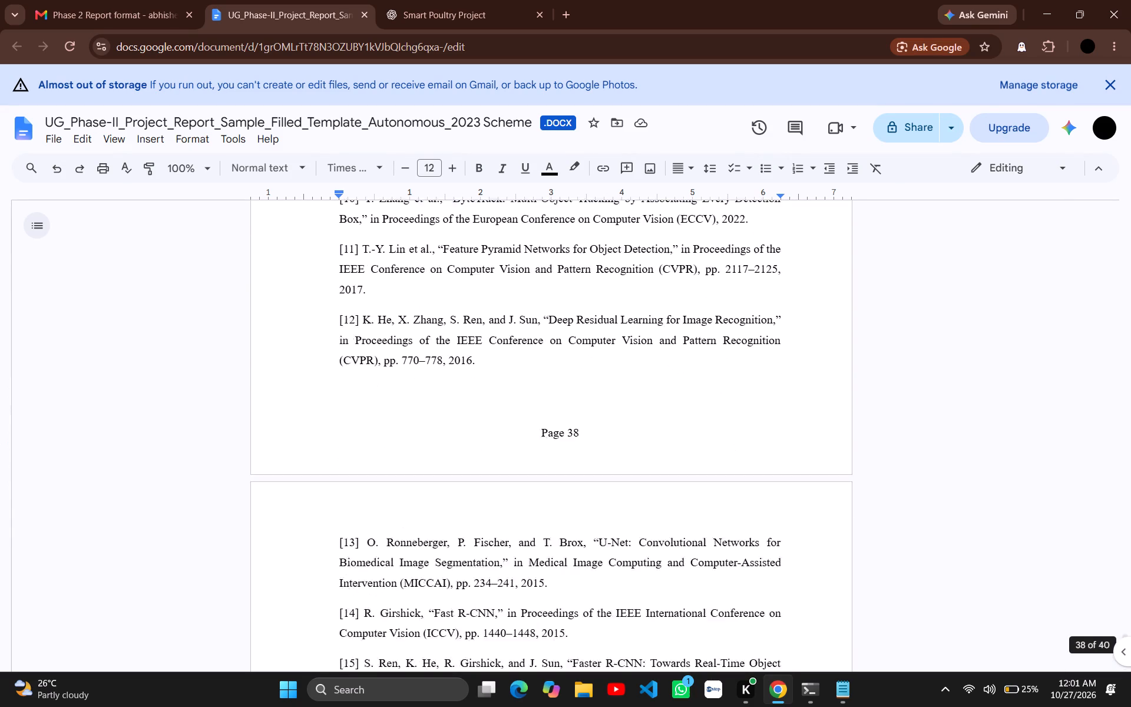
scroll(412, 437, "up", 3)
scroll(412, 437, "down", 2)
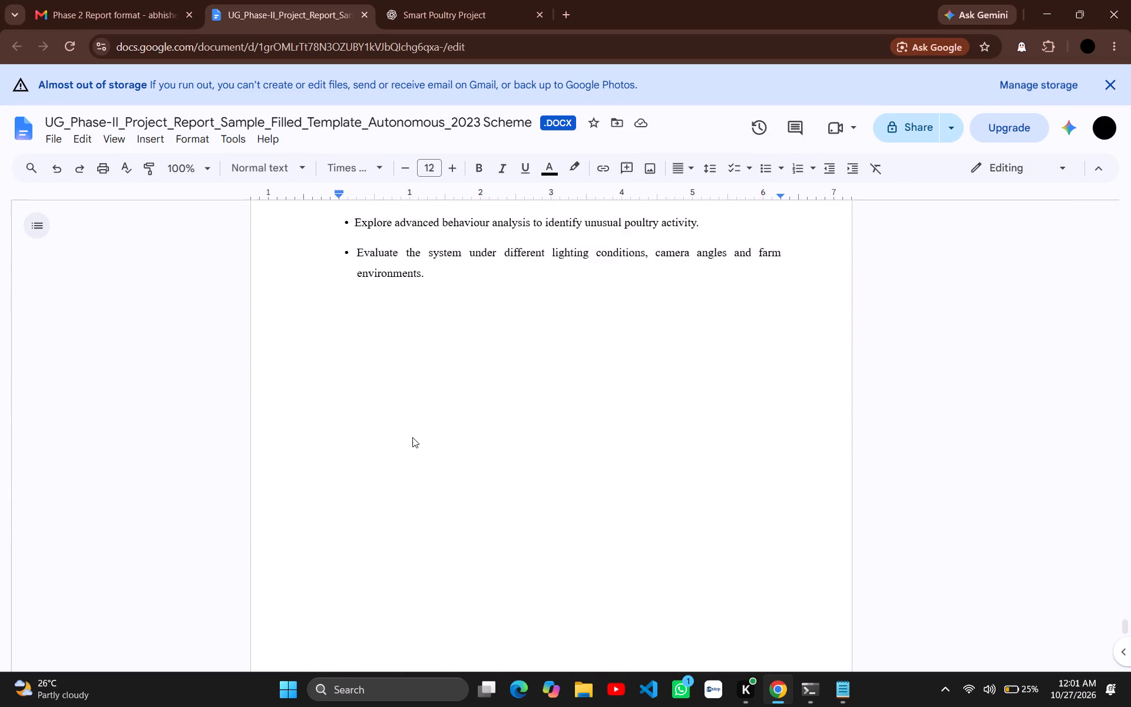
scroll(412, 437, "down", 1)
left_click(417, 397)
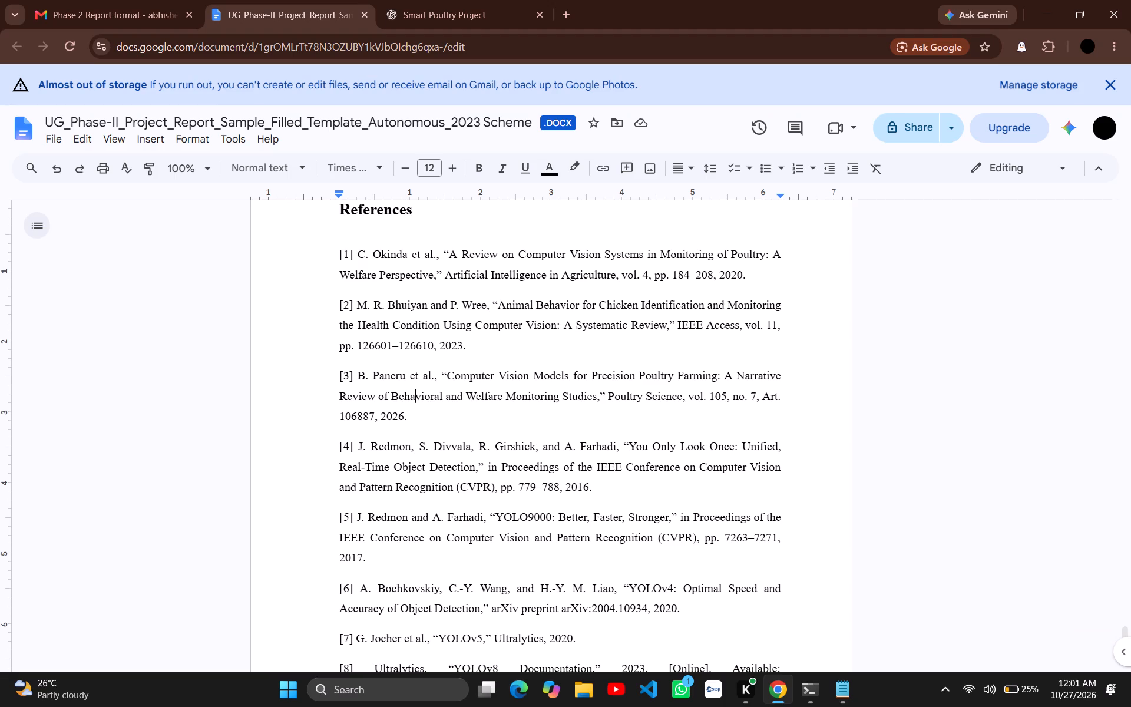
Examine the page with sections 7.5 Limitations and 7.6 Scope for Future Work, including its page start after page 36.
scroll(445, 308, "up", 2)
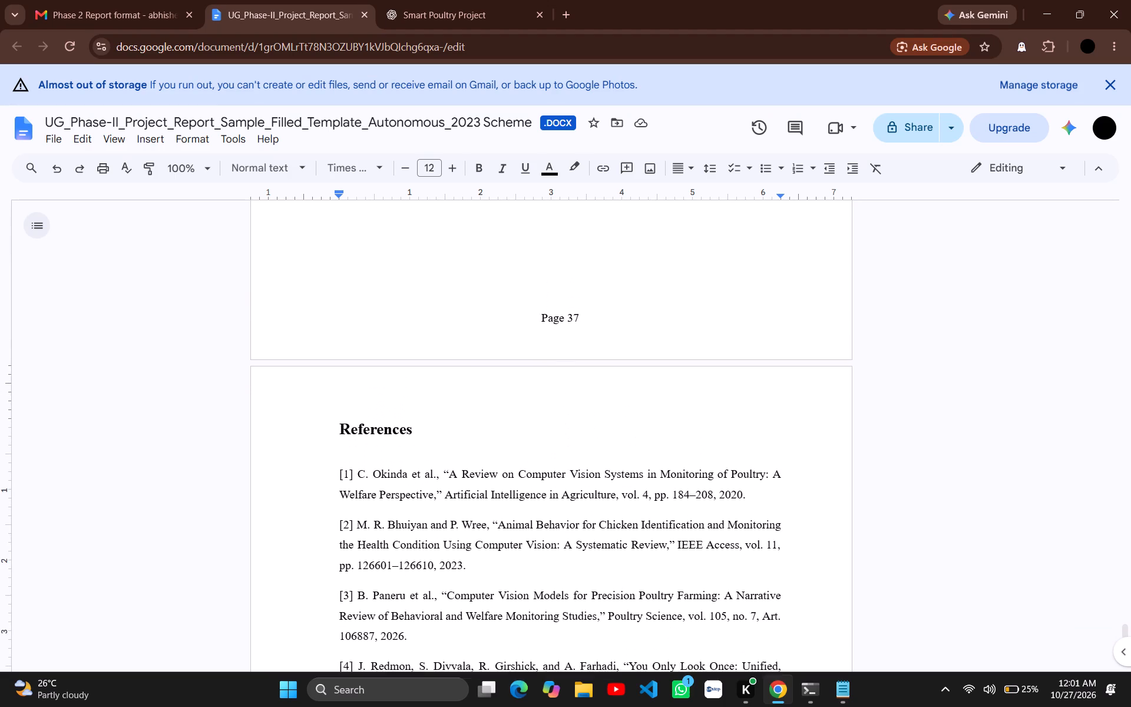
scroll(445, 308, "up", 6)
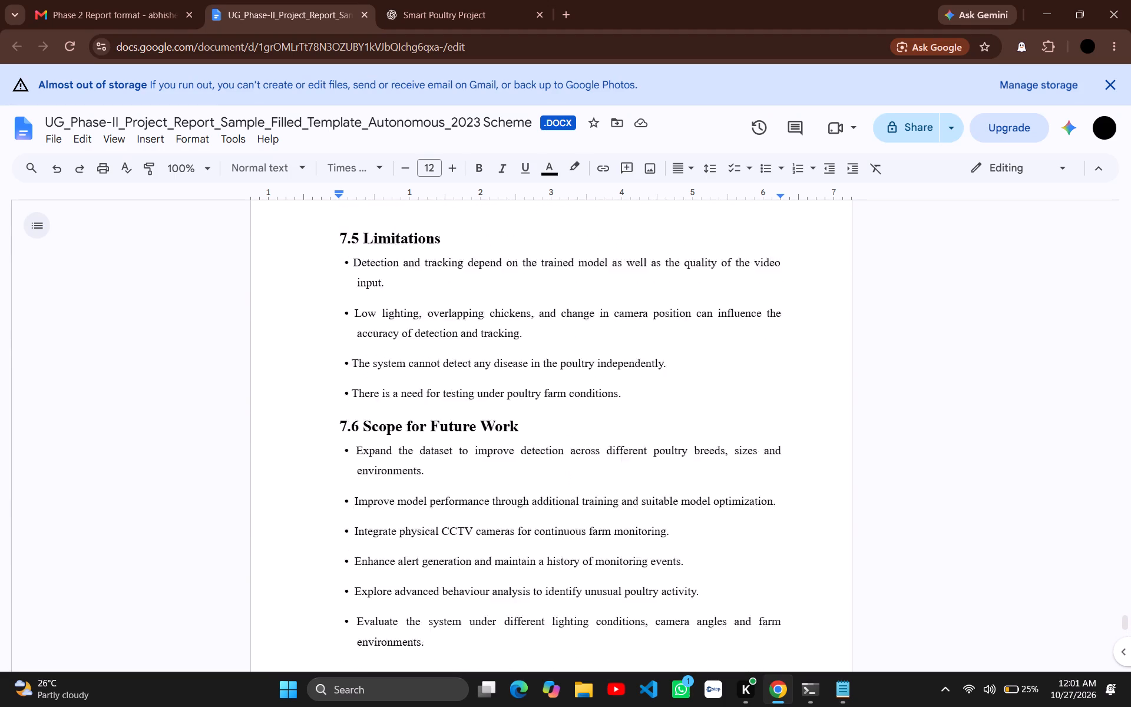
scroll(445, 308, "up", 2)
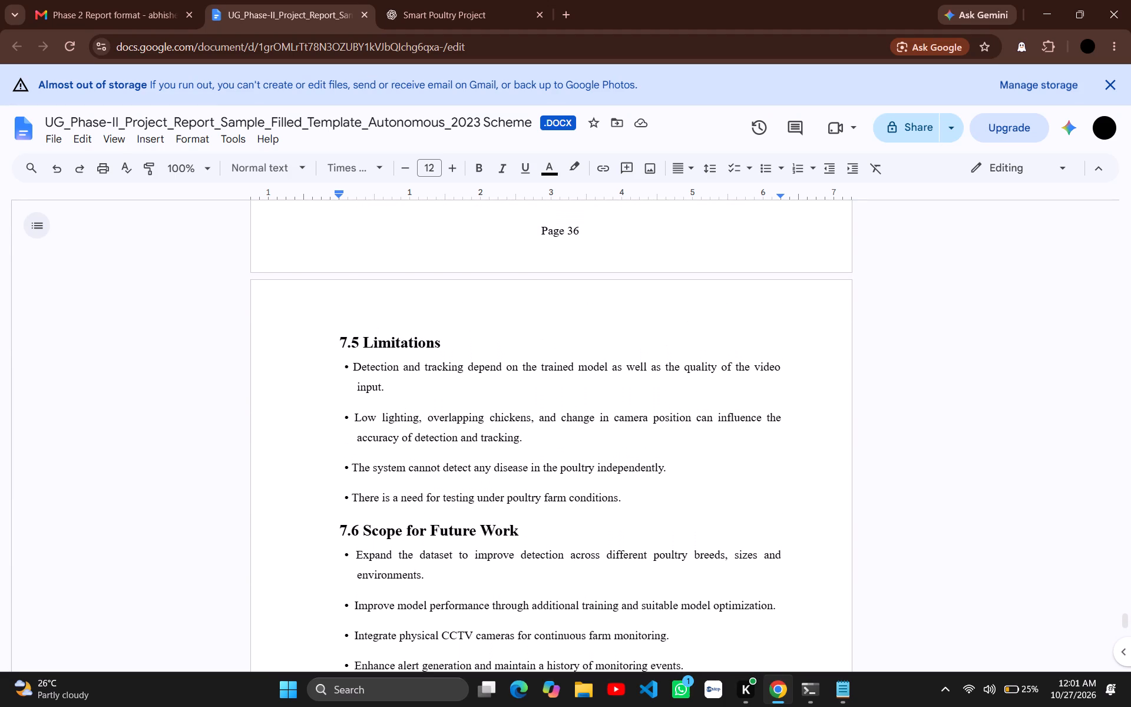
scroll(445, 308, "up", 1)
left_click(411, 359)
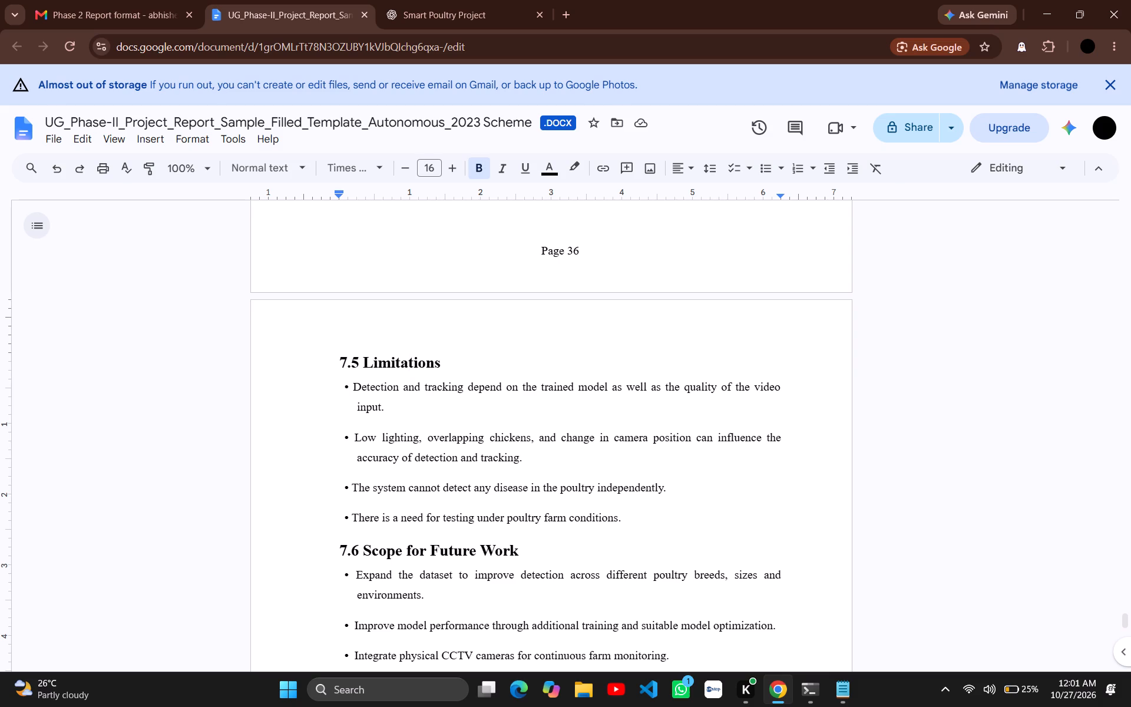
scroll(437, 332, "up", 1)
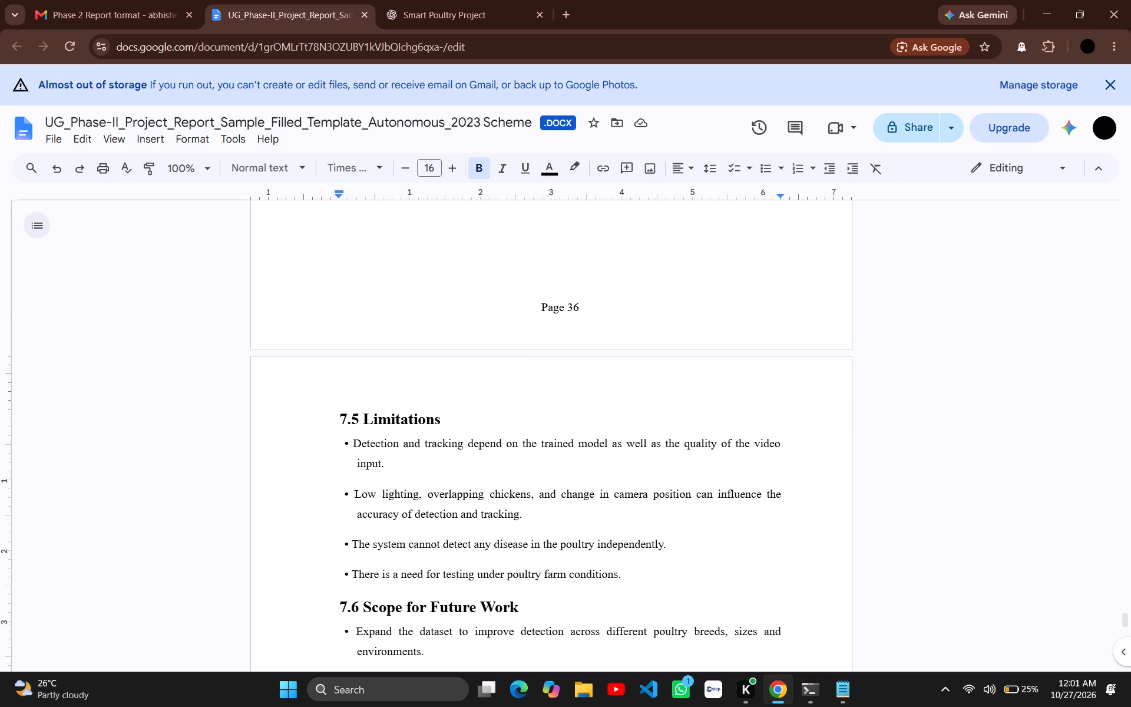
scroll(493, 485, "down", 1)
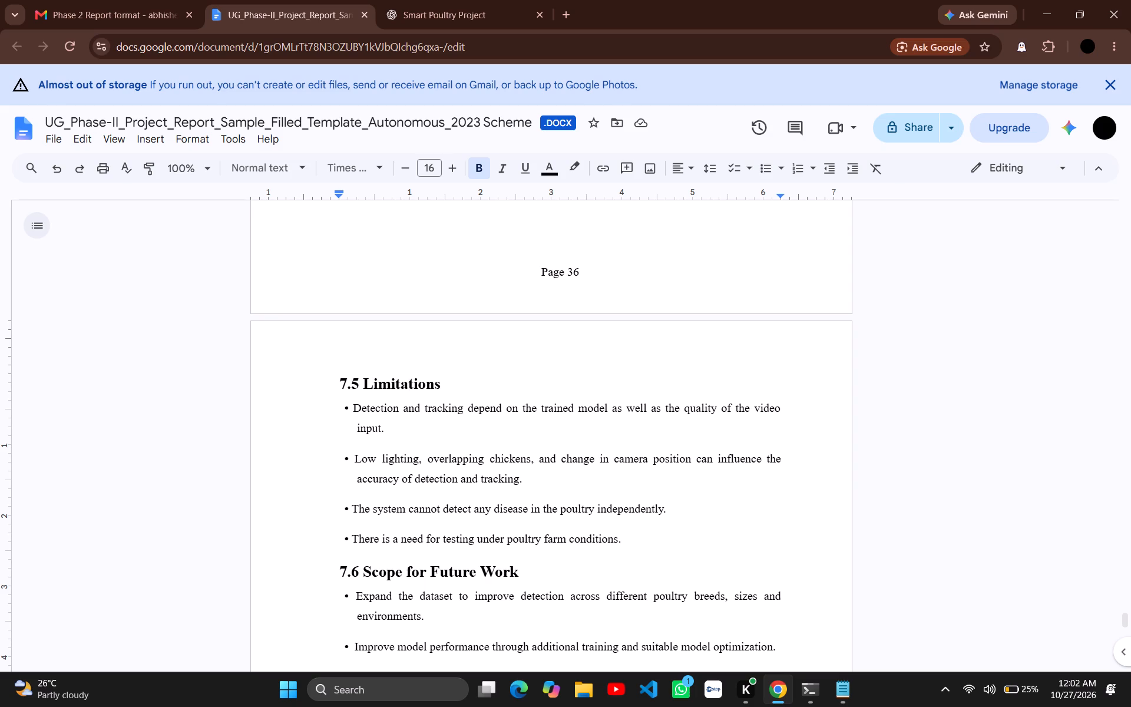
left_click(385, 427)
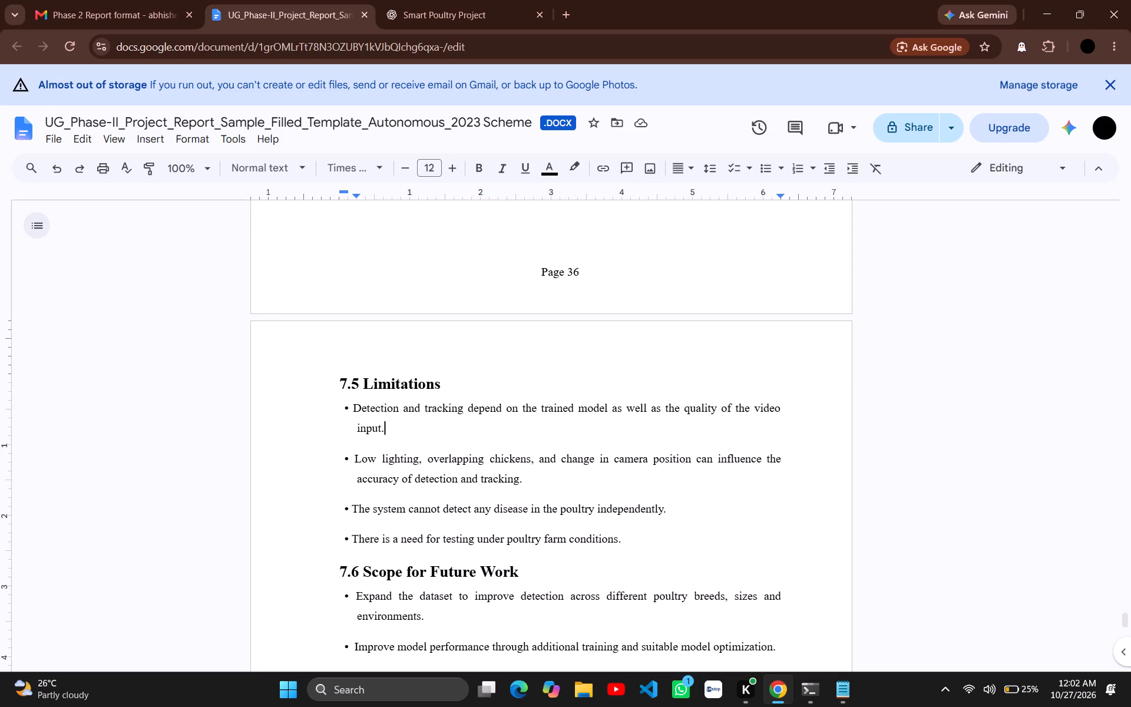
Review Chapter 7 and Chapter 6 backwards from section 7.5 to 6.2 Analysis, looking for remaining template content.
scroll(383, 429, "up", 1)
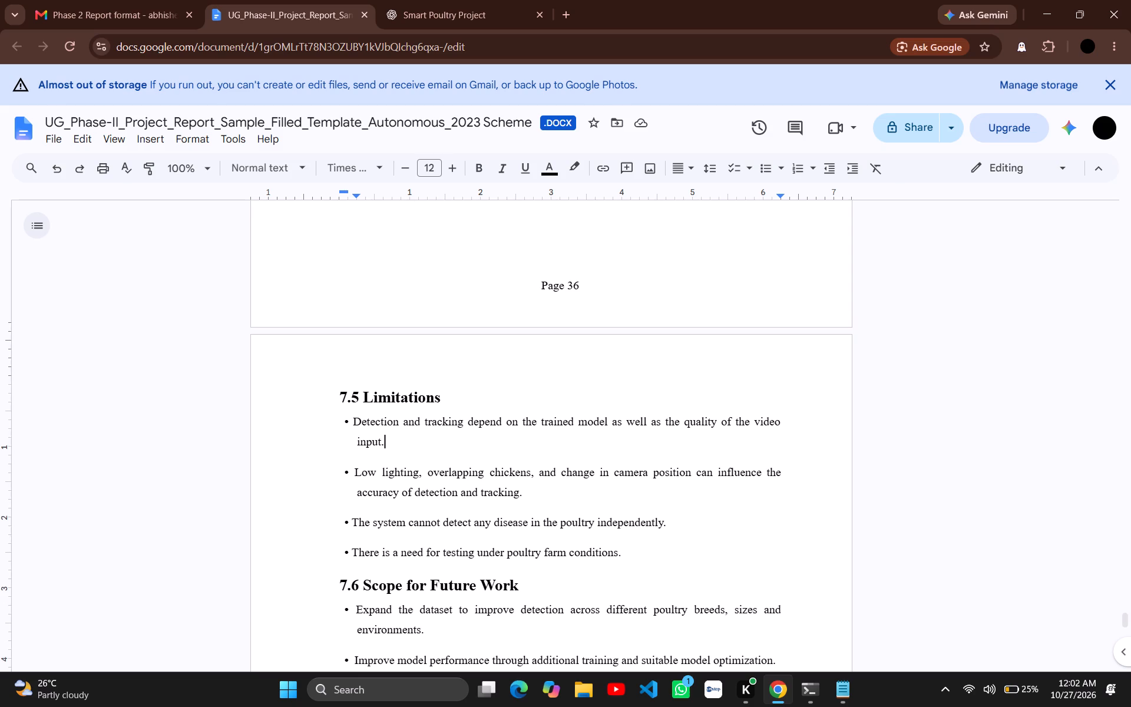
scroll(383, 429, "up", 2)
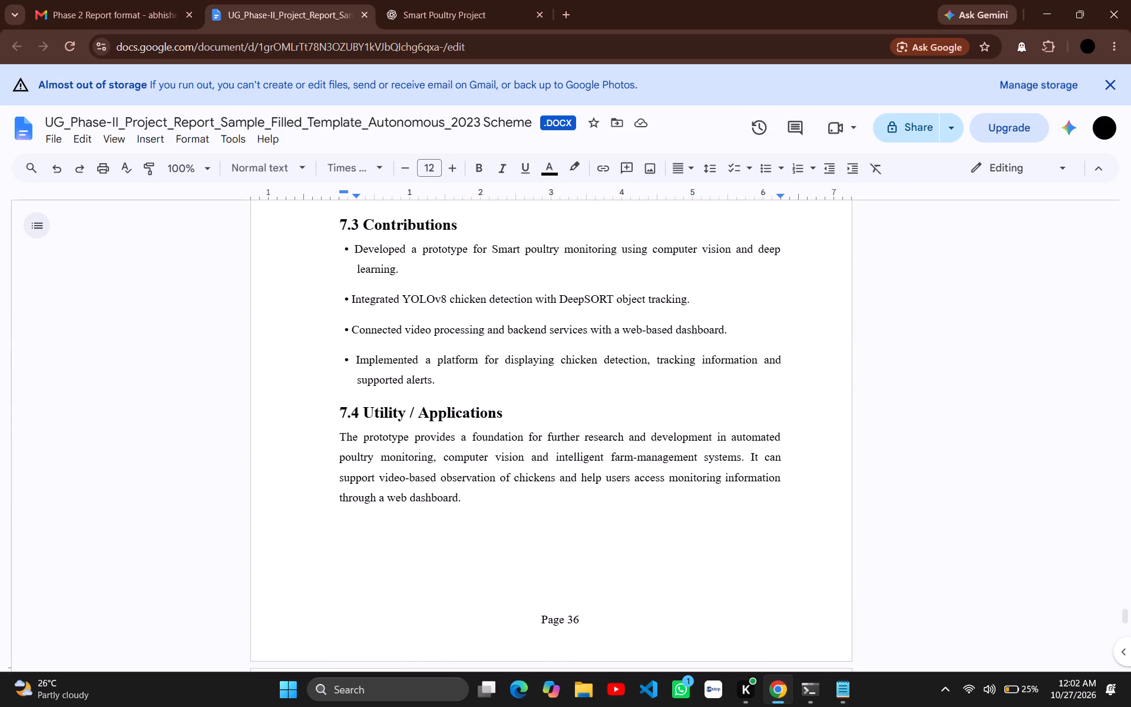
scroll(383, 429, "up", 2)
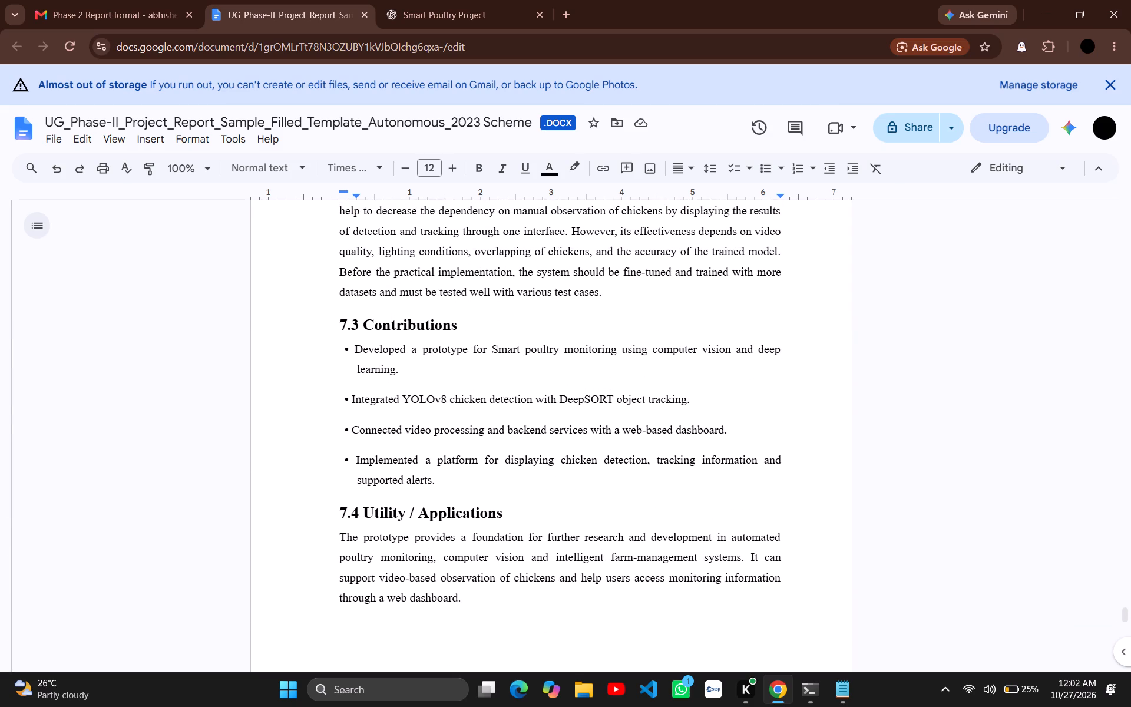
scroll(383, 429, "up", 2)
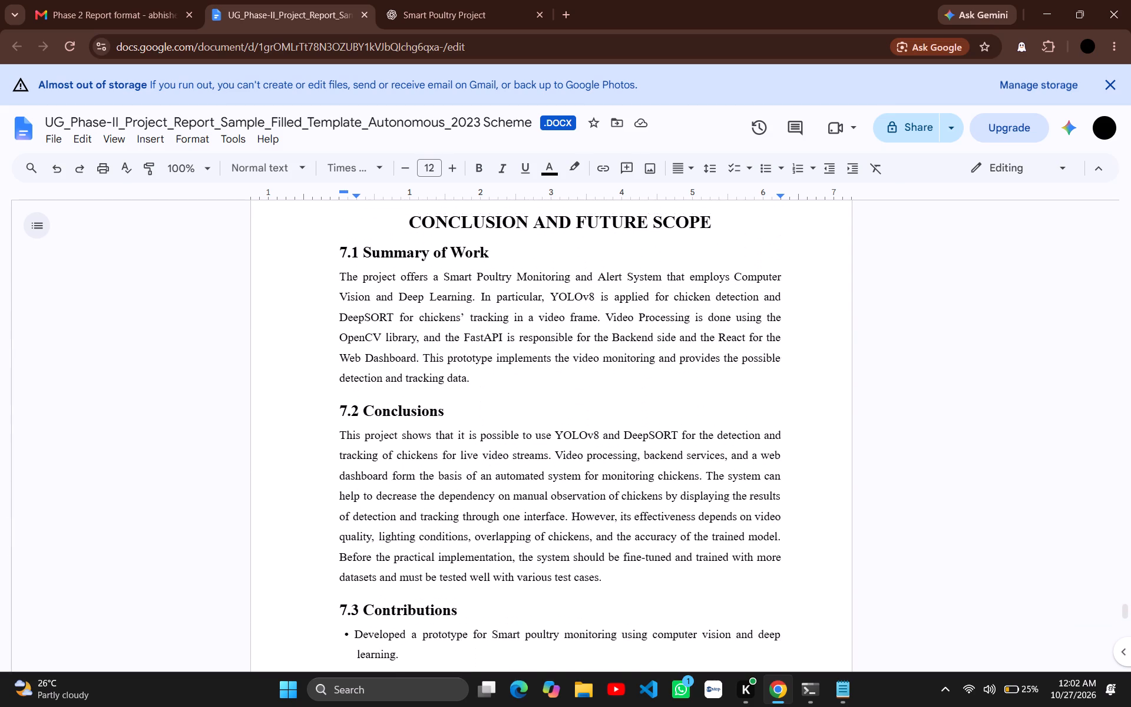
scroll(383, 429, "up", 2)
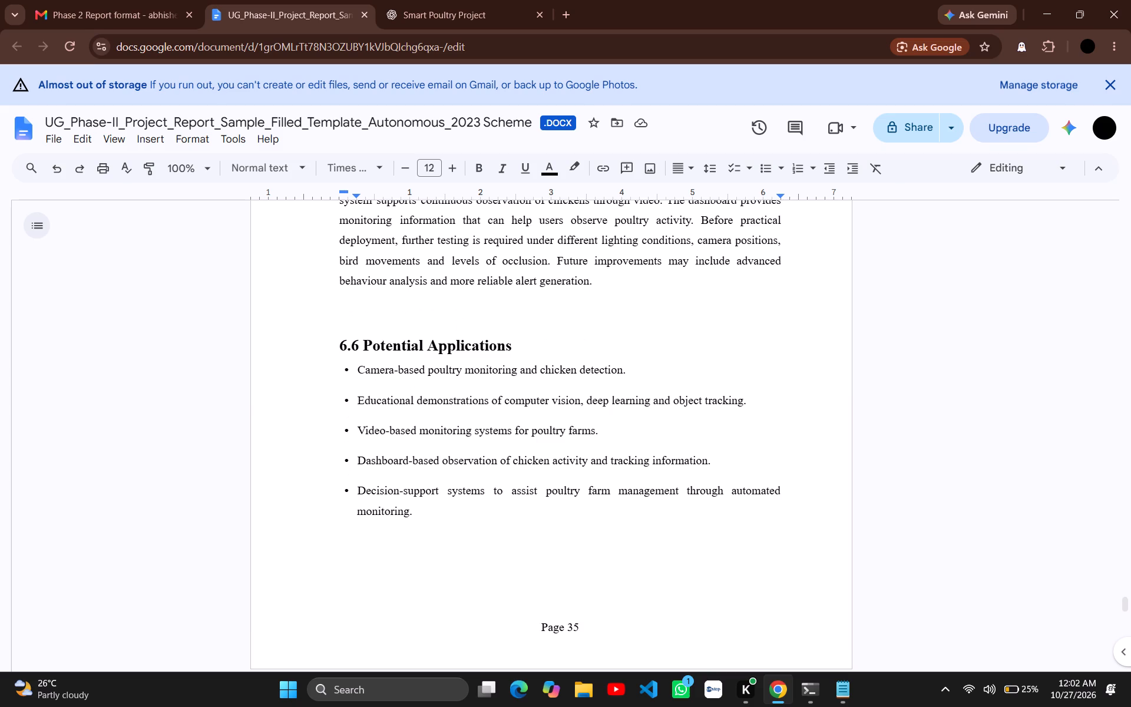
scroll(383, 429, "up", 4)
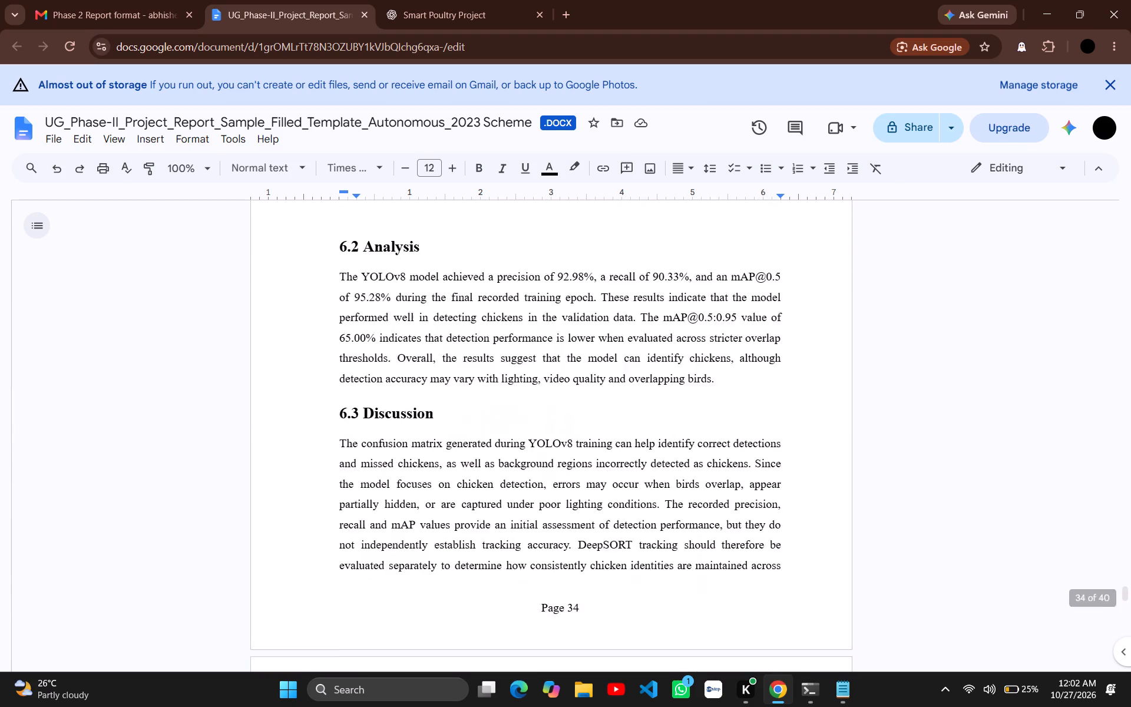
scroll(383, 429, "up", 1)
scroll(383, 429, "down", 4)
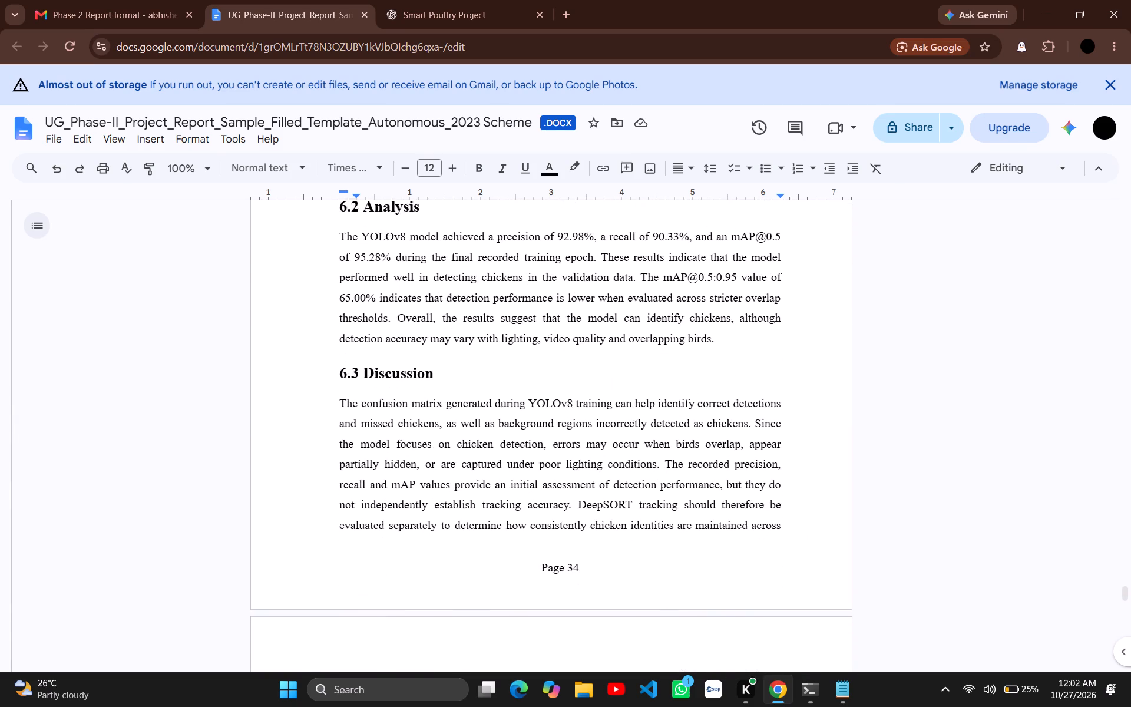
scroll(383, 429, "down", 1)
scroll(383, 429, "up", 3)
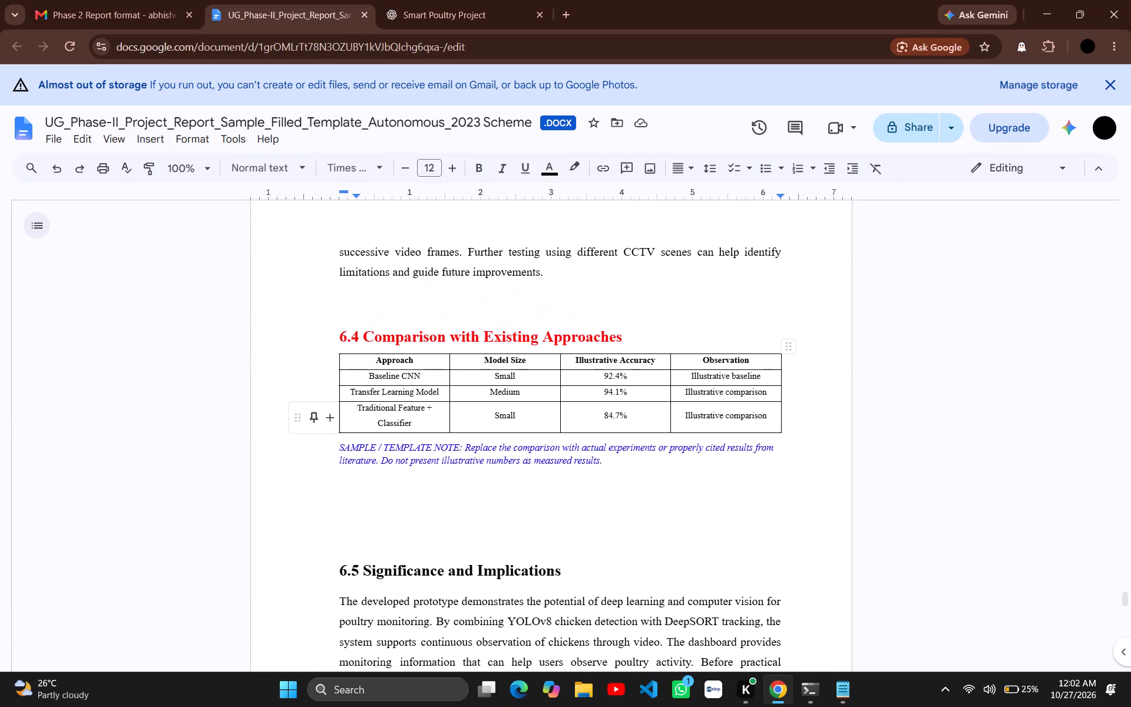
scroll(383, 429, "up", 1)
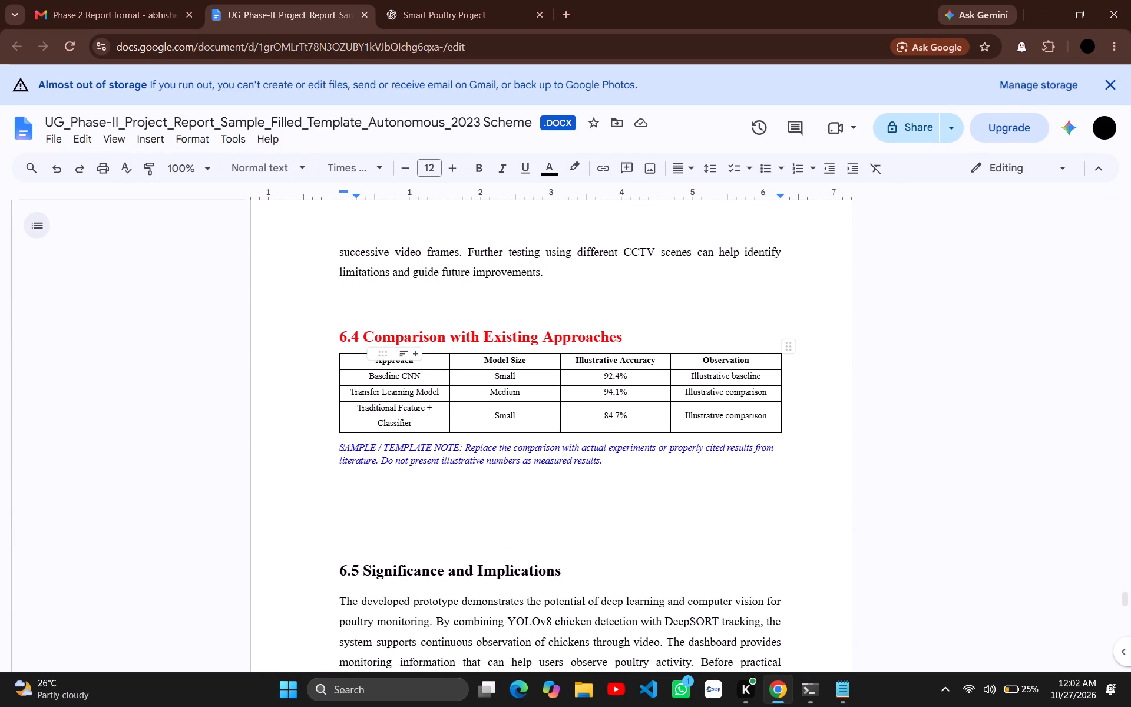
key("Print")
left_click_drag(323, 305, 617, 437)
scroll(430, 385, "right", 1)
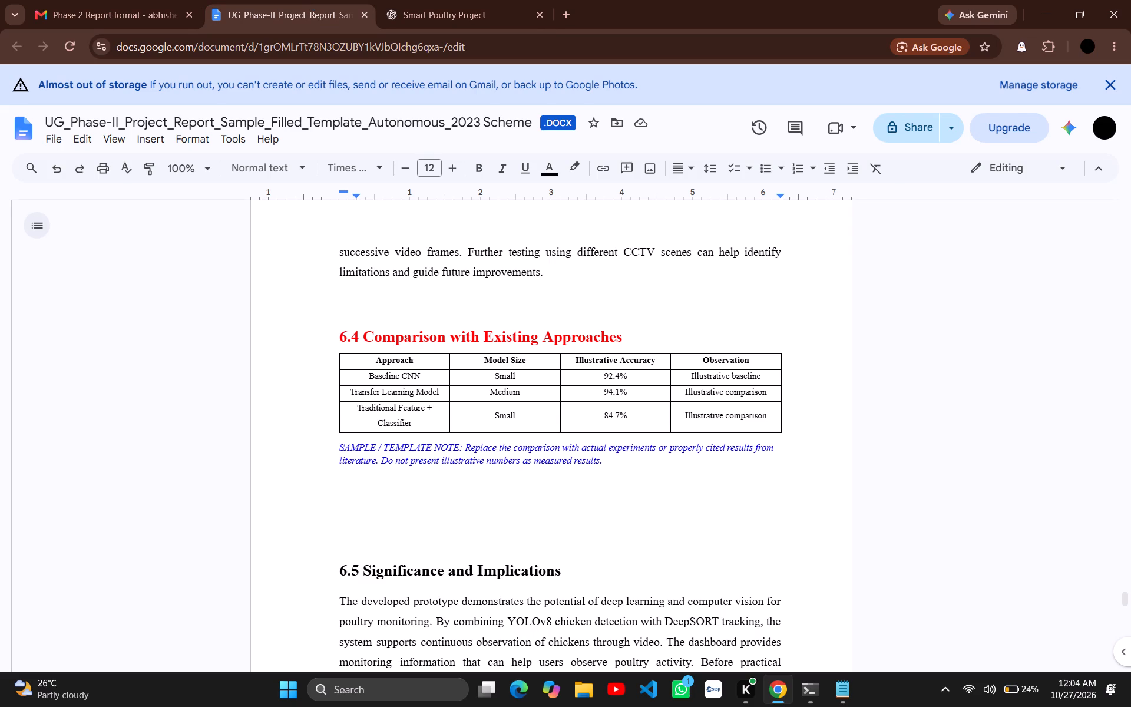
left_click_drag(600, 463, 349, 336)
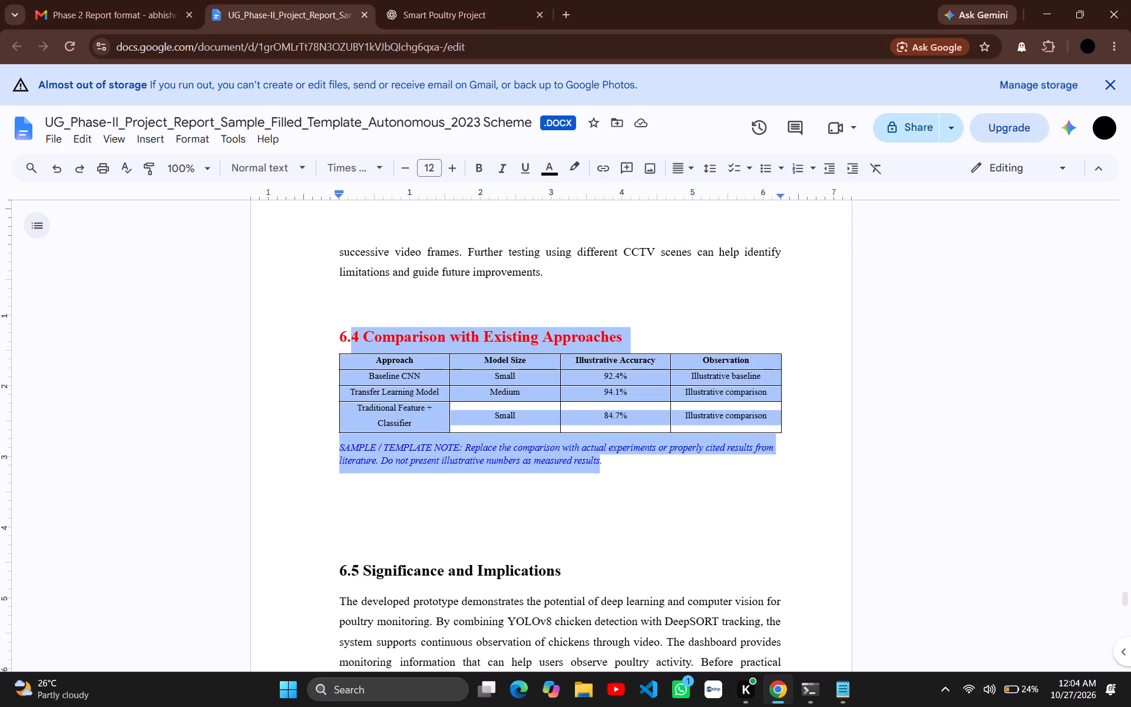
left_click_drag(349, 336, 329, 337)
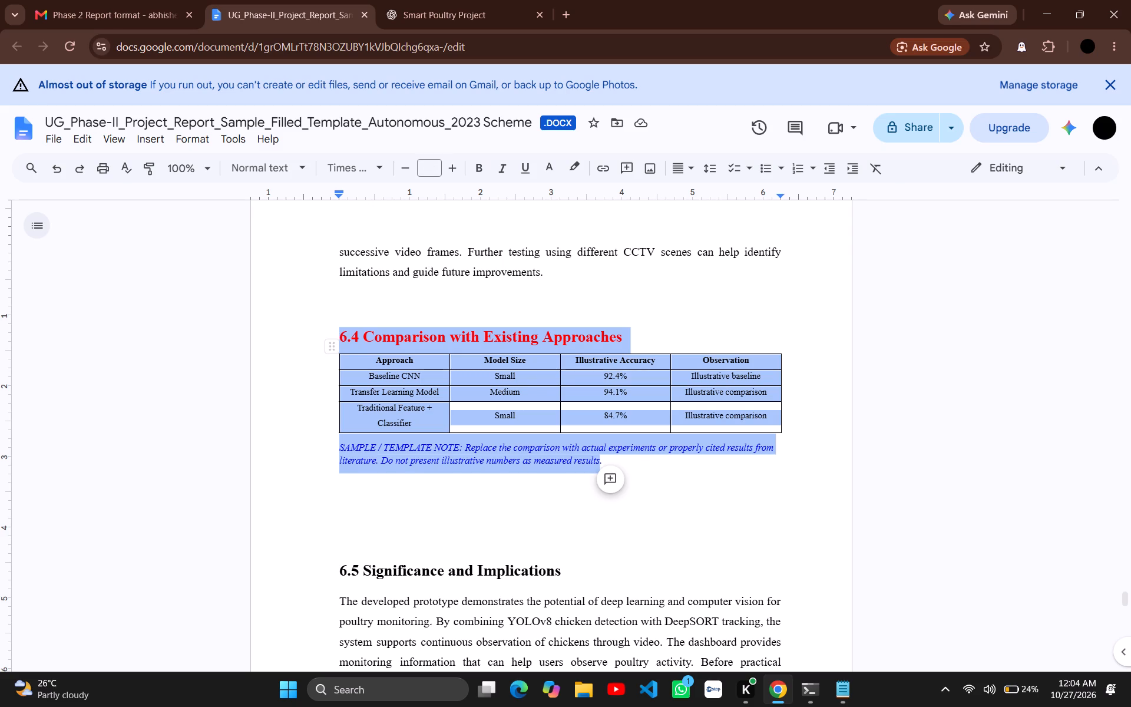
key("BackSpace")
key("BackSpace")
key("BackSpace")
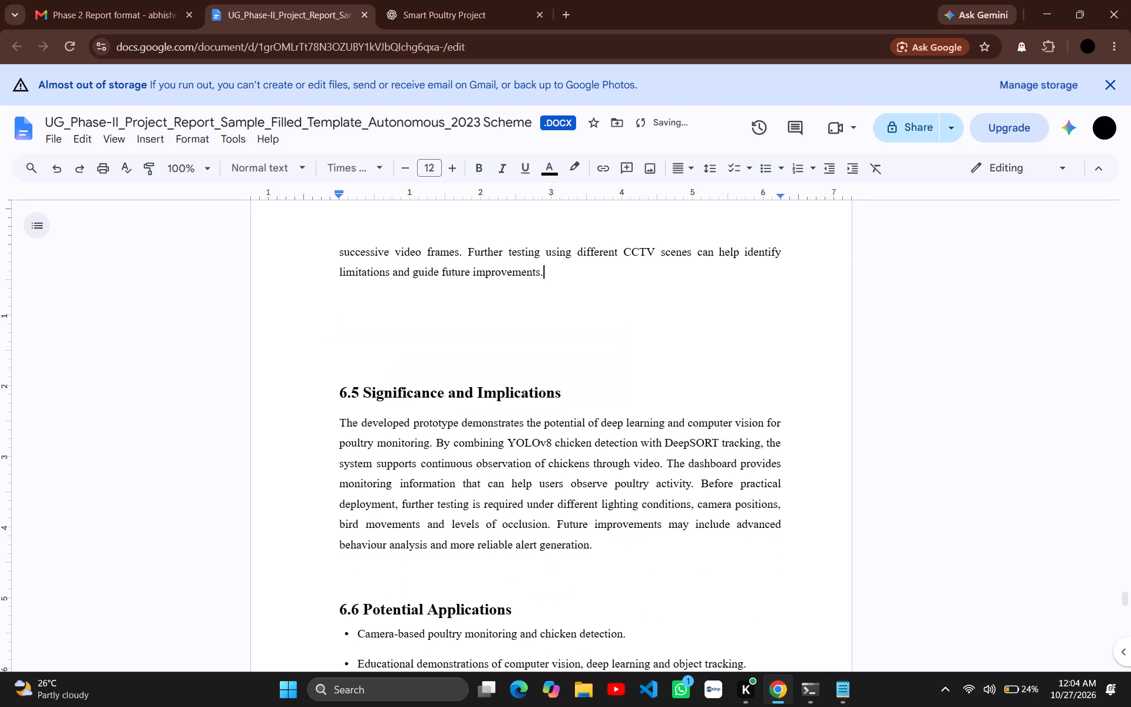
Remove the leftover blank lines and stray period between the end of section 6.3 and the 6.5 Significance and Implications heading.
key("Down")
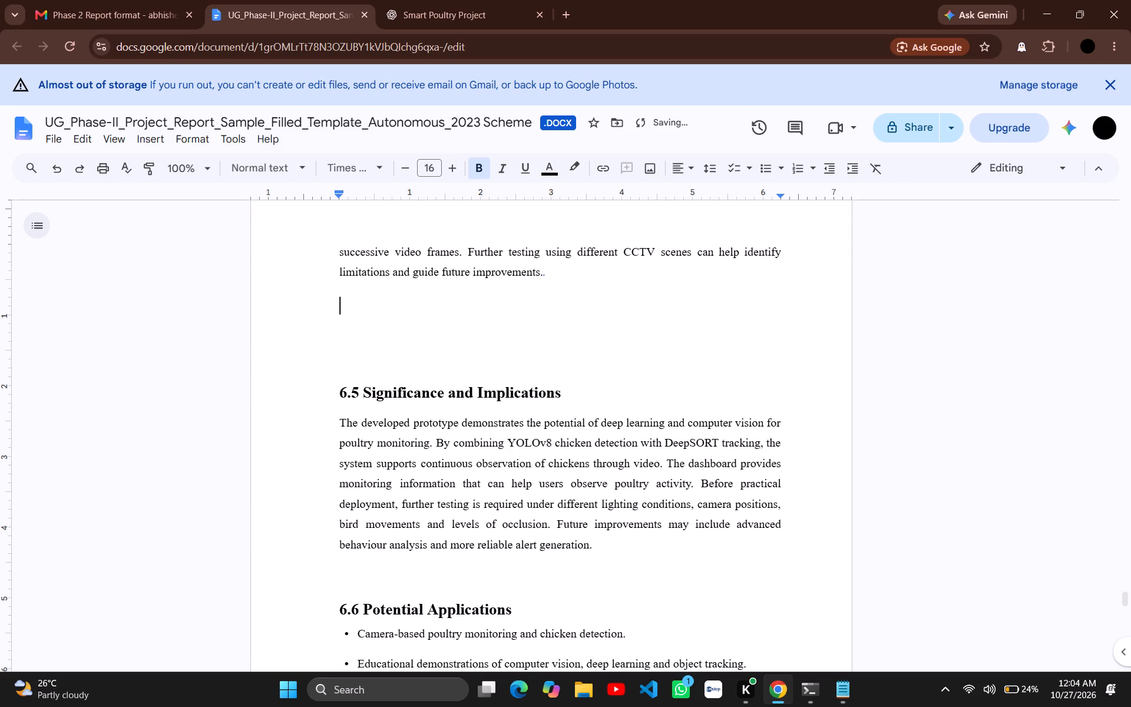
key("Down")
key("Down")
key("BackSpace")
key("BackSpace")
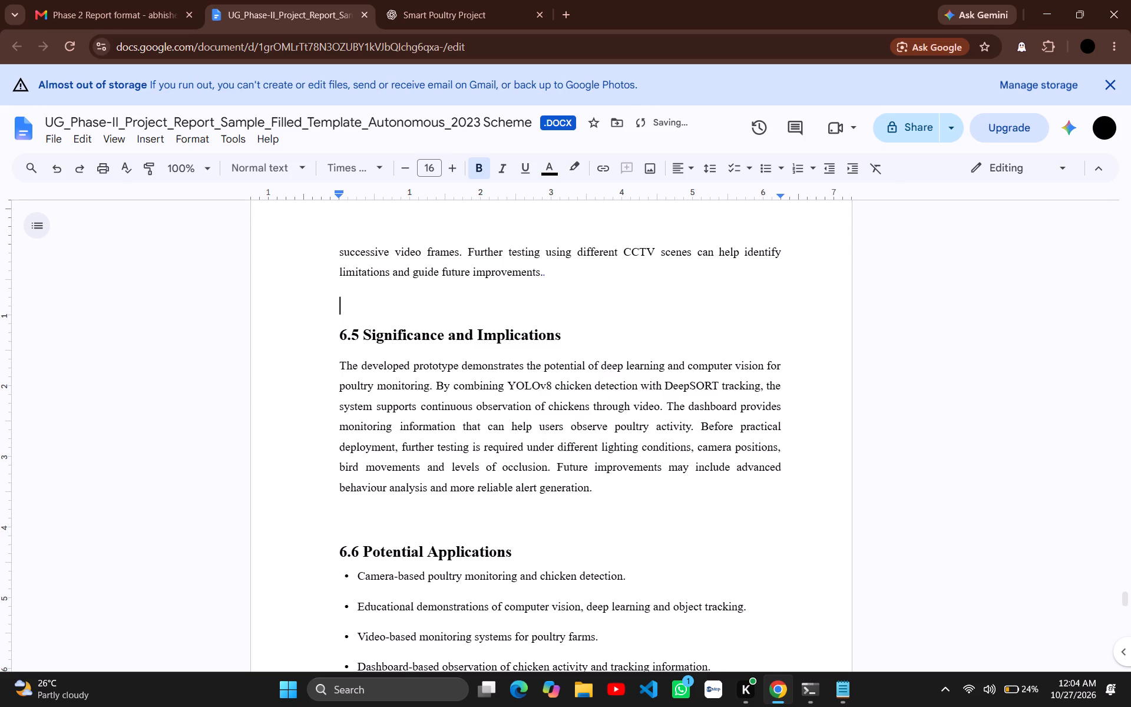
key("BackSpace")
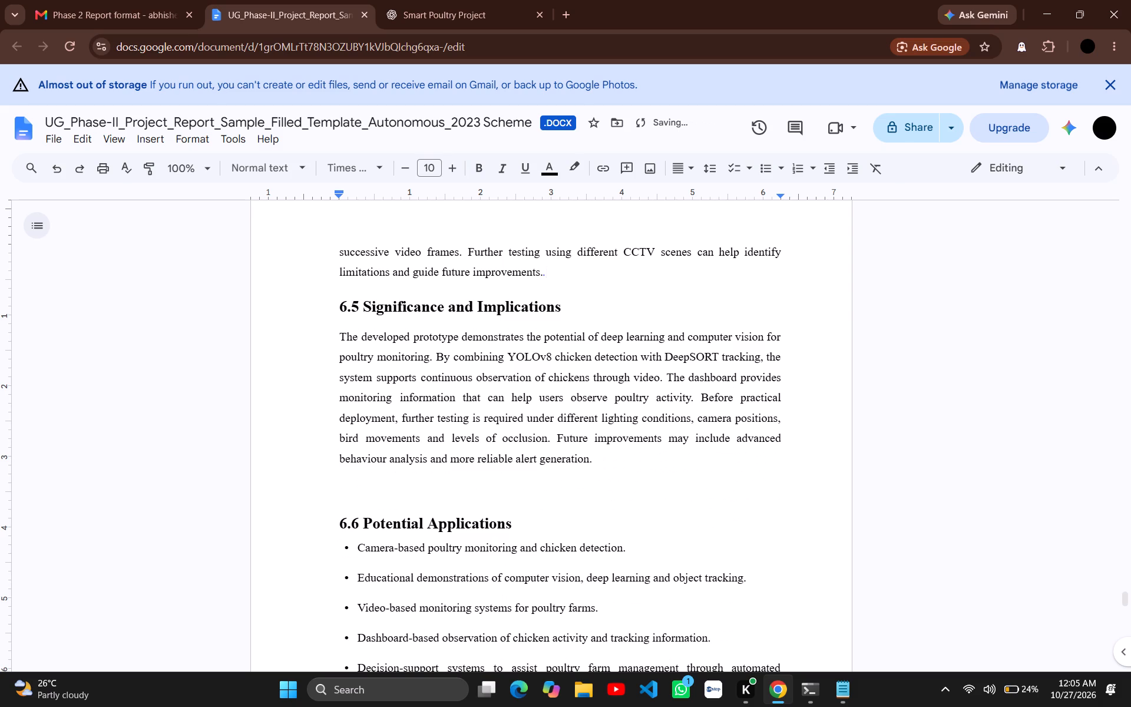
key("BackSpace")
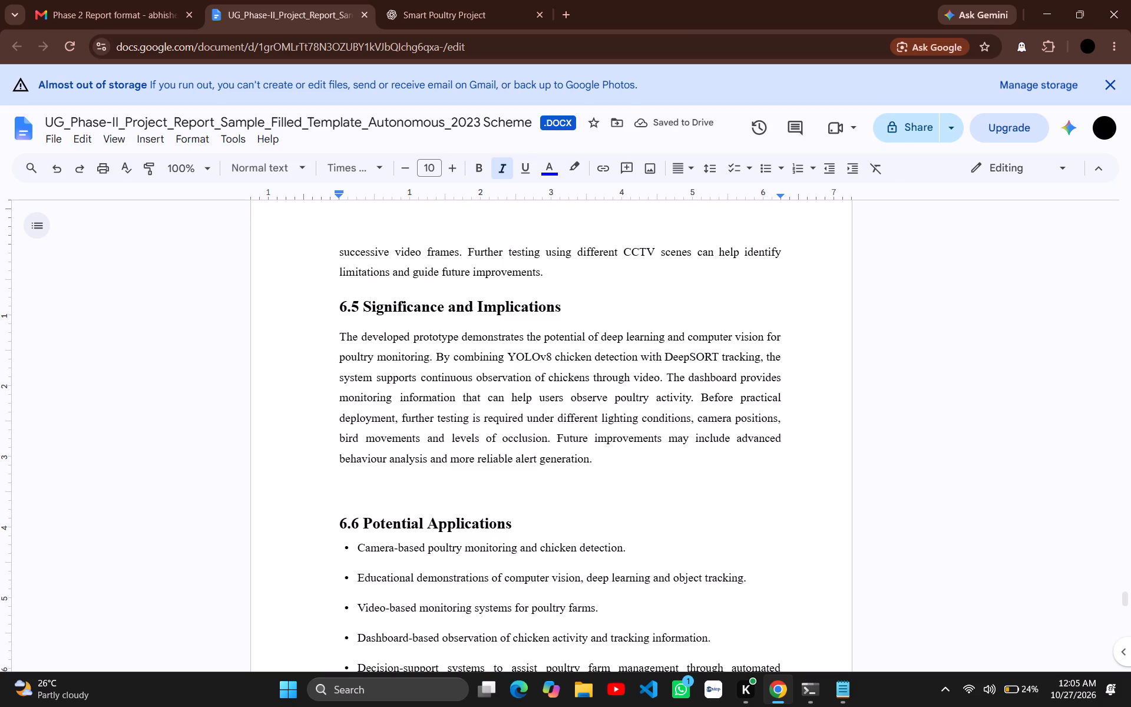
Review Chapters 6 and 5 backwards from section 6.5 to 5.1 Implementation Environment, checking text and tables for remaining template content.
scroll(422, 346, "up", 3)
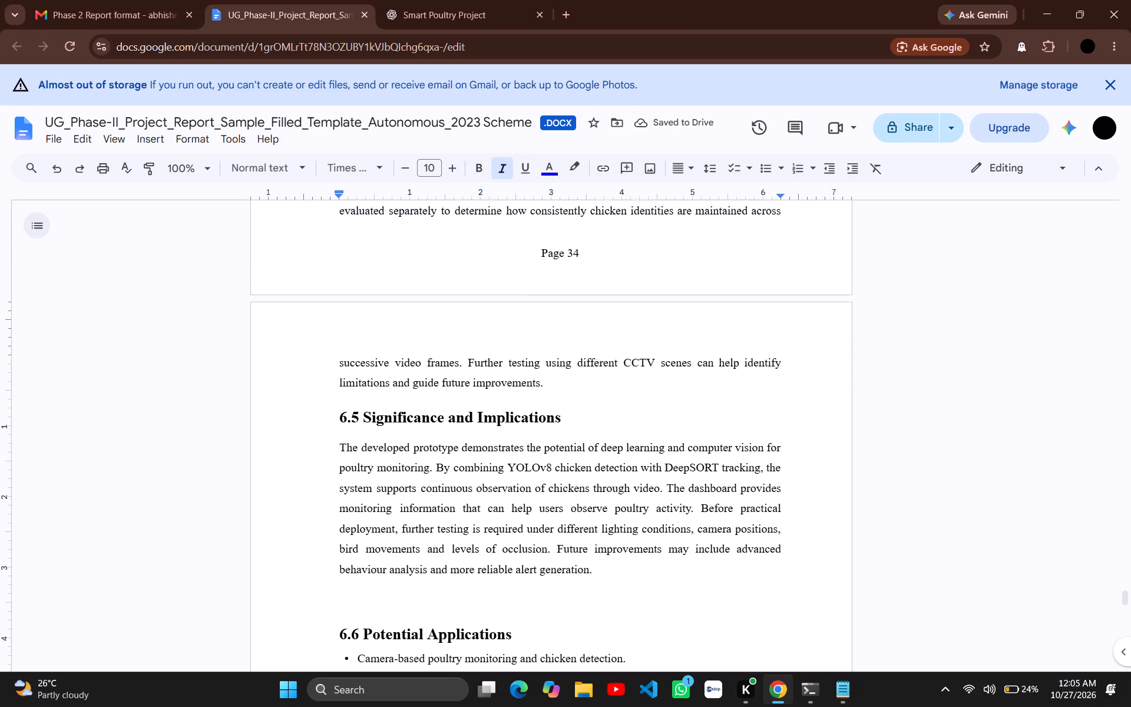
scroll(422, 346, "up", 3)
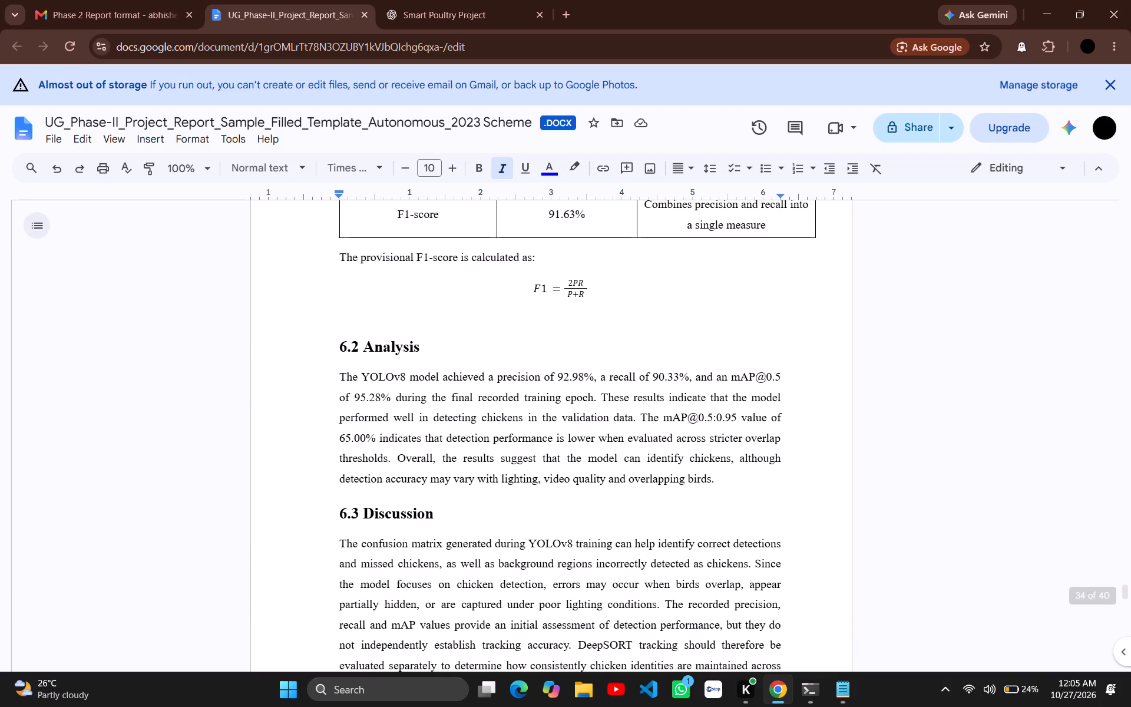
scroll(579, 374, "up", 6)
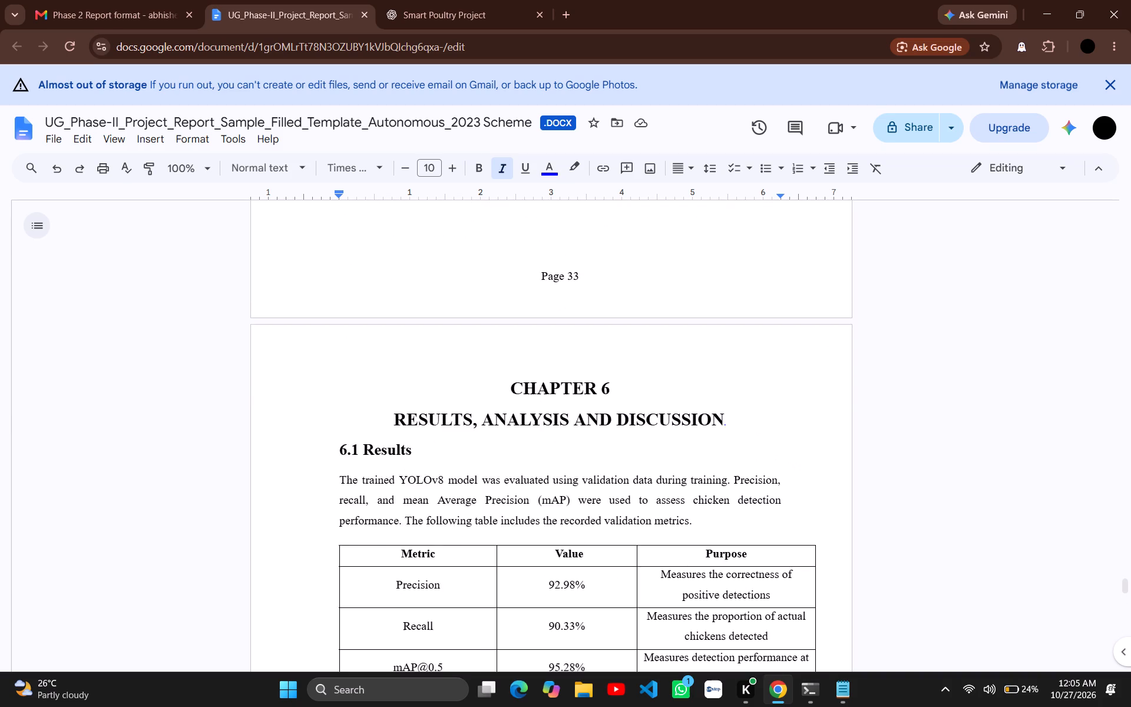
scroll(579, 374, "up", 2)
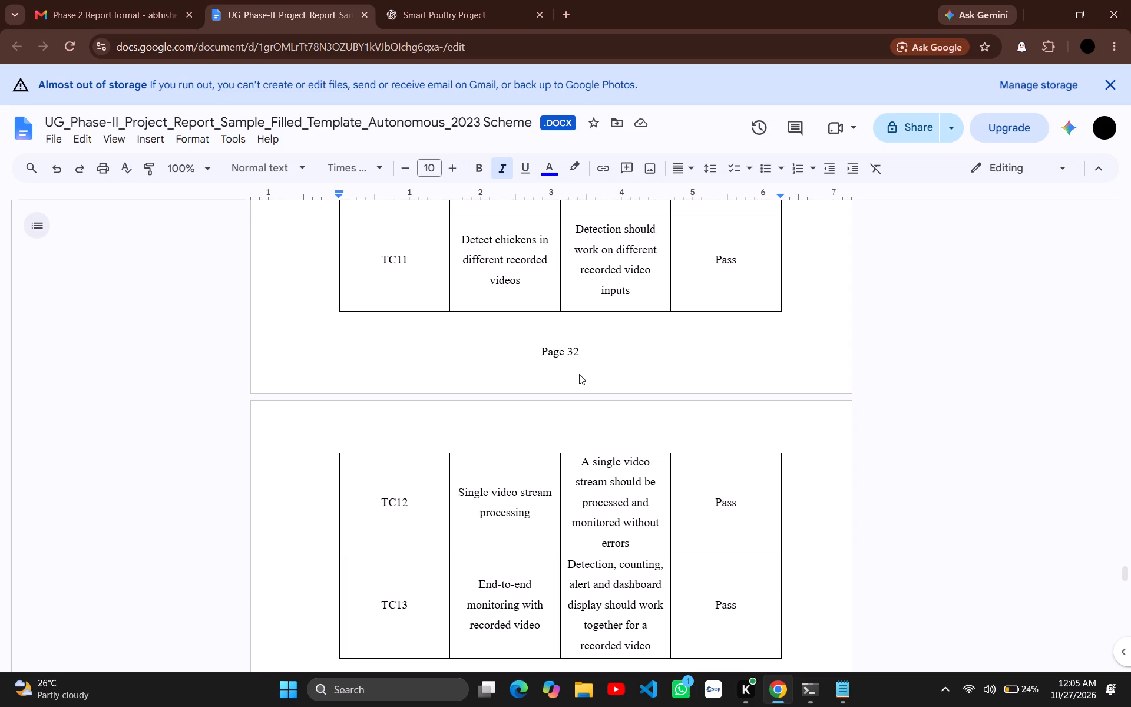
scroll(579, 374, "up", 5)
scroll(638, 311, "up", 7)
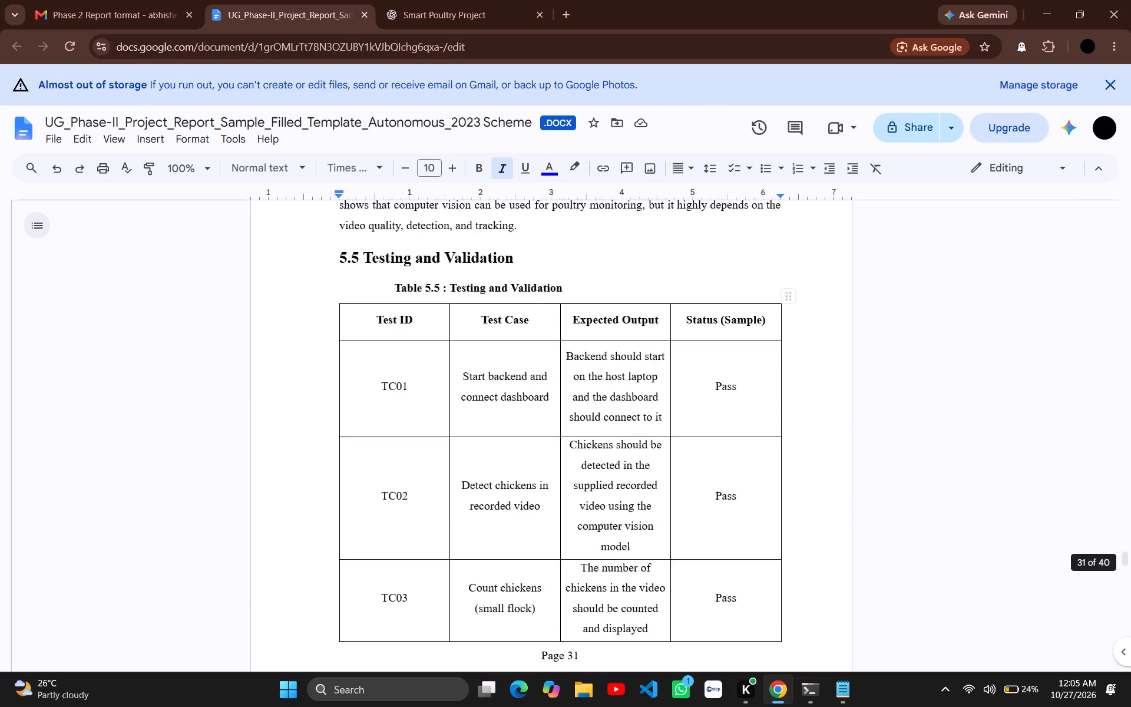
scroll(638, 311, "up", 6)
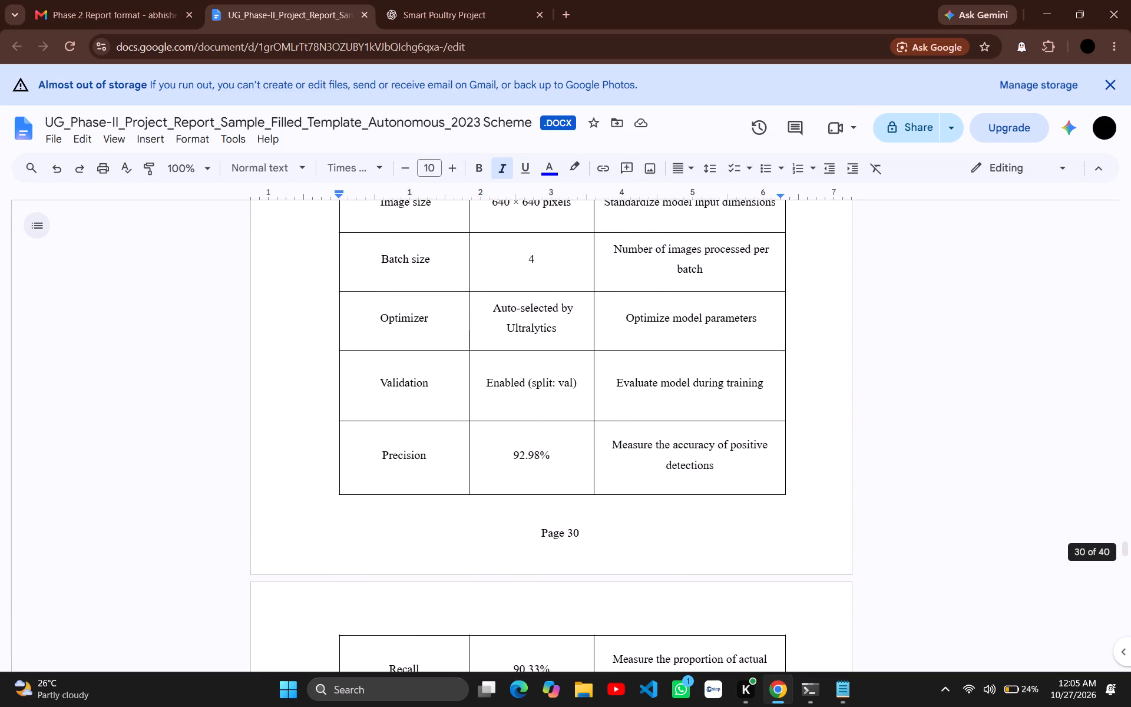
scroll(638, 311, "up", 7)
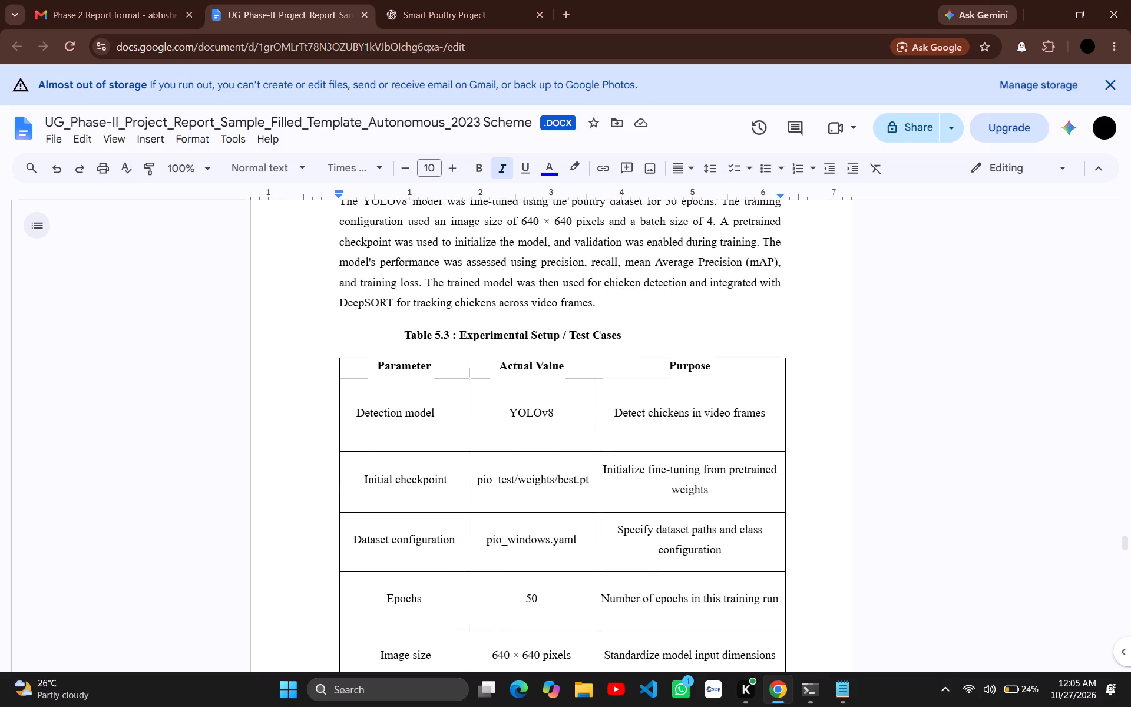
scroll(638, 311, "up", 6)
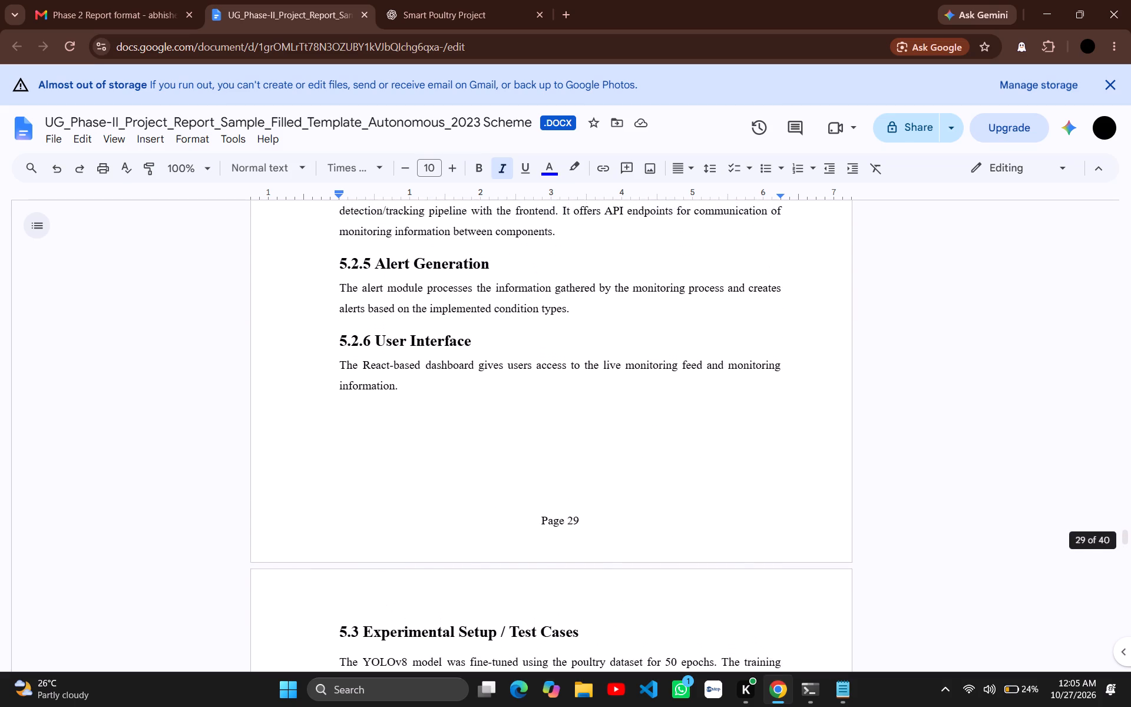
scroll(638, 311, "up", 9)
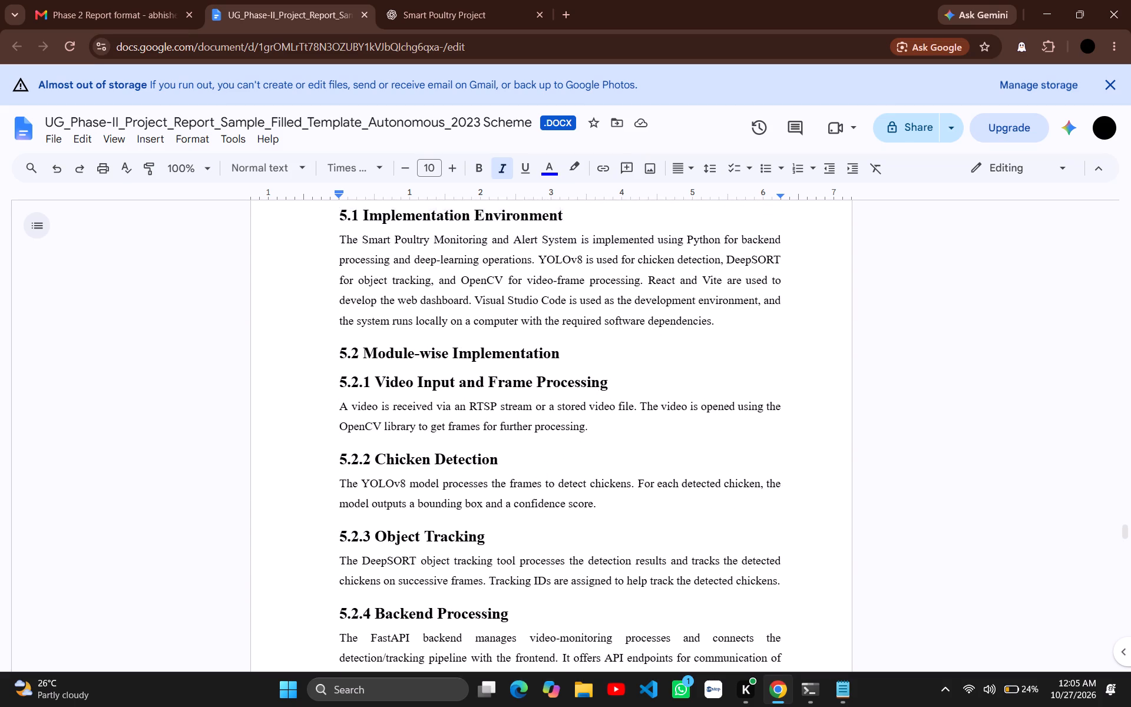
Review Chapter 4 backwards from its final implementation table to section 4.3 Evaluation Parameters, checking for remaining template content.
scroll(638, 311, "up", 9)
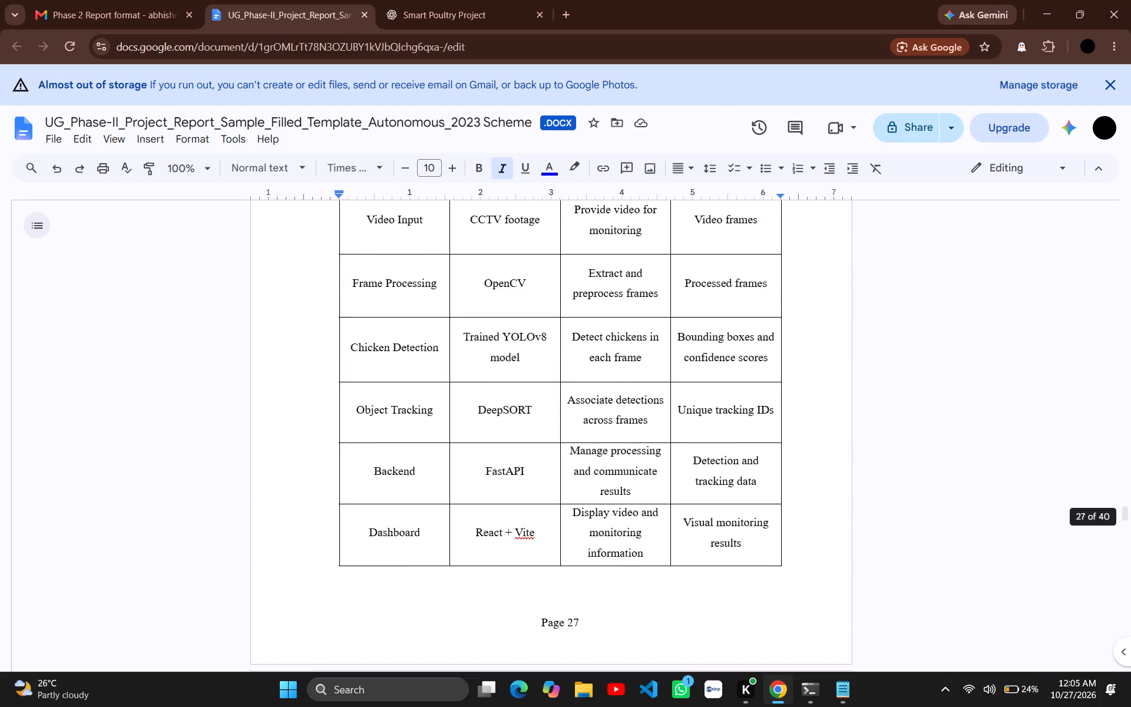
scroll(638, 311, "up", 9)
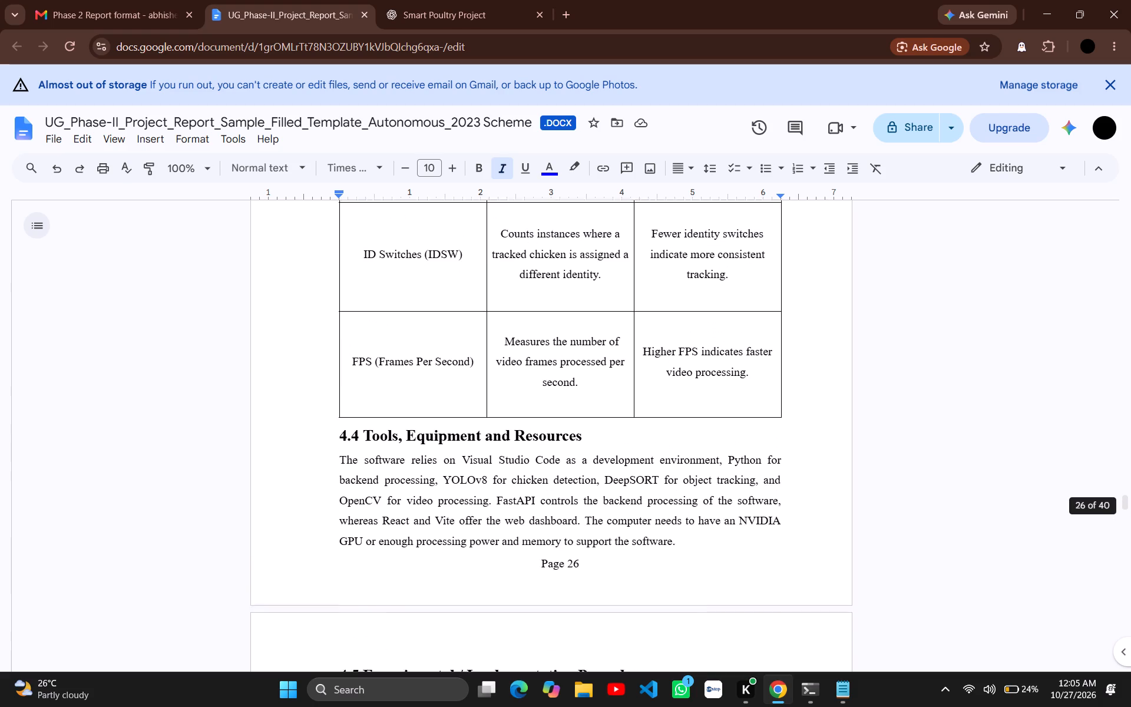
scroll(638, 311, "up", 11)
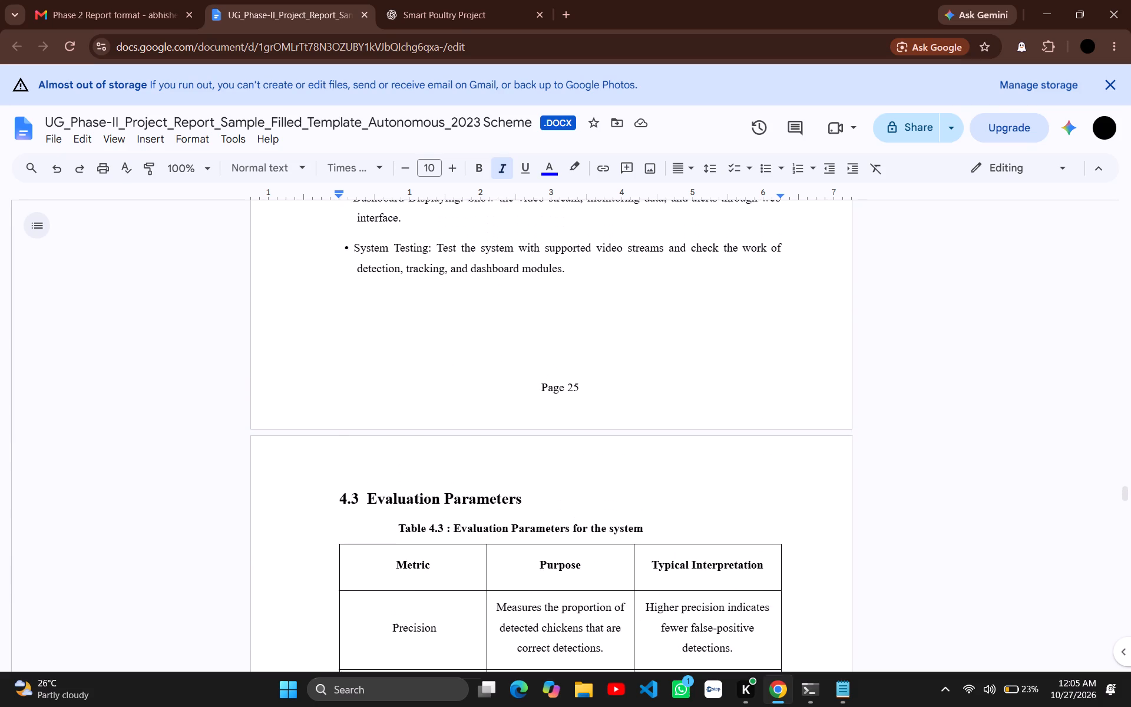
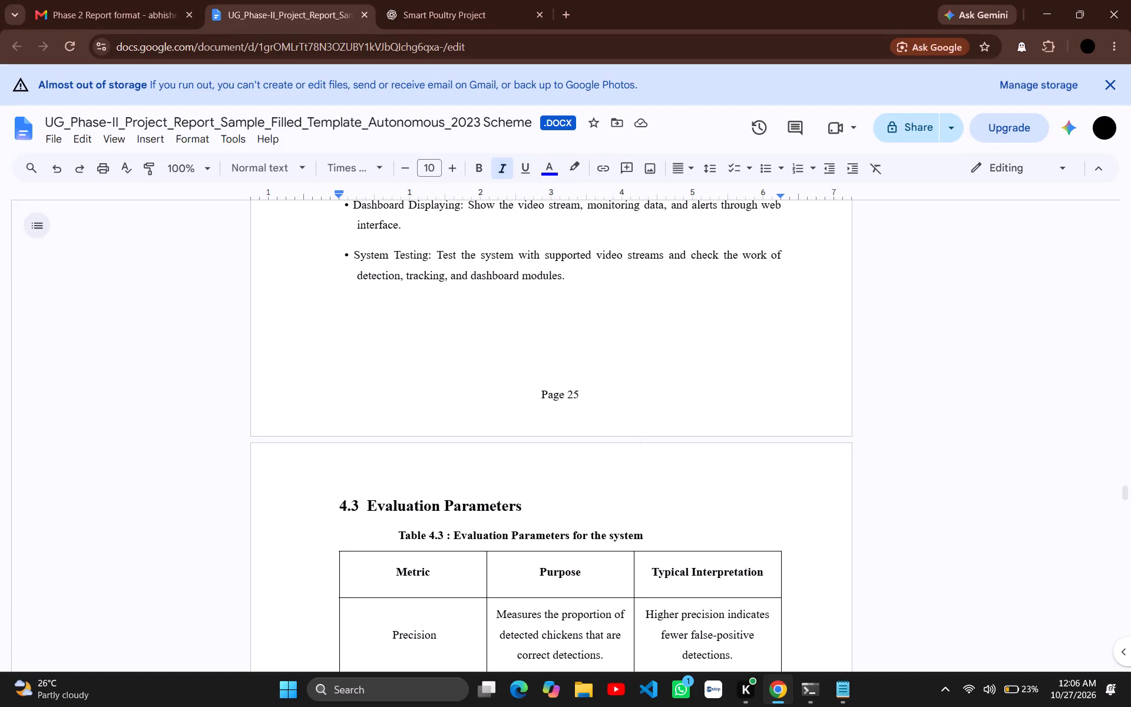
Recheck Table 4.3 Evaluation Parameters and the implementation bullet list before it in Chapter 4 for remaining template content.
scroll(682, 514, "up", 1)
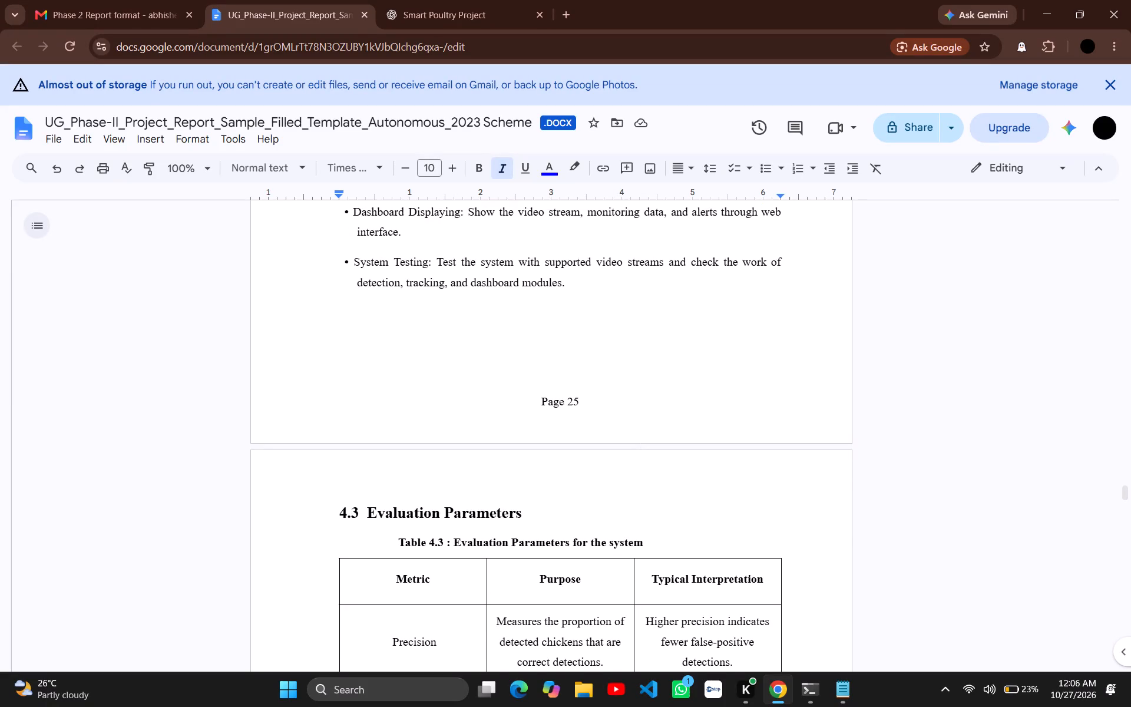
scroll(682, 514, "up", 1)
scroll(682, 514, "down", 4)
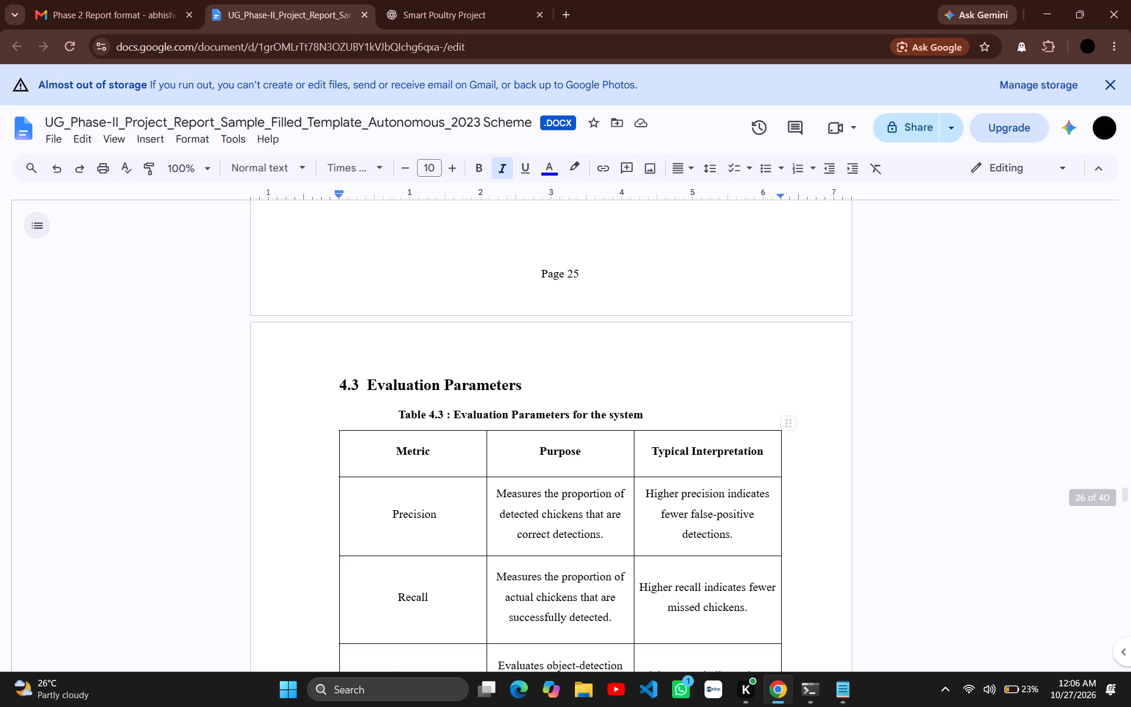
scroll(682, 514, "down", 2)
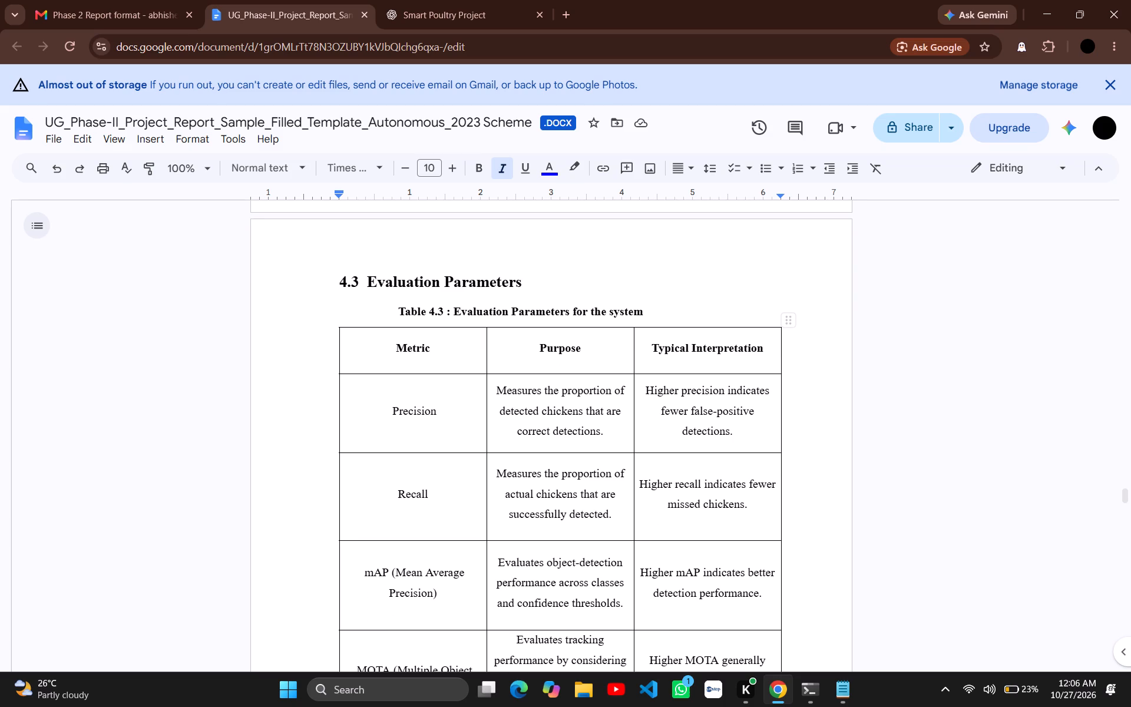
scroll(670, 498, "down", 2)
scroll(670, 498, "up", 4)
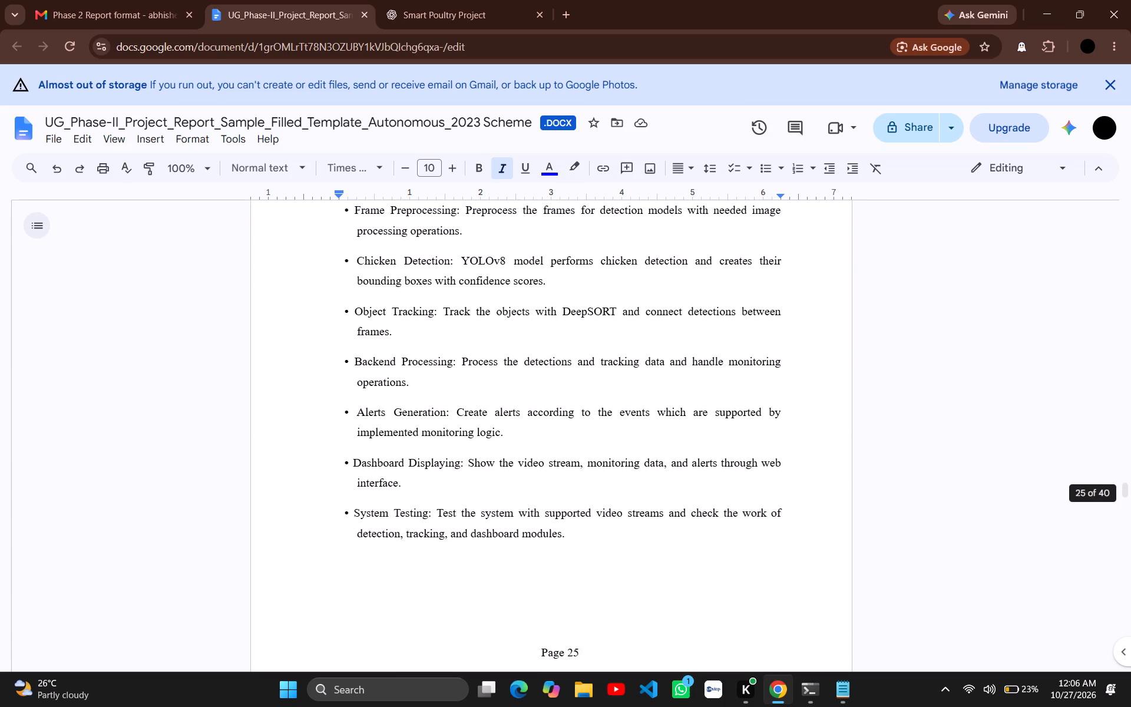
scroll(670, 498, "up", 4)
Review Chapter 3 backwards from 3.8 Use Case Diagram to 3.1 Problem Formulation, checking diagrams and text for template leftovers.
scroll(670, 498, "up", 3)
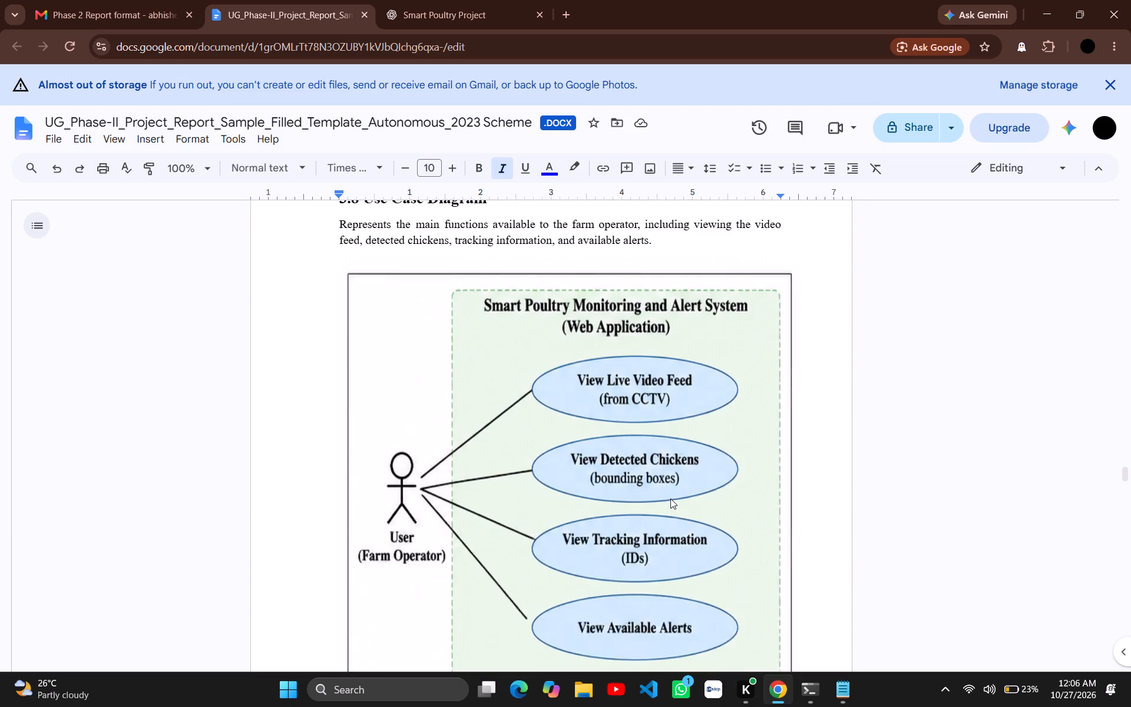
scroll(670, 498, "up", 2)
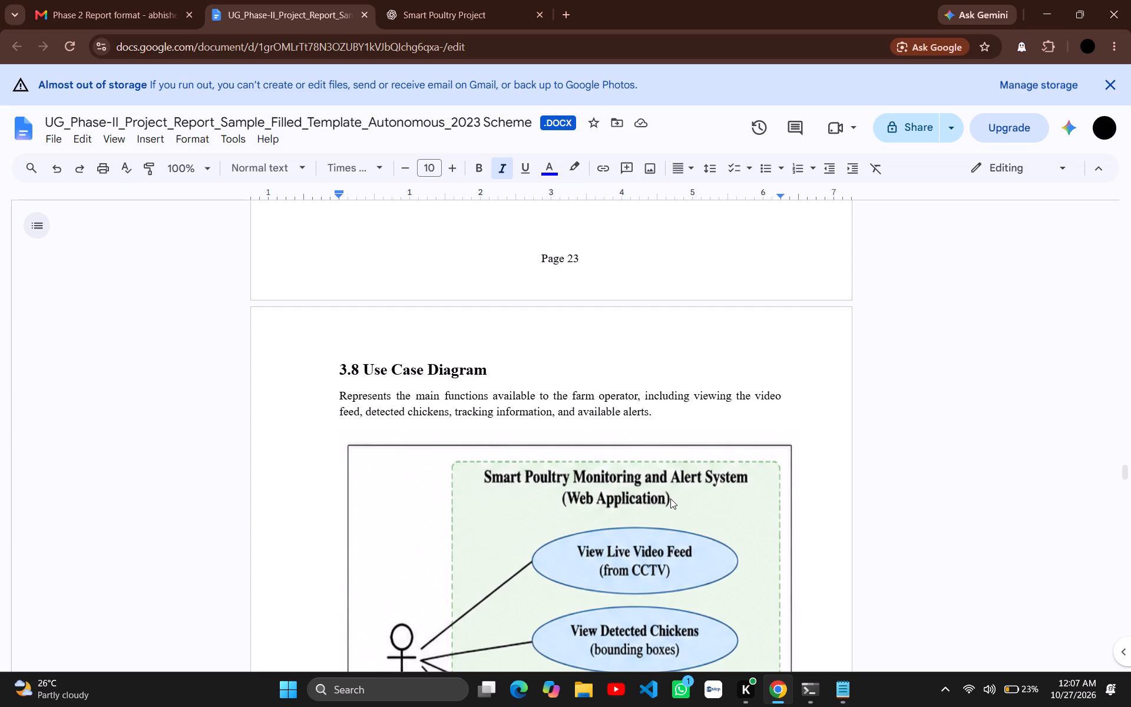
scroll(662, 414, "up", 4)
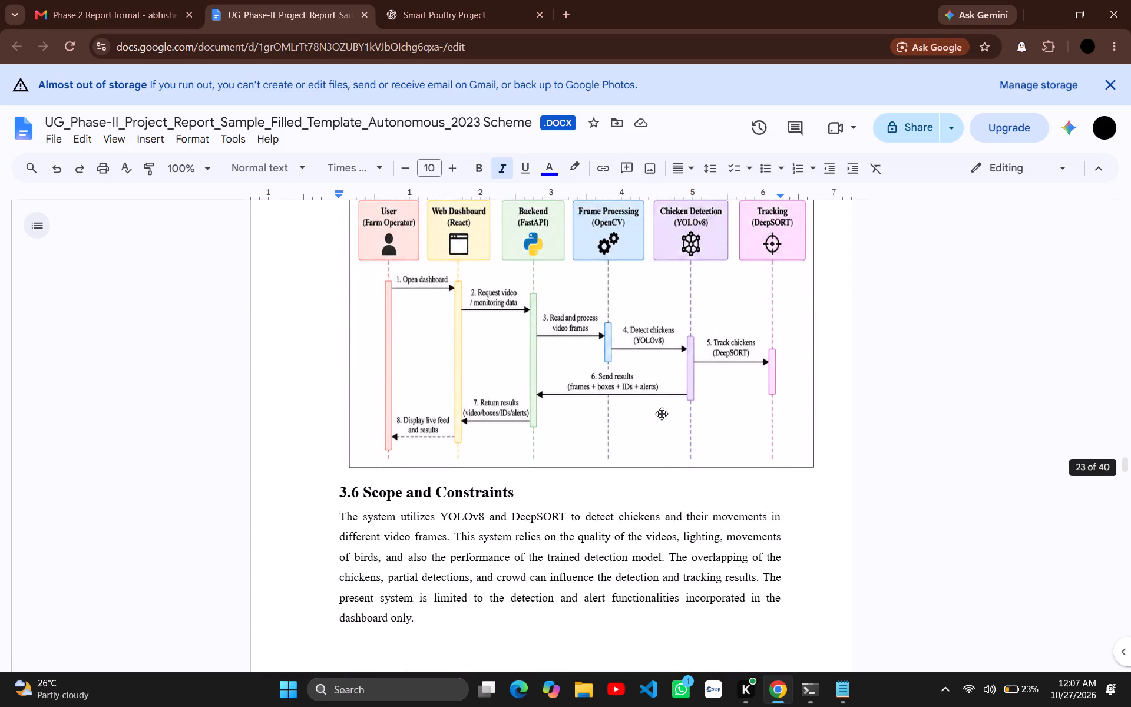
scroll(662, 414, "up", 10)
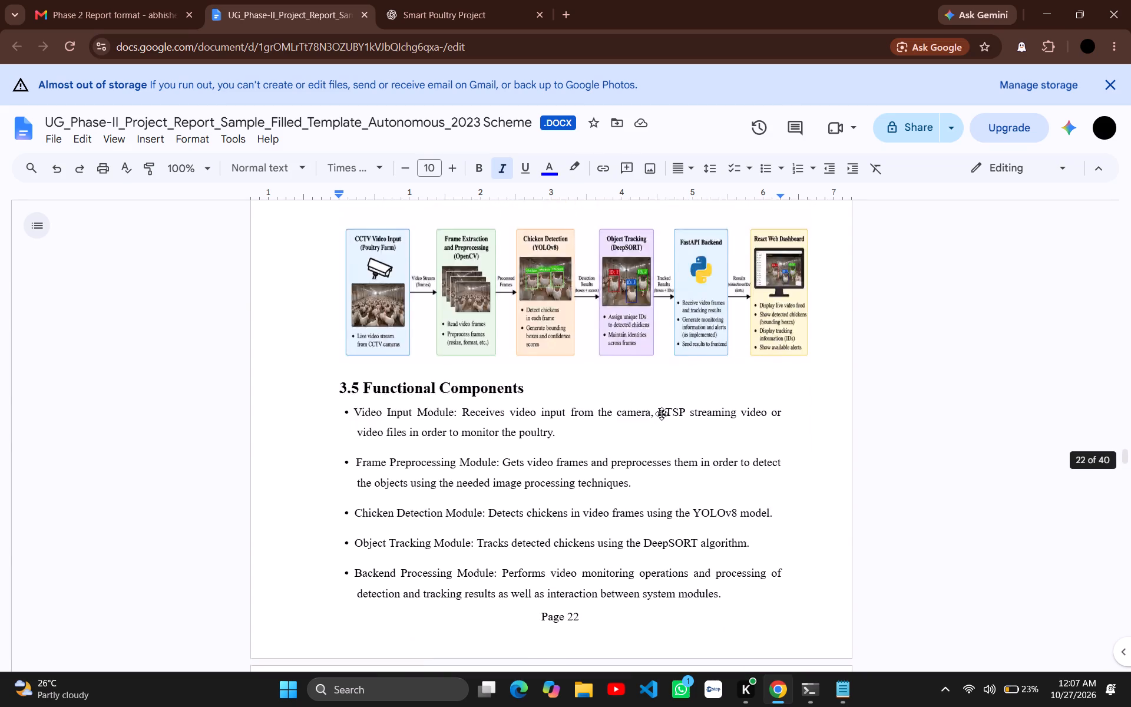
scroll(662, 414, "up", 11)
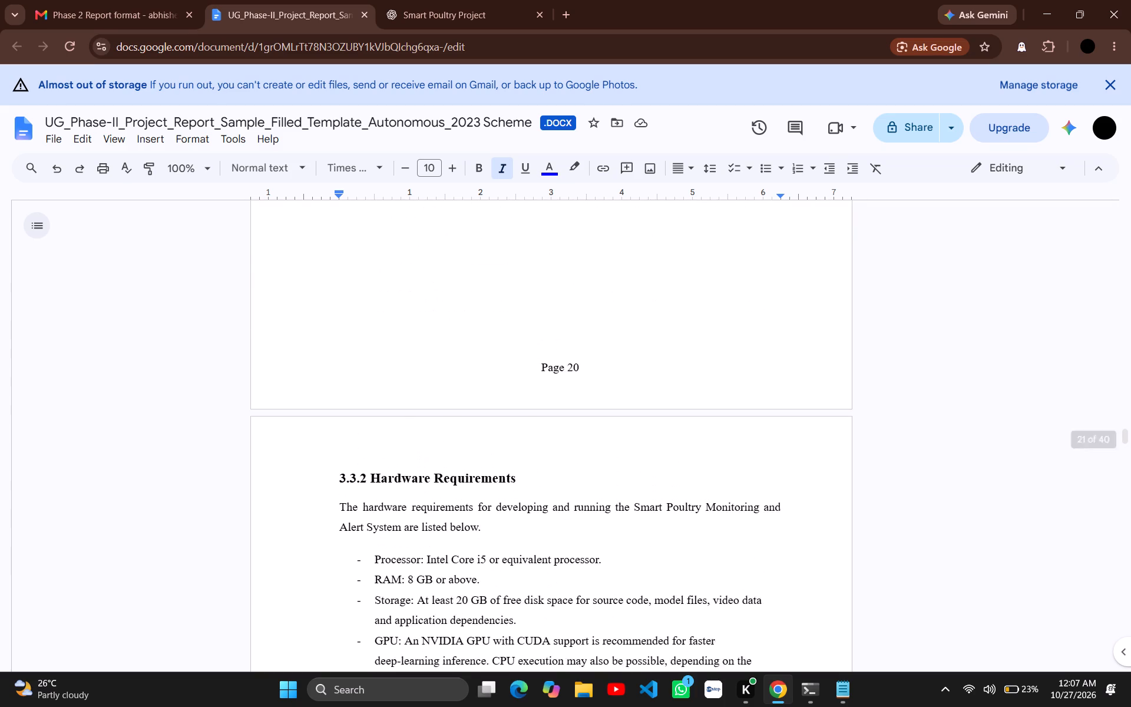
scroll(662, 414, "up", 12)
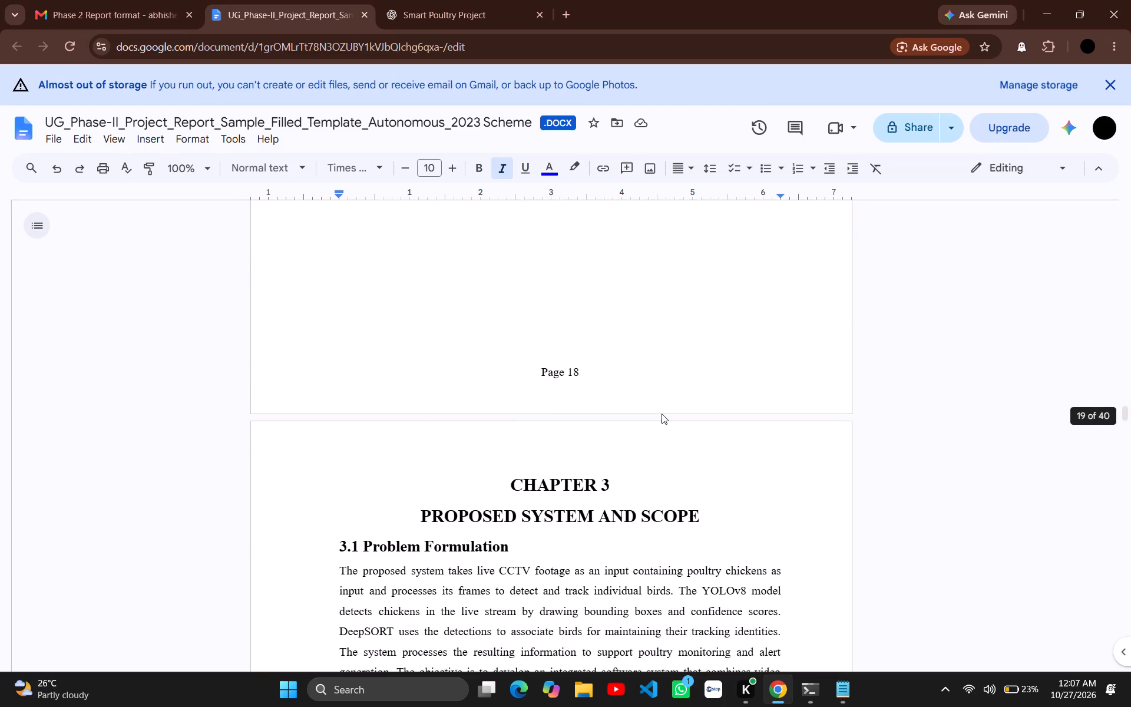
Review Chapter 2 backwards from its last page through the literature survey table to 2.1 Introduction, checking for template leftovers.
scroll(662, 414, "up", 8)
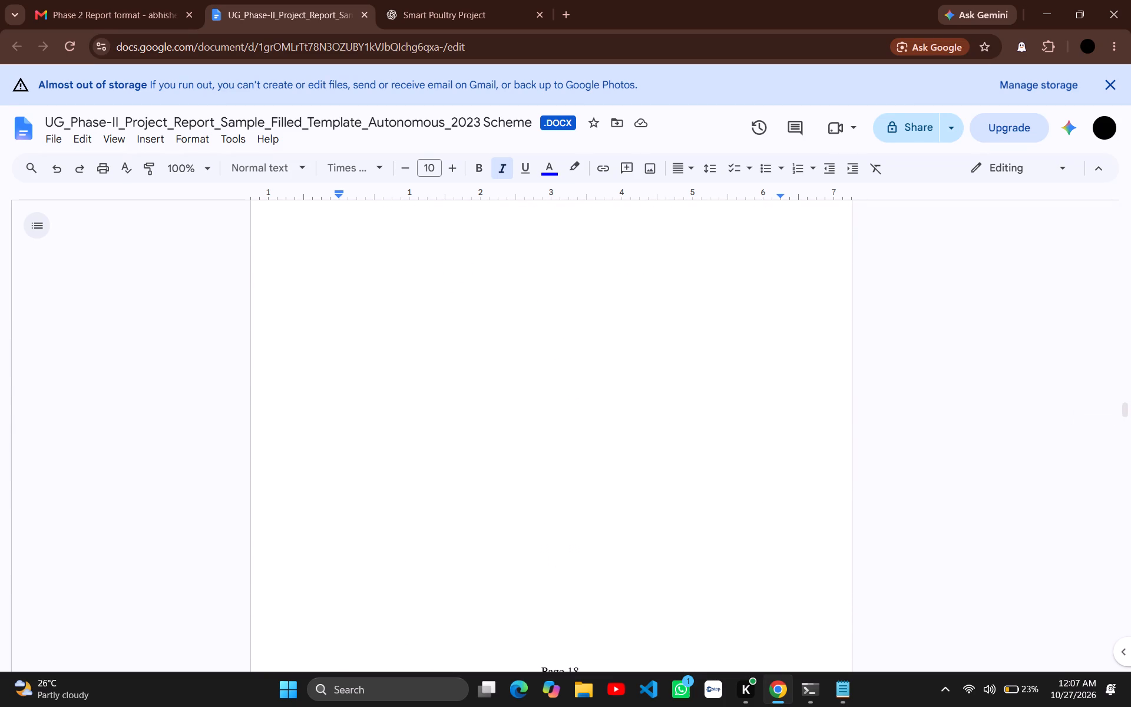
scroll(662, 414, "up", 7)
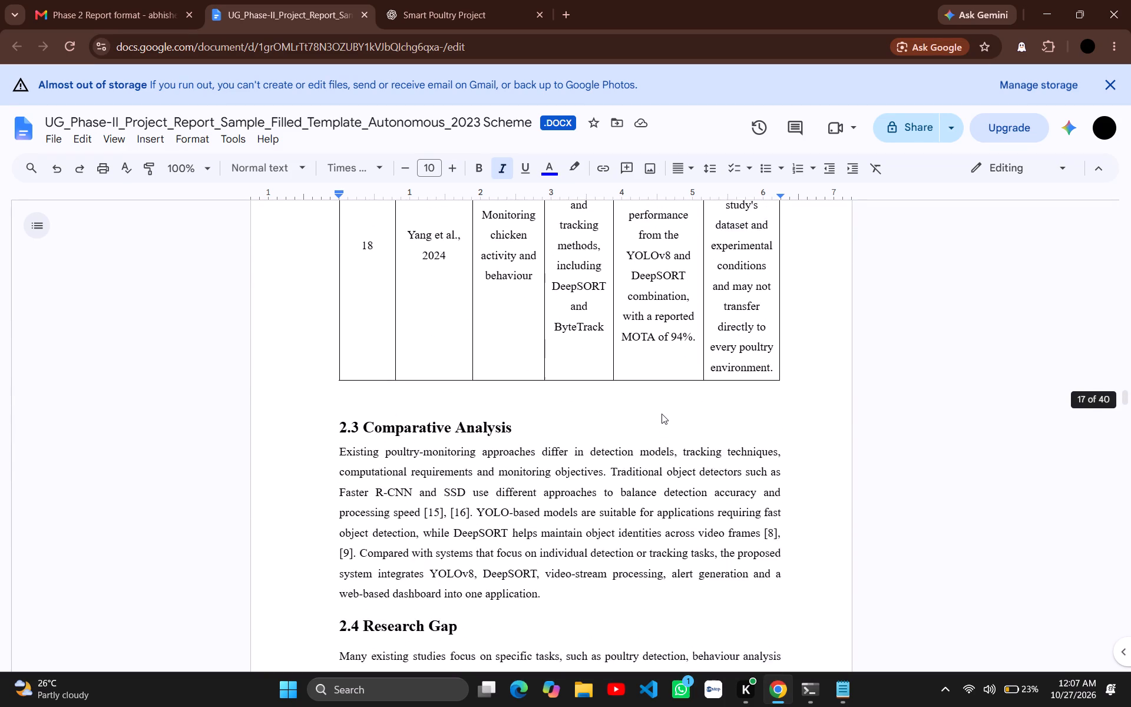
scroll(662, 414, "up", 8)
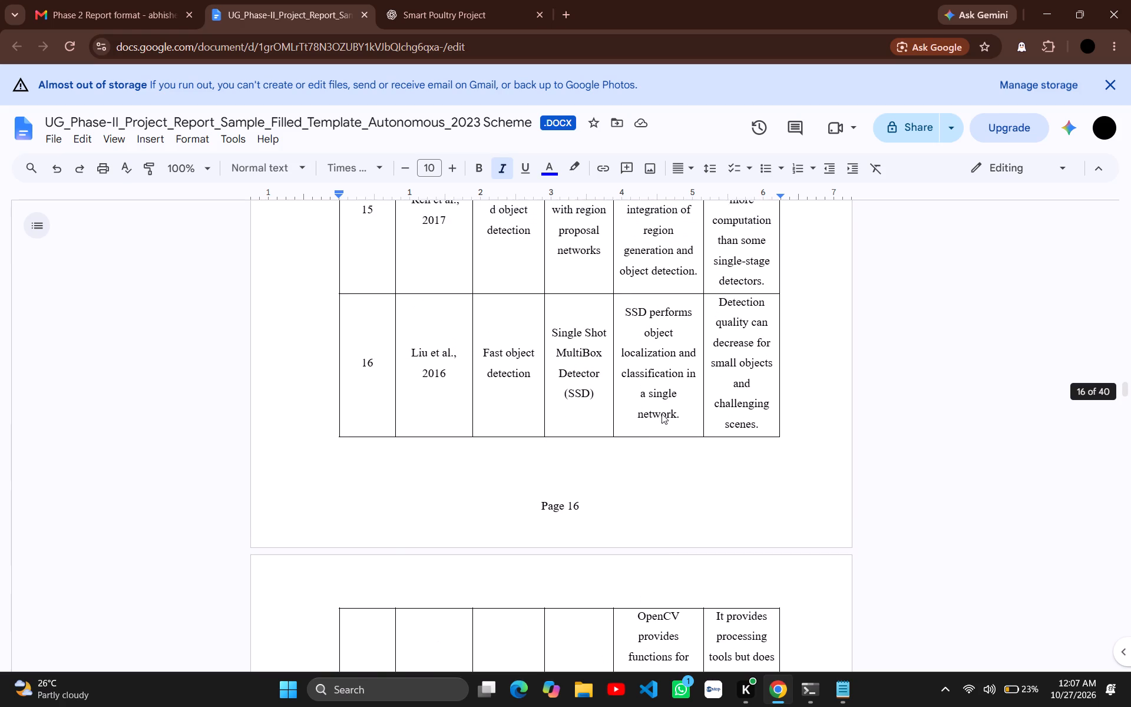
scroll(662, 414, "up", 11)
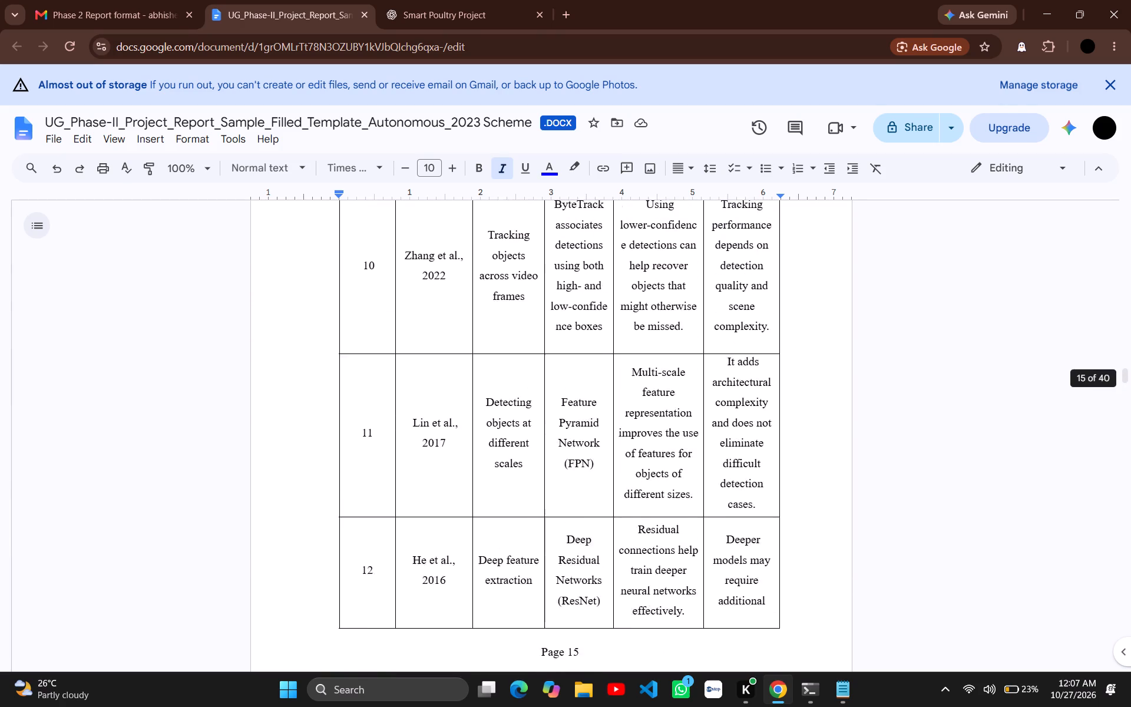
scroll(662, 414, "up", 10)
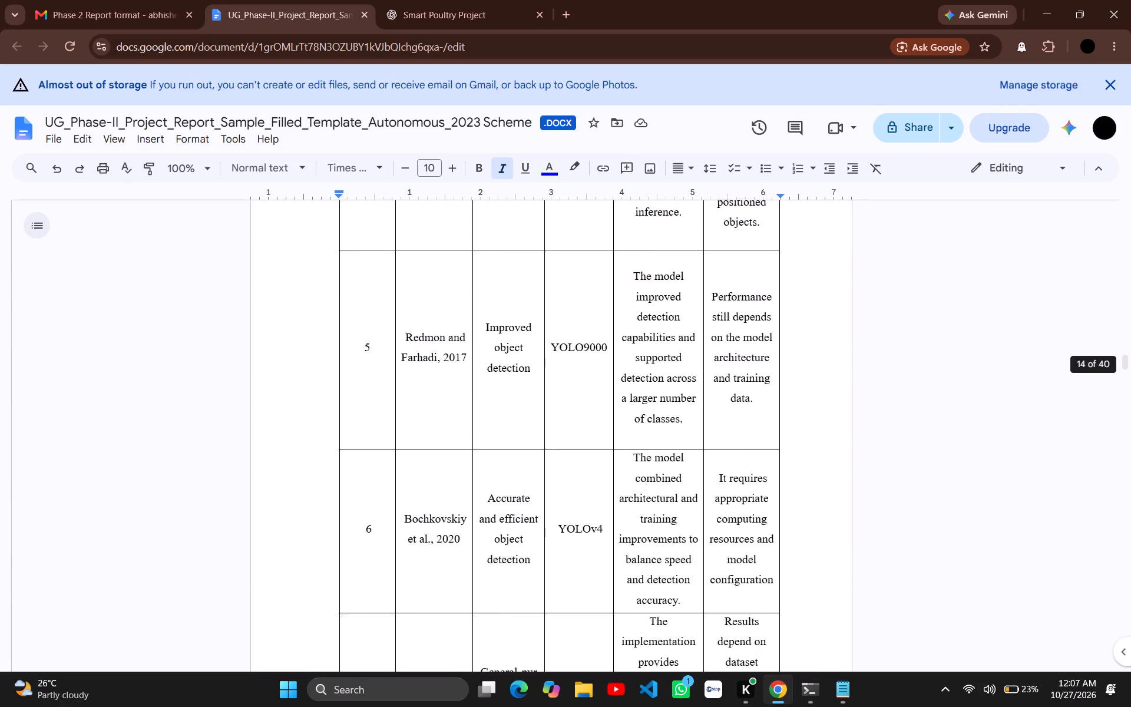
scroll(662, 414, "up", 8)
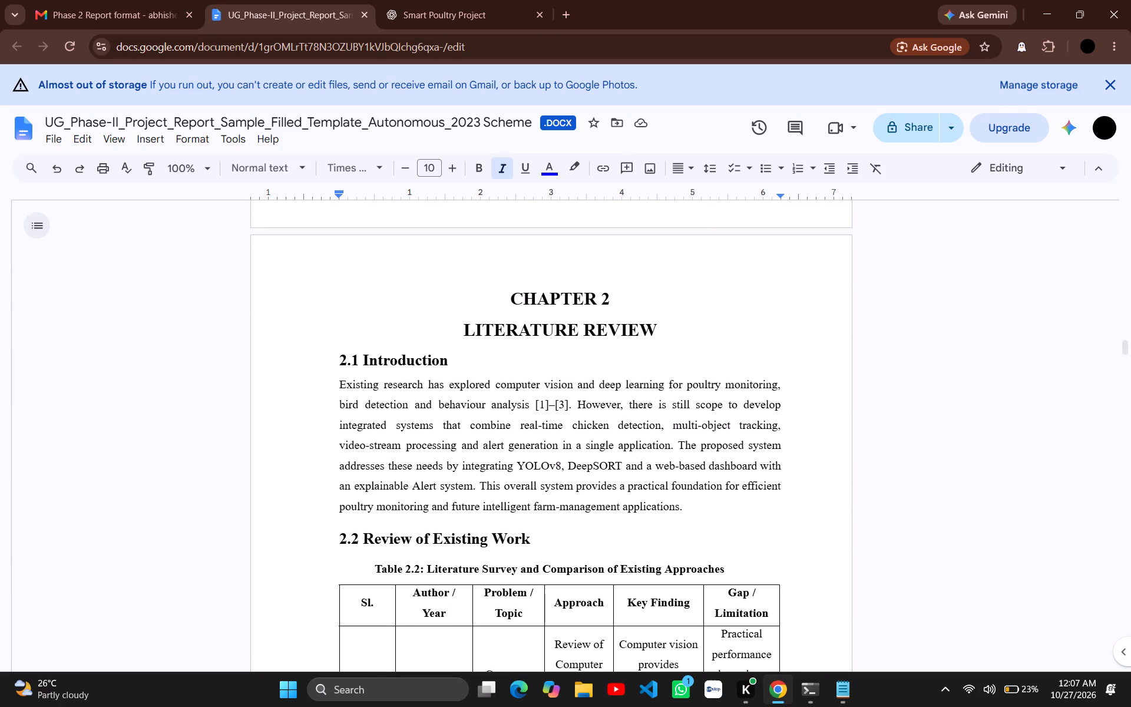
Review Chapter 1 backwards from 1.7 Organization of the Report to its opening page, checking for remaining template content.
scroll(662, 414, "up", 8)
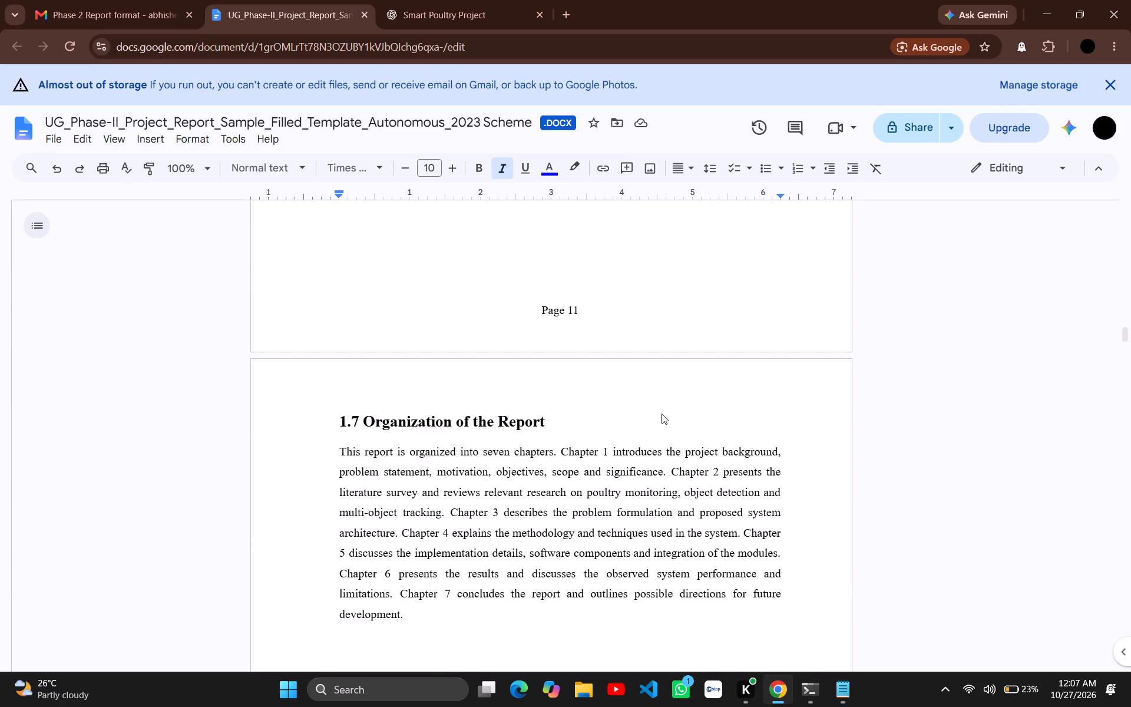
scroll(662, 414, "up", 5)
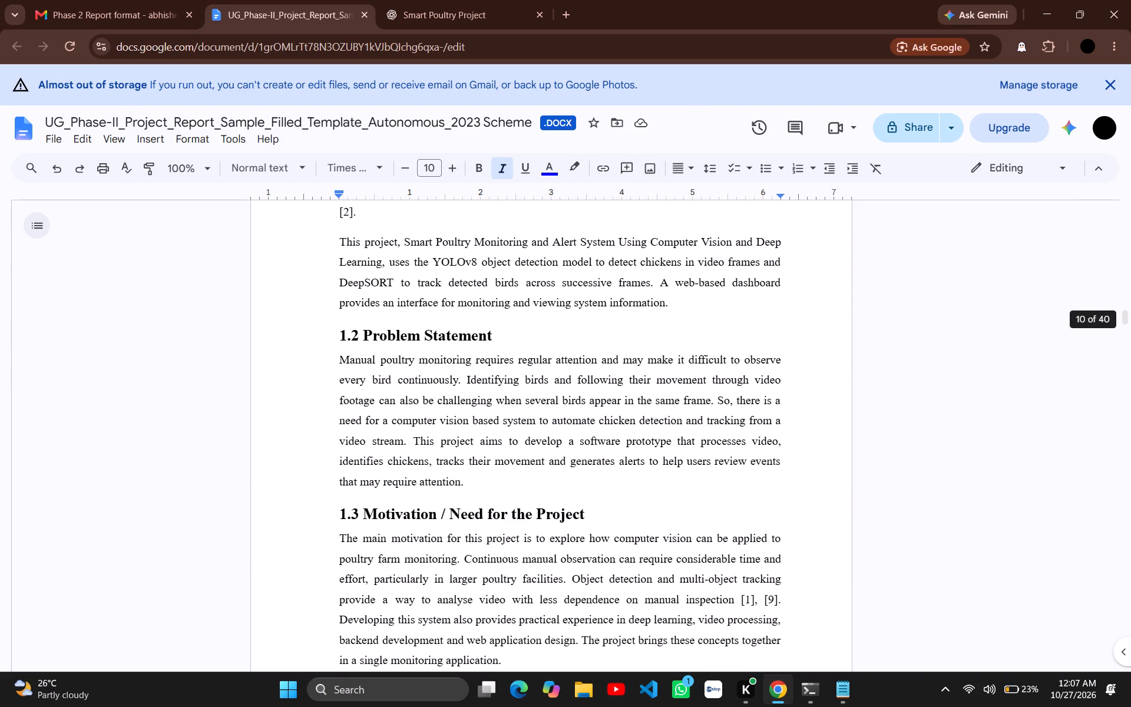
scroll(662, 414, "up", 7)
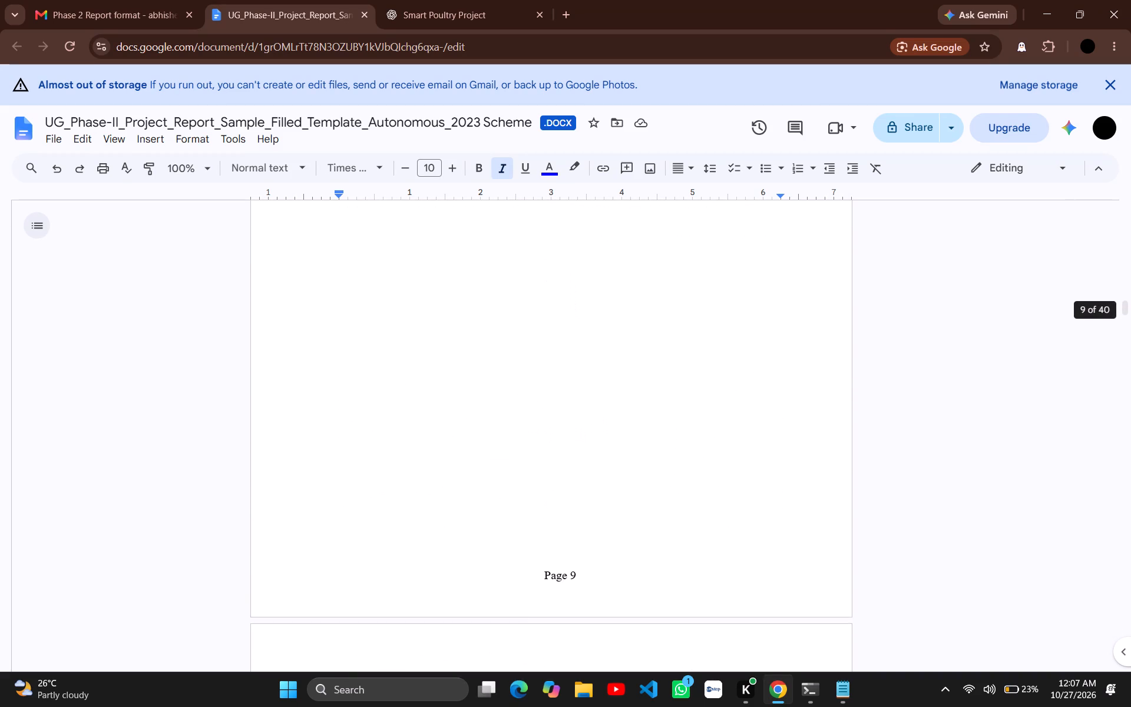
Examine the front matter backwards through the List of Tables, the figures list and the Table of Contents for unfilled entries and template notes.
scroll(662, 414, "up", 8)
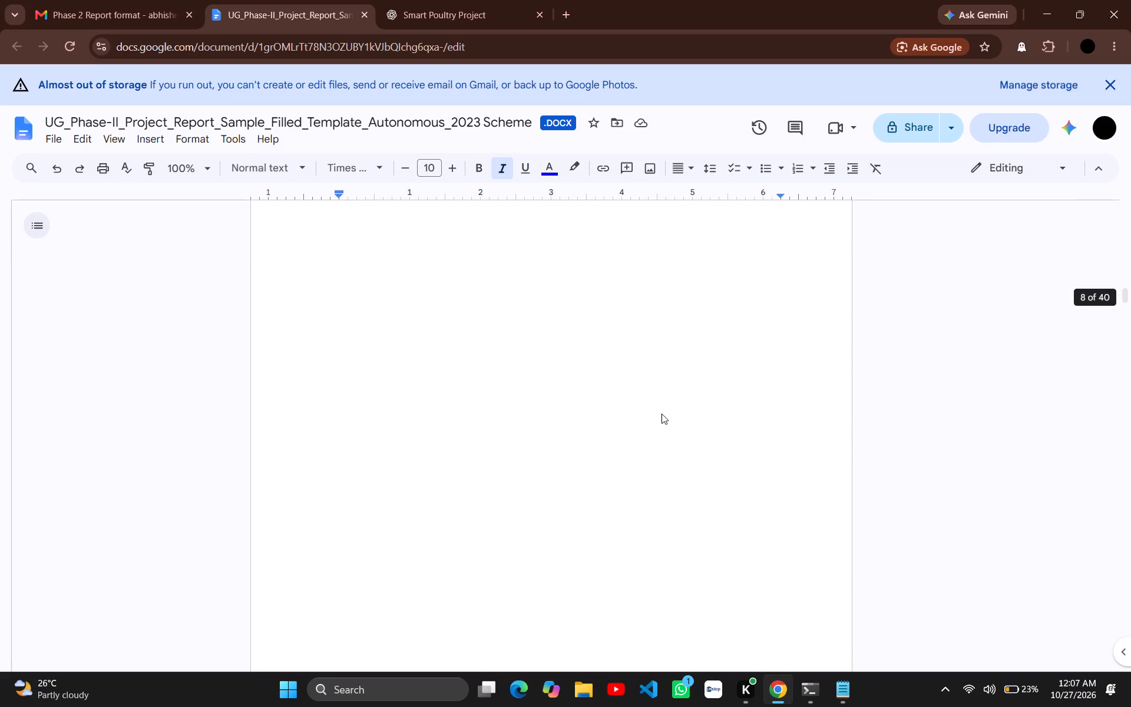
scroll(662, 414, "up", 3)
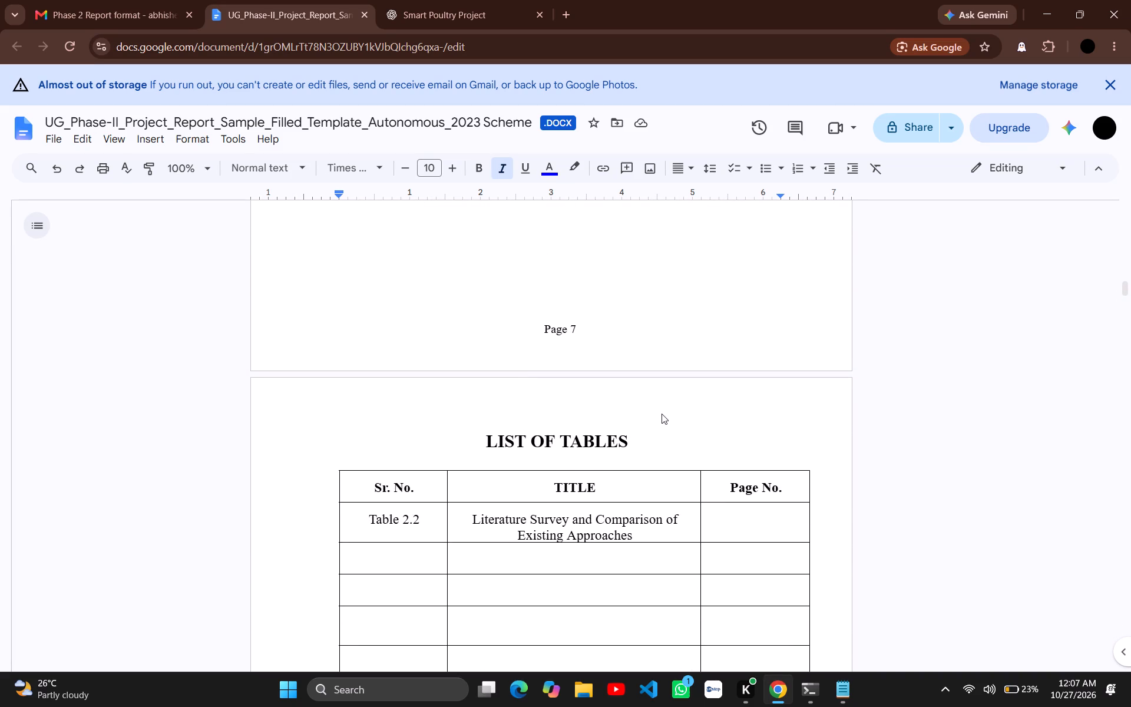
scroll(662, 414, "down", 2)
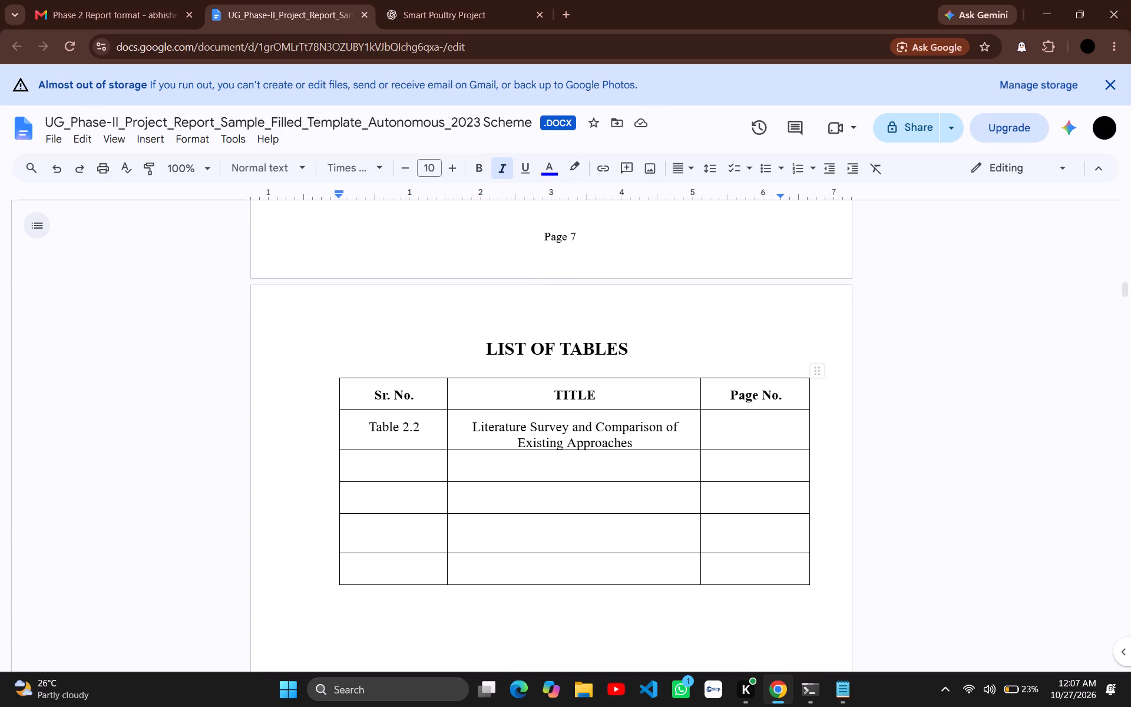
scroll(662, 414, "up", 6)
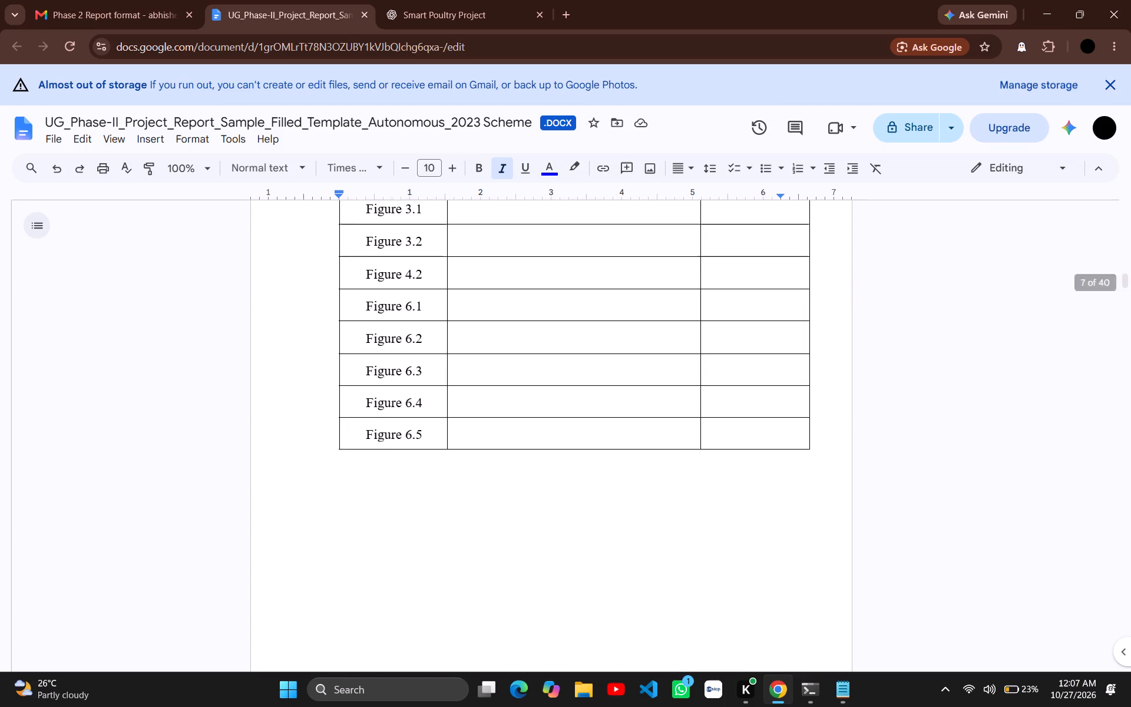
scroll(662, 414, "up", 8)
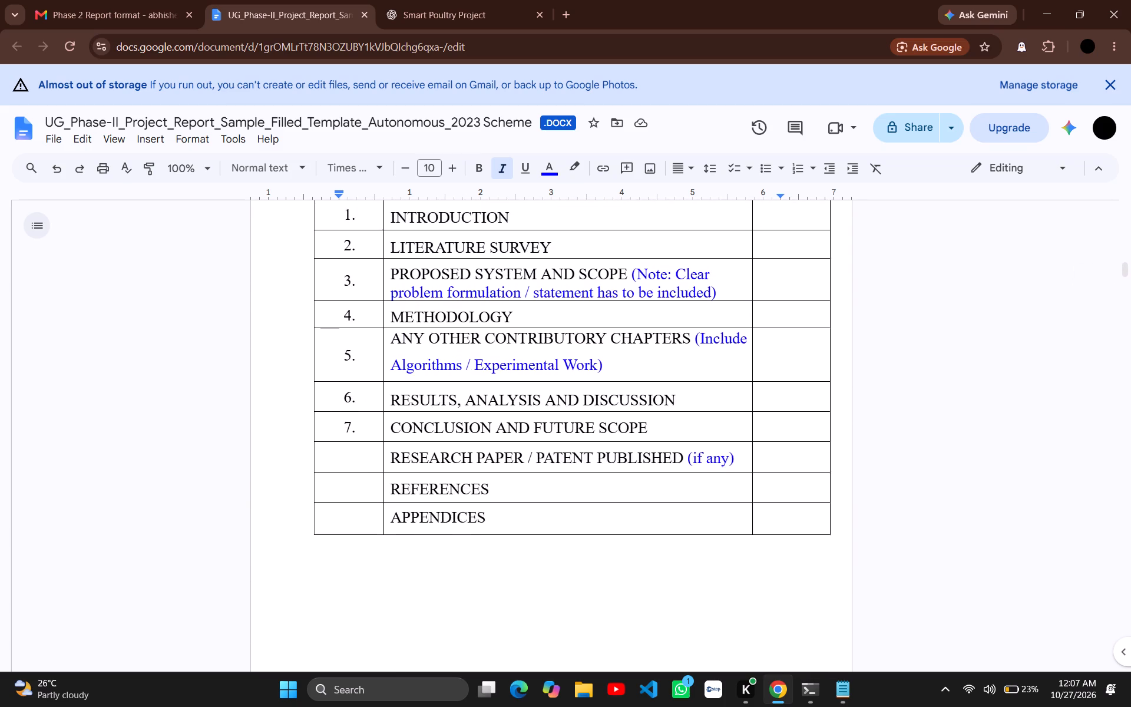
scroll(662, 414, "up", 2)
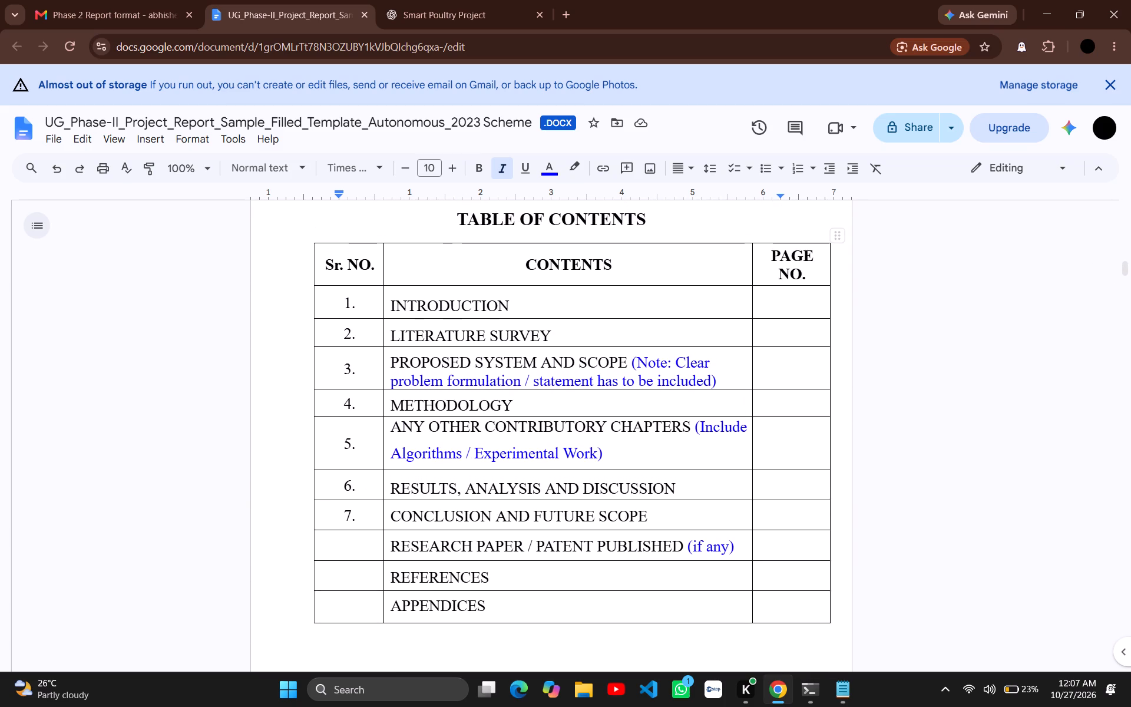
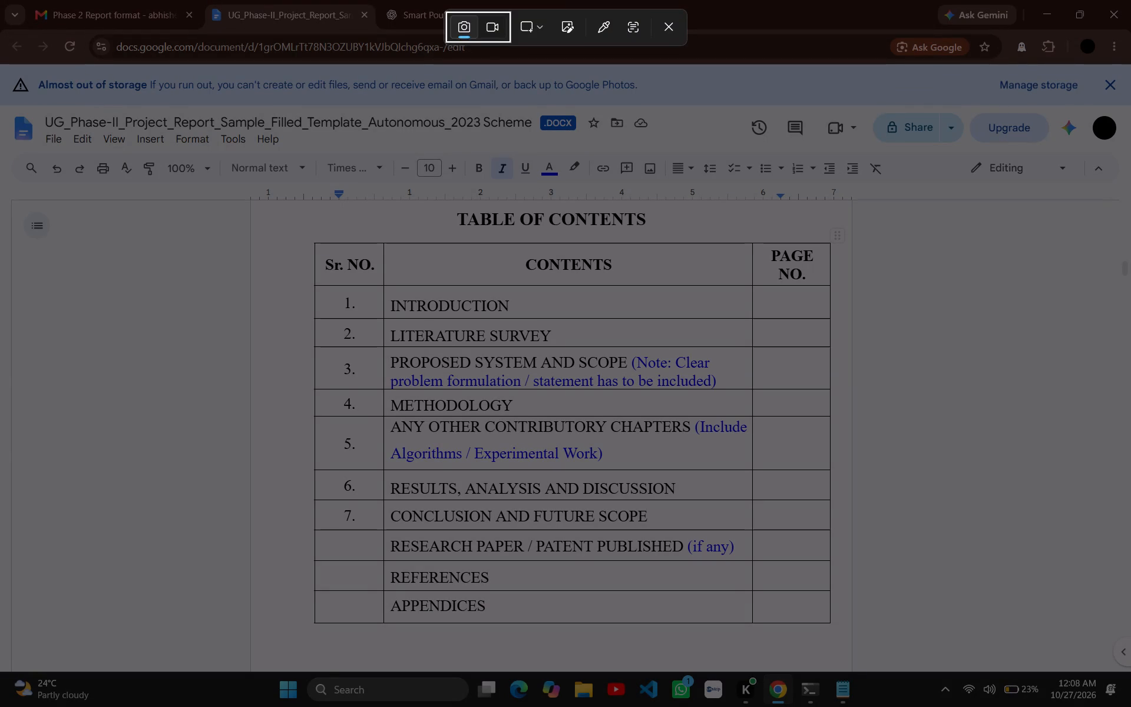
Capture a screenshot of the report's whole Table of Contents, from its heading down to the Appendices row.
left_click_drag(292, 201, 518, 375)
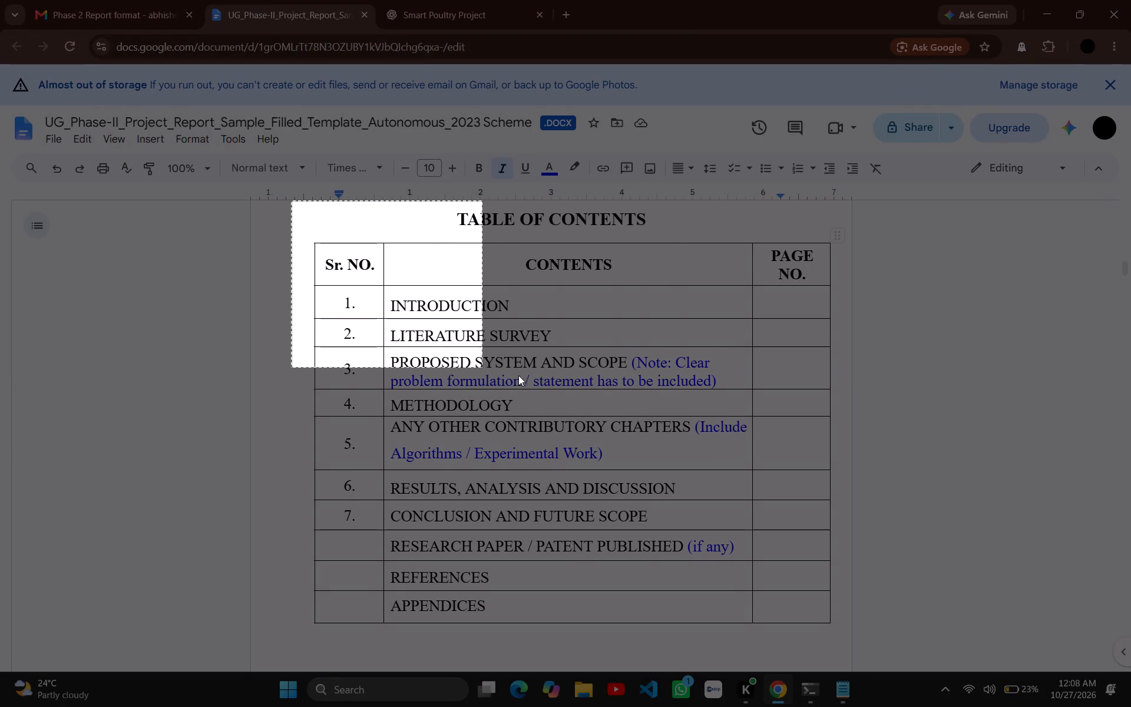
left_click_drag(518, 375, 851, 537)
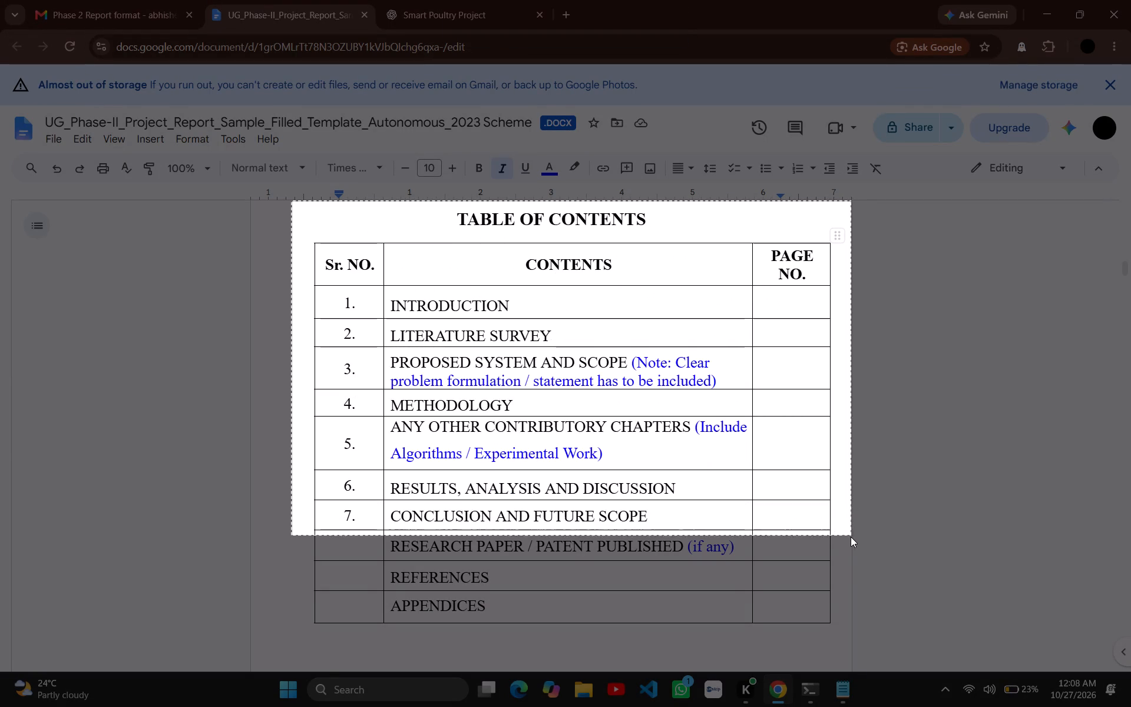
left_click_drag(851, 537, 854, 624)
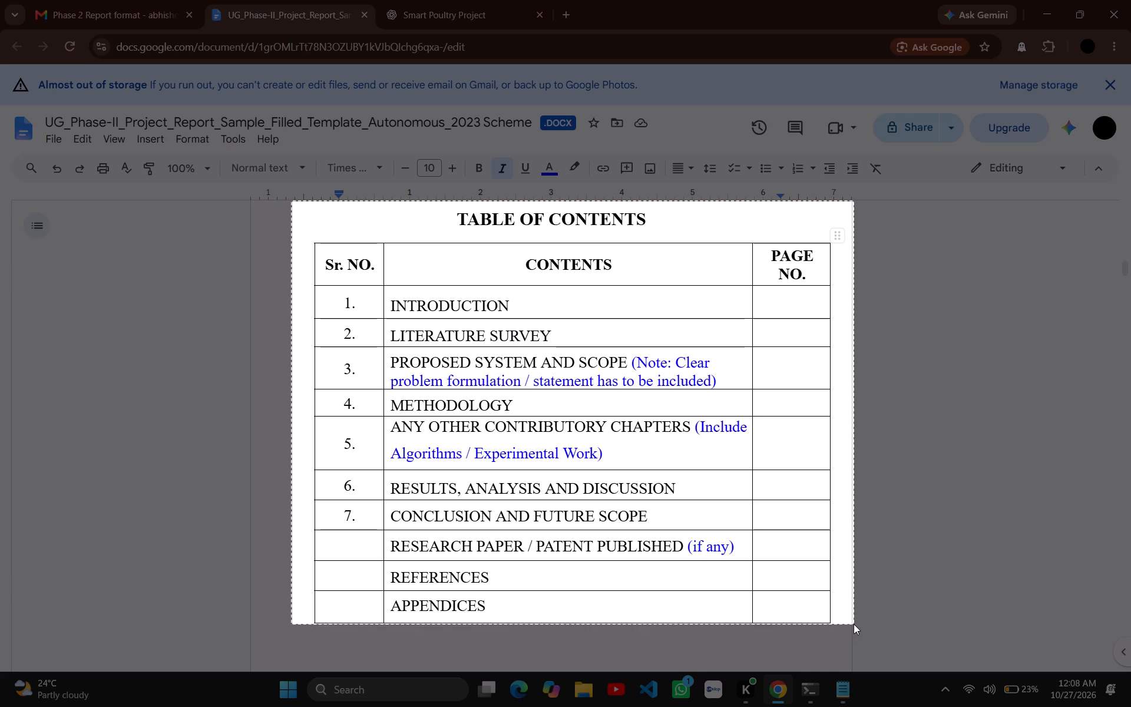
left_click_drag(854, 624, 851, 665)
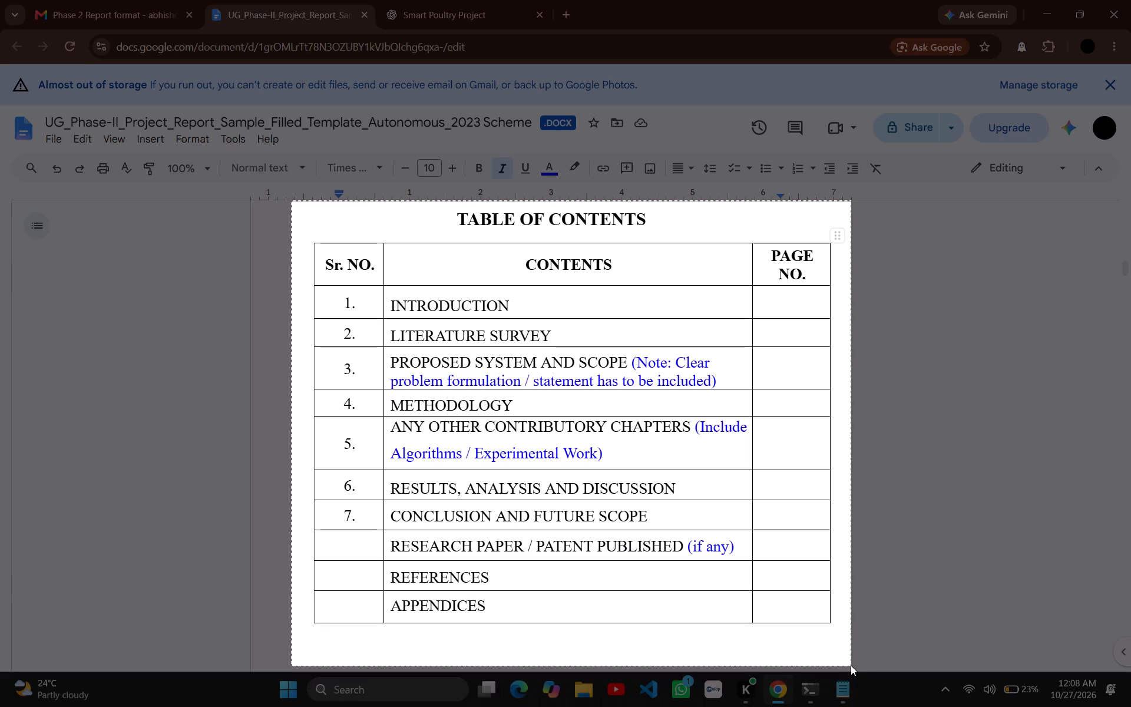
left_click_drag(851, 665, 851, 663)
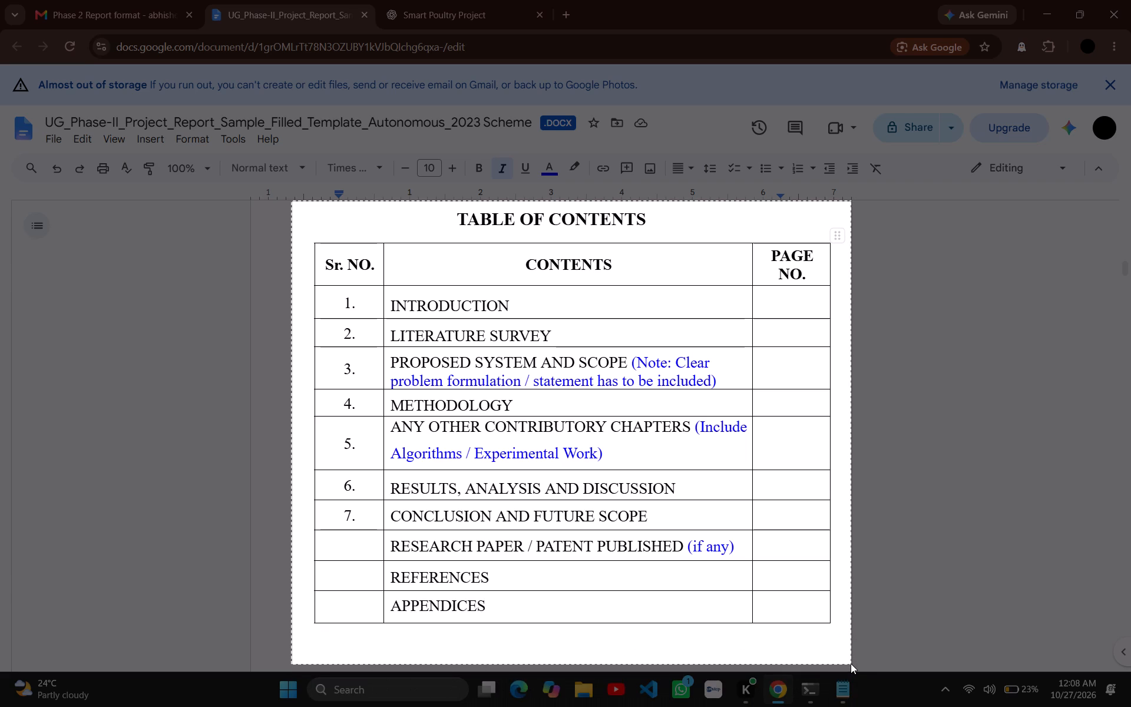
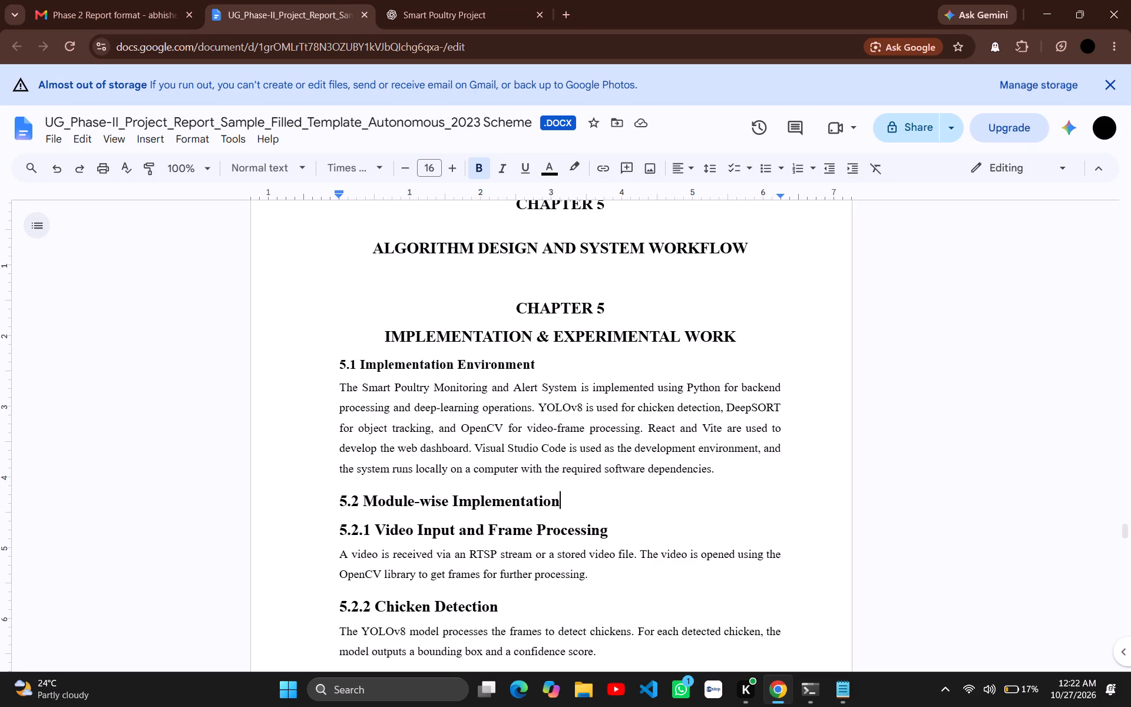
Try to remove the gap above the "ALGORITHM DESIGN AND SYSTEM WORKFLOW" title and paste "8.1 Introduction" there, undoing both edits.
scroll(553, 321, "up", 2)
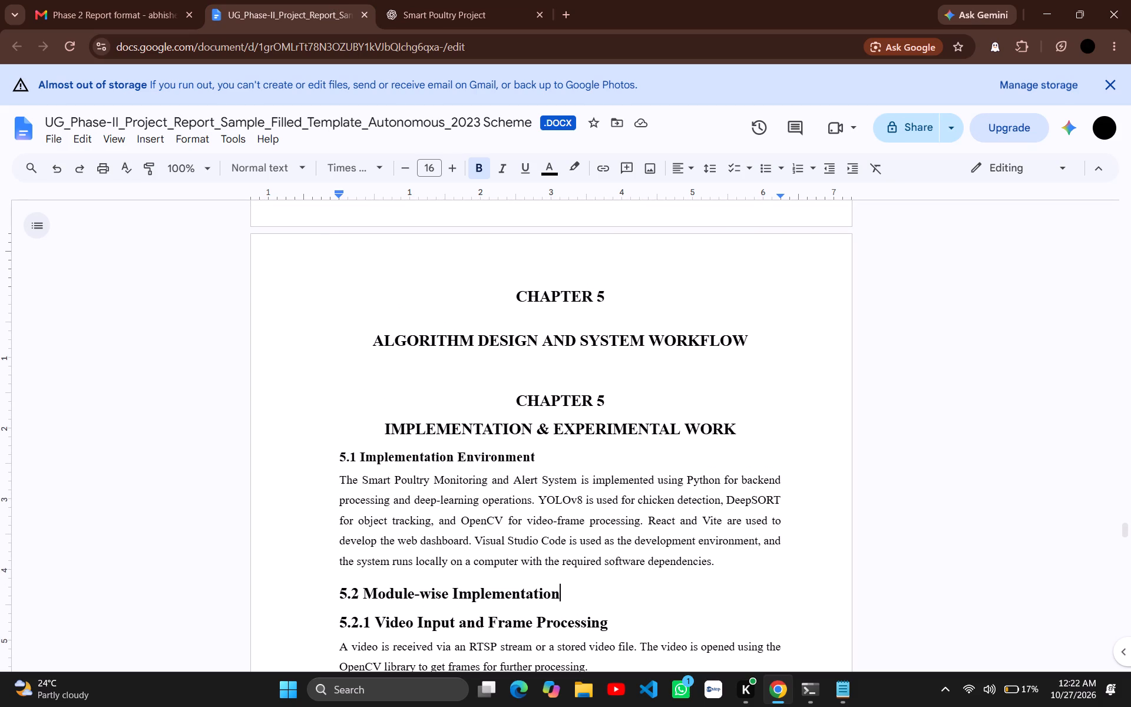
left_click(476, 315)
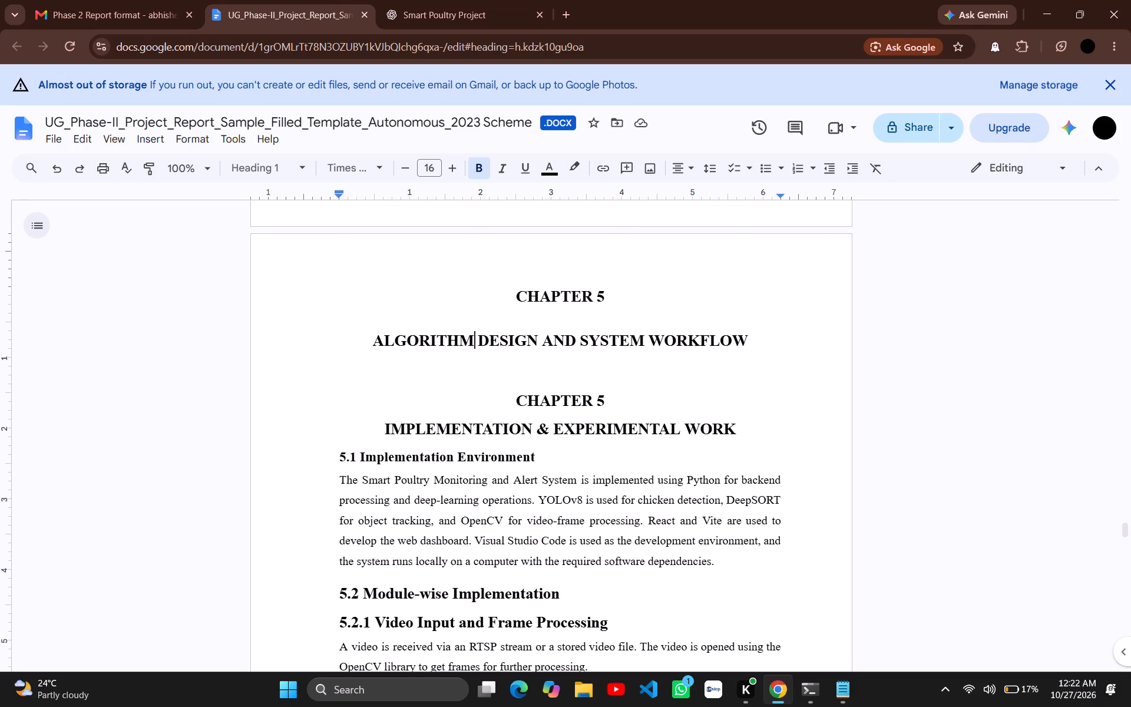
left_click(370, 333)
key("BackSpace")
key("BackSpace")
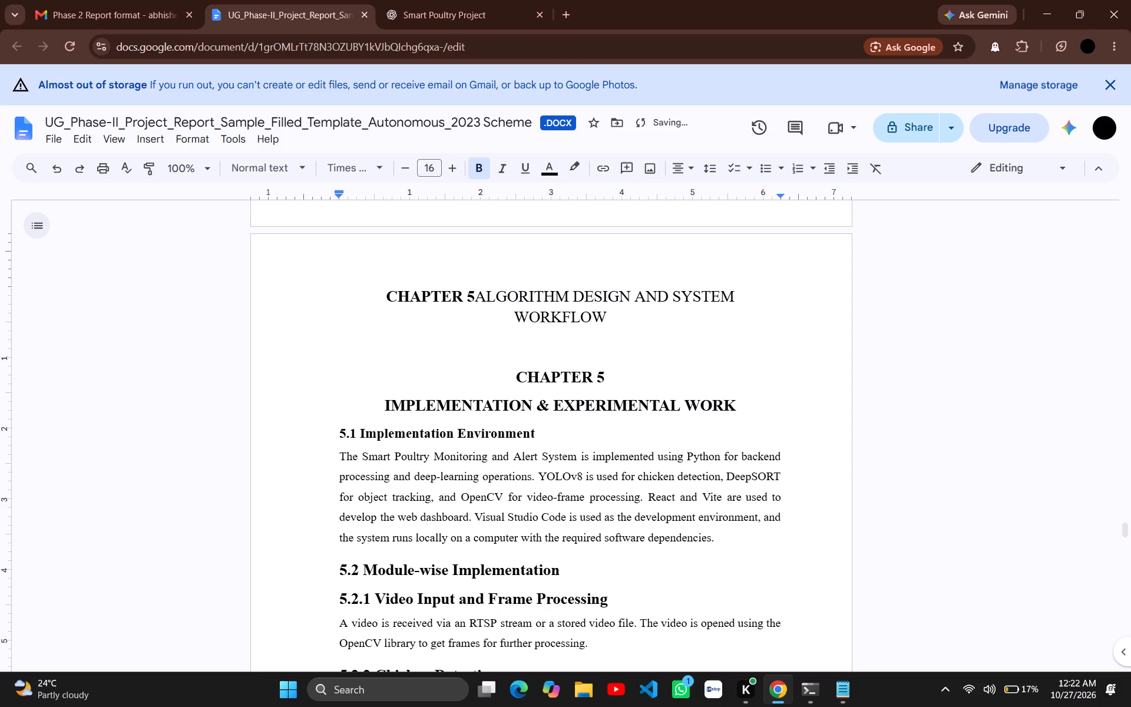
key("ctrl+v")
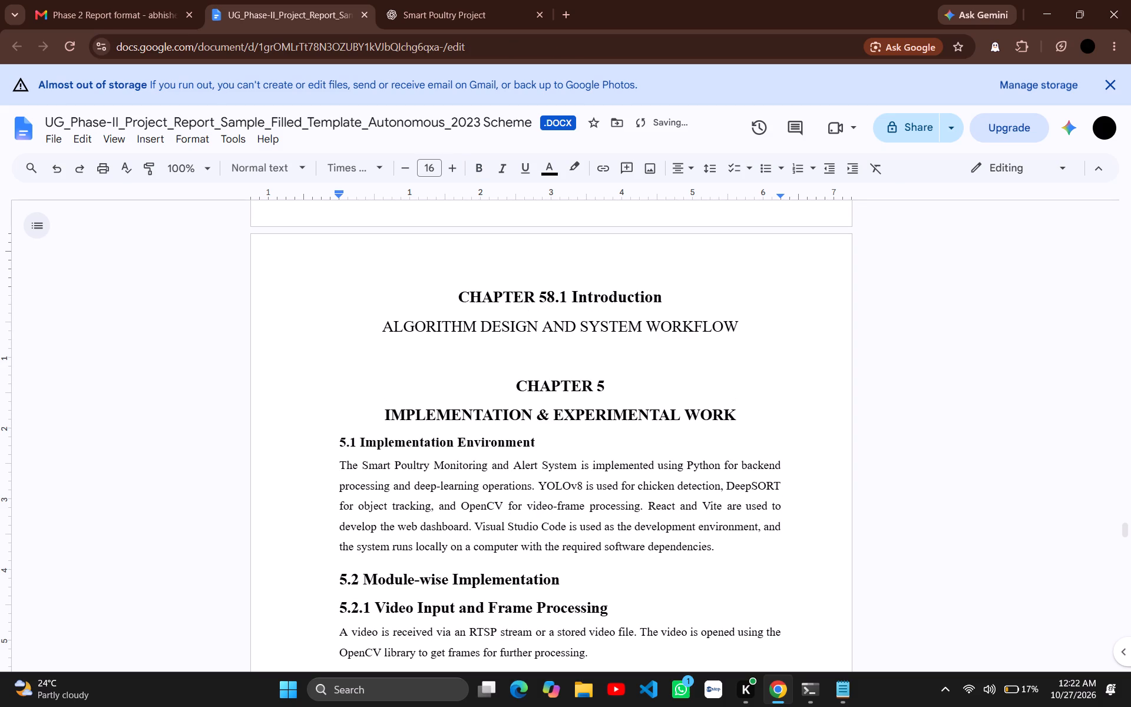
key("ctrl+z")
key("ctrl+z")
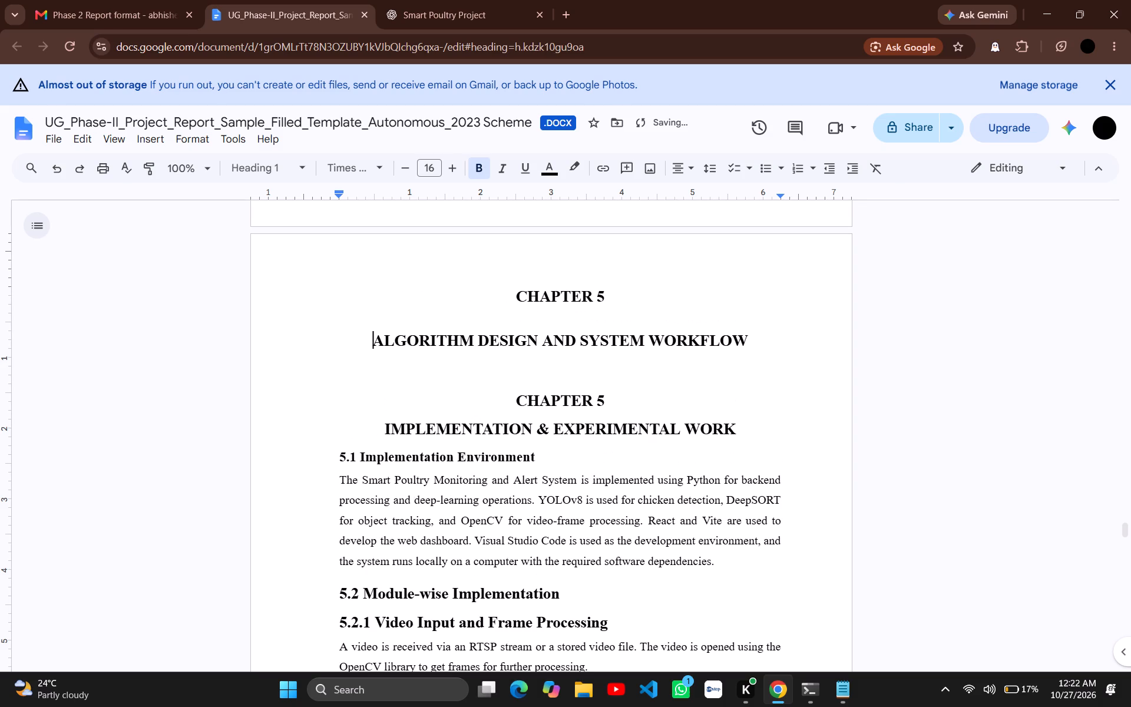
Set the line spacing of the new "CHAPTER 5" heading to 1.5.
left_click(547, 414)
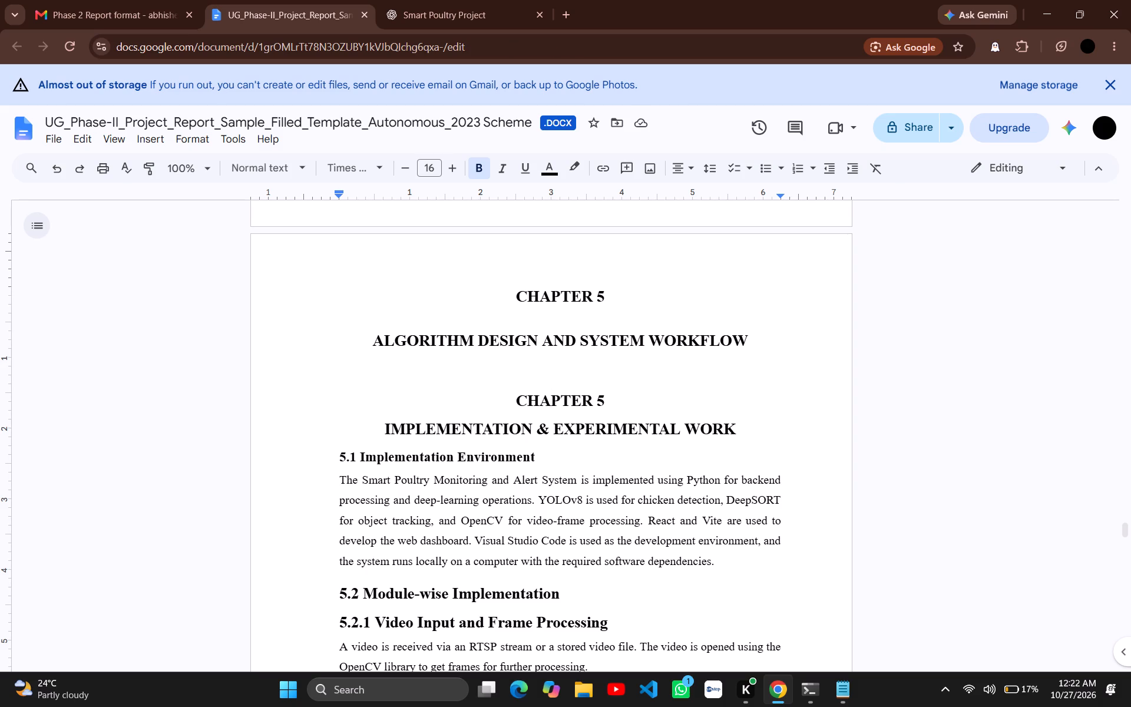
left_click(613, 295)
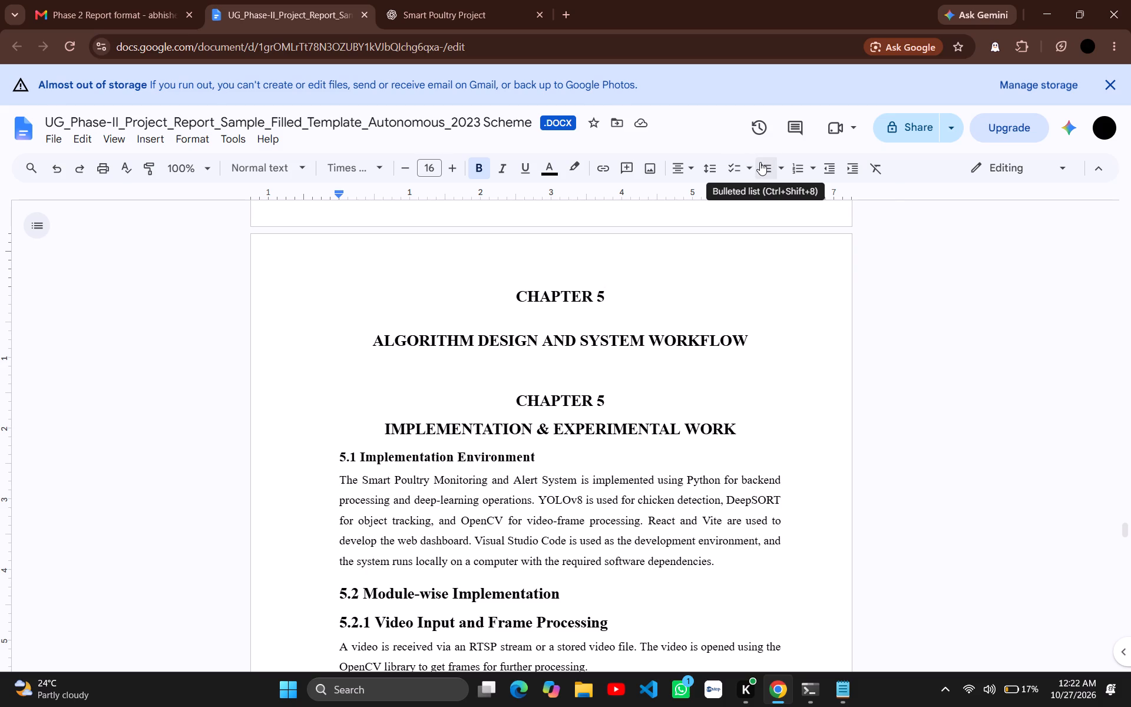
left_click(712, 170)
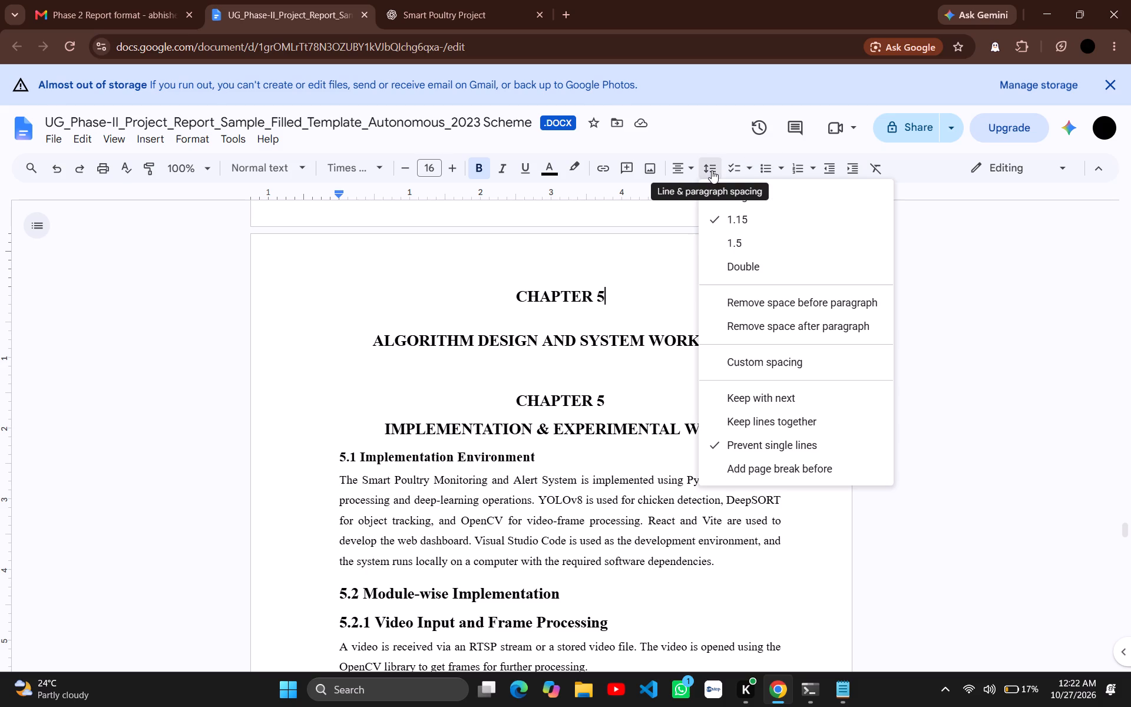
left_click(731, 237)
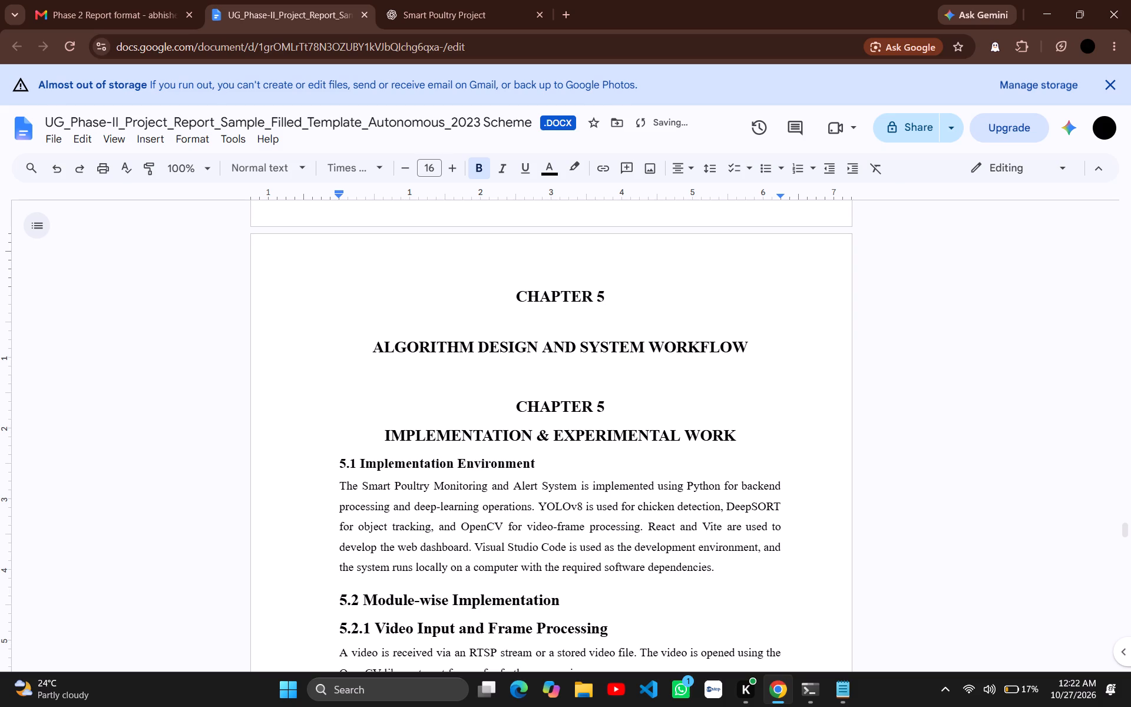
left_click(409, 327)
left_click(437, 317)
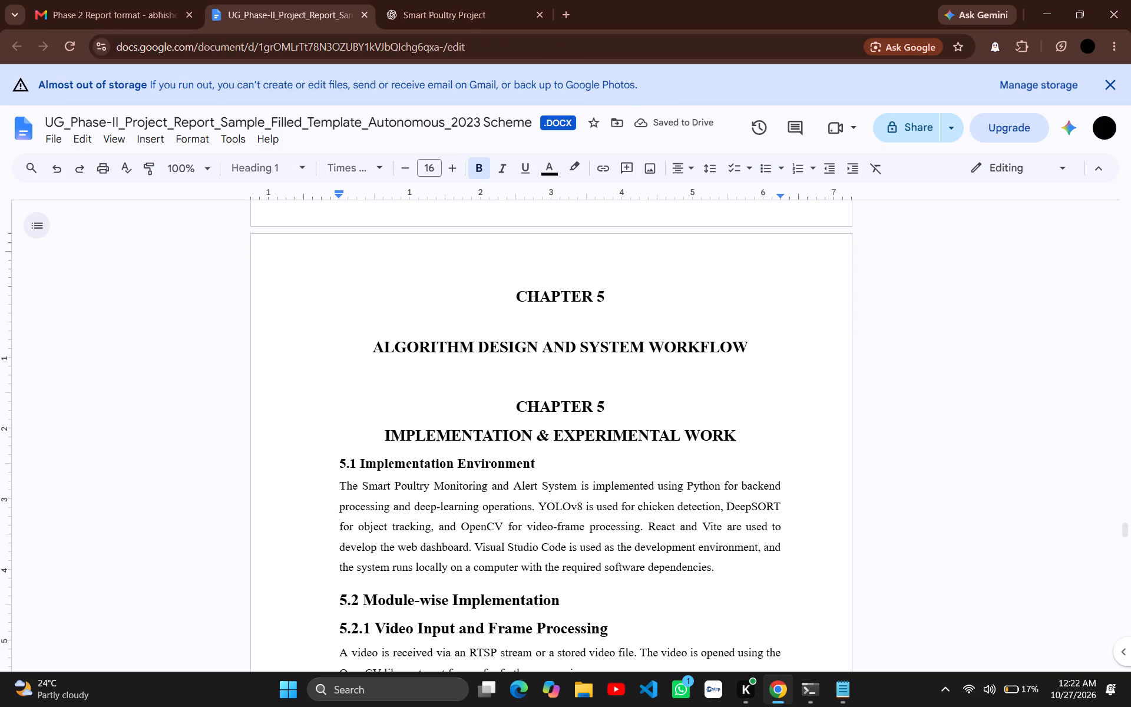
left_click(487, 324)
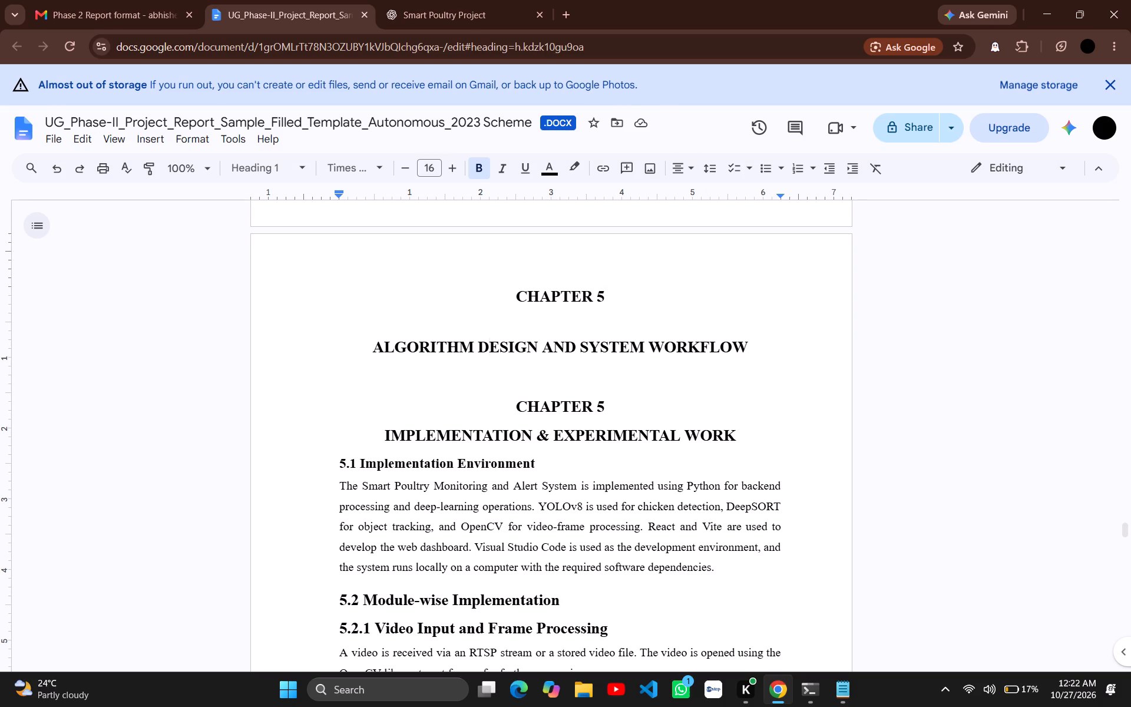
Check the Implementation chapter headings' line spacing and set the new "CHAPTER 5" heading and "ALGORITHM DESIGN AND SYSTEM WORKFLOW" title to 1.15.
left_click_drag(515, 293, 749, 329)
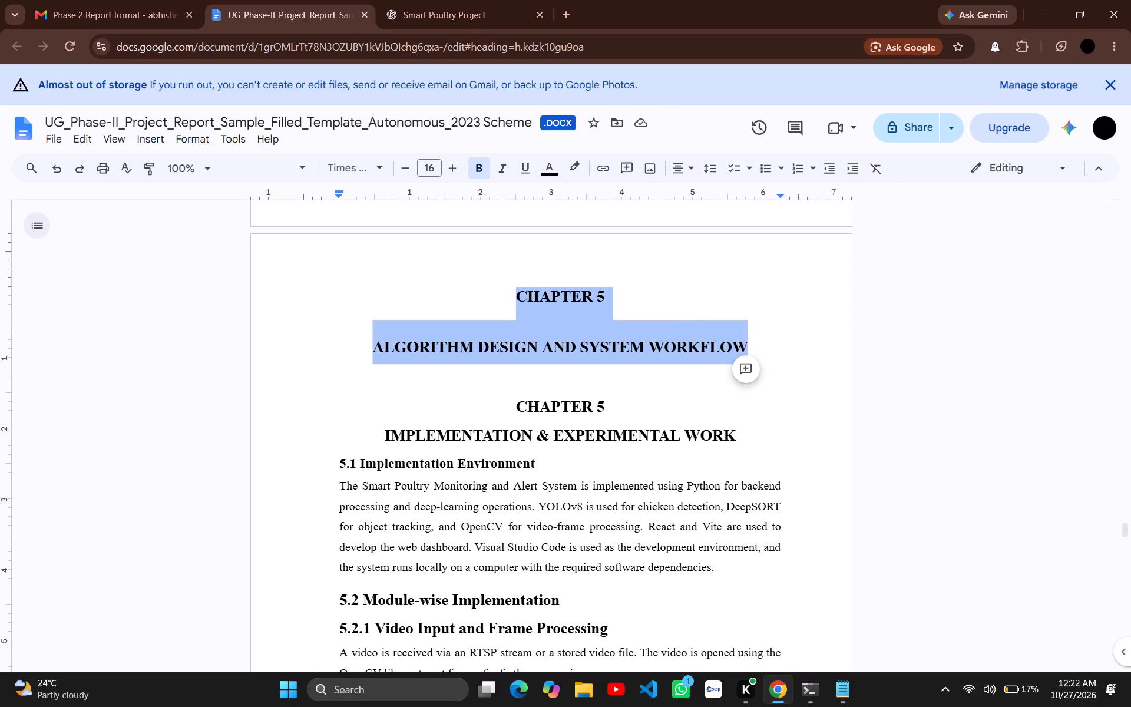
left_click(519, 401)
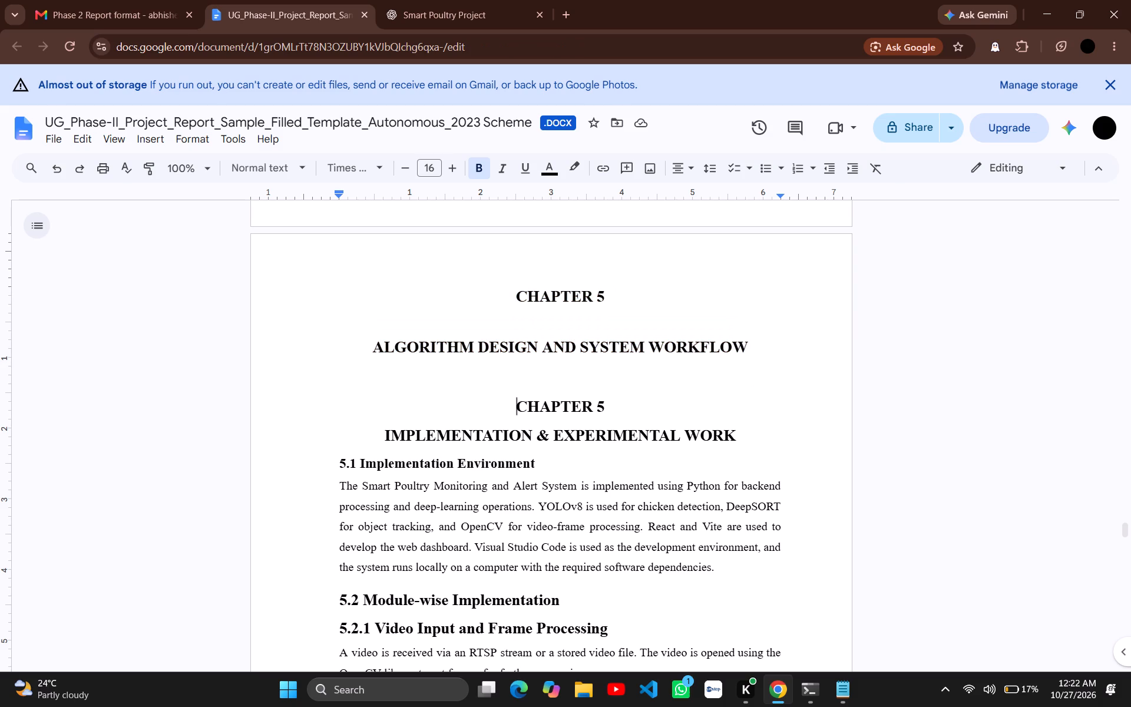
left_click_drag(519, 401, 733, 432)
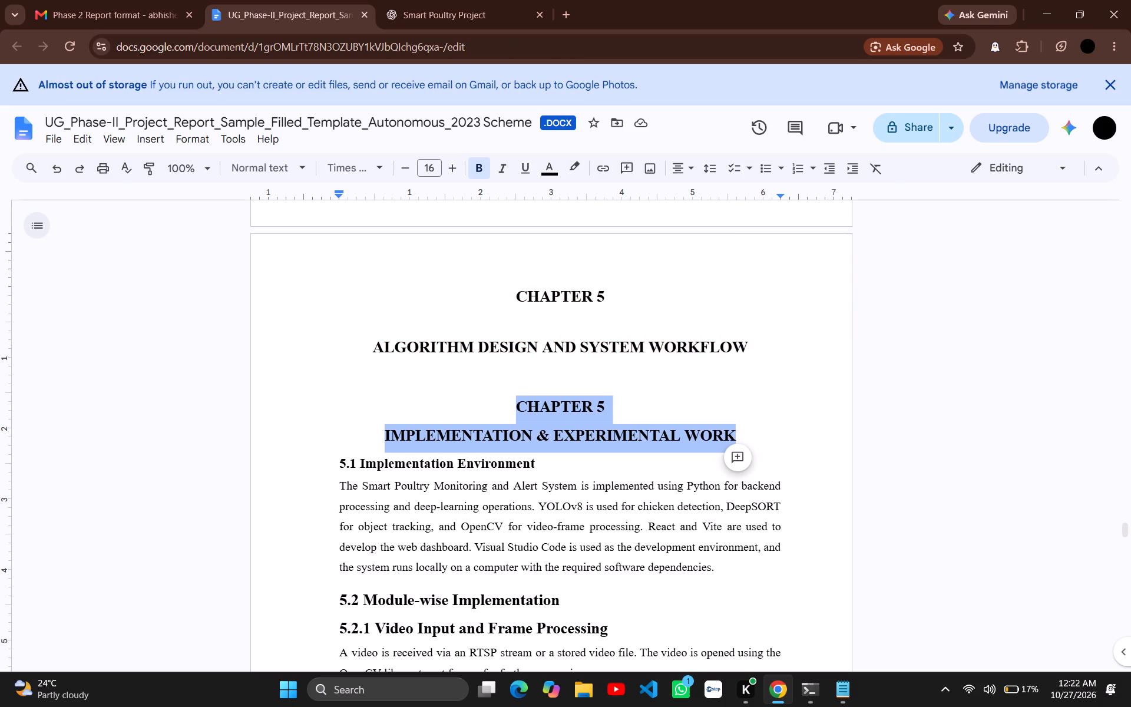
left_click(712, 170)
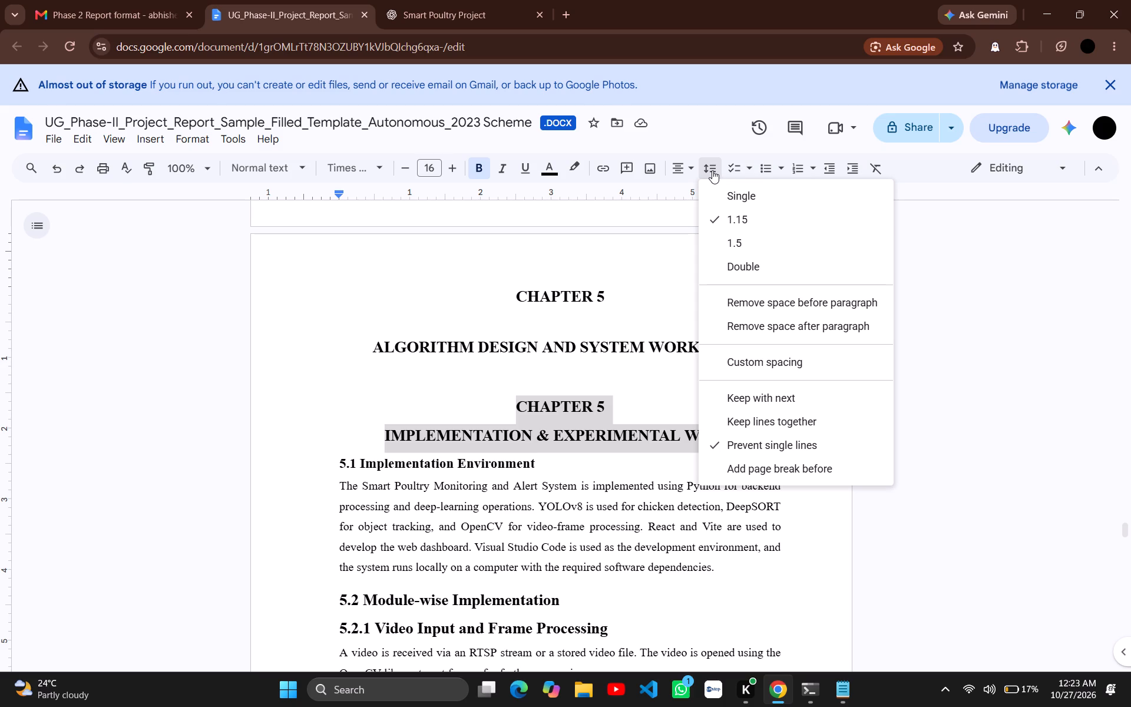
left_click(515, 295)
left_click_drag(515, 295, 753, 352)
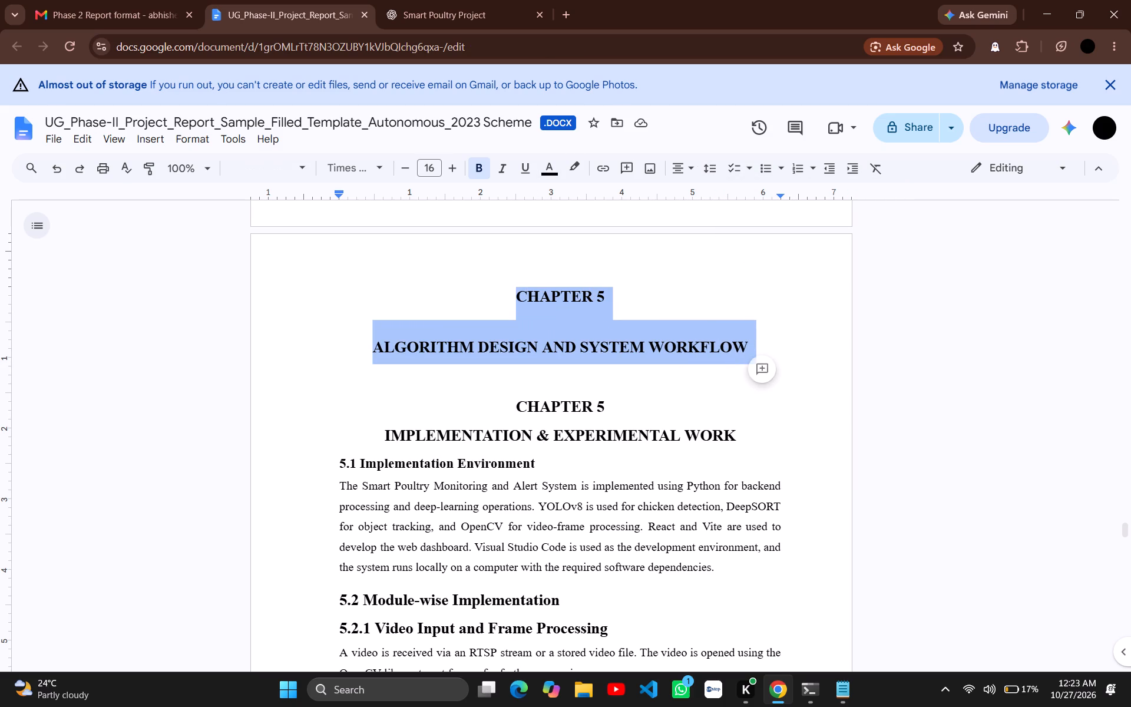
left_click(711, 168)
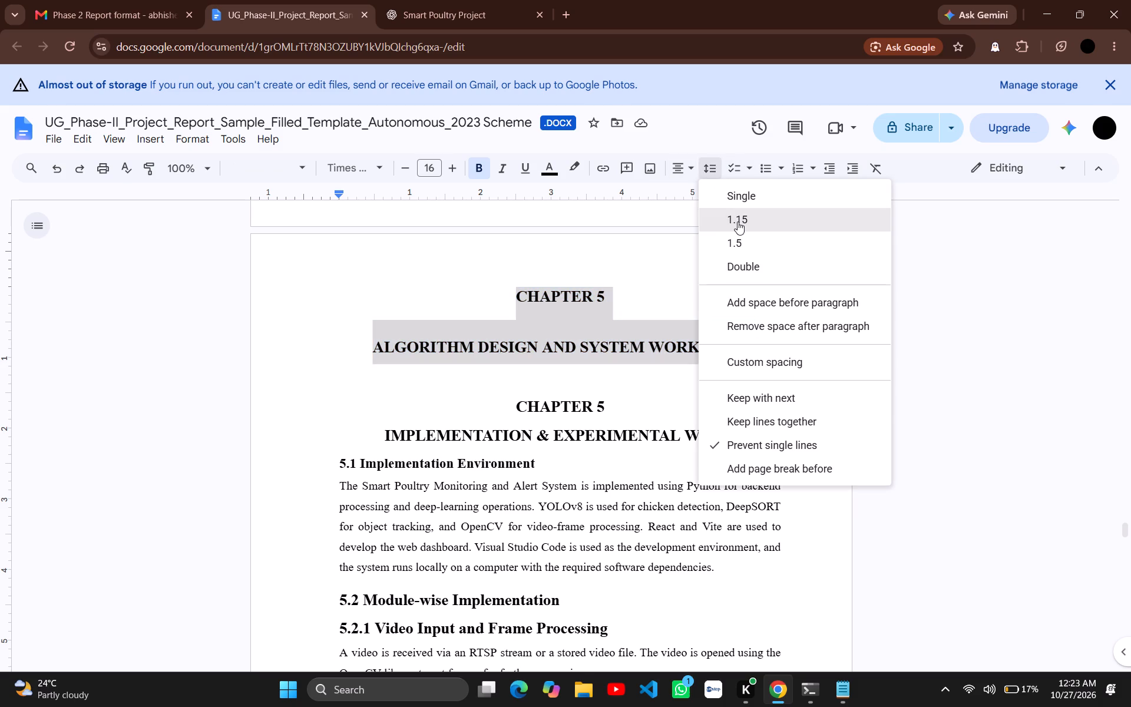
left_click(738, 222)
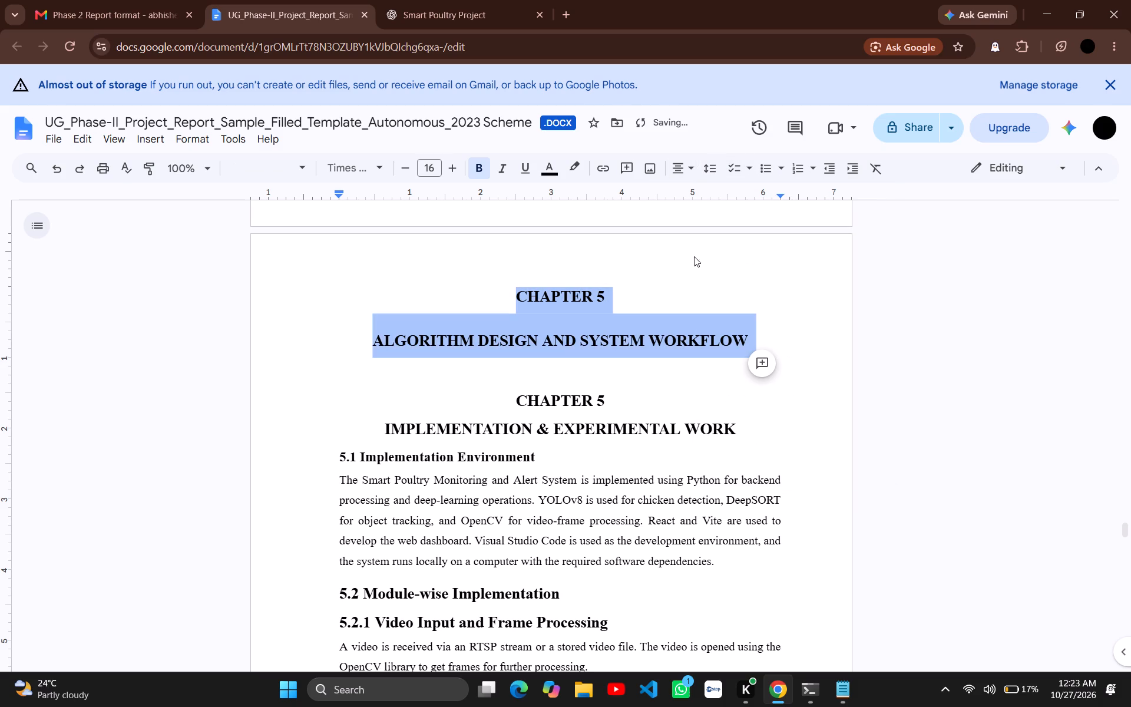
Look through the report from the Chapter 4 Methodology headings to the Chapter 6 Results headings, returning to the new Chapter 5 headings.
left_click(558, 315)
left_click(510, 317)
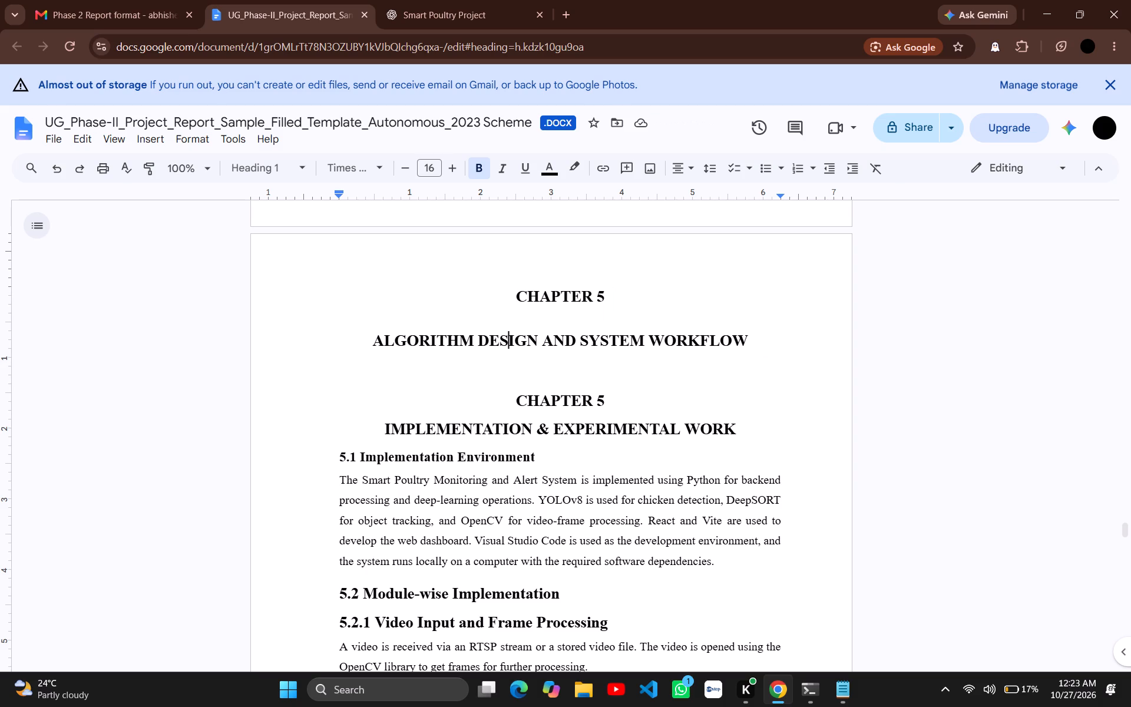
scroll(518, 346, "up", 2)
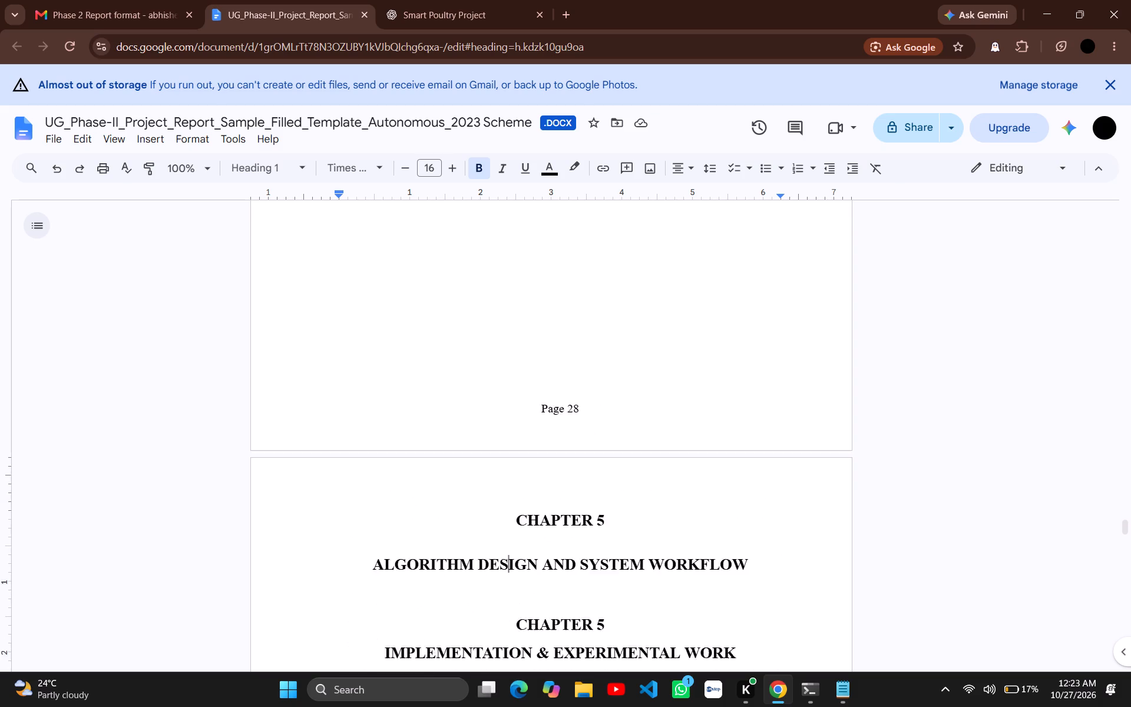
scroll(518, 346, "up", 9)
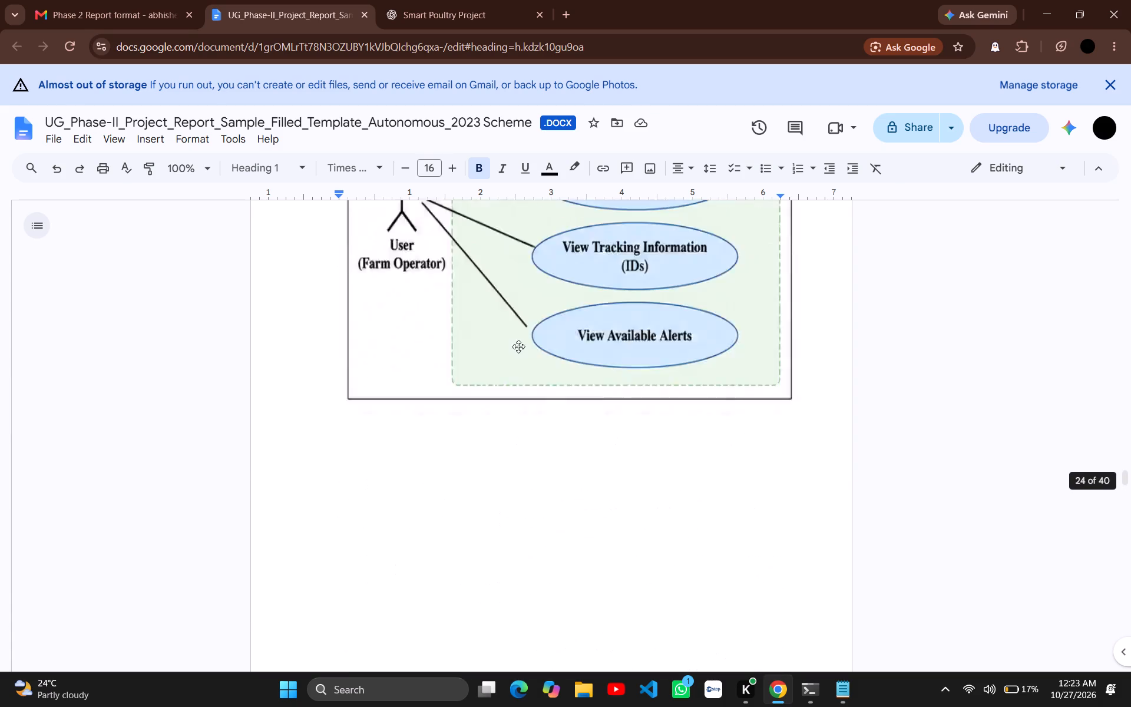
scroll(518, 346, "down", 5)
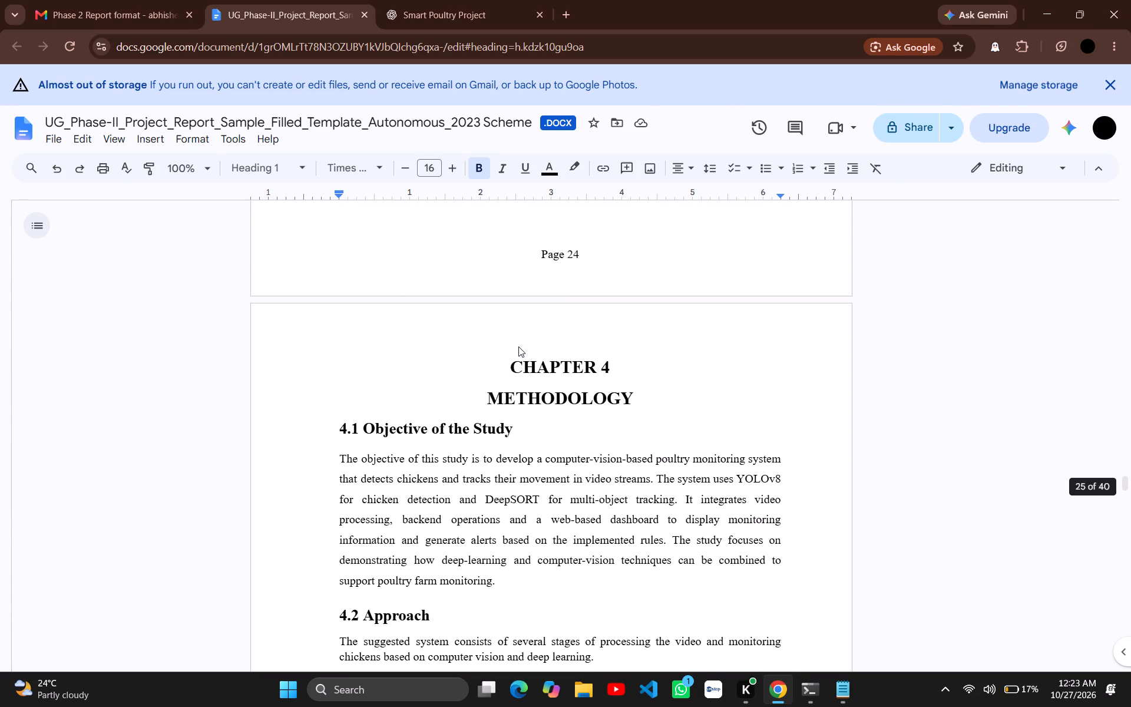
scroll(518, 346, "down", 2)
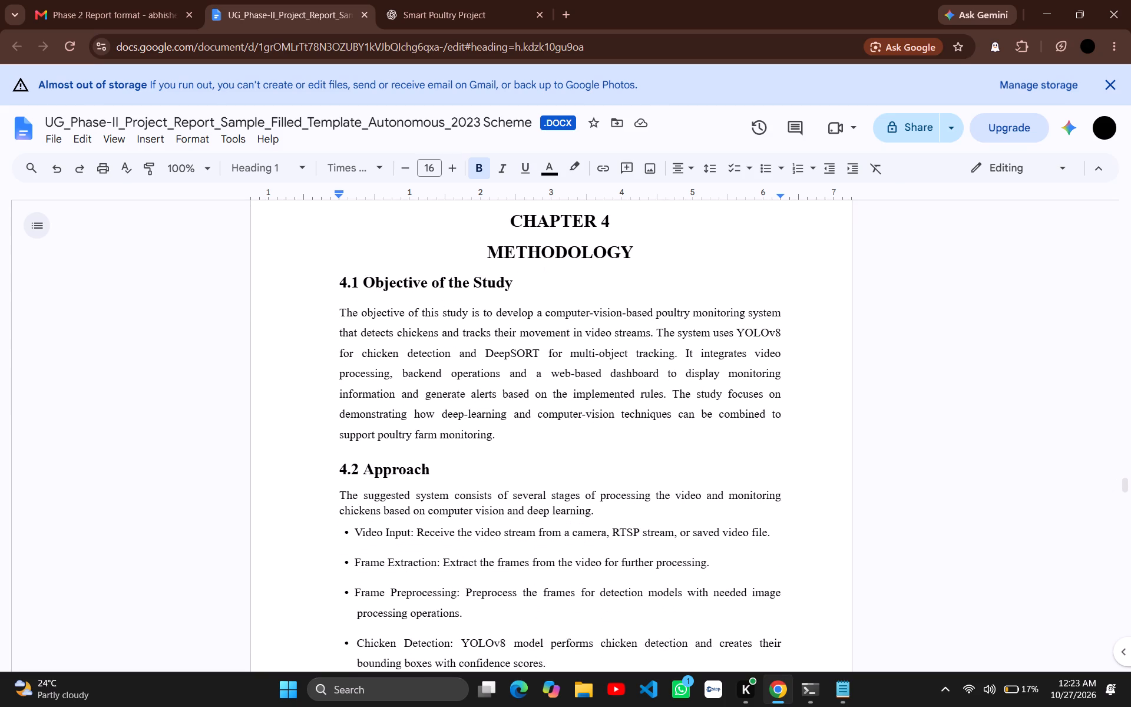
scroll(518, 346, "down", 3)
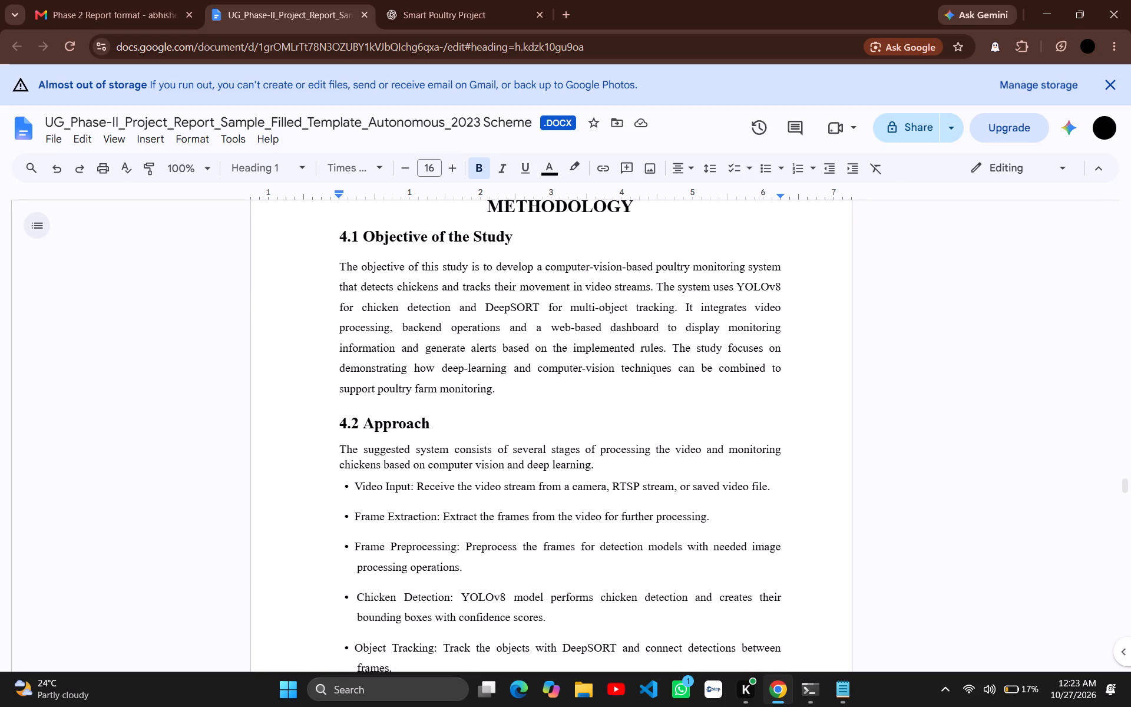
scroll(518, 346, "down", 2)
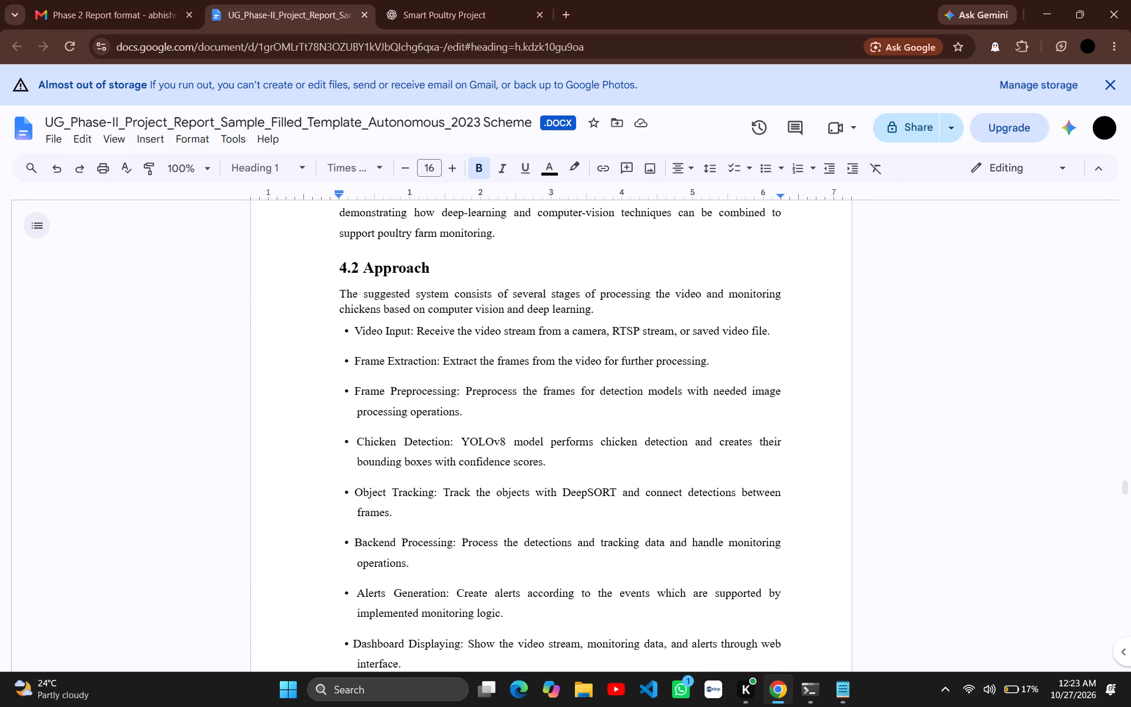
scroll(518, 346, "down", 4)
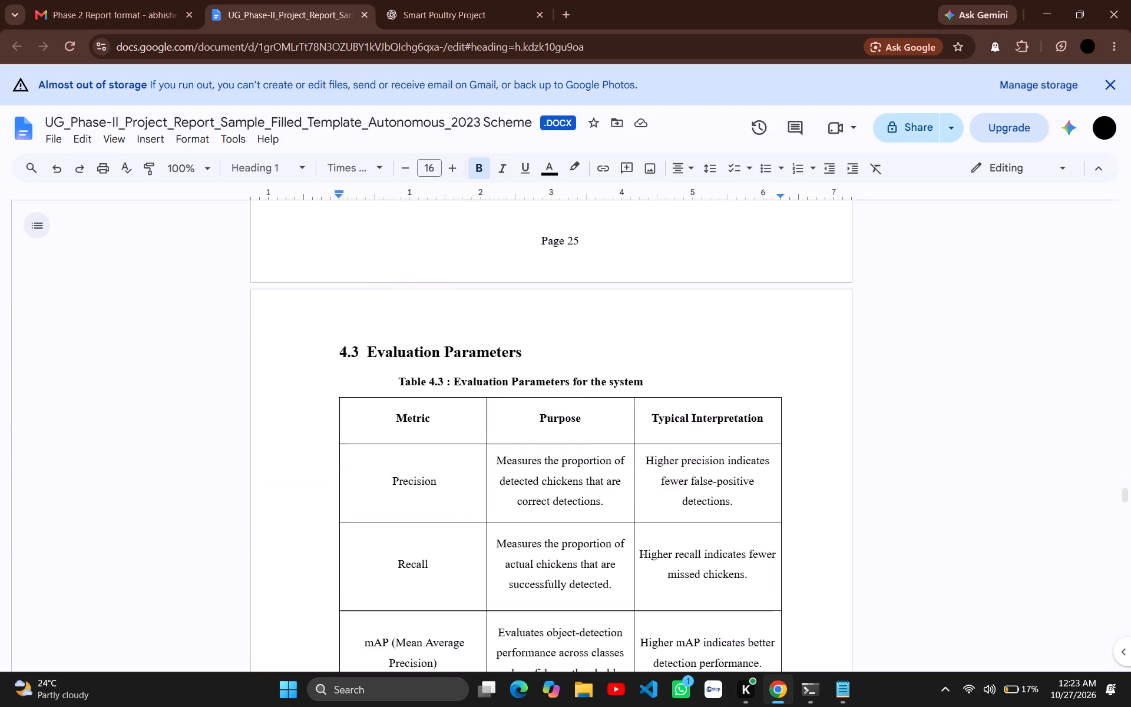
scroll(518, 346, "down", 5)
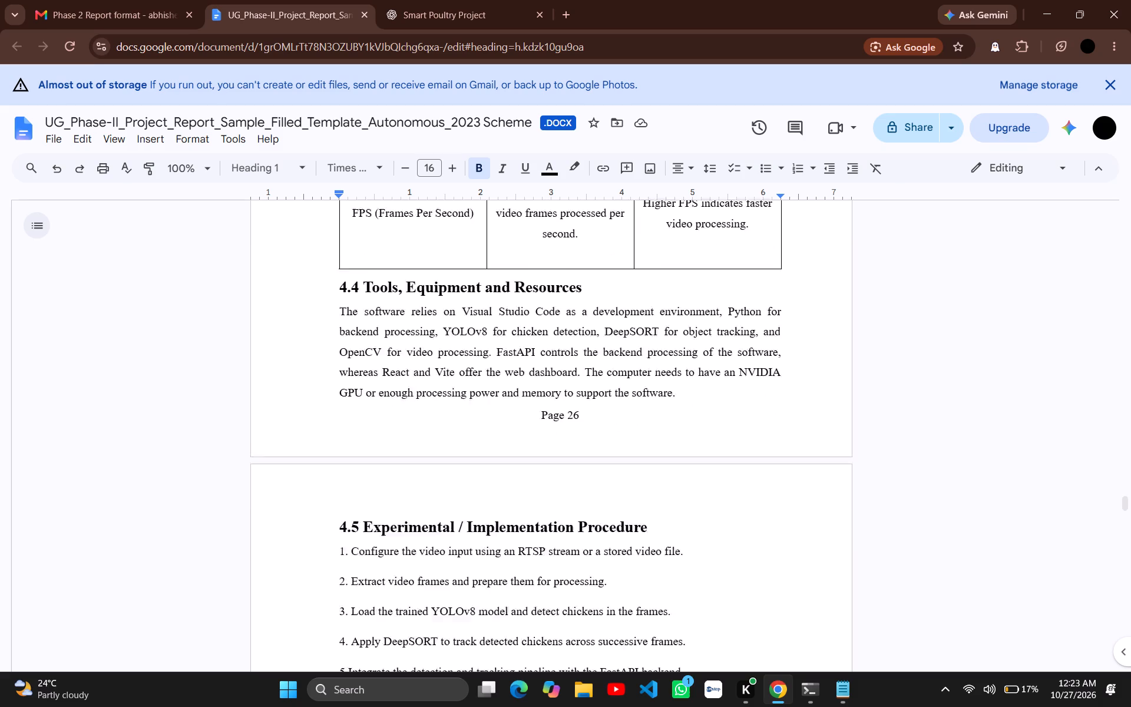
scroll(518, 346, "down", 8)
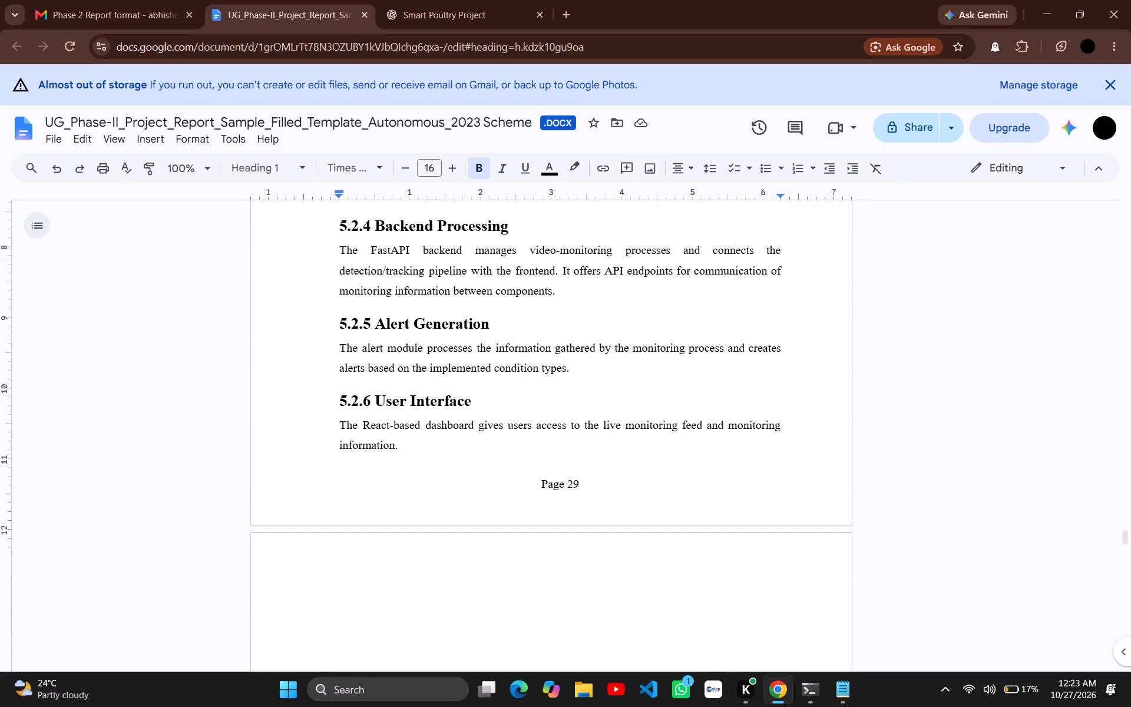
scroll(518, 346, "down", 3)
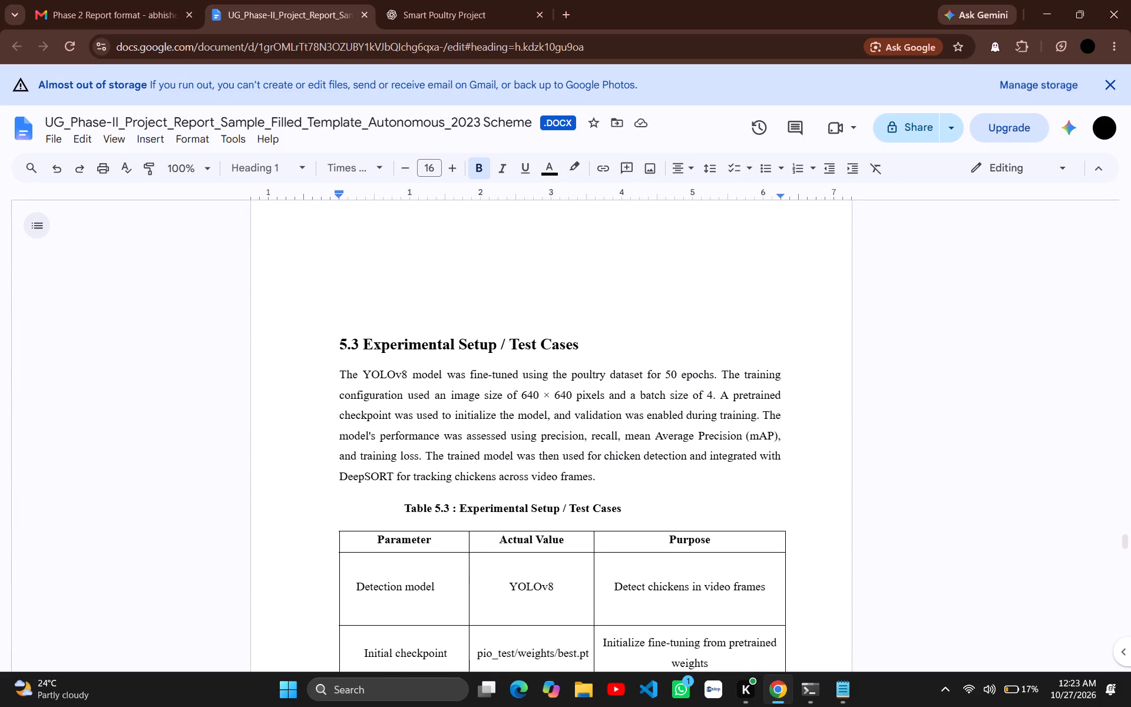
scroll(518, 346, "down", 4)
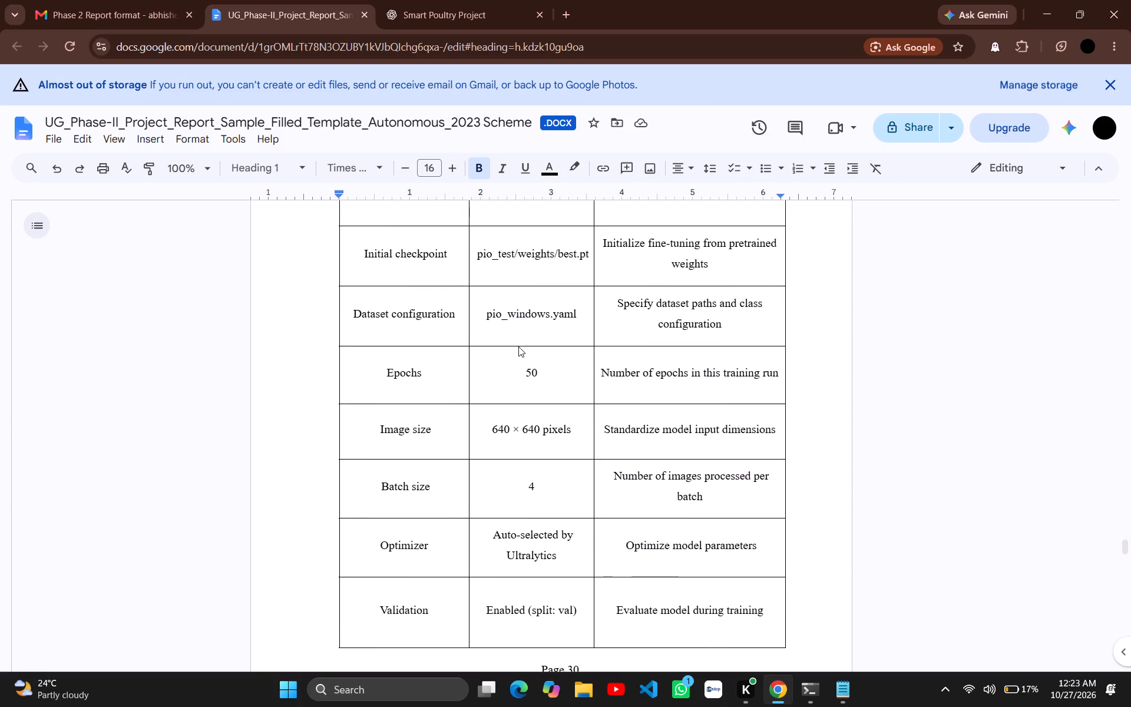
scroll(518, 346, "down", 6)
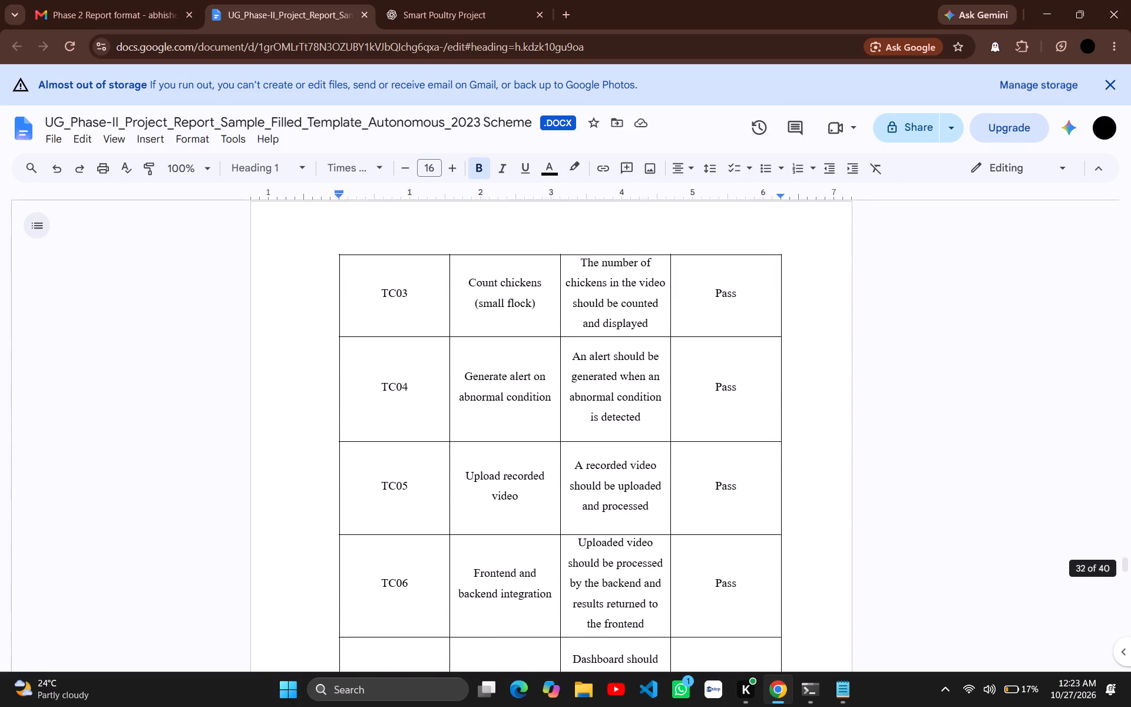
scroll(518, 346, "down", 4)
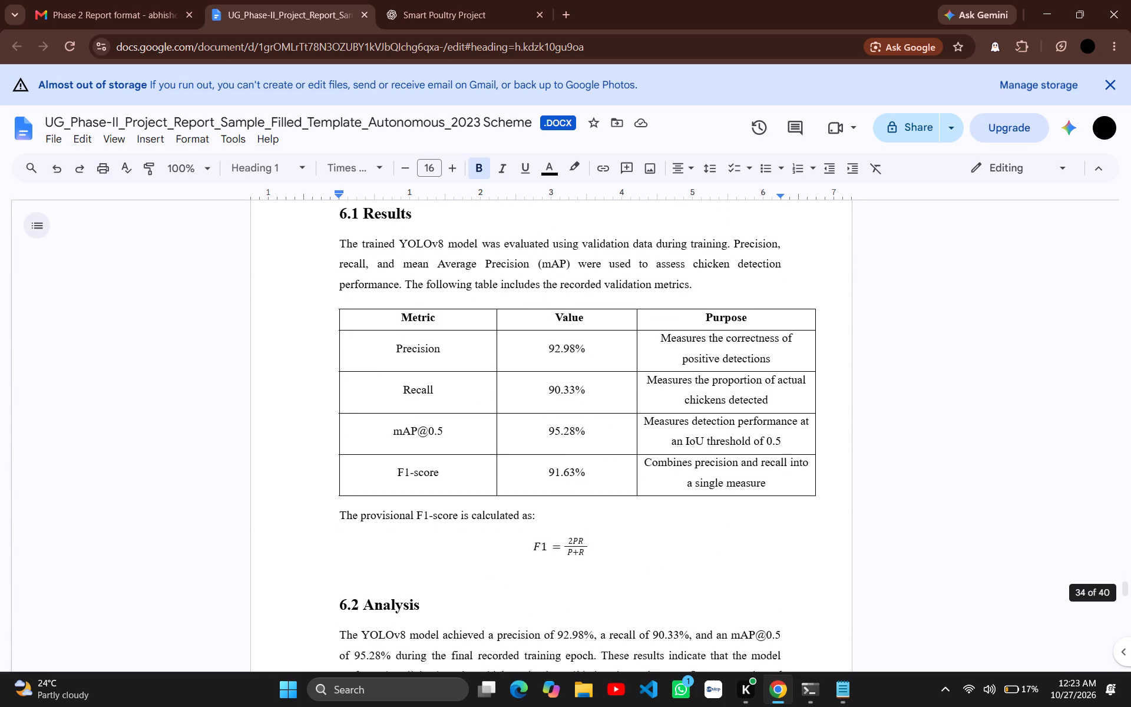
scroll(518, 346, "up", 2)
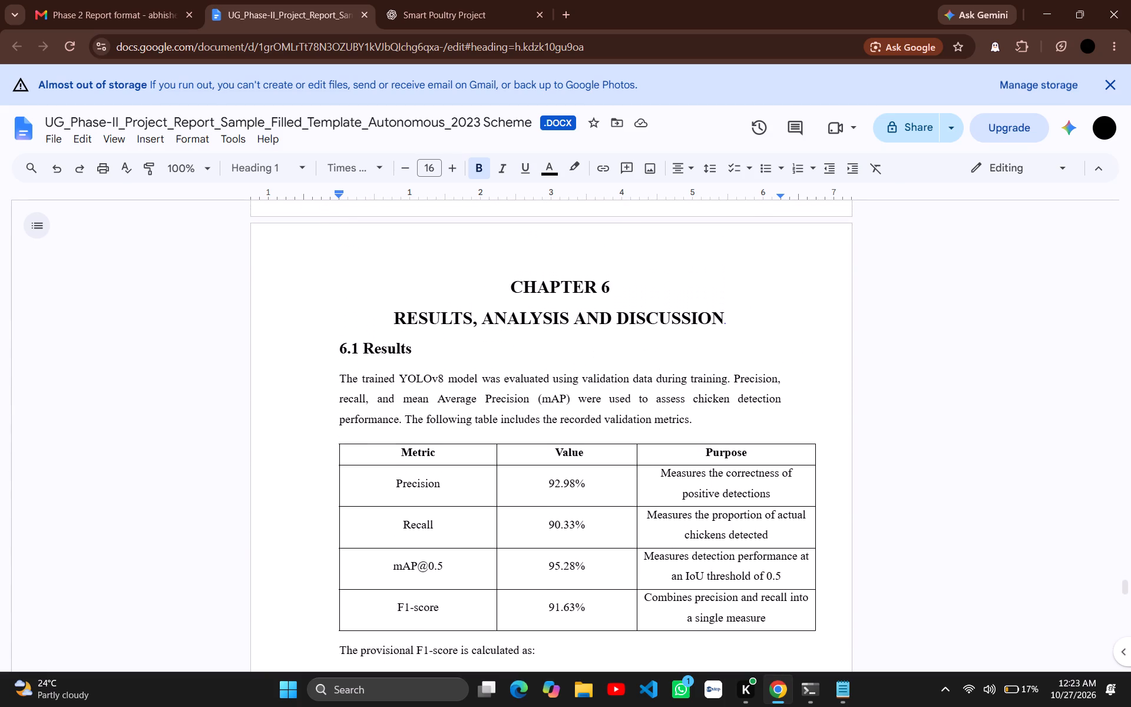
scroll(518, 346, "up", 6)
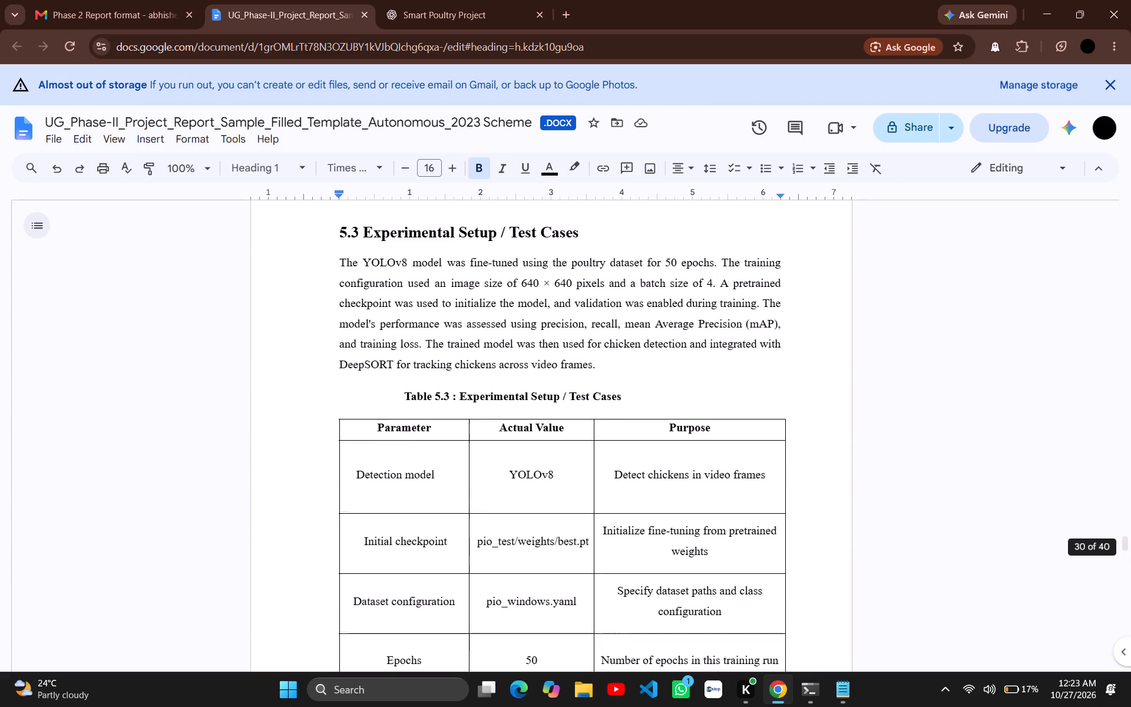
scroll(518, 346, "up", 5)
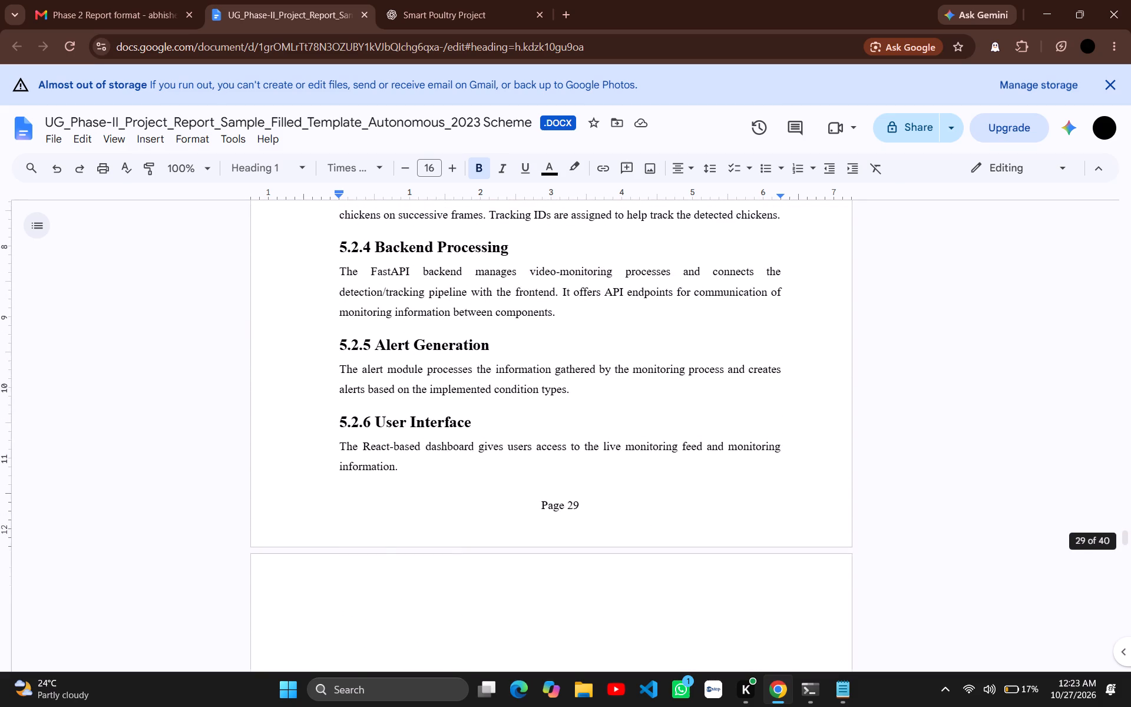
scroll(518, 346, "up", 3)
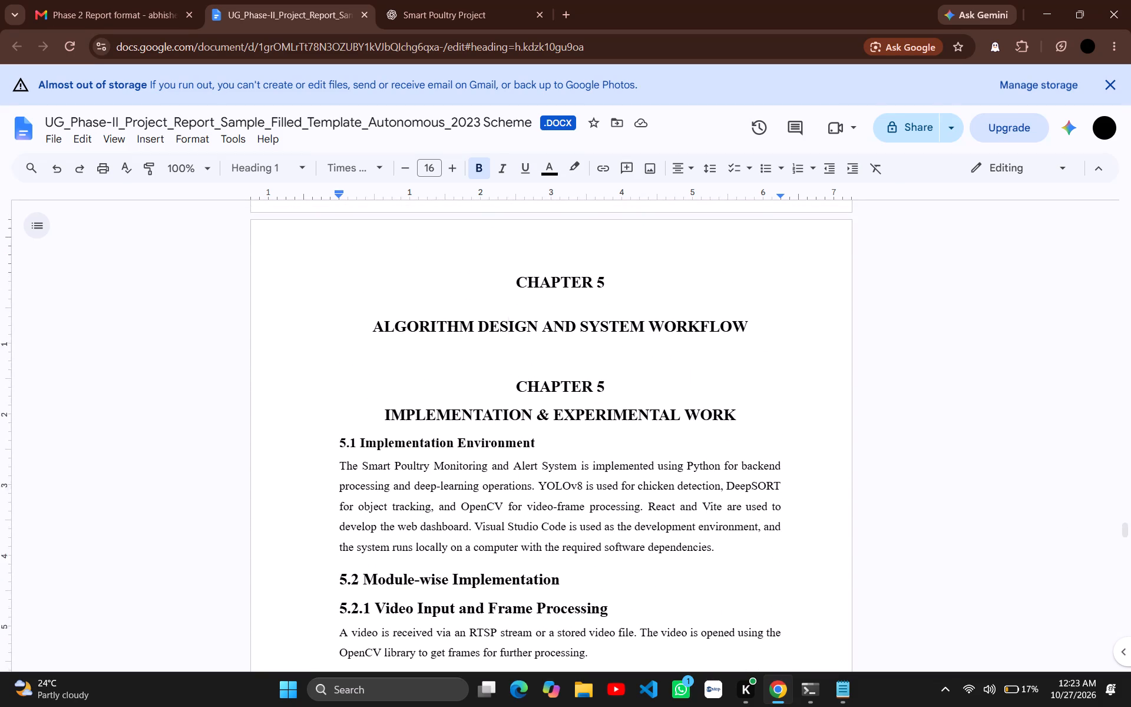
scroll(518, 346, "up", 1)
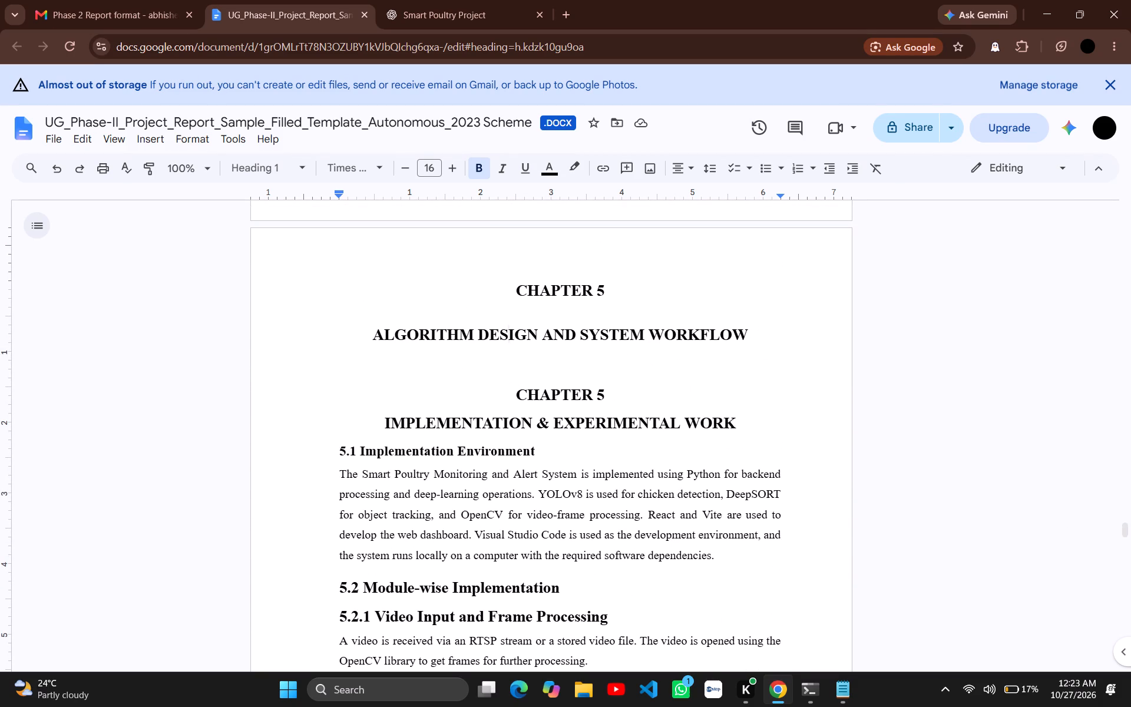
Copy the existing "CHAPTER 5" and "IMPLEMENTATION & EXPERIMENTAL WORK" headings, leaving the originals in place.
left_click(725, 331)
left_click_drag(516, 388, 542, 398)
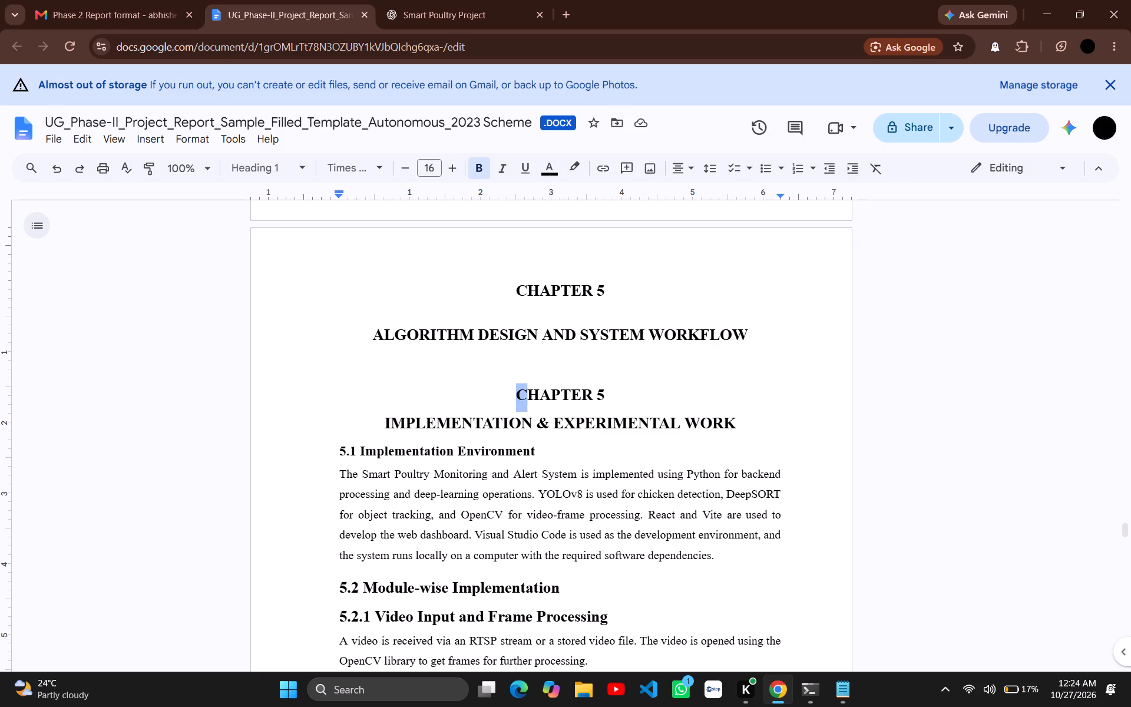
left_click_drag(542, 398, 730, 418)
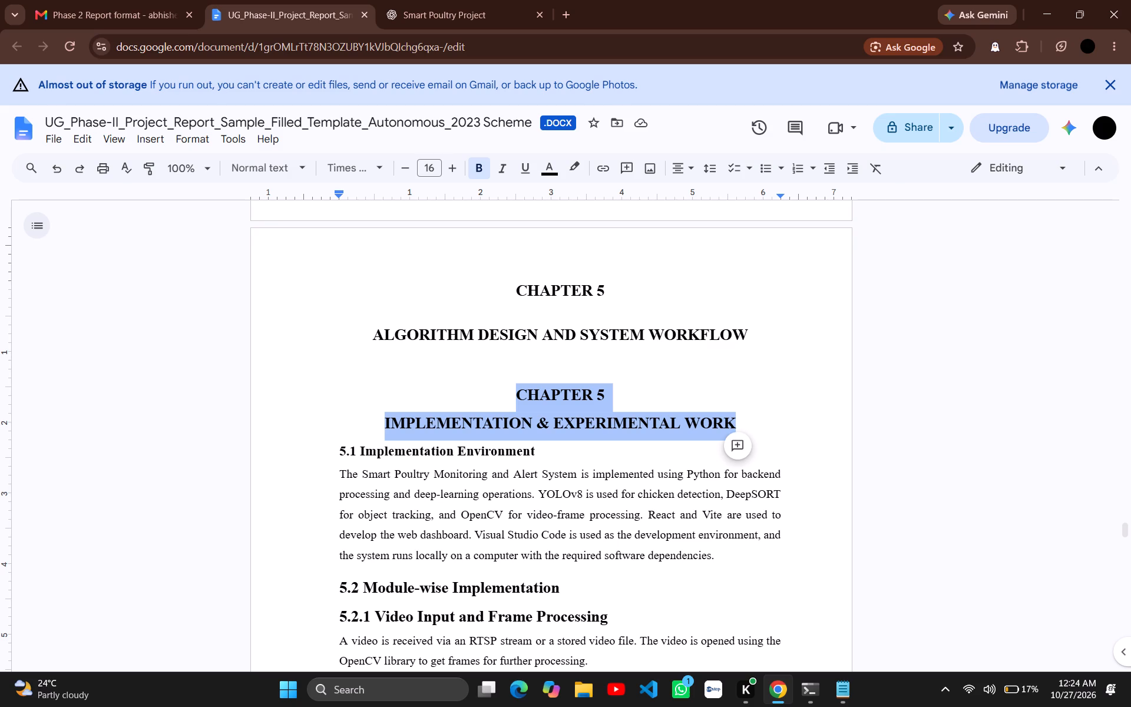
right_click(558, 412)
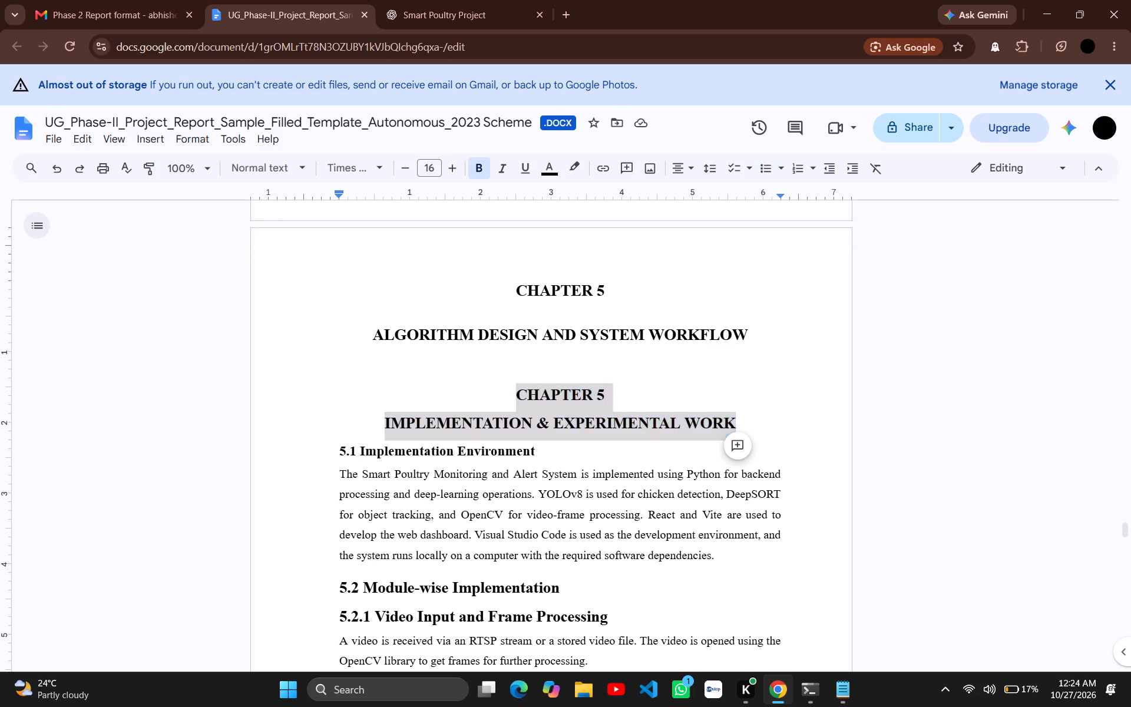
scroll(690, 461, "down", 1)
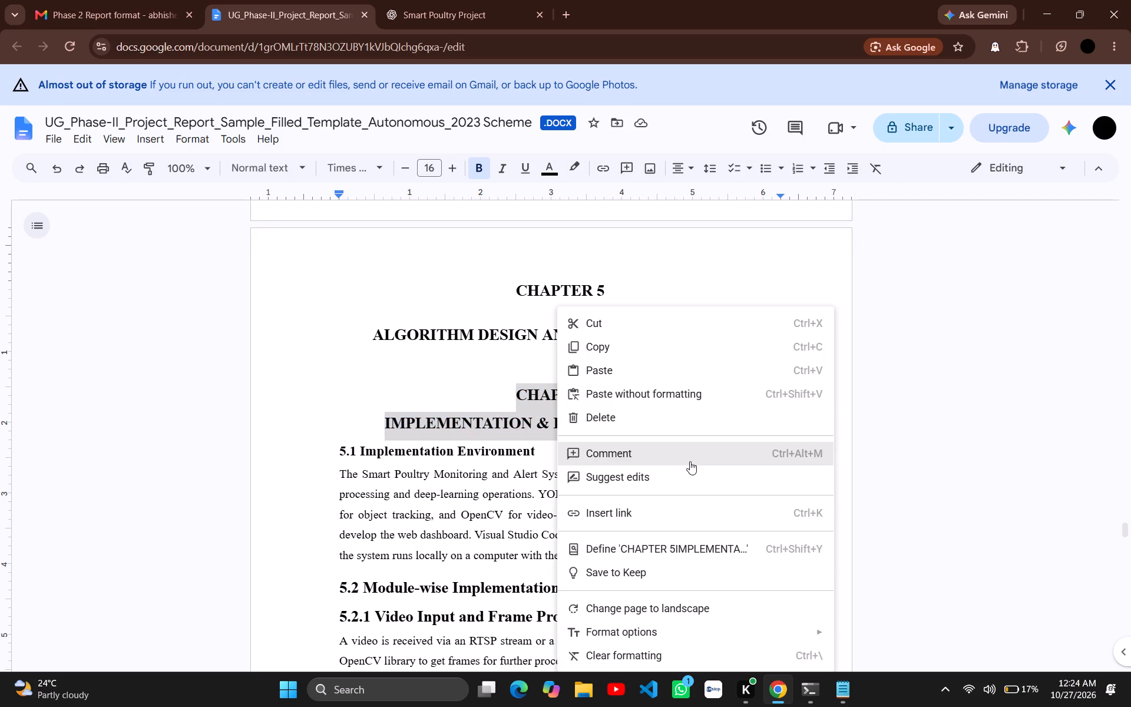
scroll(690, 461, "down", 1)
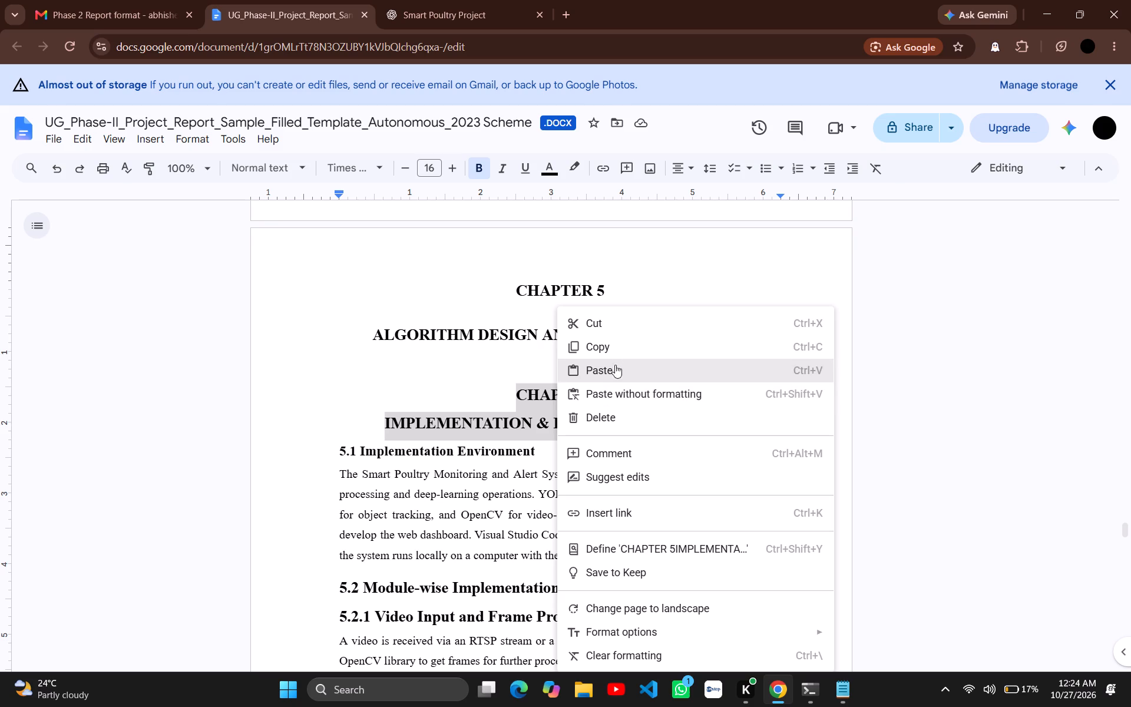
left_click(616, 328)
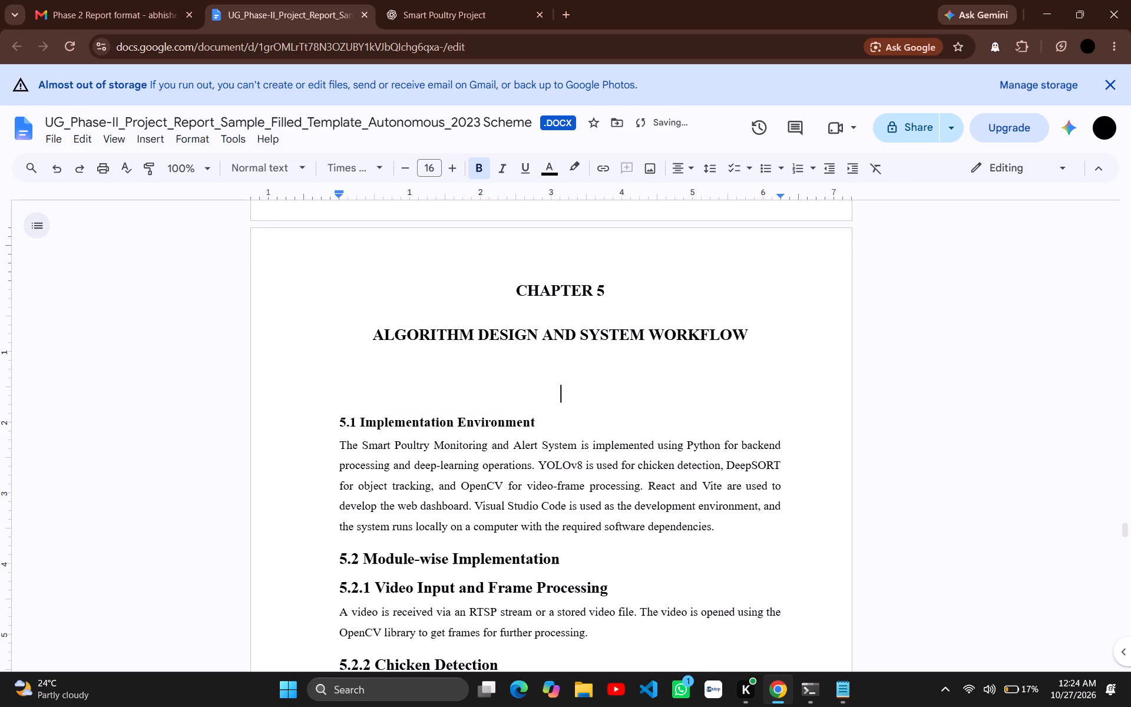
key("ctrl+z")
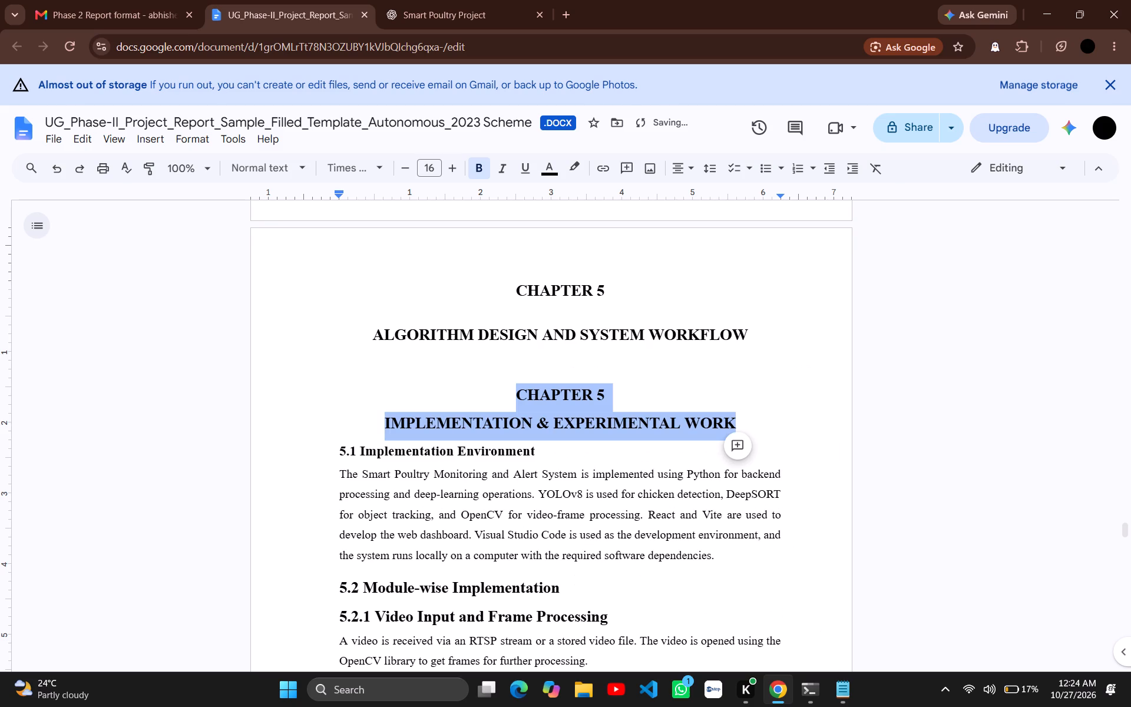
right_click(574, 402)
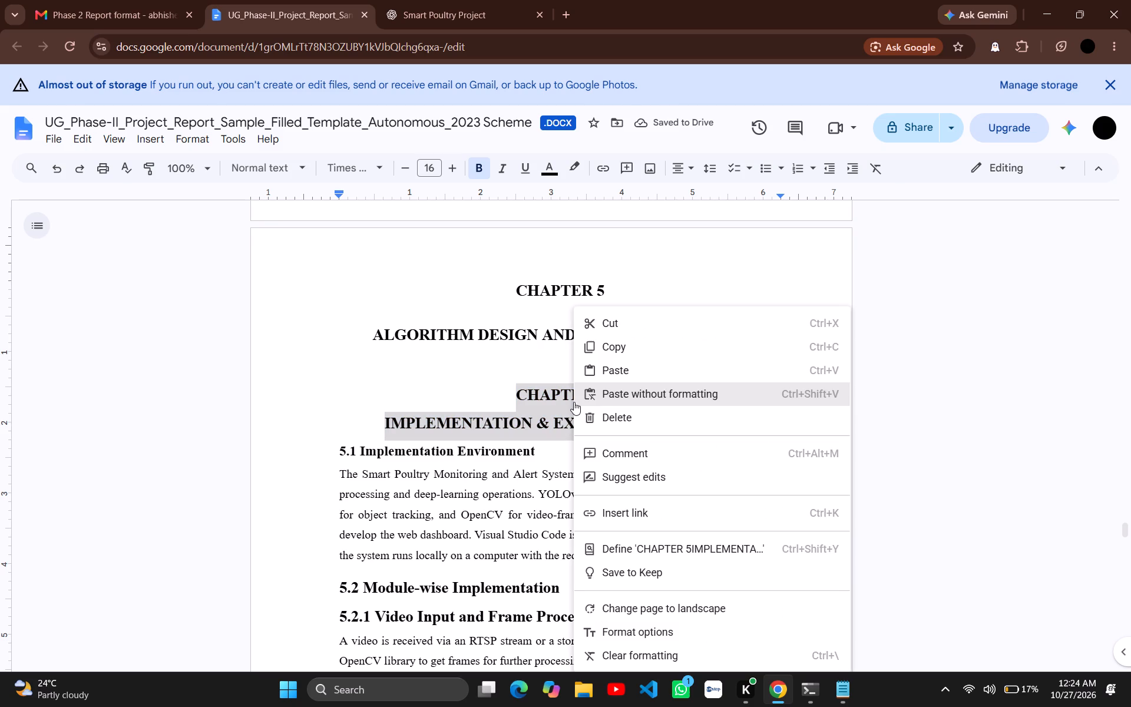
left_click(630, 350)
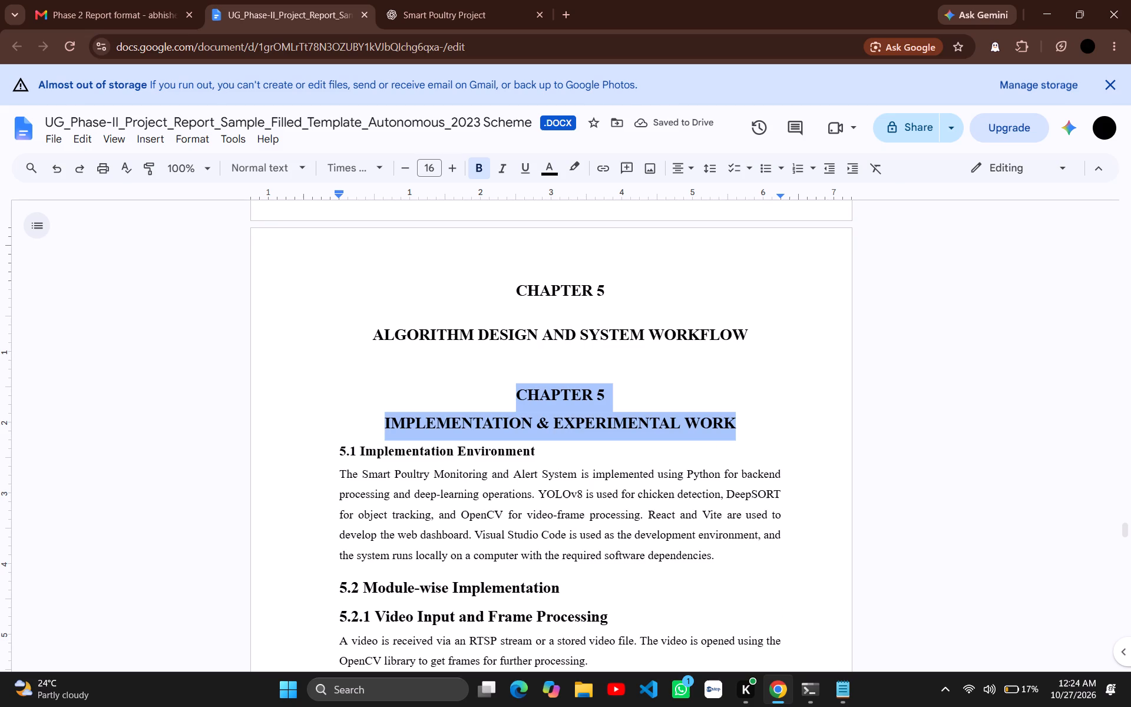
Replace the new "CHAPTER 5" and "ALGORITHM DESIGN AND SYSTEM WORKFLOW" headings with the copied Implementation chapter headings.
left_click(521, 361)
key("BackSpace")
key("BackSpace")
key("BackSpace")
key("BackSpace")
key("BackSpace")
key("BackSpace")
key("BackSpace")
key("BackSpace")
key("BackSpace")
key("BackSpace")
key("BackSpace")
key("BackSpace")
key("BackSpace")
key("BackSpace")
key("BackSpace")
key("BackSpace")
key("BackSpace")
key("BackSpace")
key("BackSpace")
key("BackSpace")
key("BackSpace")
key("BackSpace")
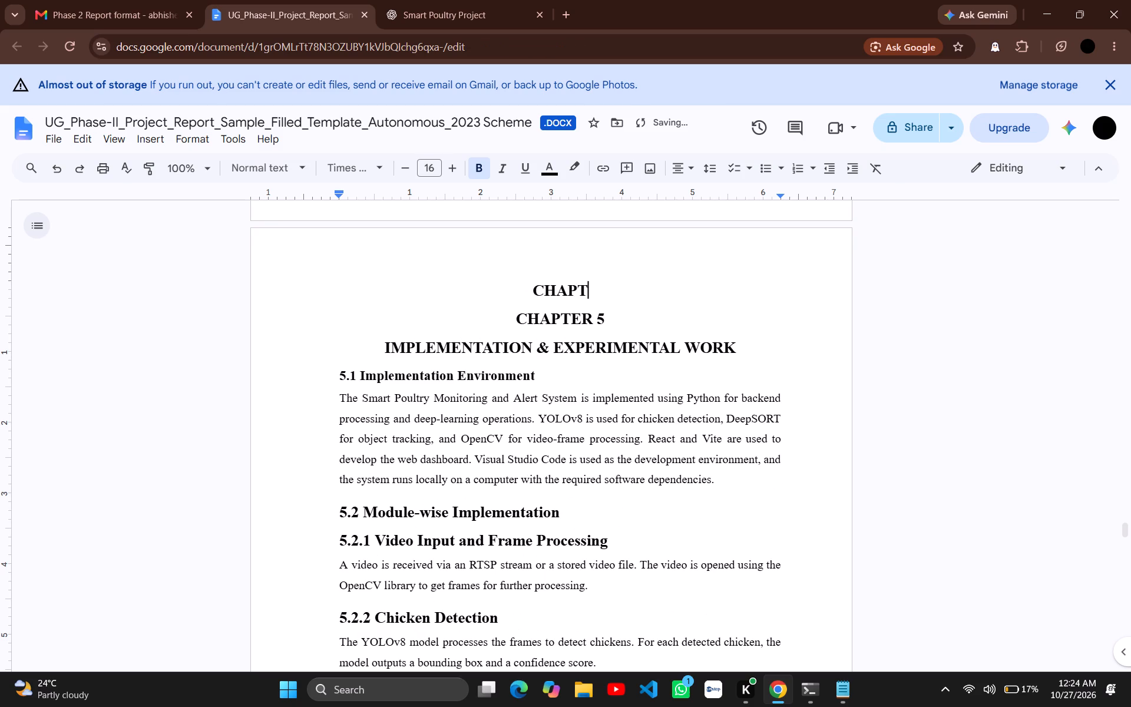
key("BackSpace")
key("BackSpace")
key("BackSpace")
key("BackSpace")
key("BackSpace")
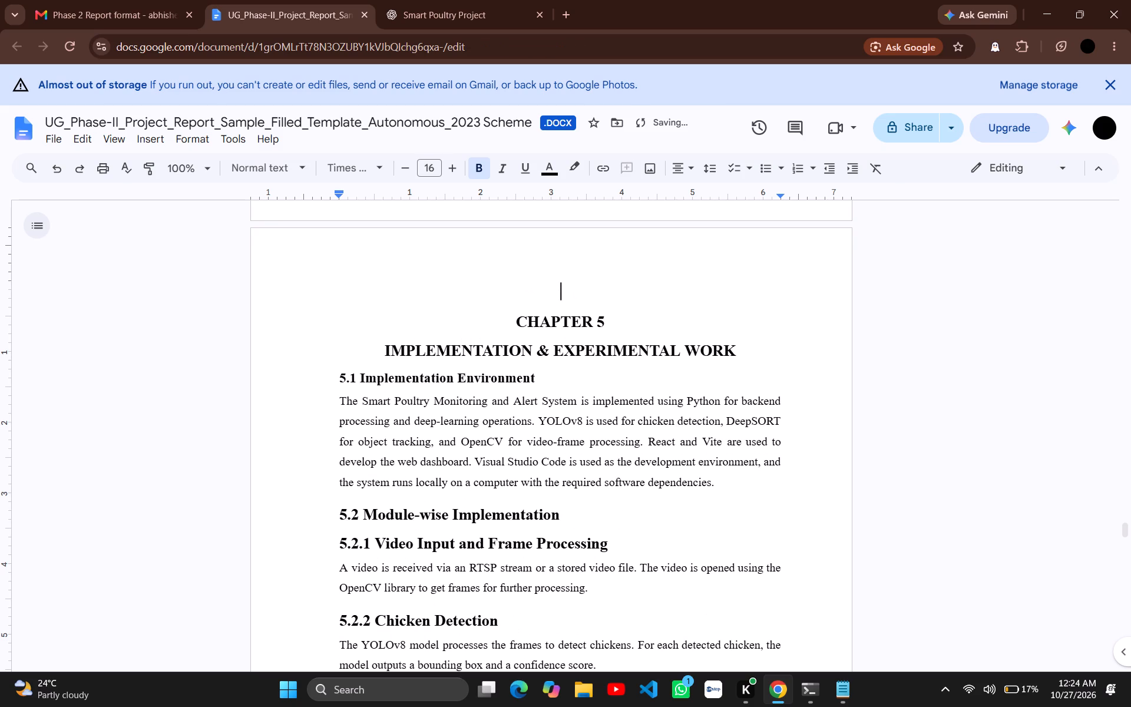
key("ctrl+v")
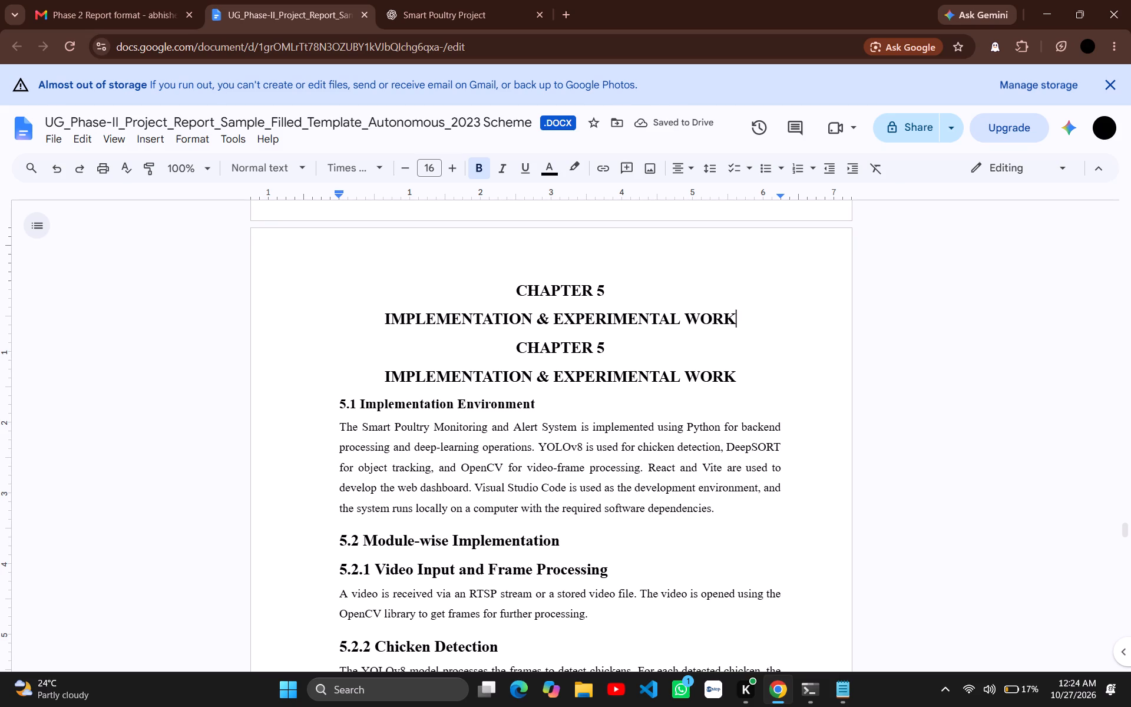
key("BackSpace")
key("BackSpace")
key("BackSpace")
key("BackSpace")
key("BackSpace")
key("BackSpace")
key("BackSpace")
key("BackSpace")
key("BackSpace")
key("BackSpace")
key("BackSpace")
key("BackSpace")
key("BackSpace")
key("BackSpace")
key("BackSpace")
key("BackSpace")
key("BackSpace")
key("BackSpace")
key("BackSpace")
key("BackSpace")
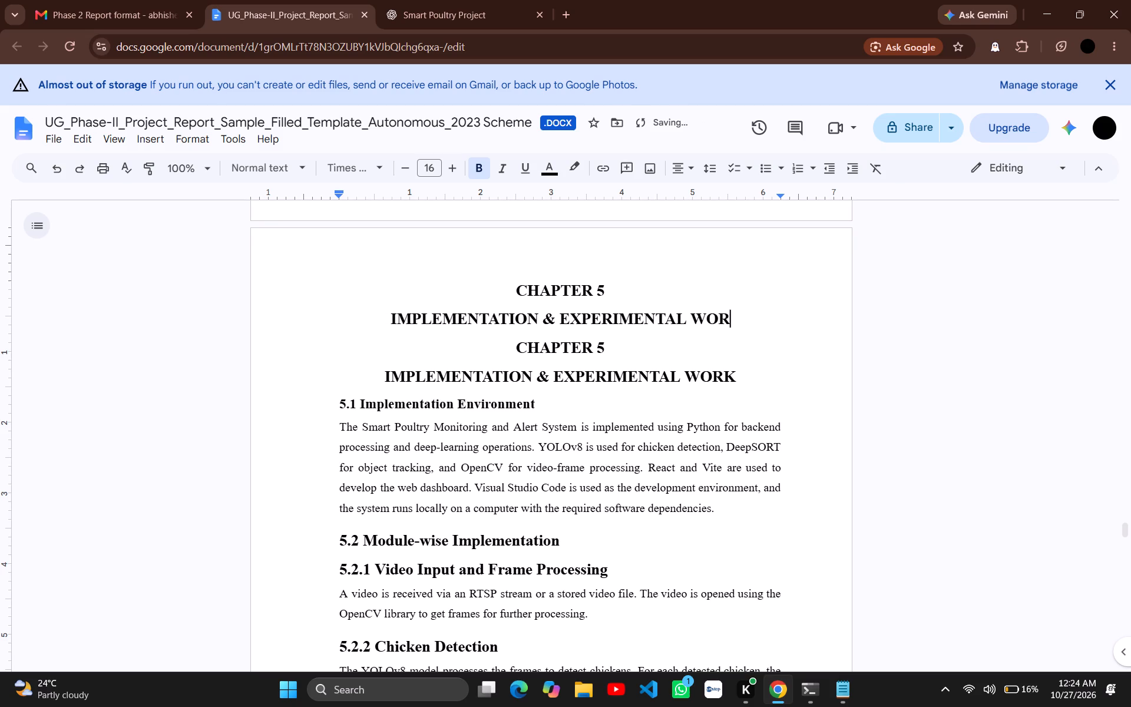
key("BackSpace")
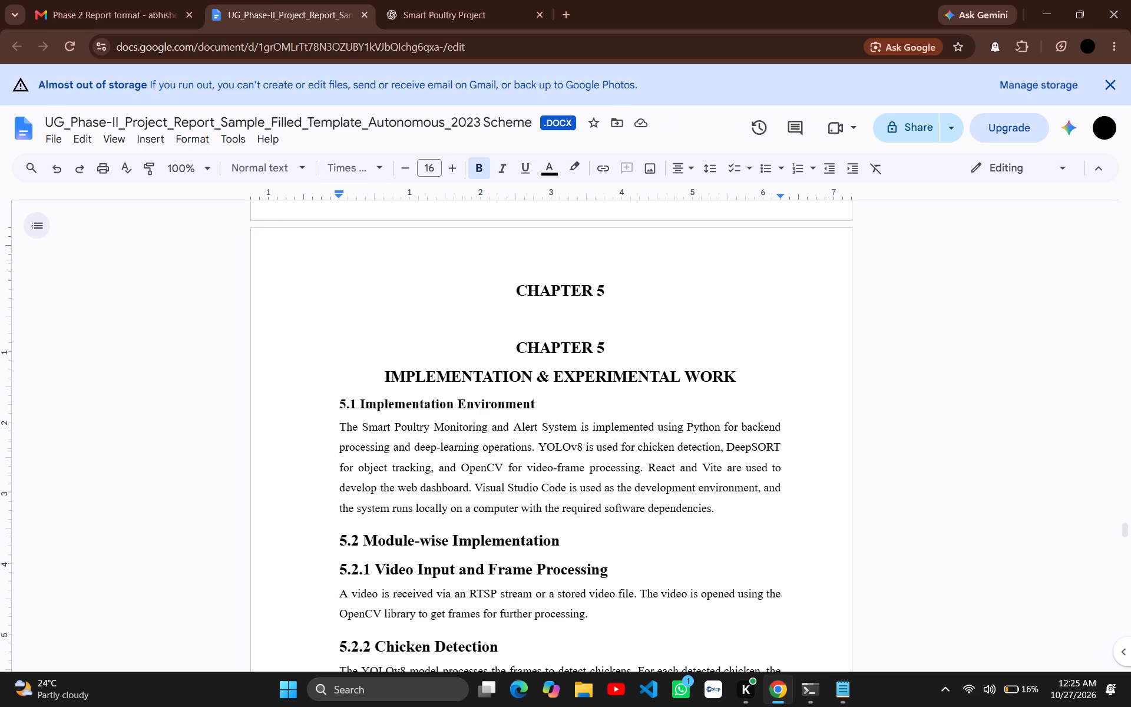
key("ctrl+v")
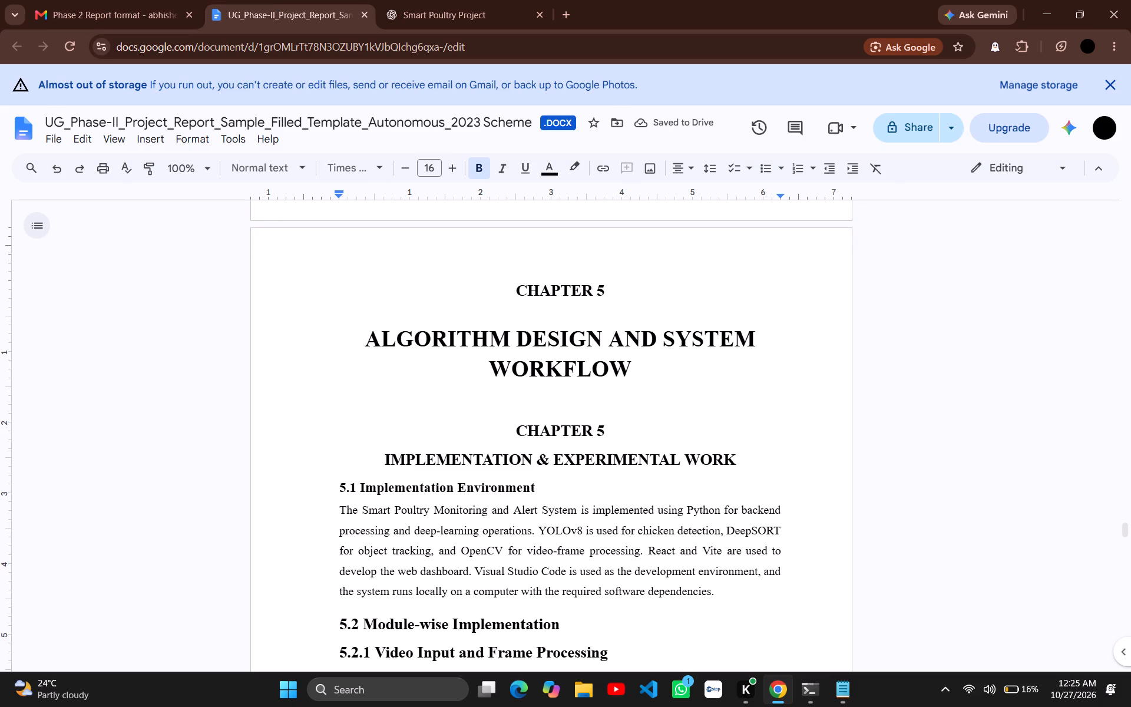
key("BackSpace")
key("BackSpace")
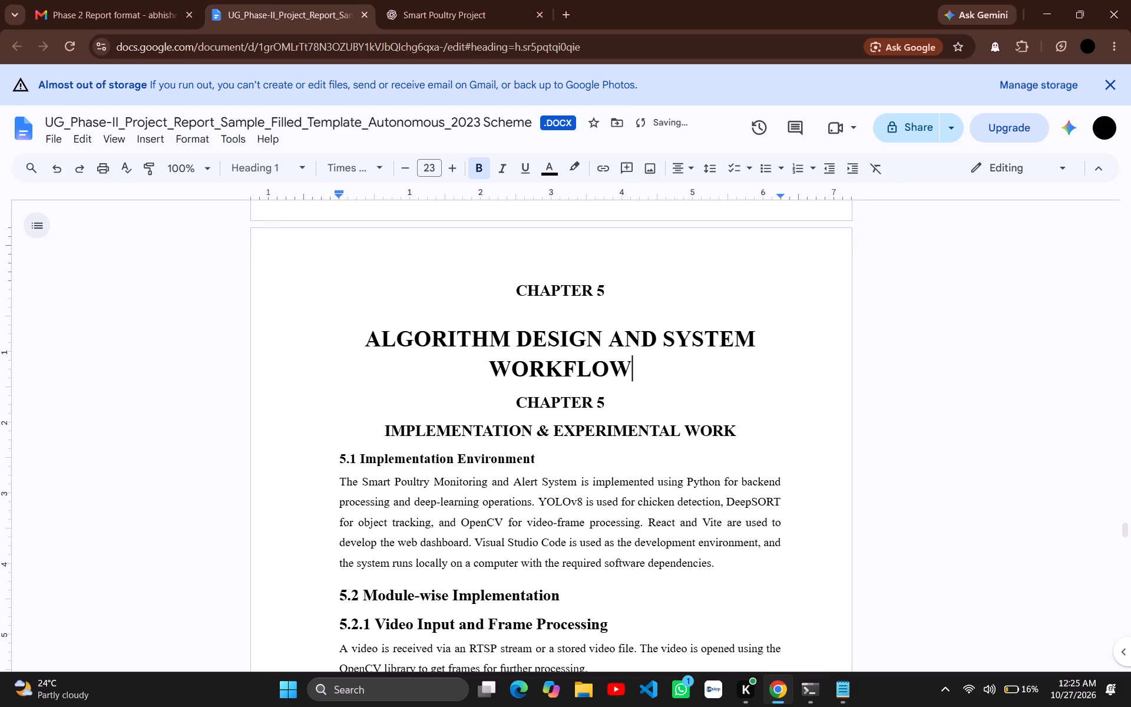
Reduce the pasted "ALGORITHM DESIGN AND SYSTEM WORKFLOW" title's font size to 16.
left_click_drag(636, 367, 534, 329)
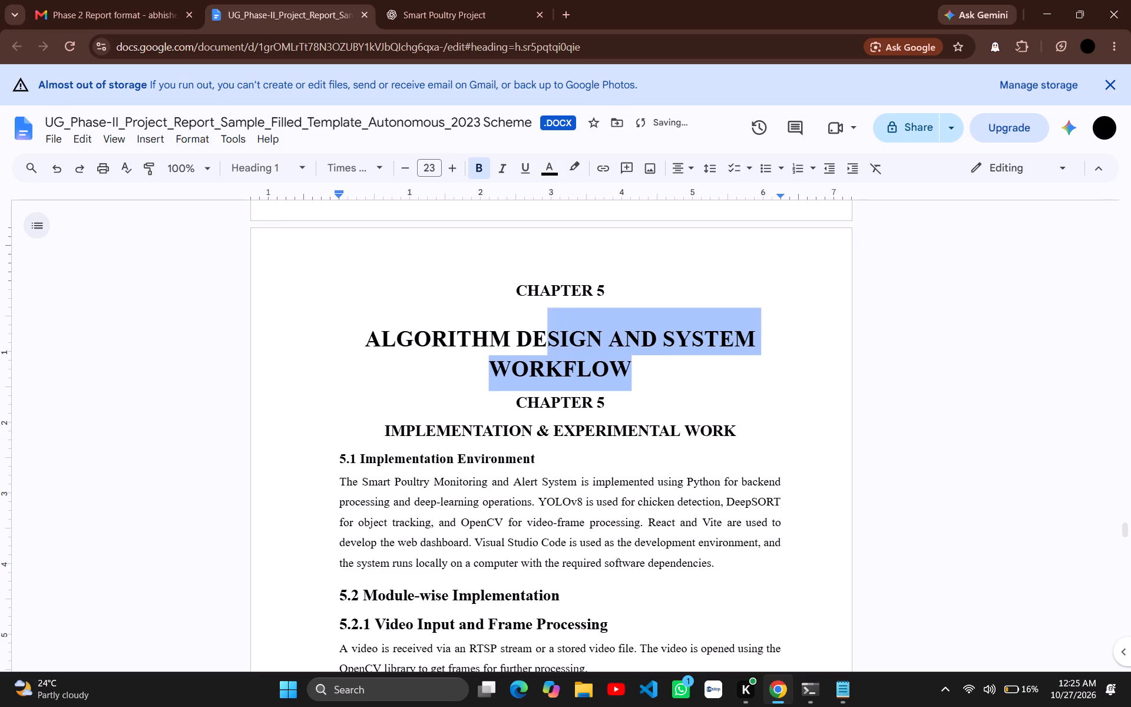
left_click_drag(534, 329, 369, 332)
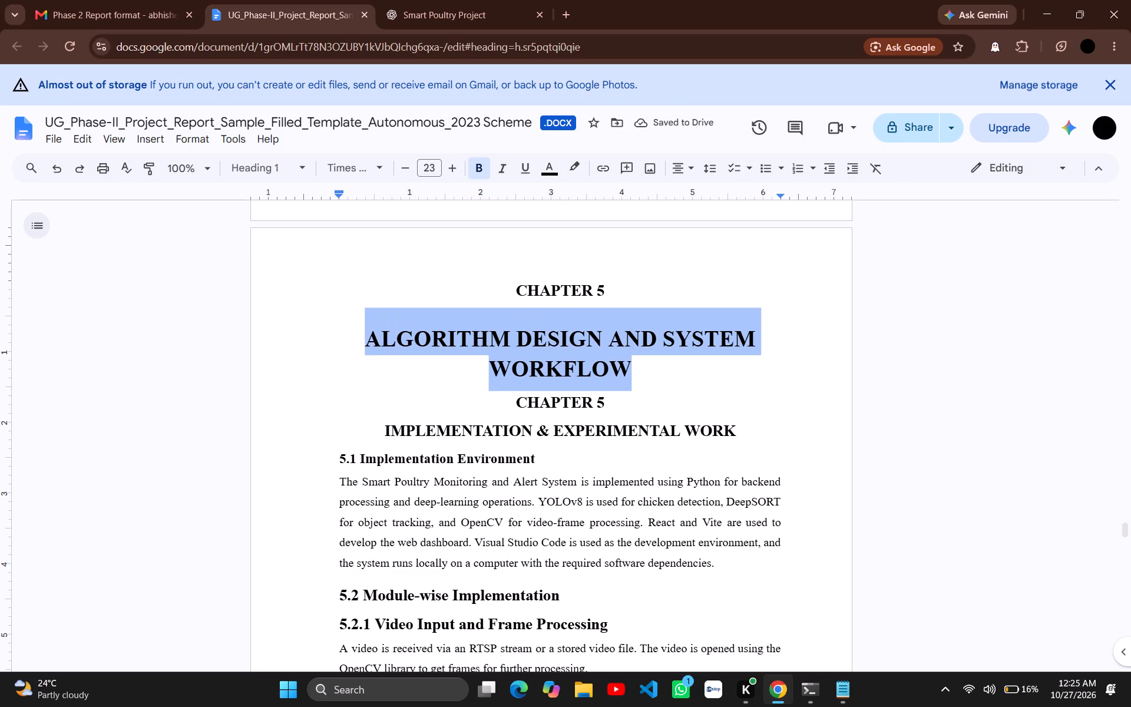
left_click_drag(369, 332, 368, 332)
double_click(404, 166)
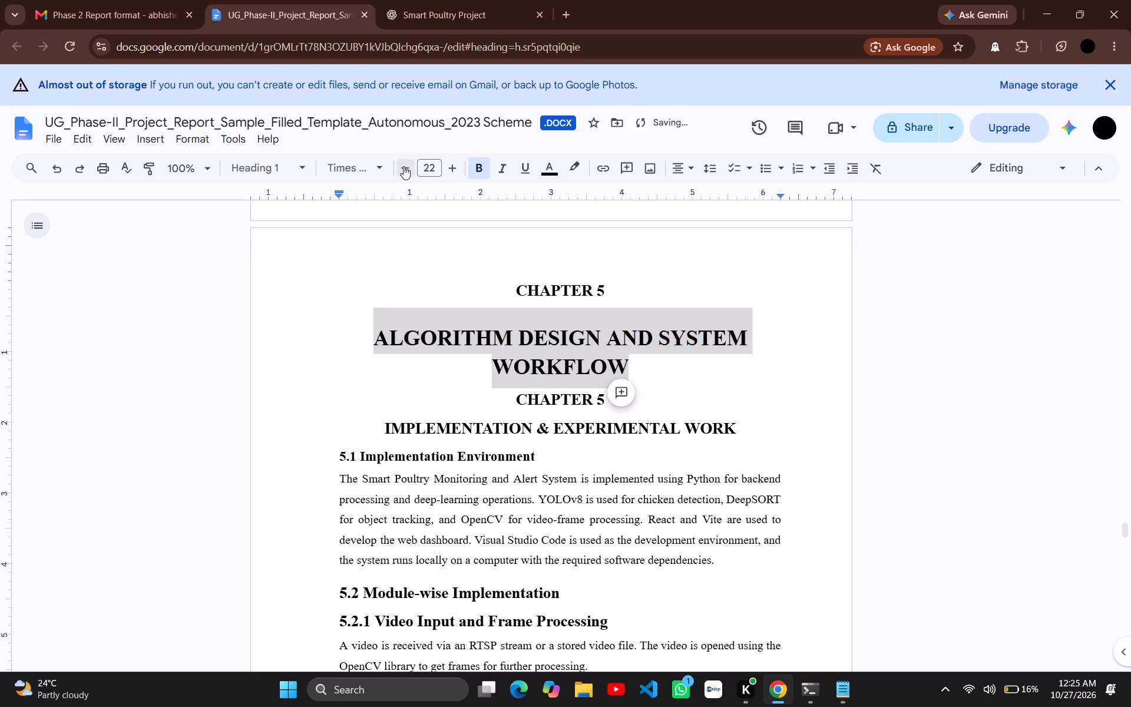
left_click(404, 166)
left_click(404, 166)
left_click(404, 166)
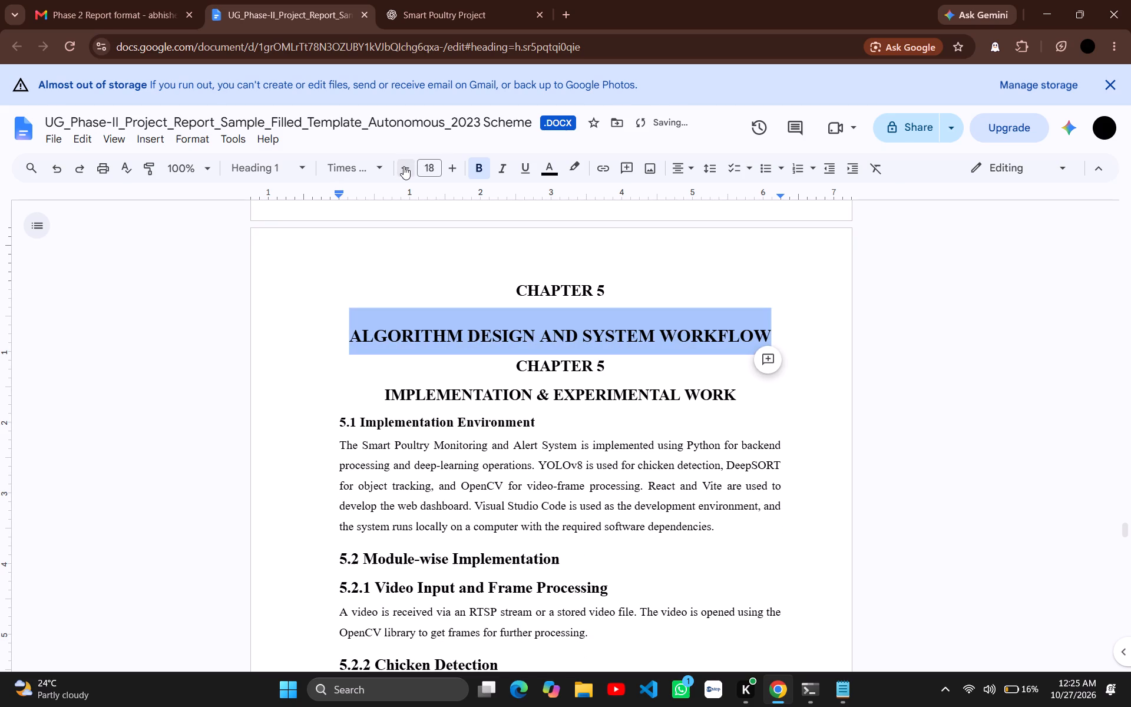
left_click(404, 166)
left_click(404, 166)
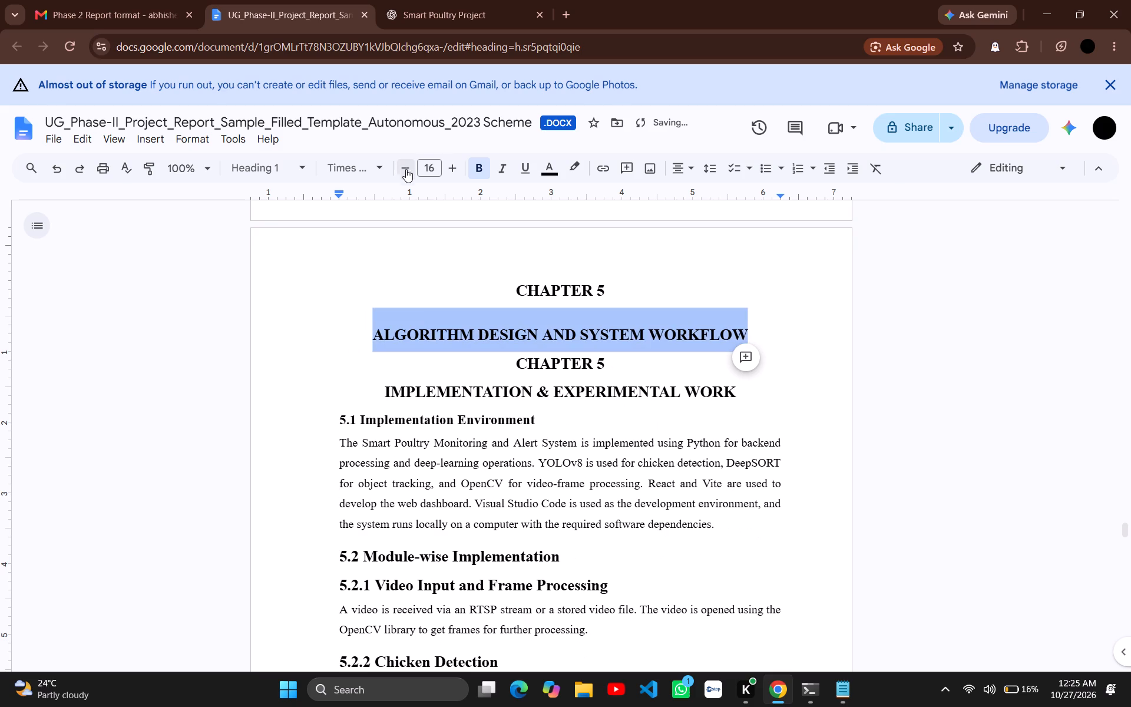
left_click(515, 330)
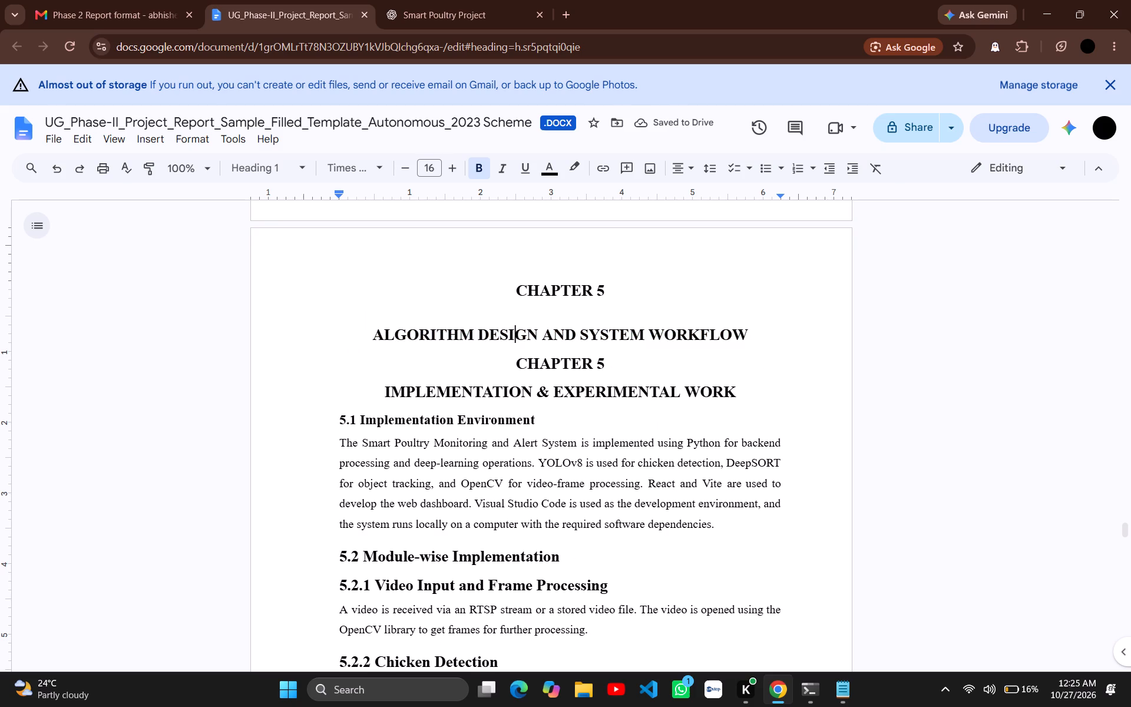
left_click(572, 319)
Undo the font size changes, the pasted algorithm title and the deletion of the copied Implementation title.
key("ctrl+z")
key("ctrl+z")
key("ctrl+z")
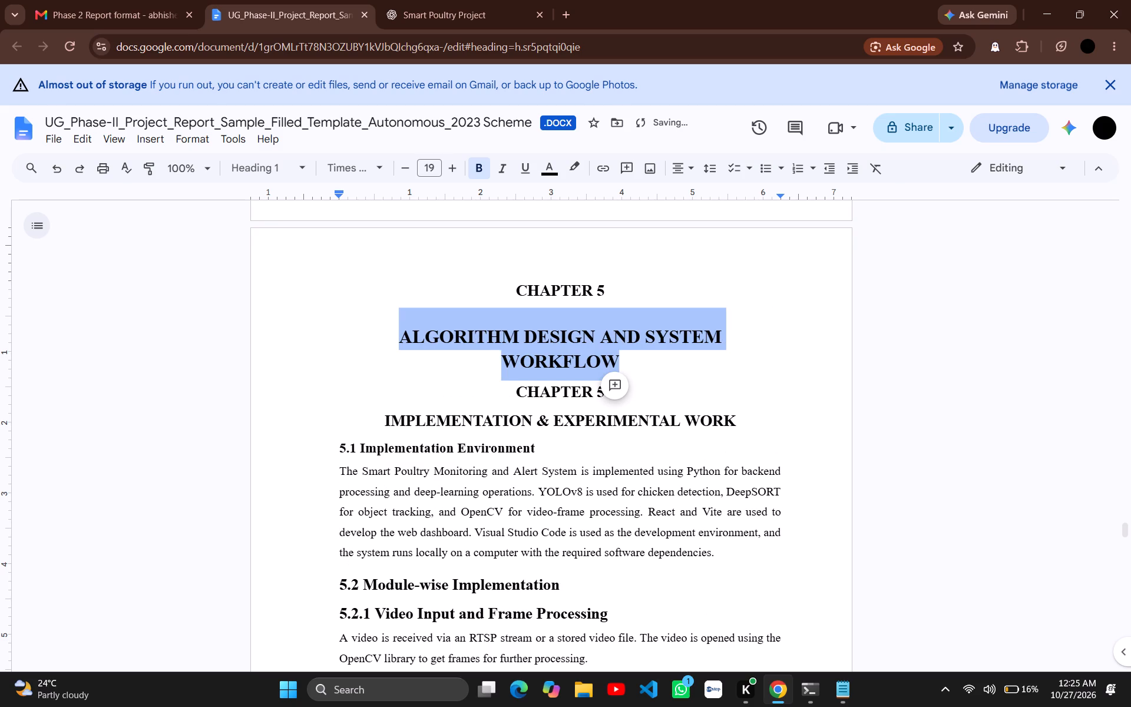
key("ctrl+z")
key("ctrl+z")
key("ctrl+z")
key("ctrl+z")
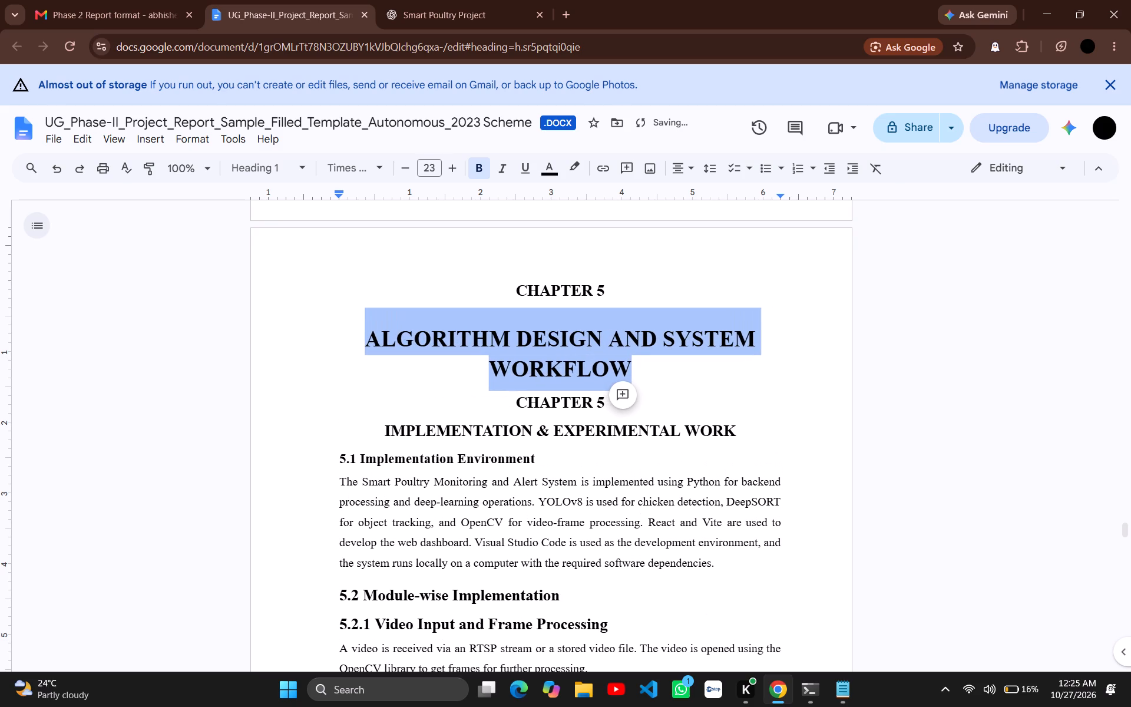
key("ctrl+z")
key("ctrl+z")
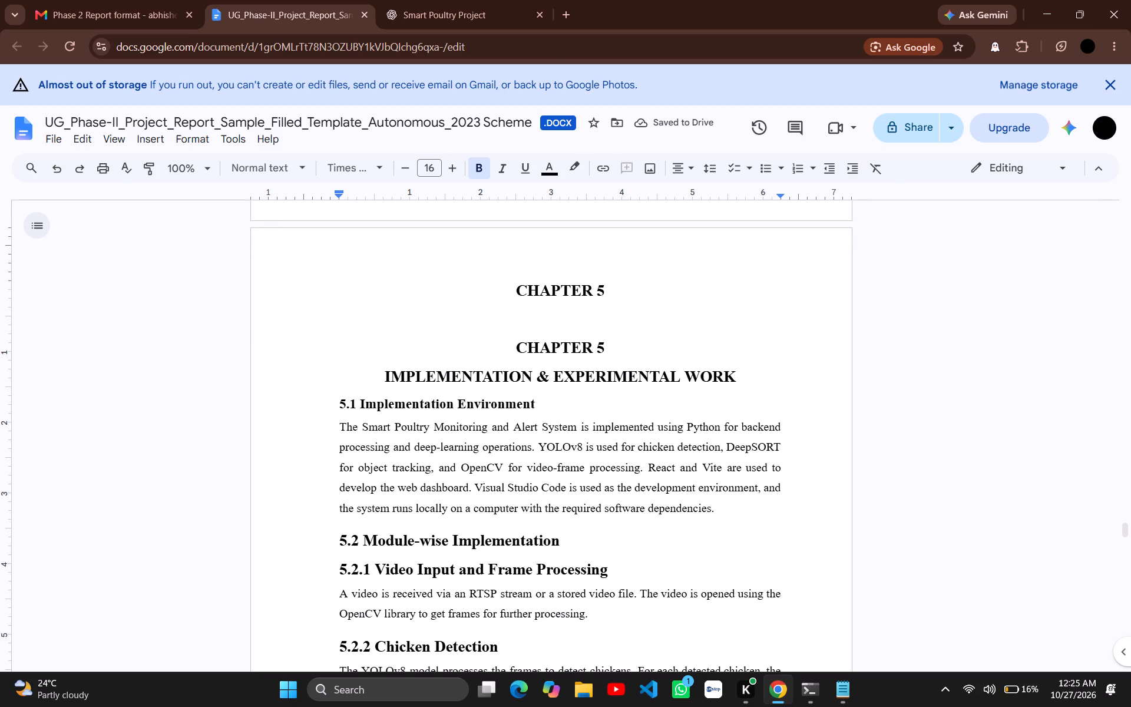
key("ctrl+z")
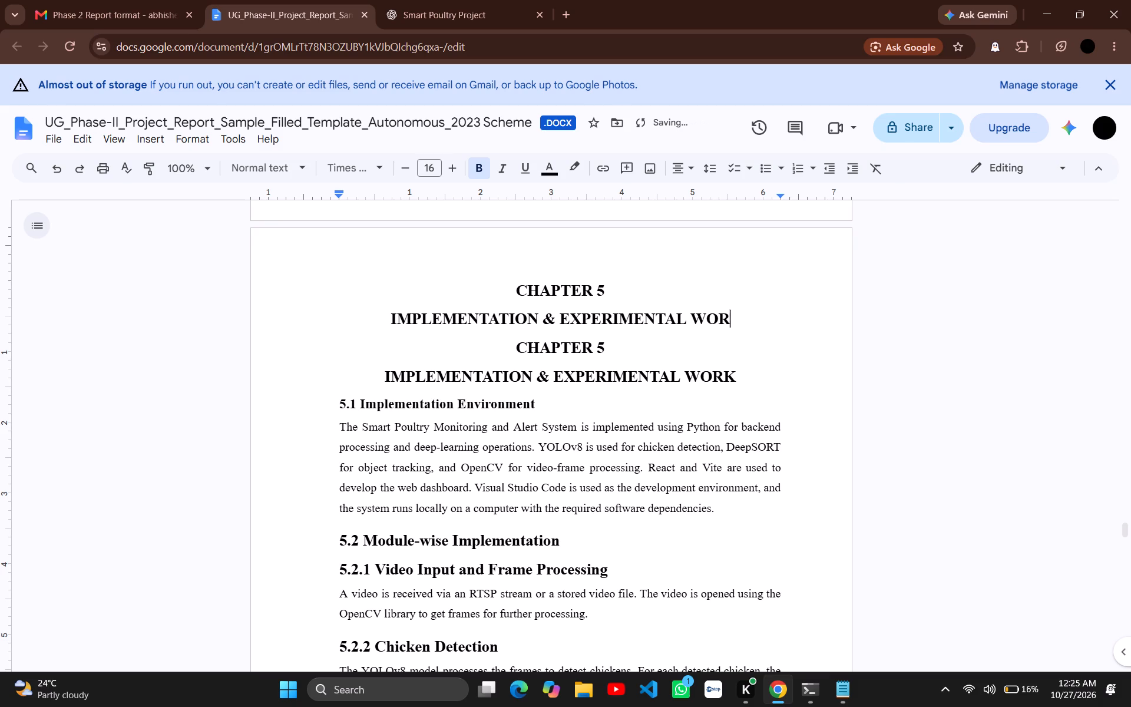
Delete the title text under the first "CHAPTER 5" heading down to its initial letter "I".
key("BackSpace")
key("BackSpace")
key("BackSpace")
key("BackSpace")
key("BackSpace")
key("BackSpace")
key("BackSpace")
key("BackSpace")
key("BackSpace")
key("BackSpace")
key("BackSpace")
key("BackSpace")
key("BackSpace")
key("BackSpace")
key("BackSpace")
key("BackSpace")
key("BackSpace")
key("BackSpace")
key("BackSpace")
key("BackSpace")
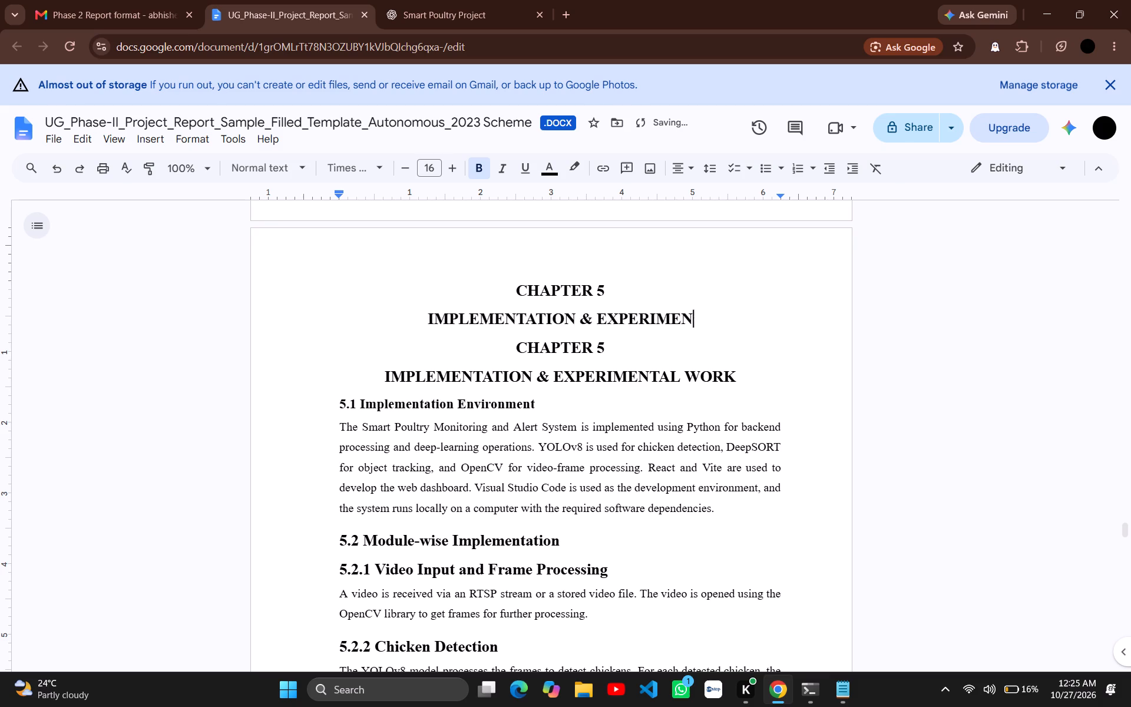
key("BackSpace")
key("BackSpace")
key("BackSpace")
key("BackSpace")
key("BackSpace")
key("BackSpace")
key("BackSpace")
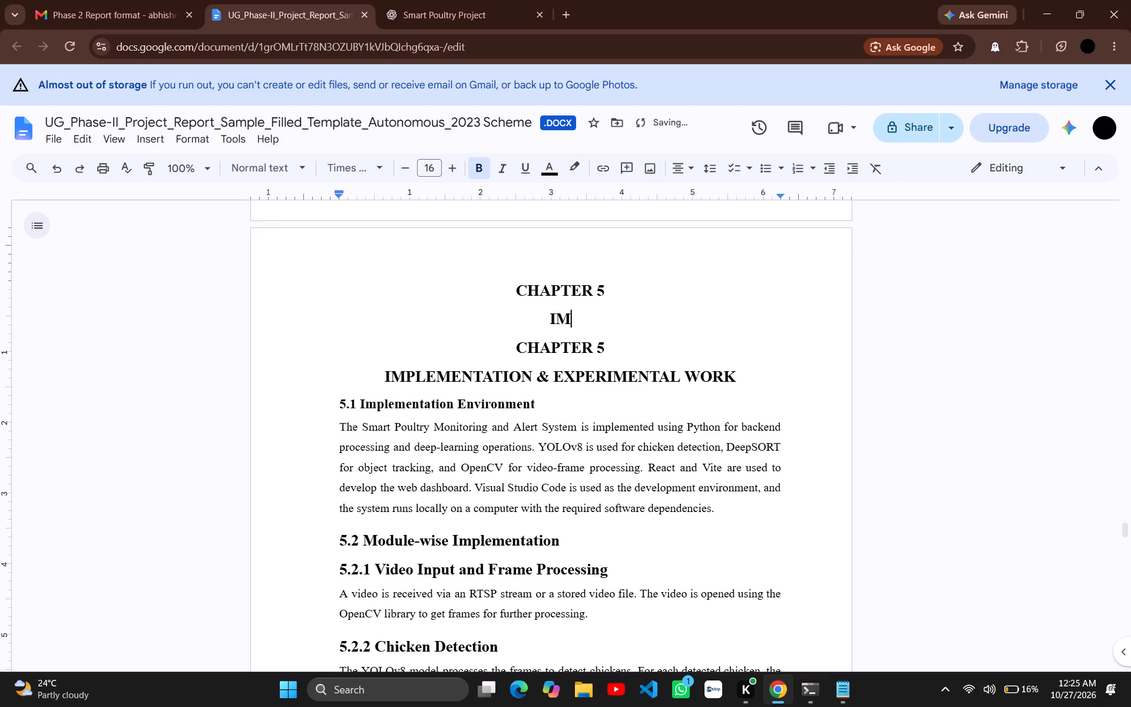
key("BackSpace")
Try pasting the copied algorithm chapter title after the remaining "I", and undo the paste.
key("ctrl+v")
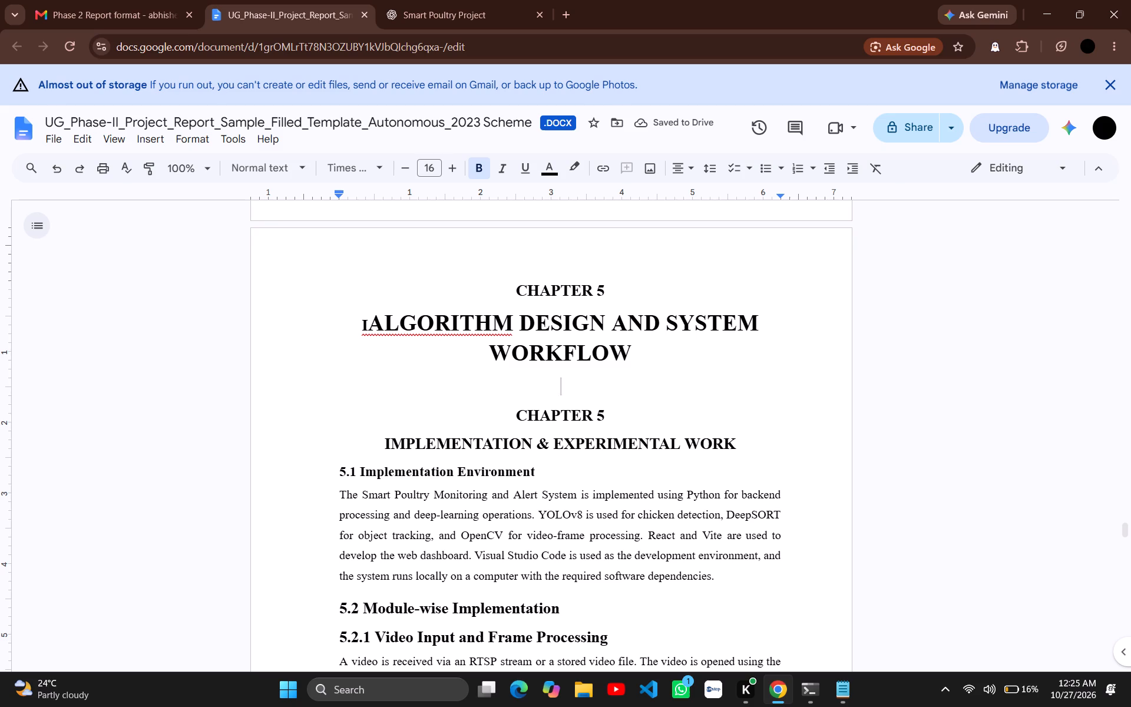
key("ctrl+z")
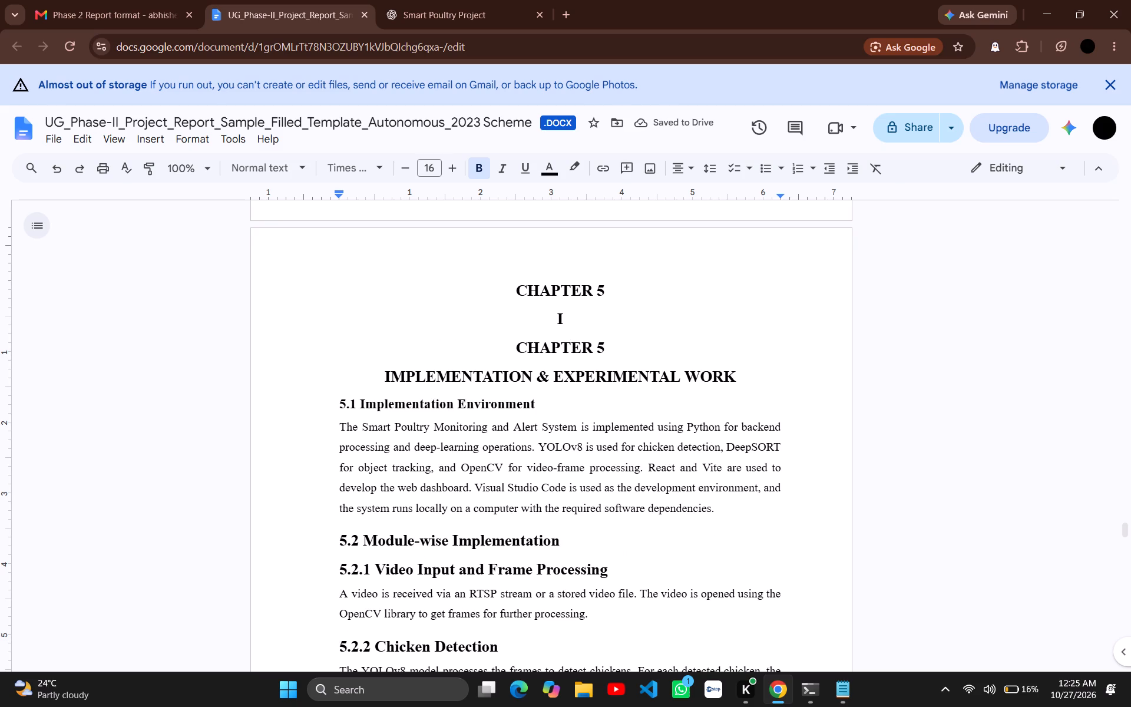
Enter "ALGORITHM DESIGN AND SYSTEM WORKFLOW" as the title under the first "CHAPTER 5" heading, removing the leftover "I".
key("a")
key("l")
type("GO")
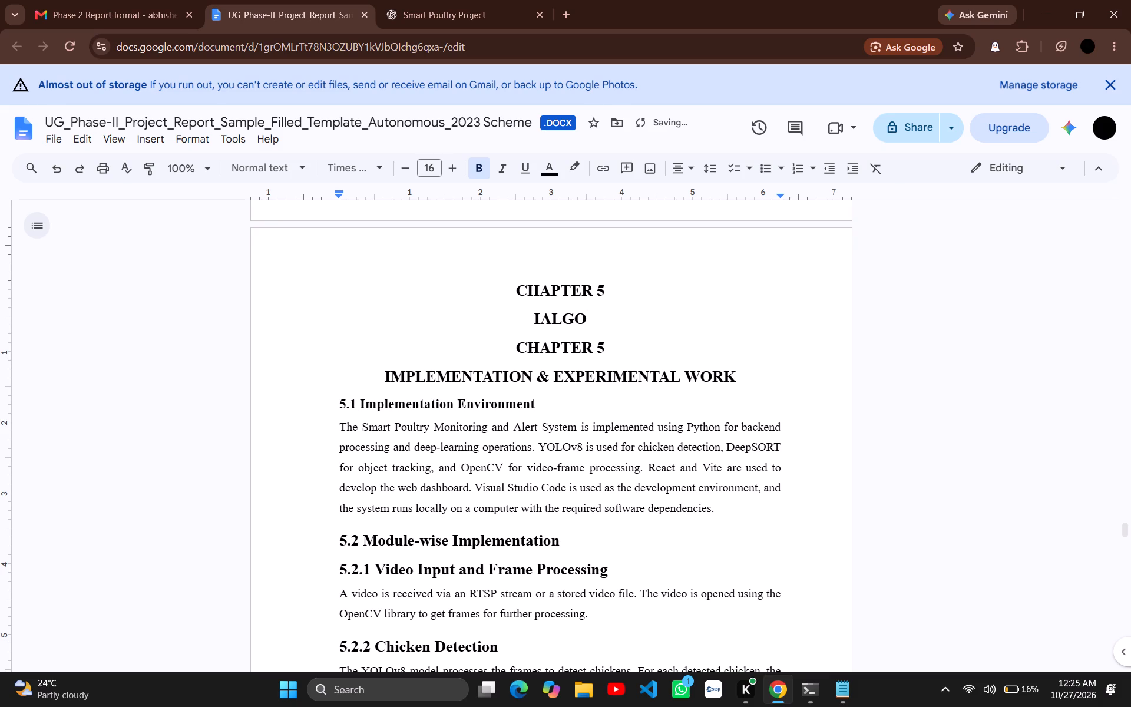
key("Left")
key("Left")
key("Left")
key("Left")
key("BackSpace")
key("Right")
key("Right")
key("Right")
key("Right")
type("RITHMS")
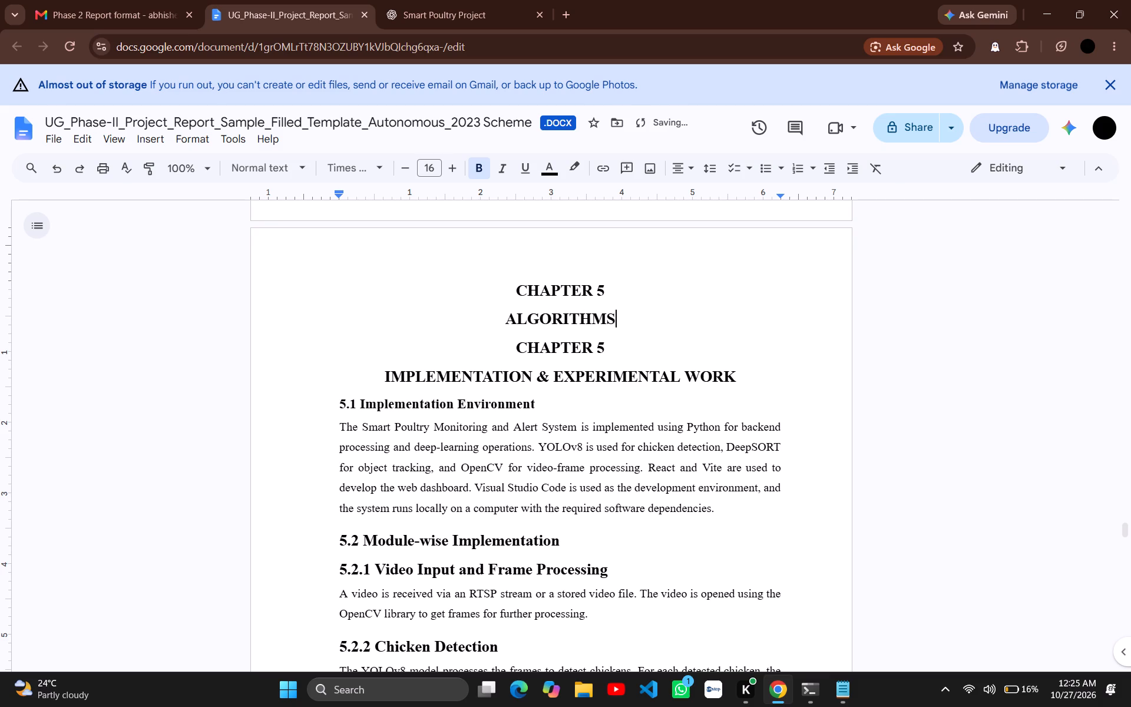
left_click(512, 0)
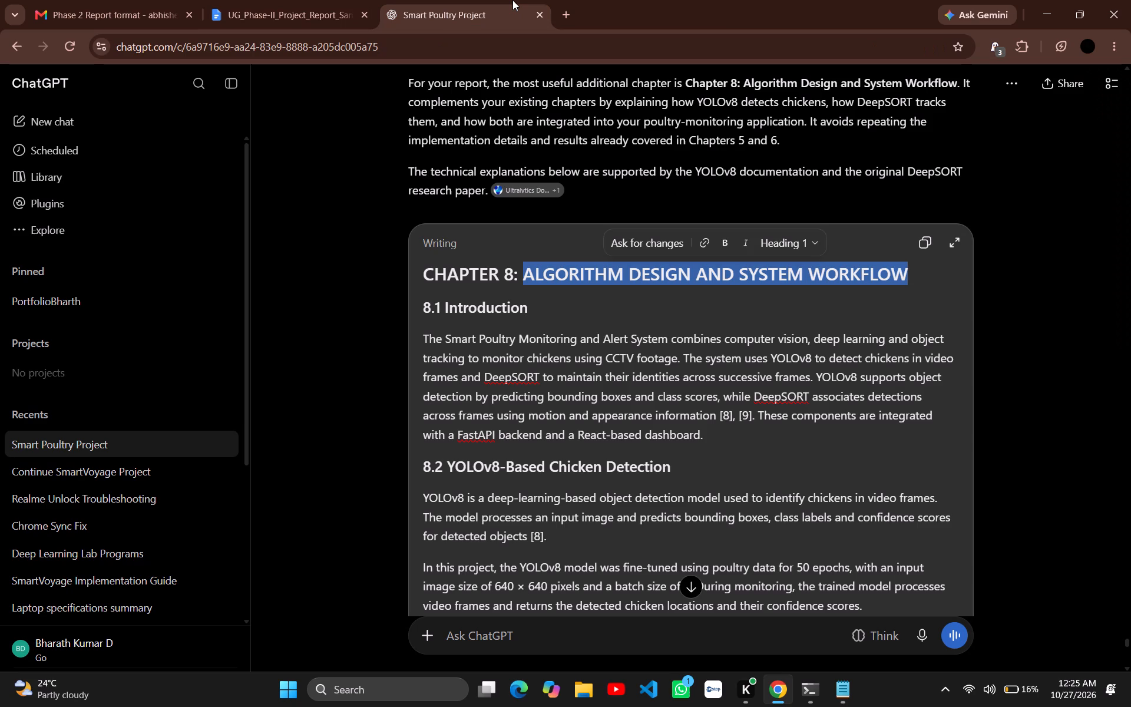
left_click(259, 0)
key("BackSpace")
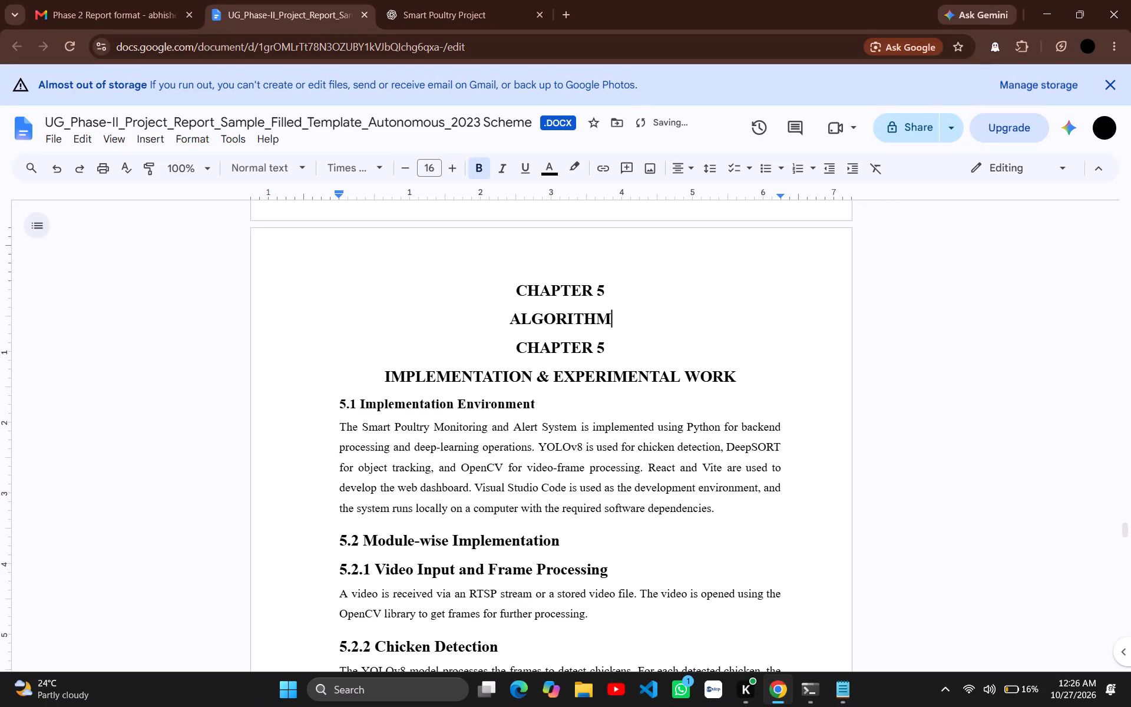
key("space")
type("DESIGN AND SYSTEM WORKFLOW")
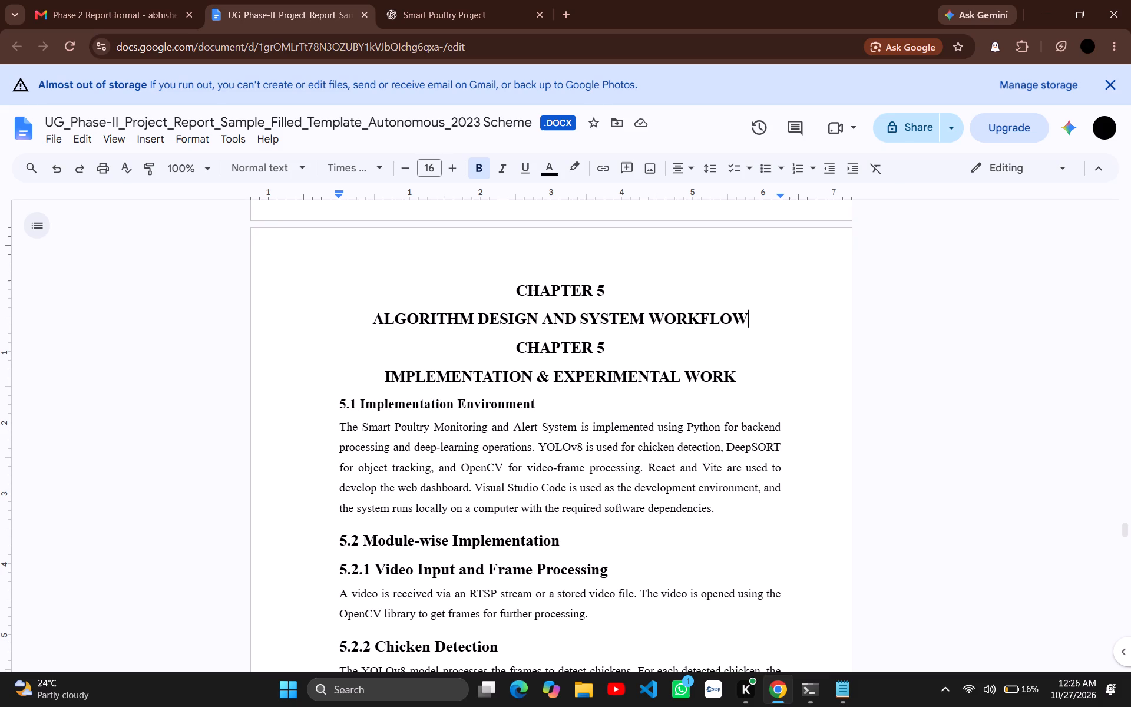
Add a blank line between the new algorithm chapter title and the second "CHAPTER 5" heading.
key("Return")
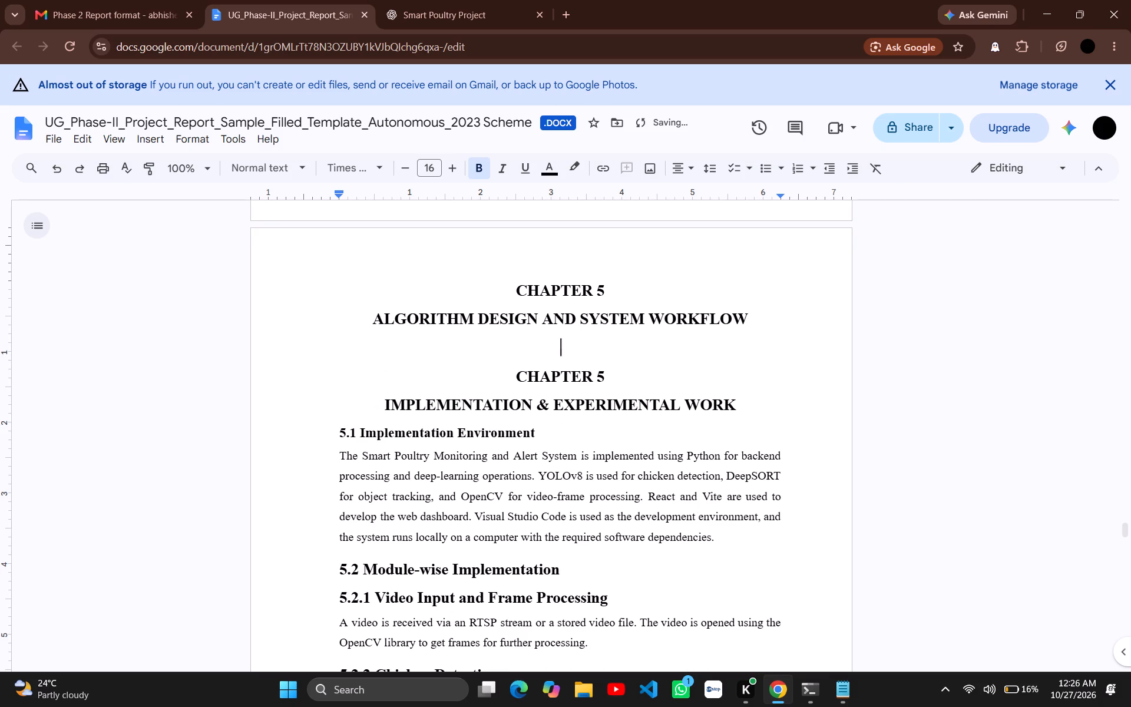
key("Left")
key("Right")
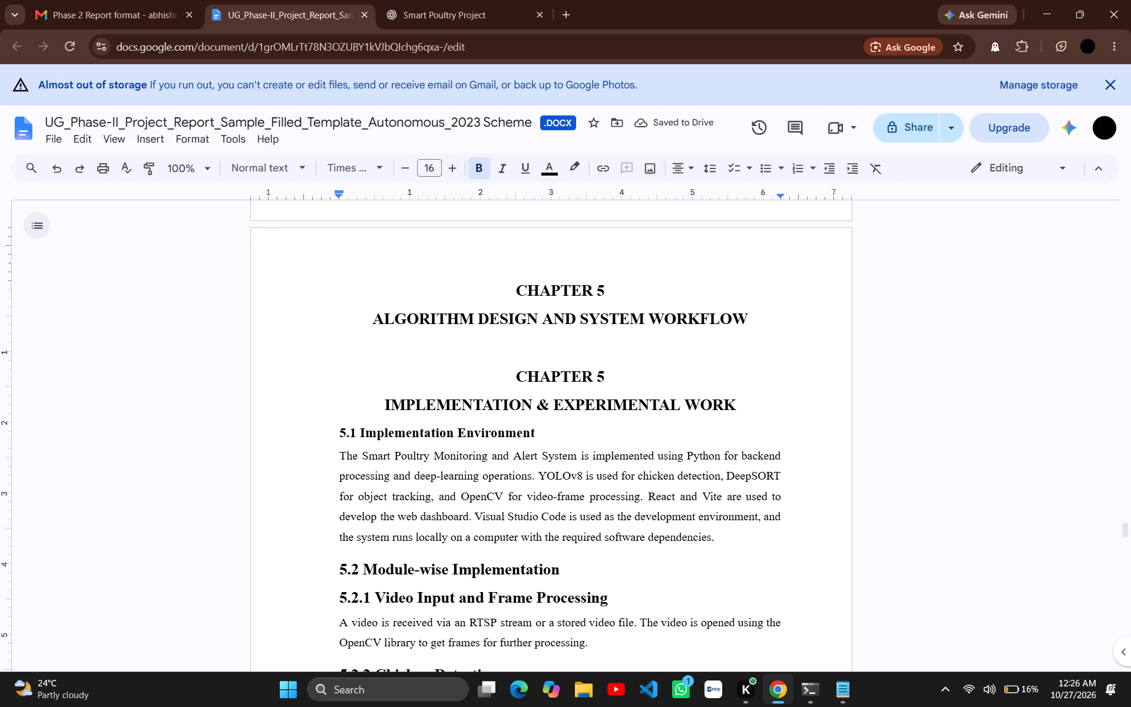
key("BackSpace")
left_click_drag(535, 431, 341, 431)
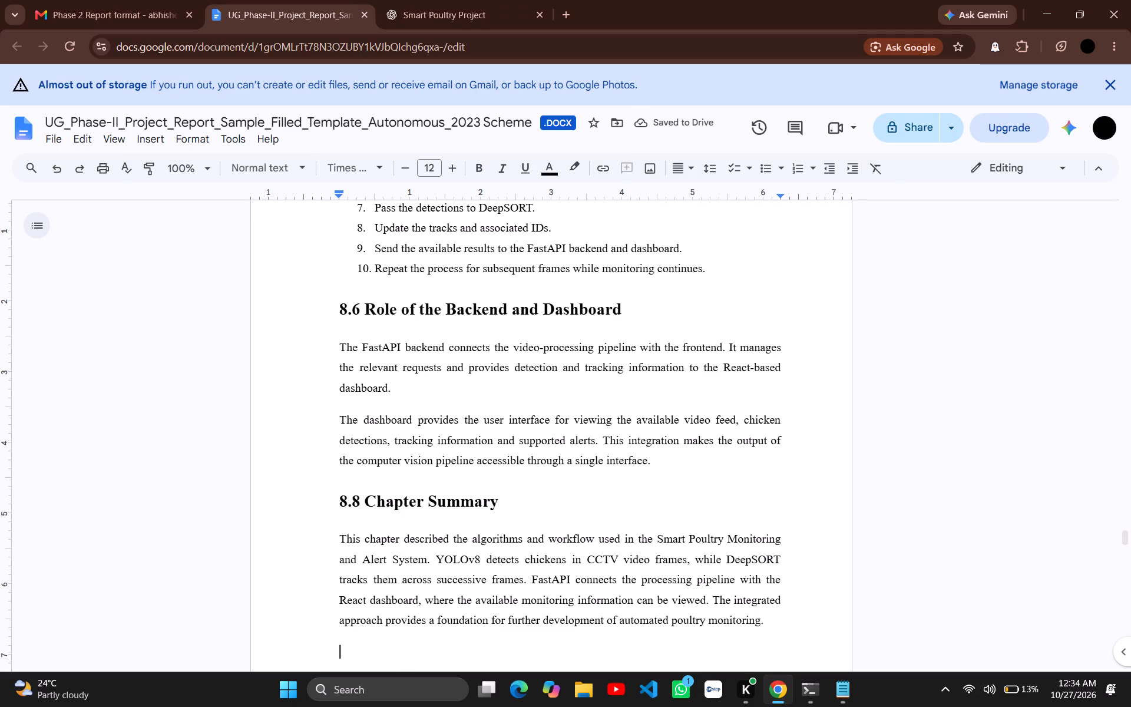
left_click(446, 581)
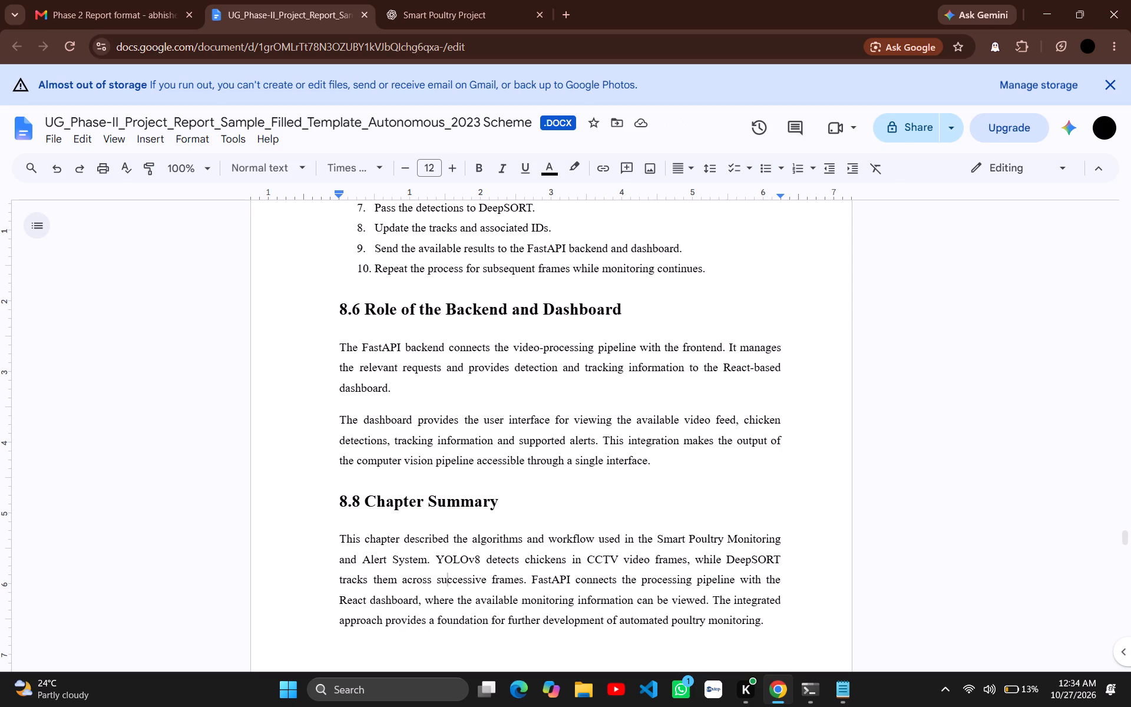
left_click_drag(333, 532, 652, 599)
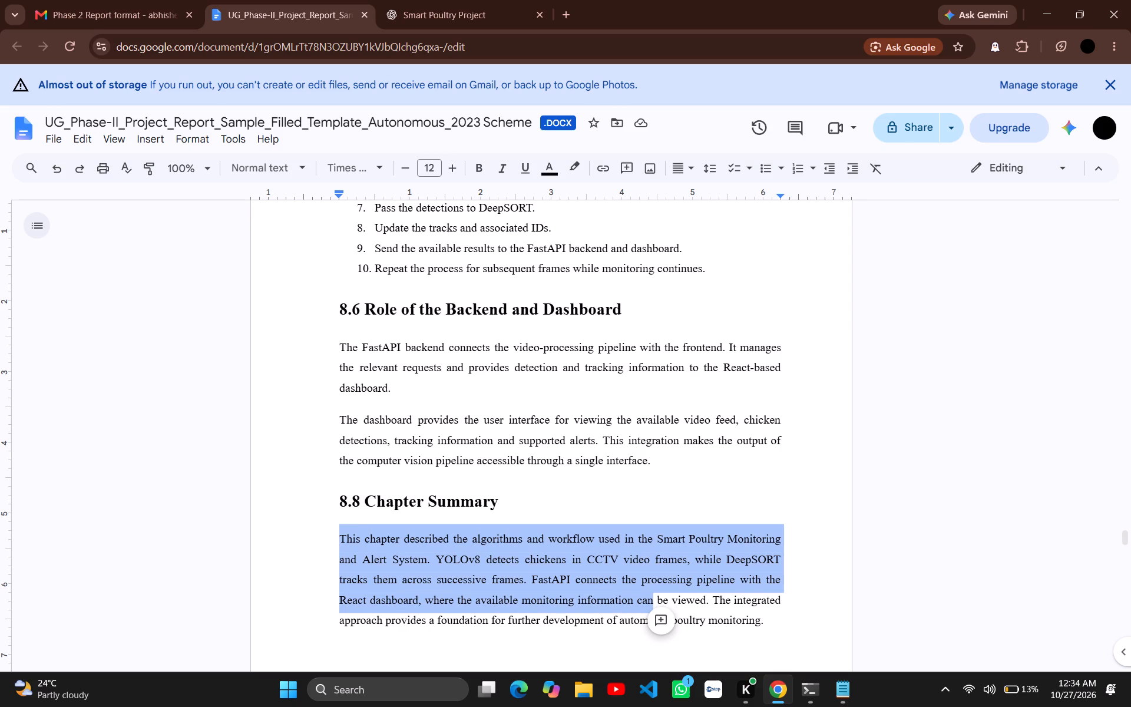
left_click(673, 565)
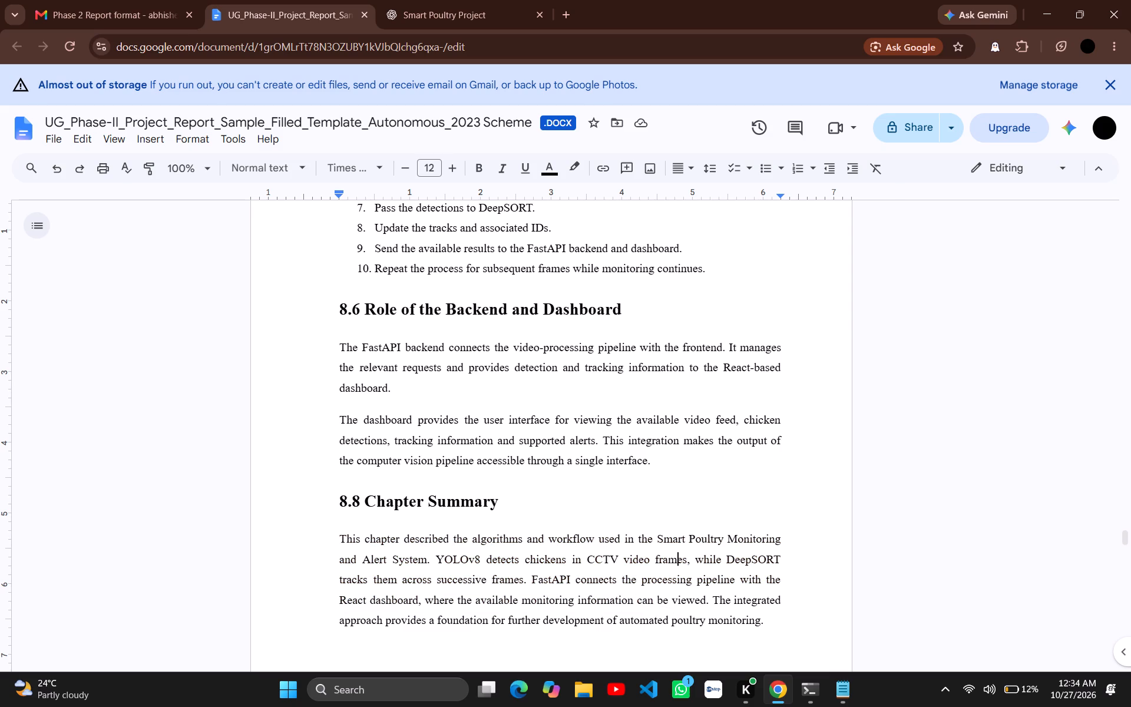
Cut the "3.5 Data Flow Design" heading and its two-line description from above the data flow diagram in Chapter 3.
scroll(537, 428, "up", 3)
scroll(537, 428, "down", 1)
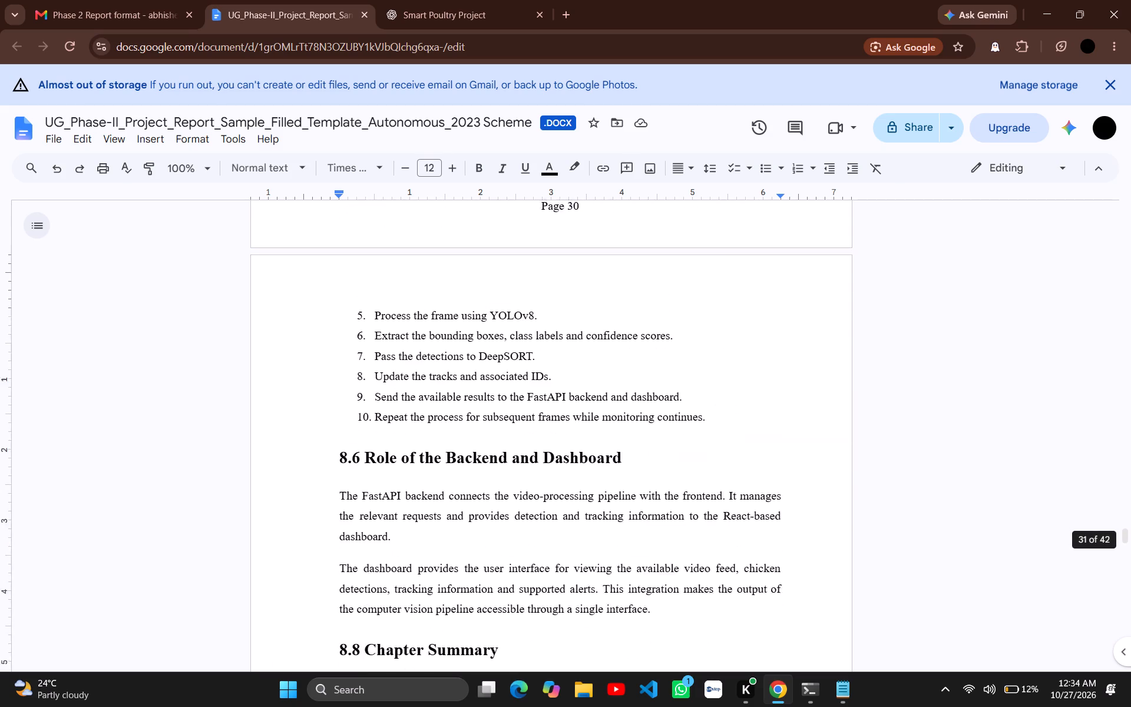
scroll(537, 428, "up", 7)
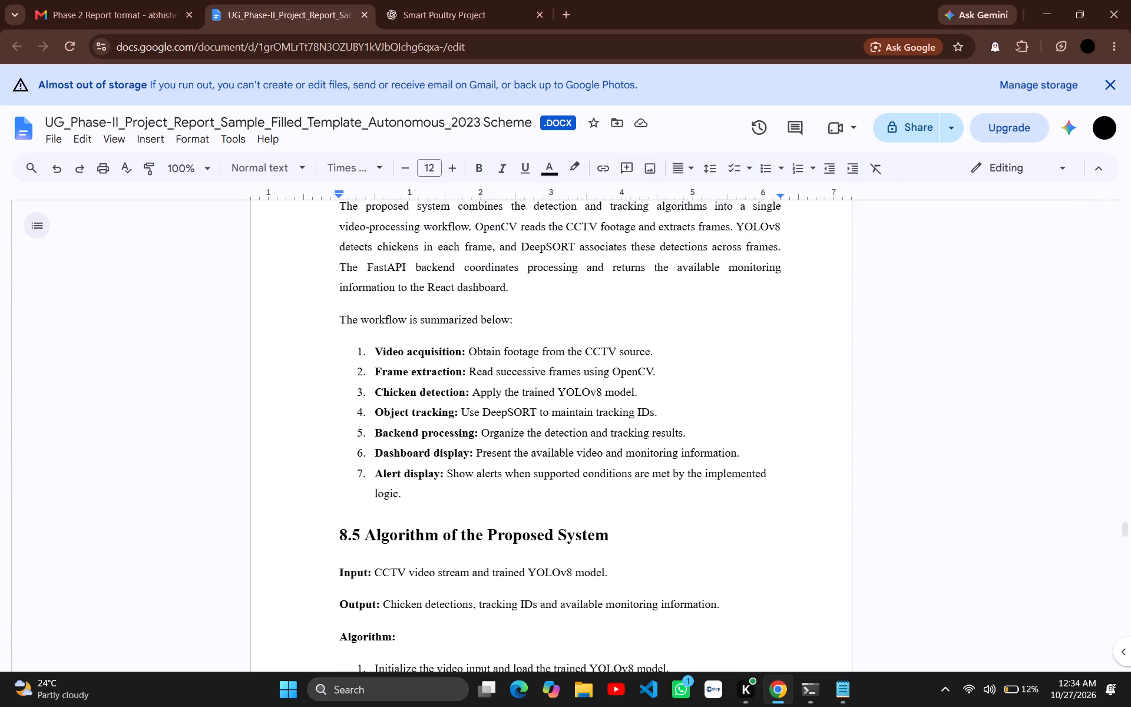
scroll(537, 428, "up", 8)
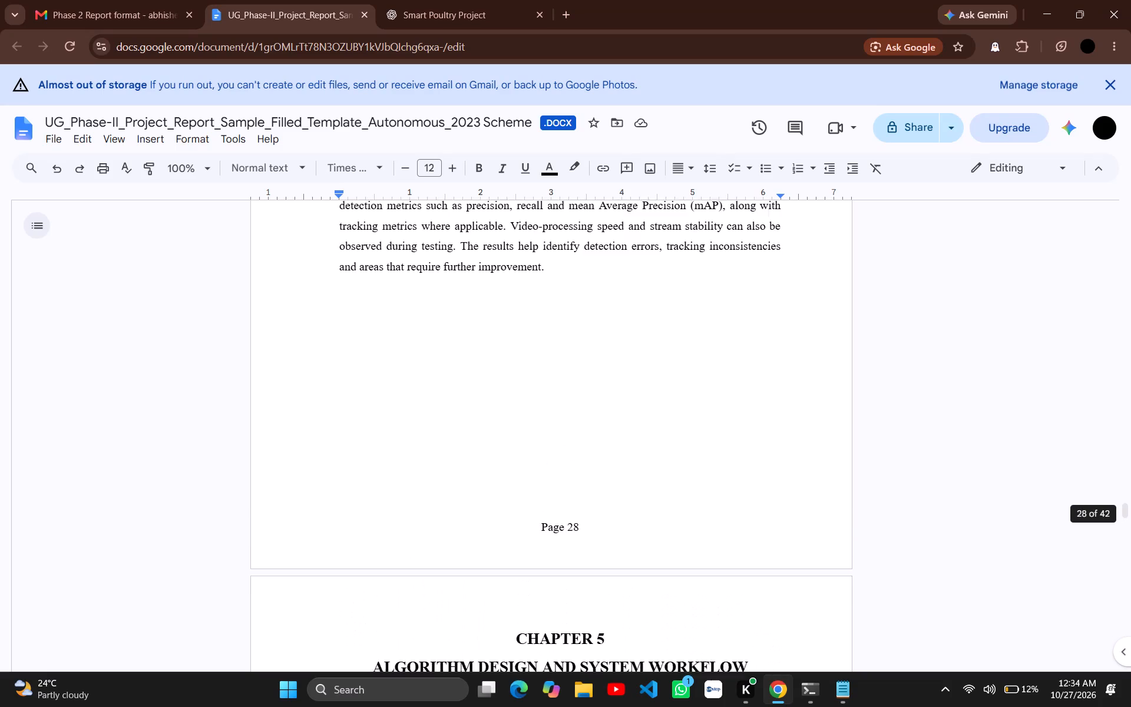
scroll(537, 428, "up", 6)
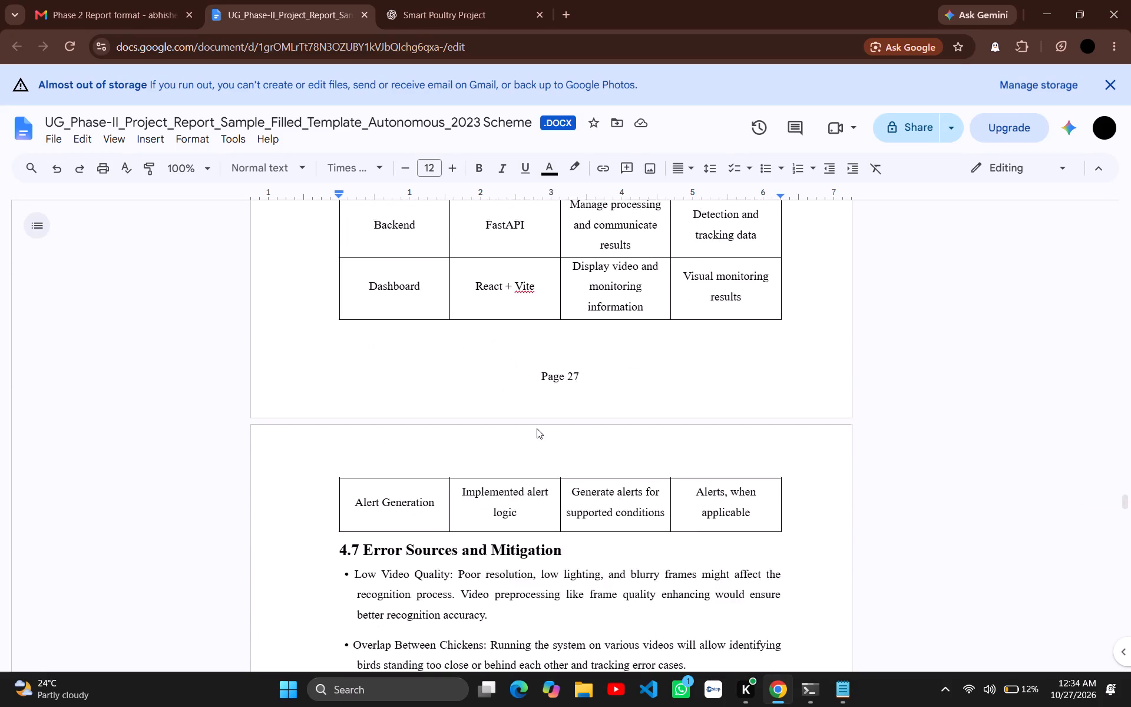
scroll(537, 428, "up", 4)
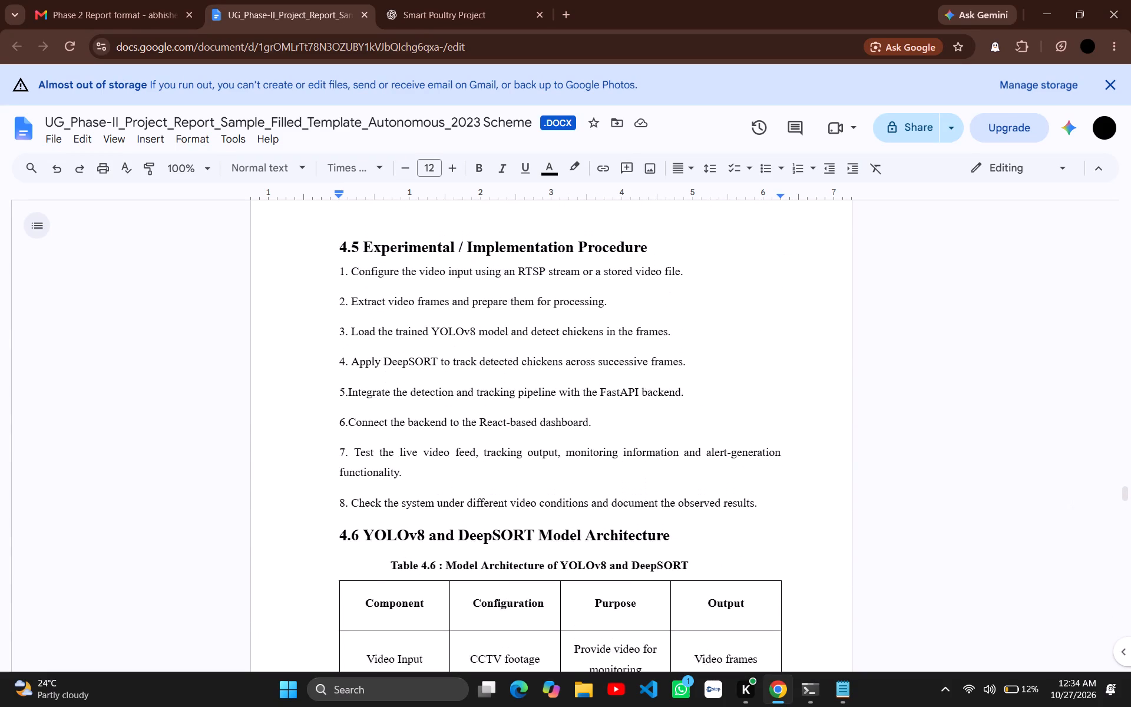
scroll(537, 428, "up", 8)
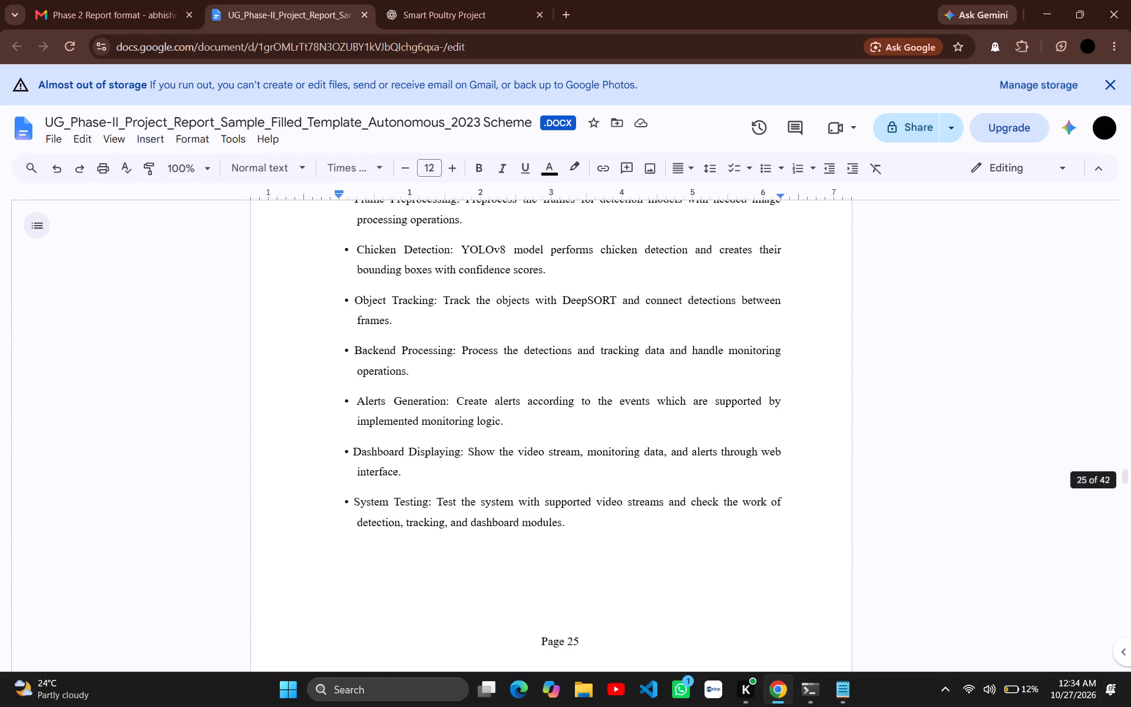
scroll(537, 428, "up", 4)
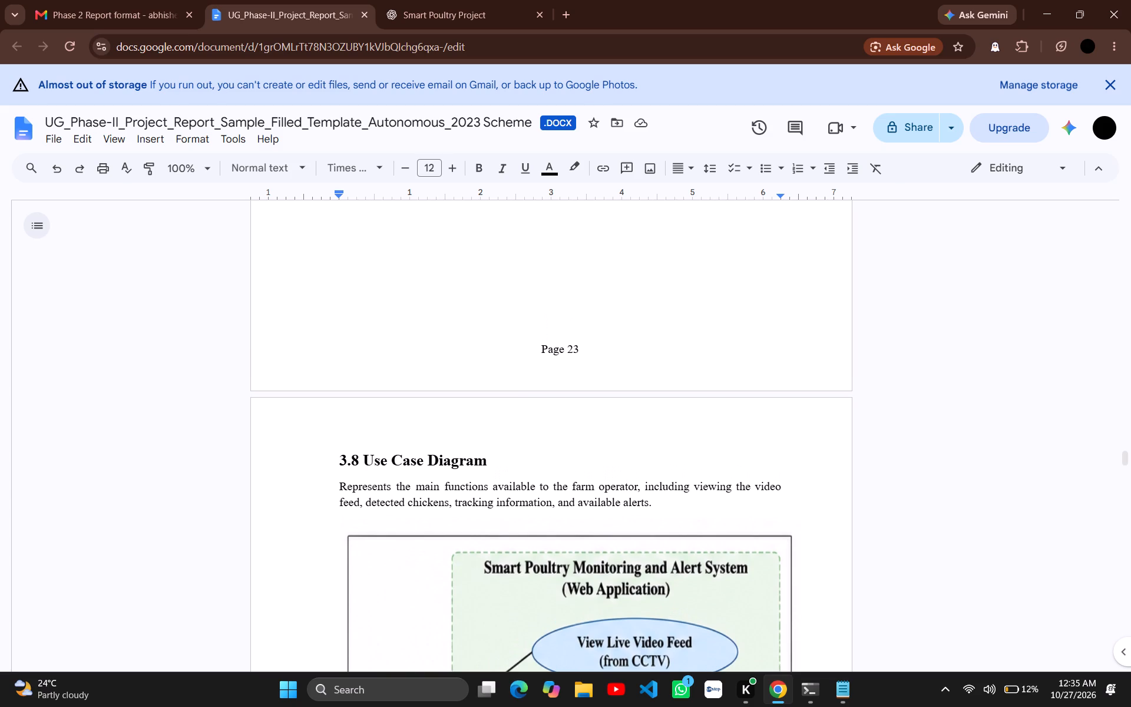
scroll(537, 428, "up", 5)
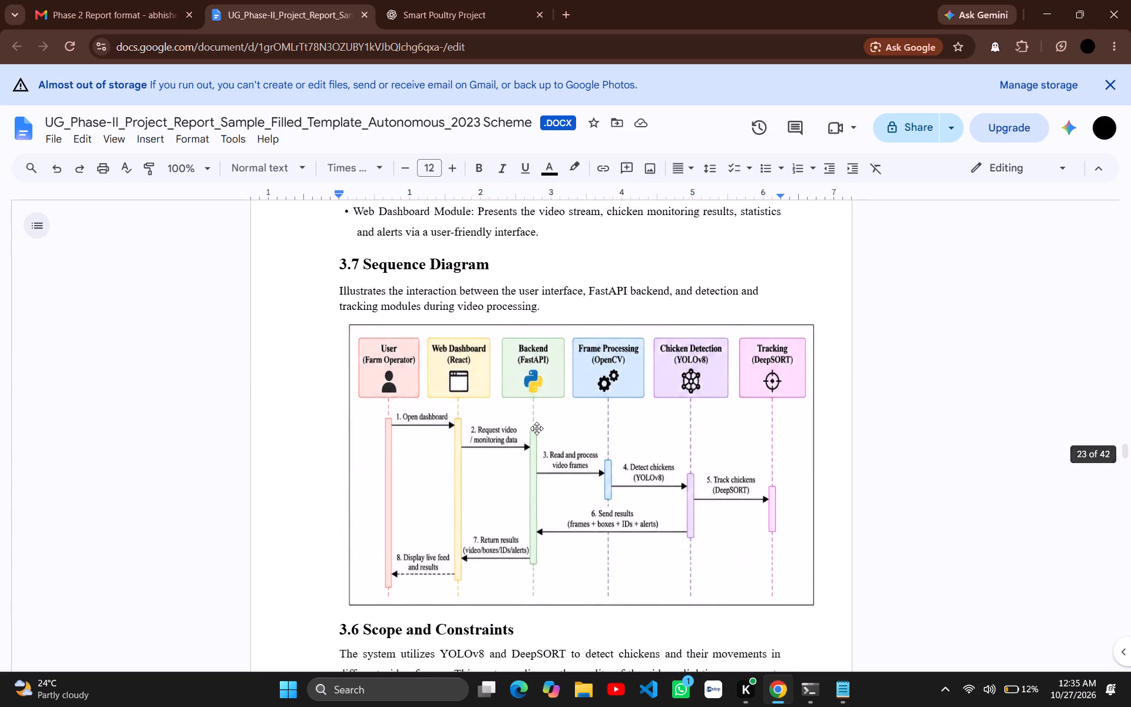
scroll(537, 428, "up", 4)
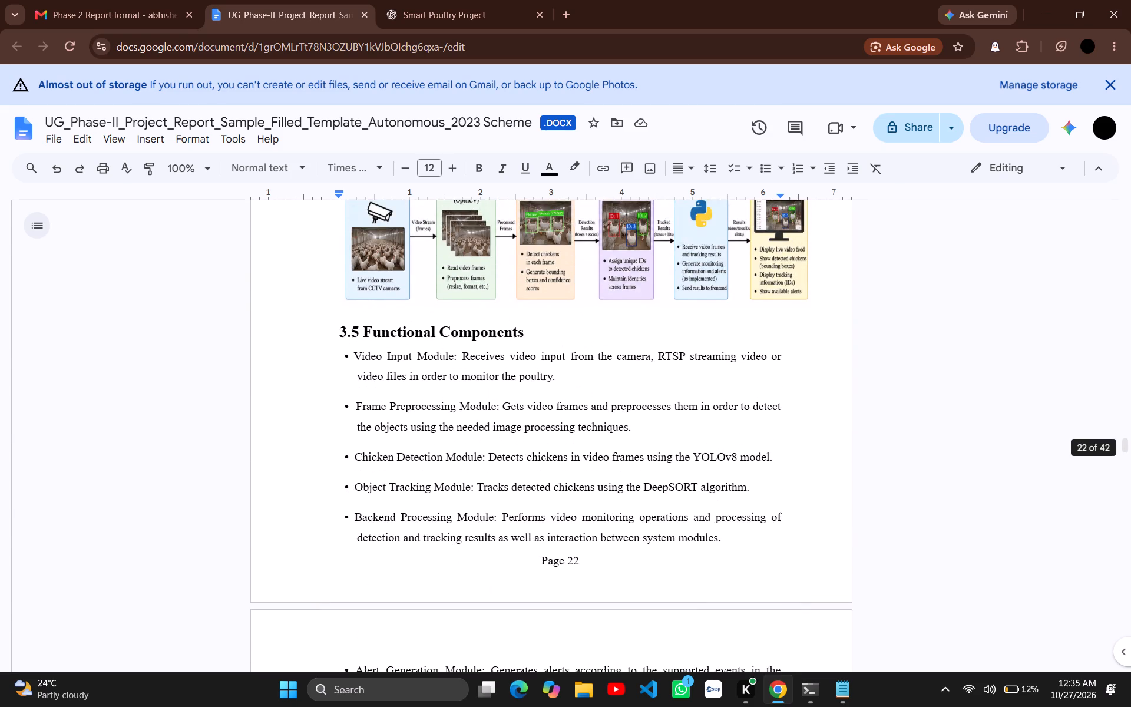
scroll(537, 428, "up", 1)
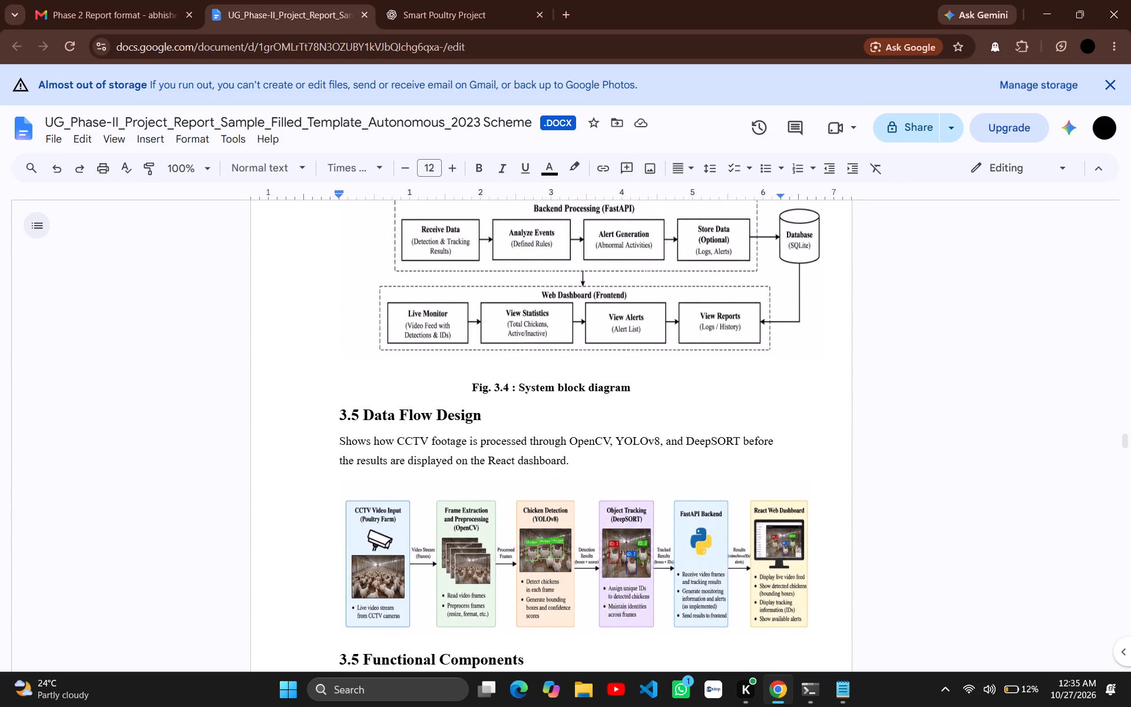
left_click_drag(336, 412, 472, 488)
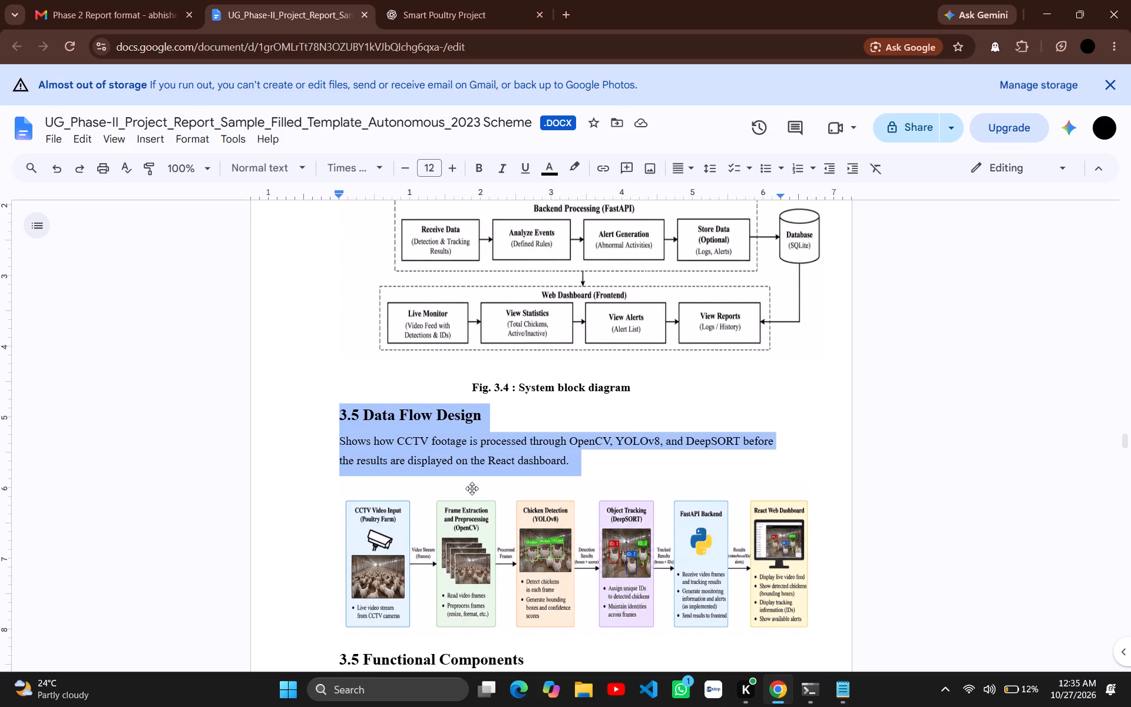
left_click_drag(472, 488, 583, 461)
left_click_drag(583, 461, 577, 459)
key("ctrl+x")
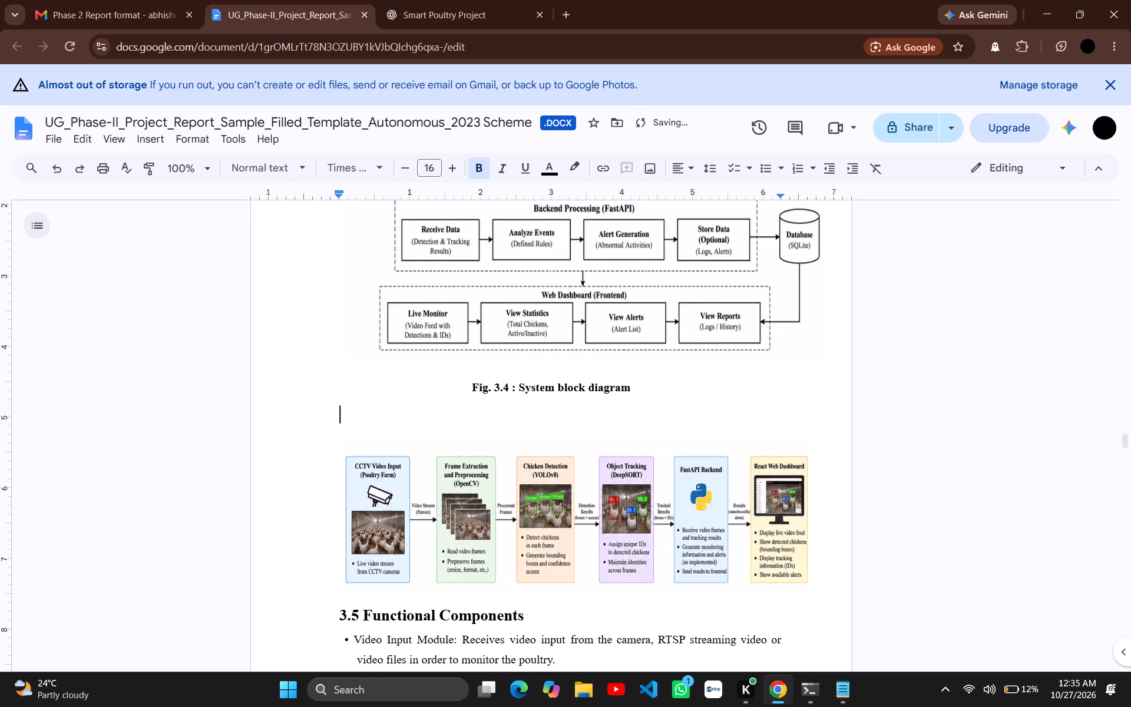
Paste the cut Data Flow Design heading and description below the "5.2.6 User Interface" paragraph in the Implementation chapter.
scroll(571, 411, "down", 5)
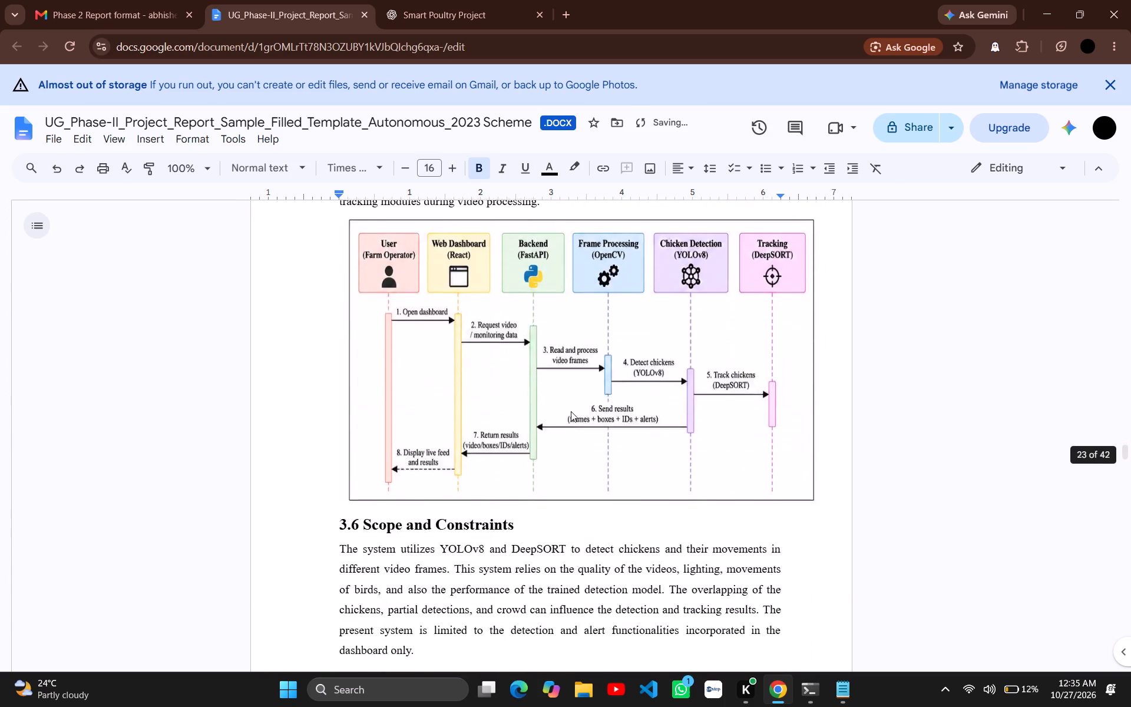
scroll(571, 411, "down", 6)
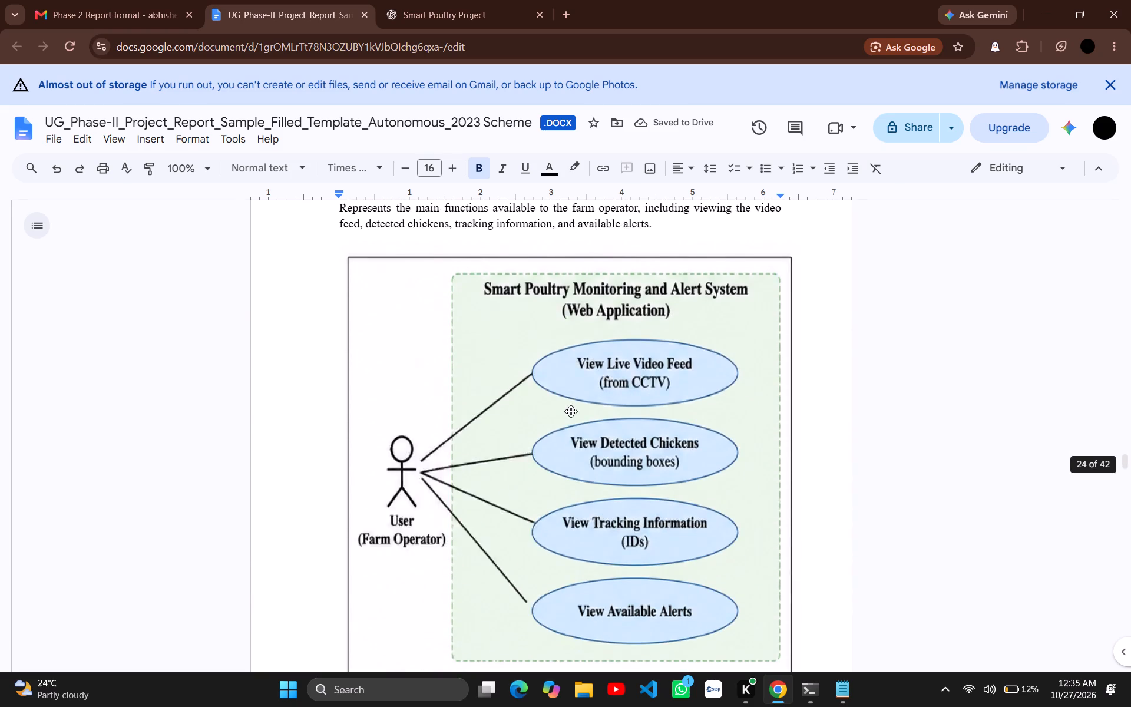
scroll(571, 411, "down", 6)
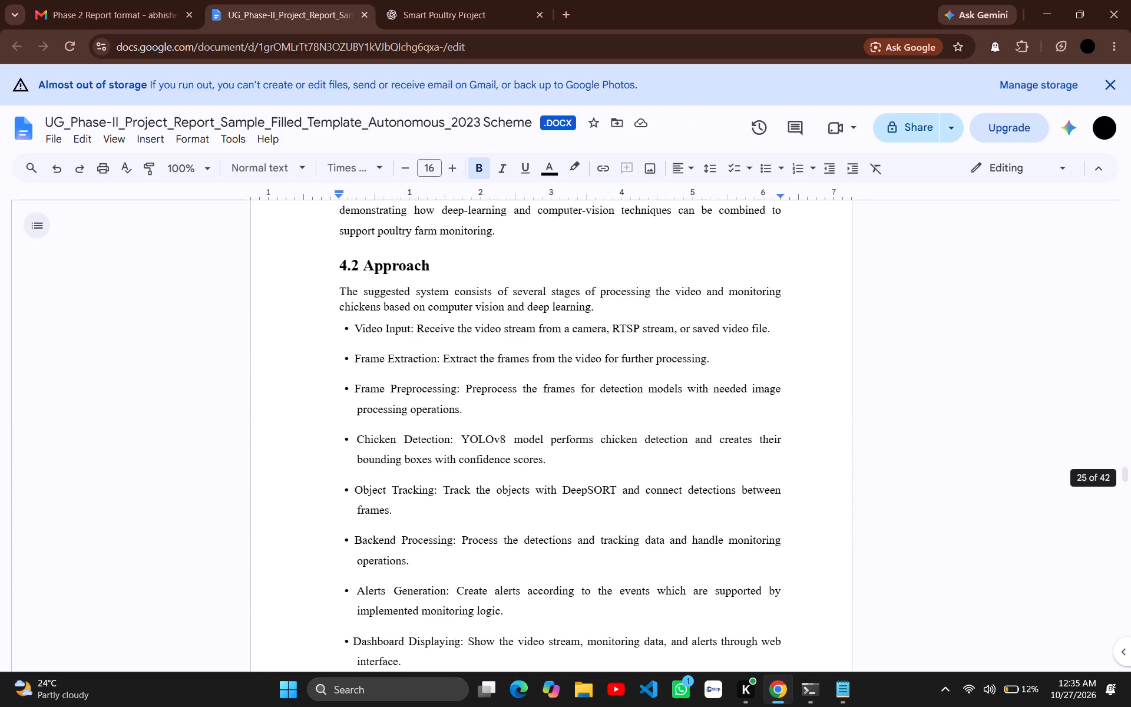
scroll(571, 411, "down", 5)
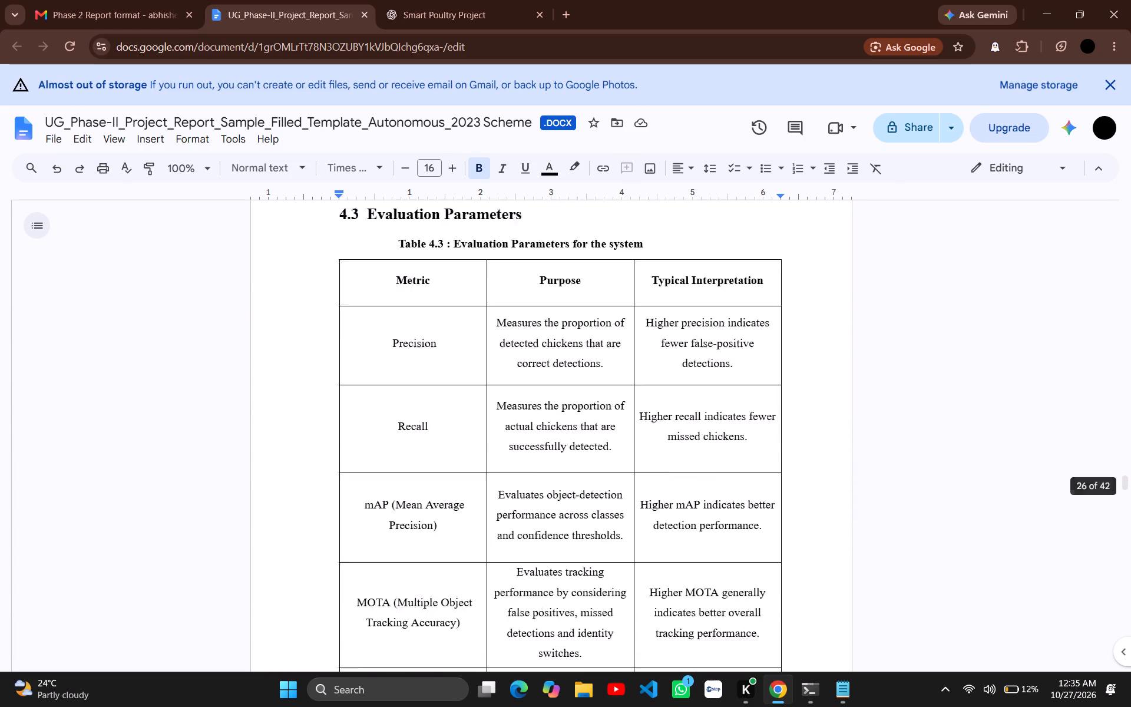
scroll(571, 411, "down", 4)
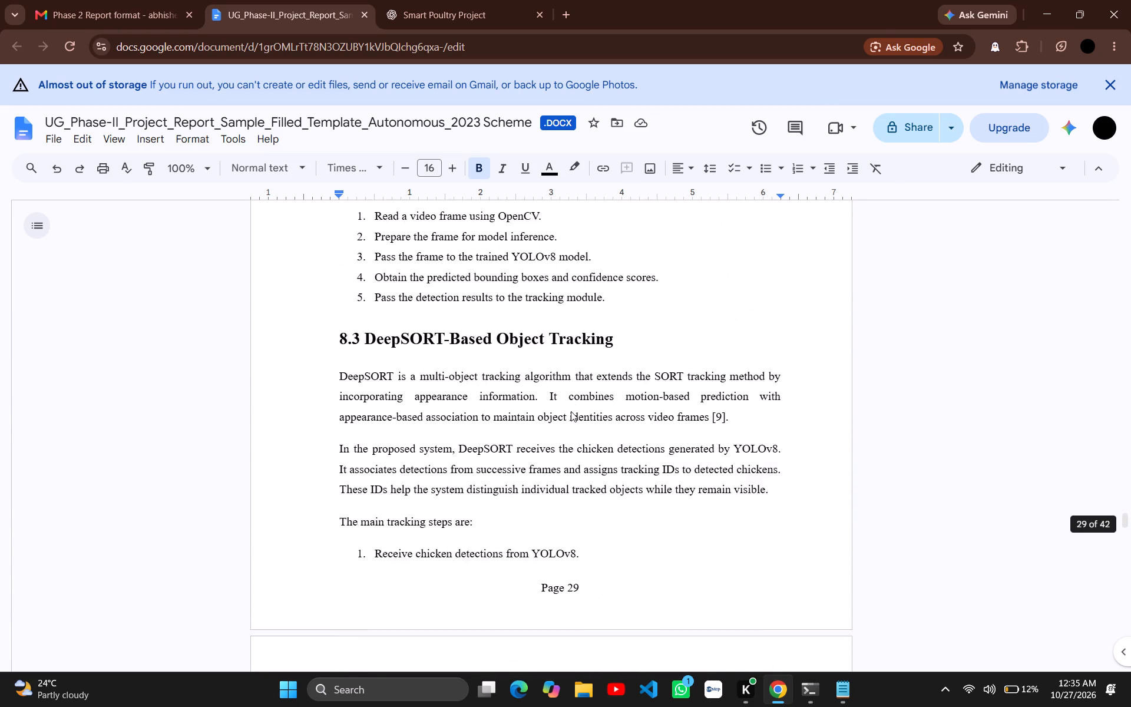
scroll(571, 411, "up", 5)
scroll(571, 411, "down", 1)
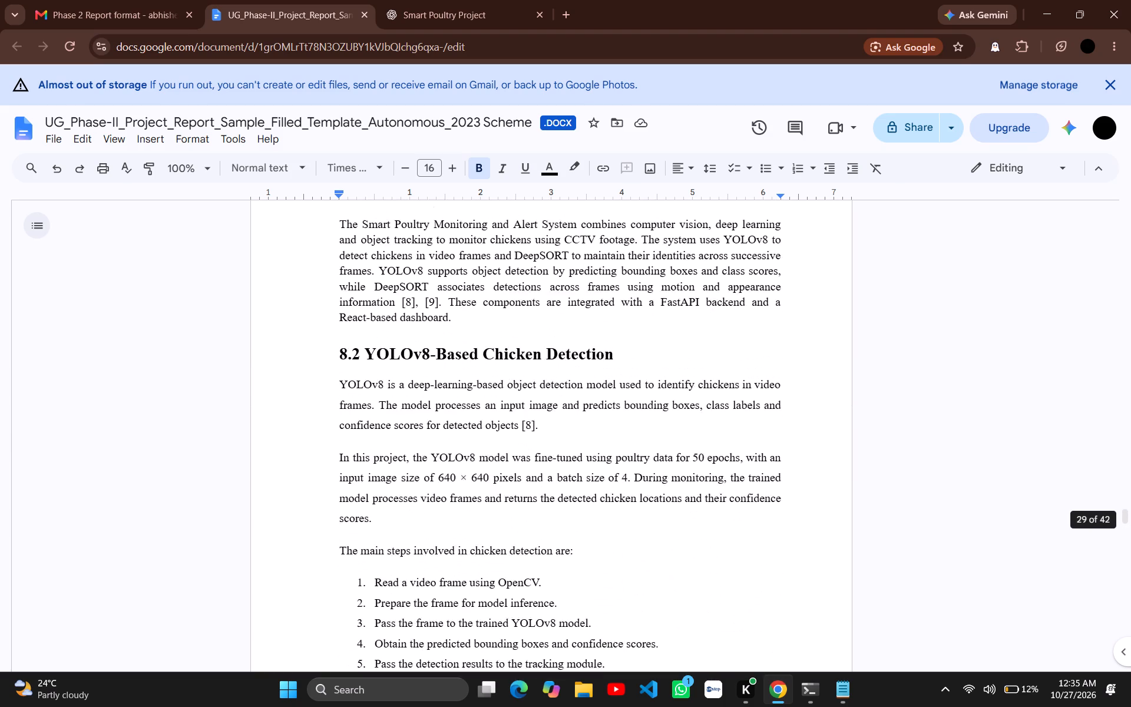
scroll(571, 411, "right", 1)
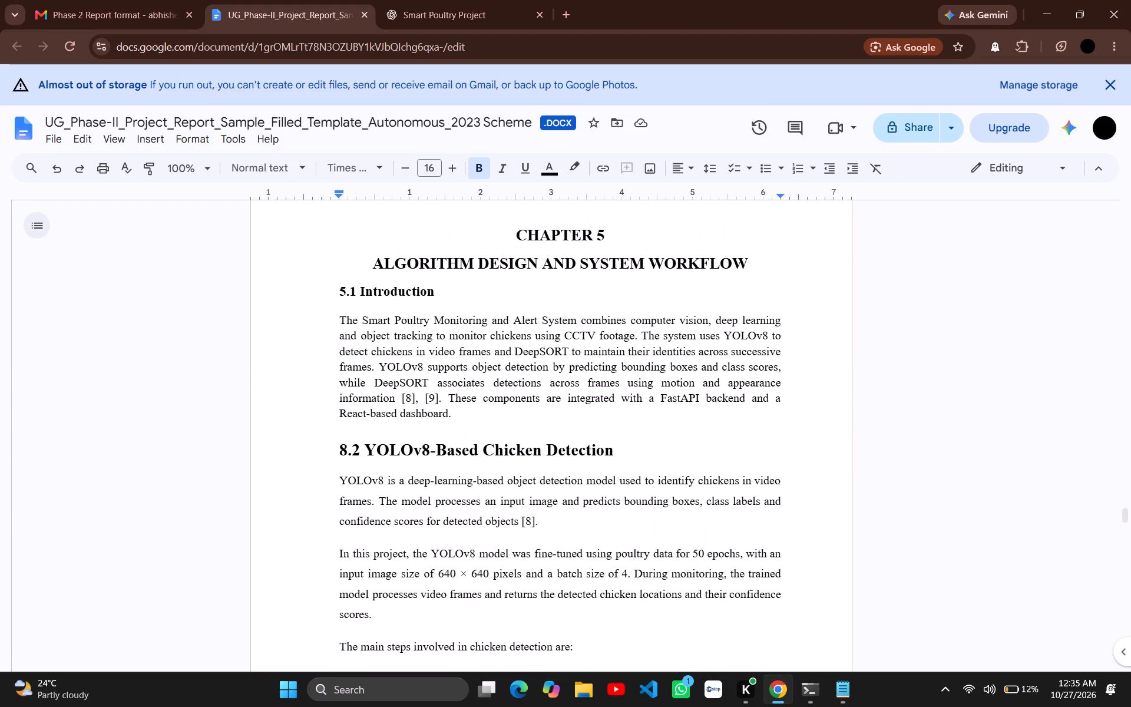
scroll(571, 411, "right", 2)
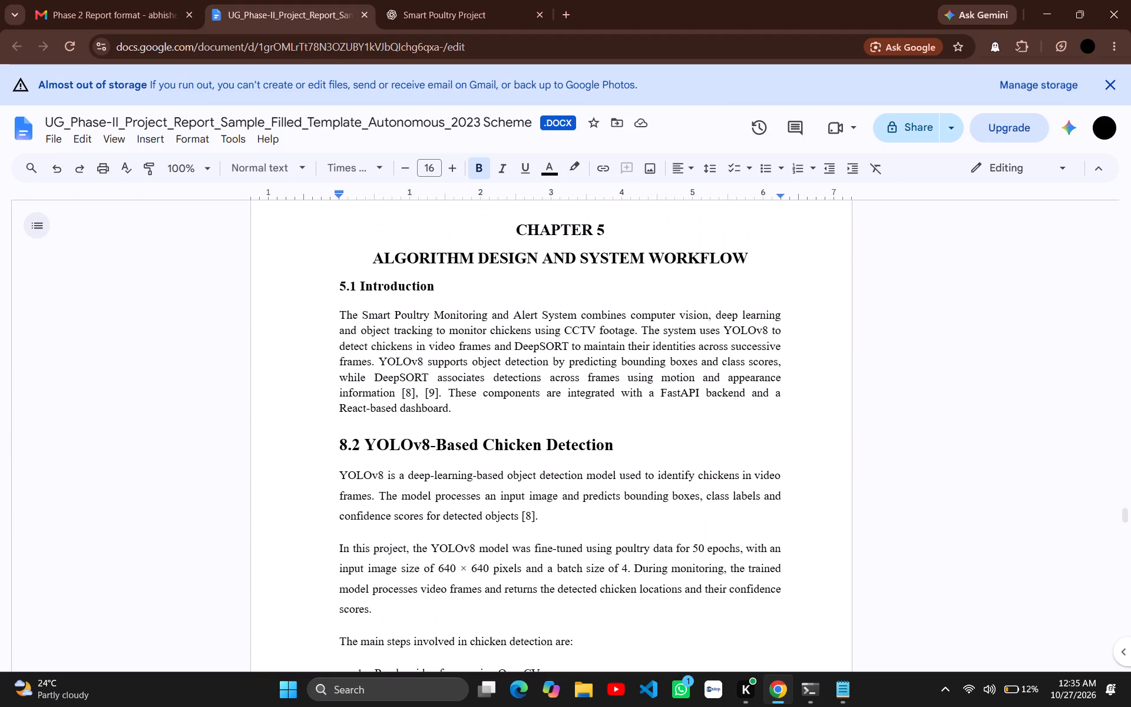
scroll(571, 411, "right", 1)
scroll(571, 411, "down", 12)
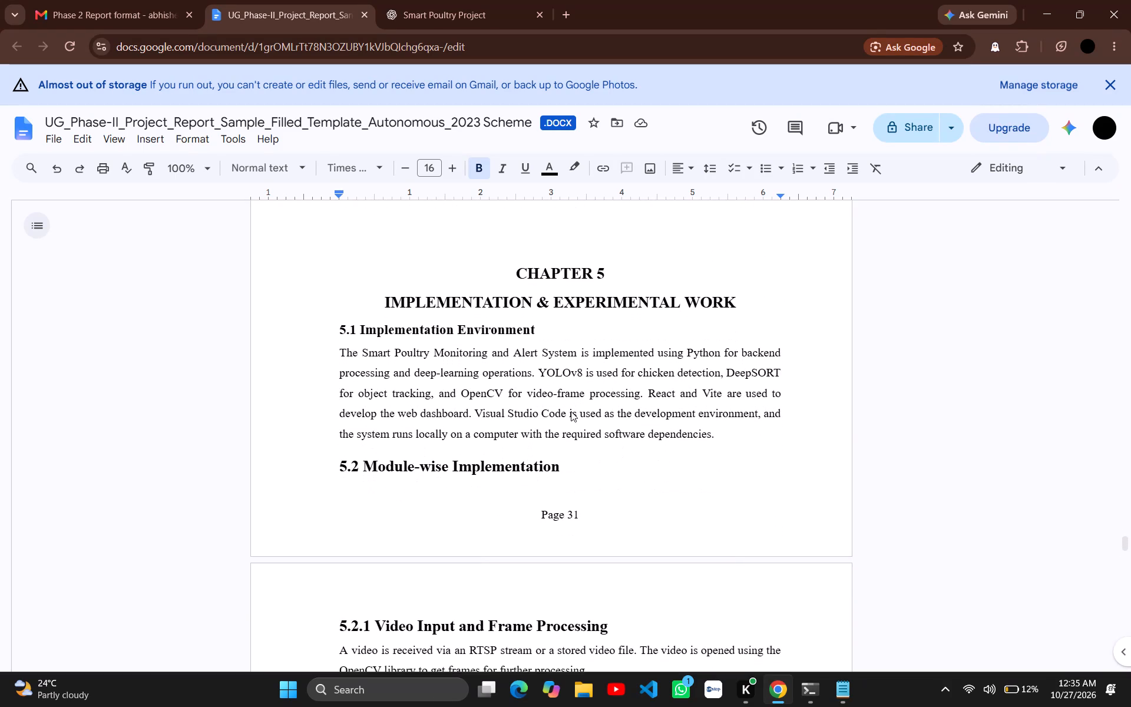
scroll(571, 411, "down", 1)
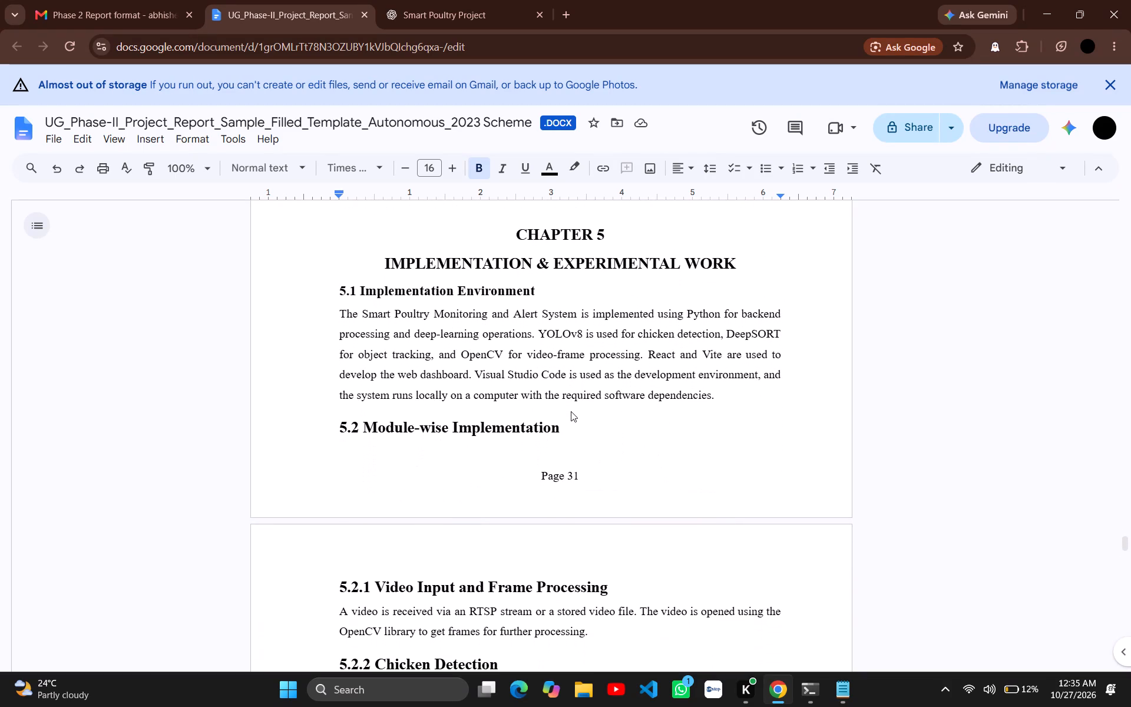
scroll(533, 458, "down", 3)
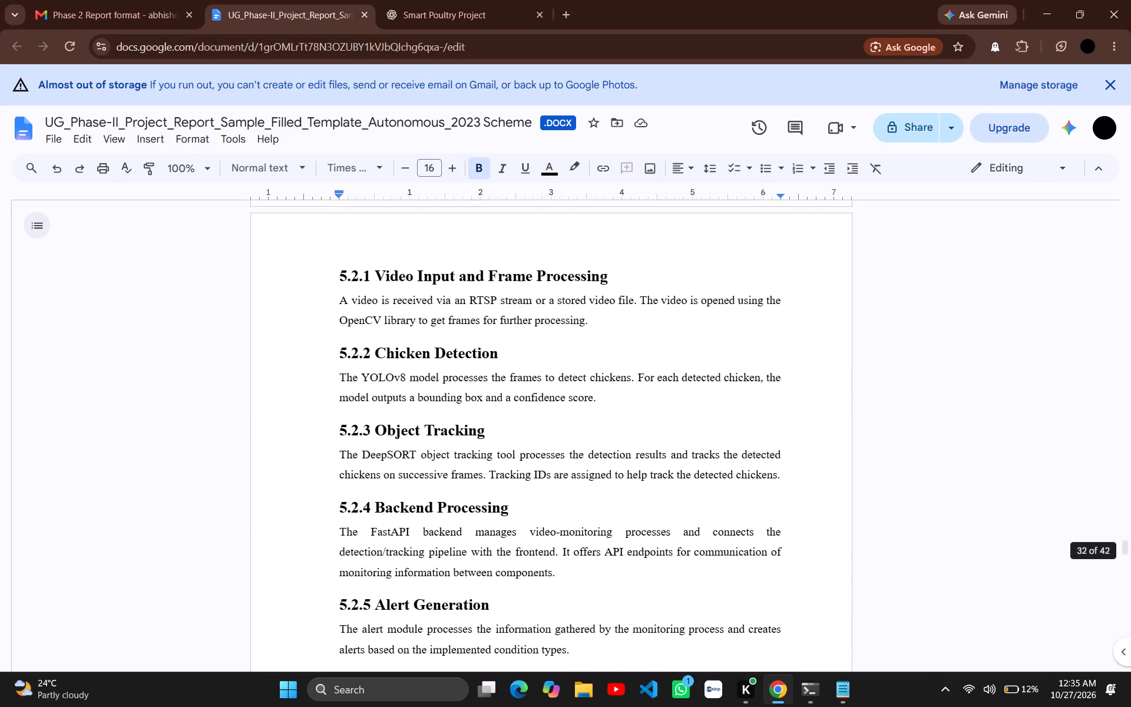
scroll(533, 458, "down", 2)
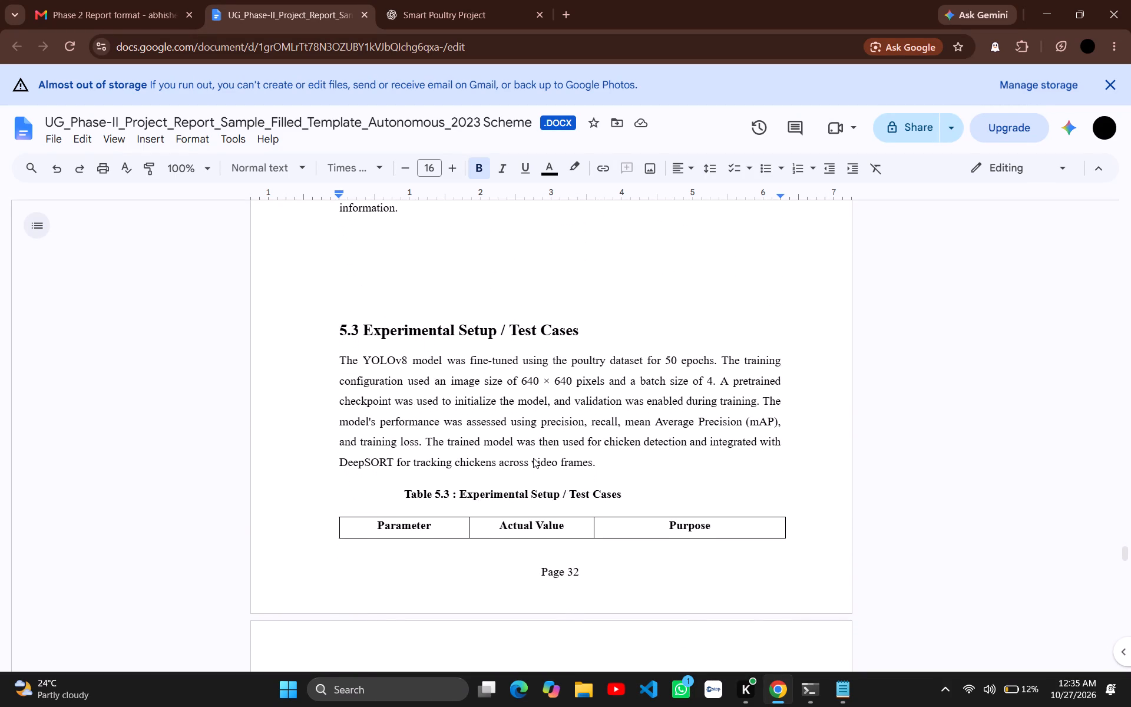
scroll(533, 458, "up", 2)
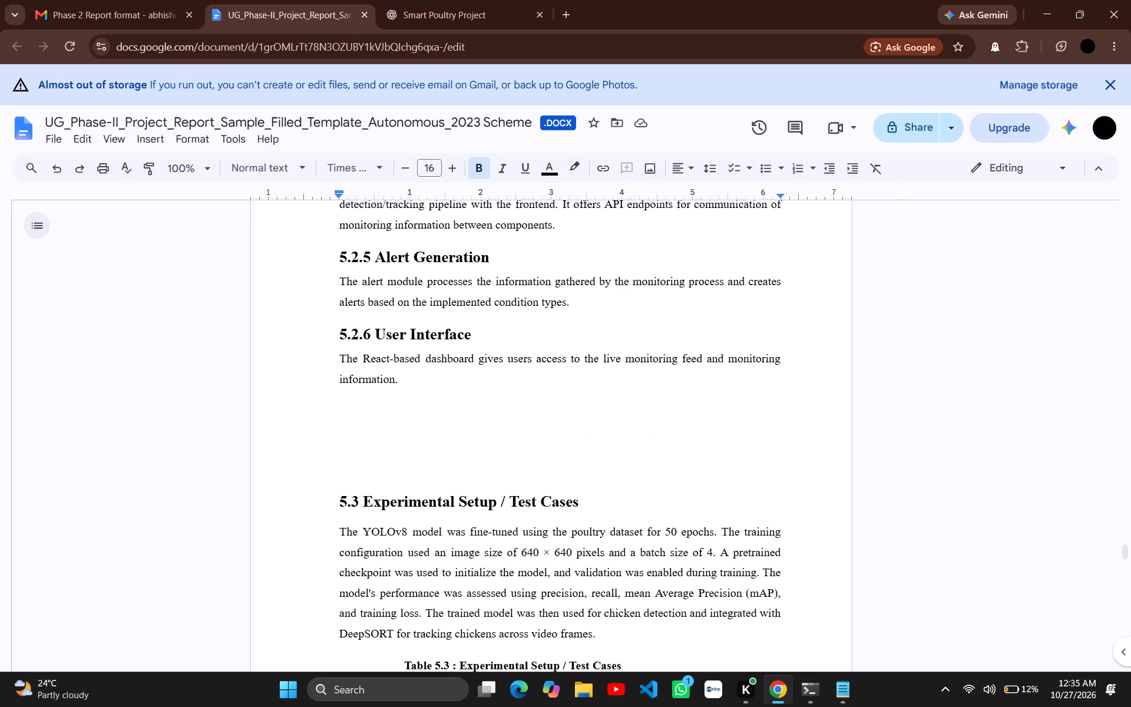
left_click(357, 416)
key("ctrl+v")
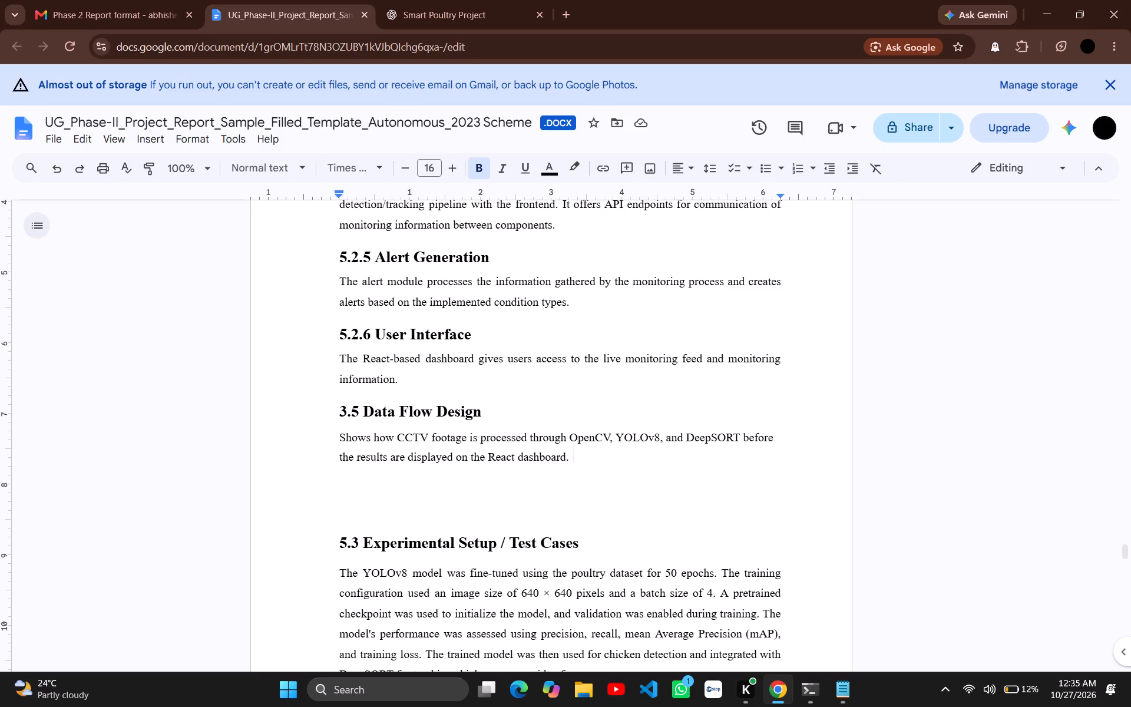
Cut the data flow diagram below the "Fig. 3.4 : System block diagram" caption in Chapter 3.
scroll(444, 224, "up", 10)
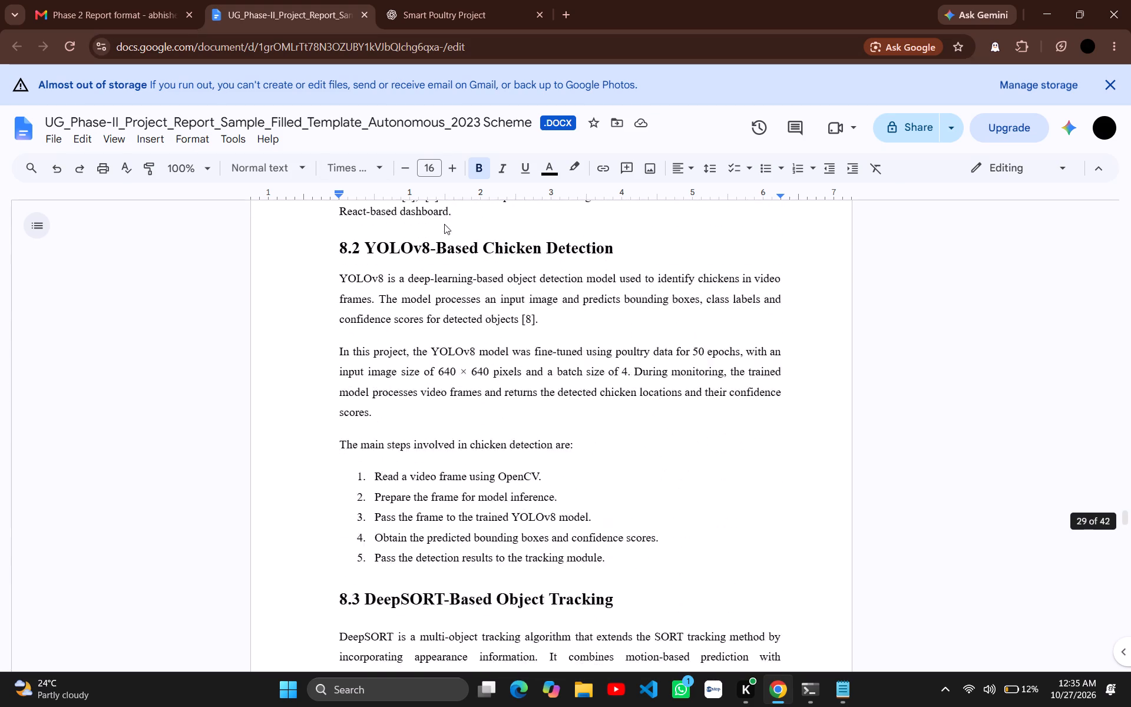
scroll(444, 224, "up", 6)
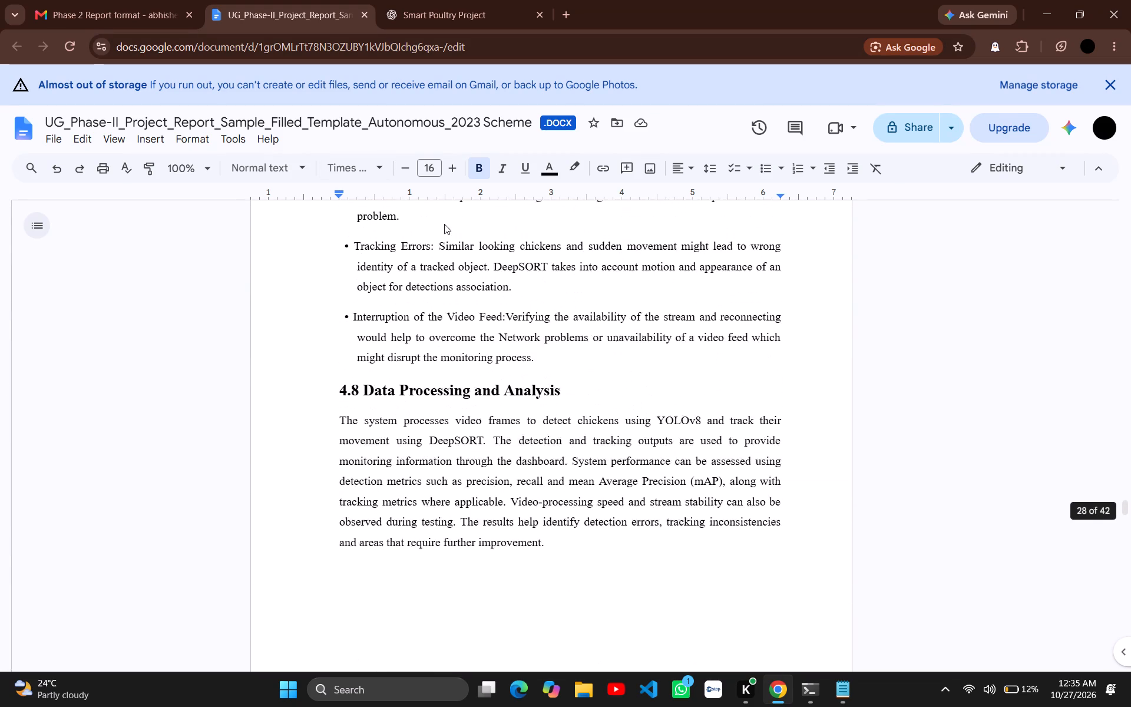
scroll(444, 224, "up", 5)
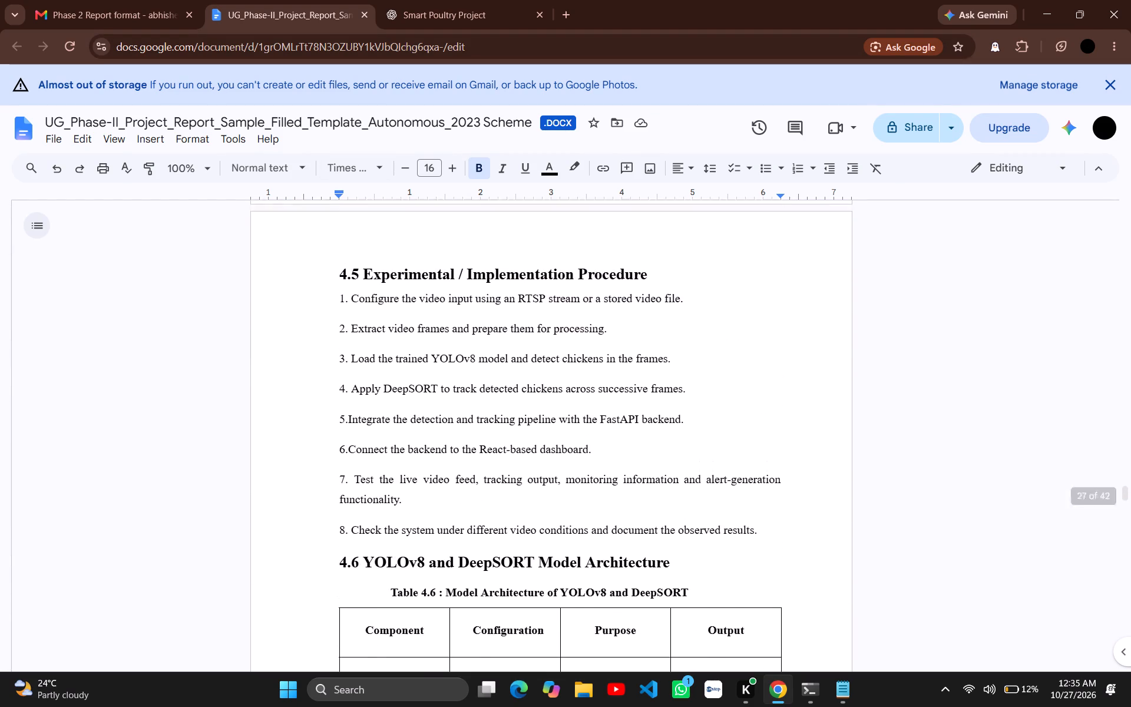
scroll(444, 224, "up", 5)
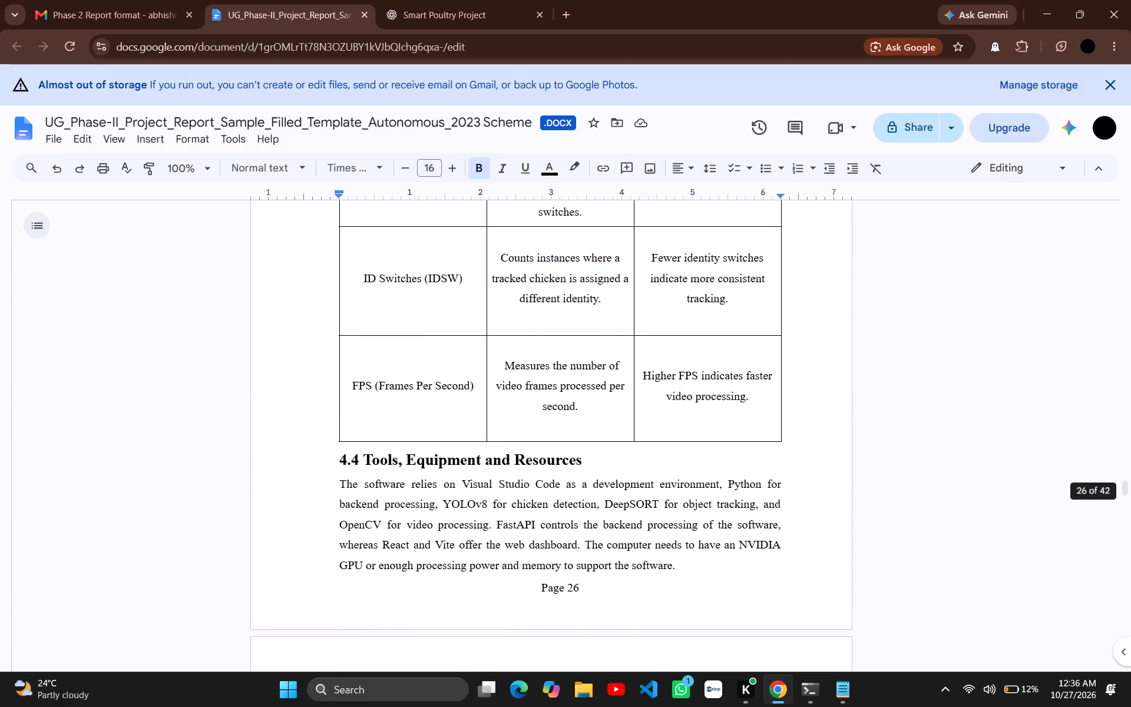
scroll(444, 224, "up", 6)
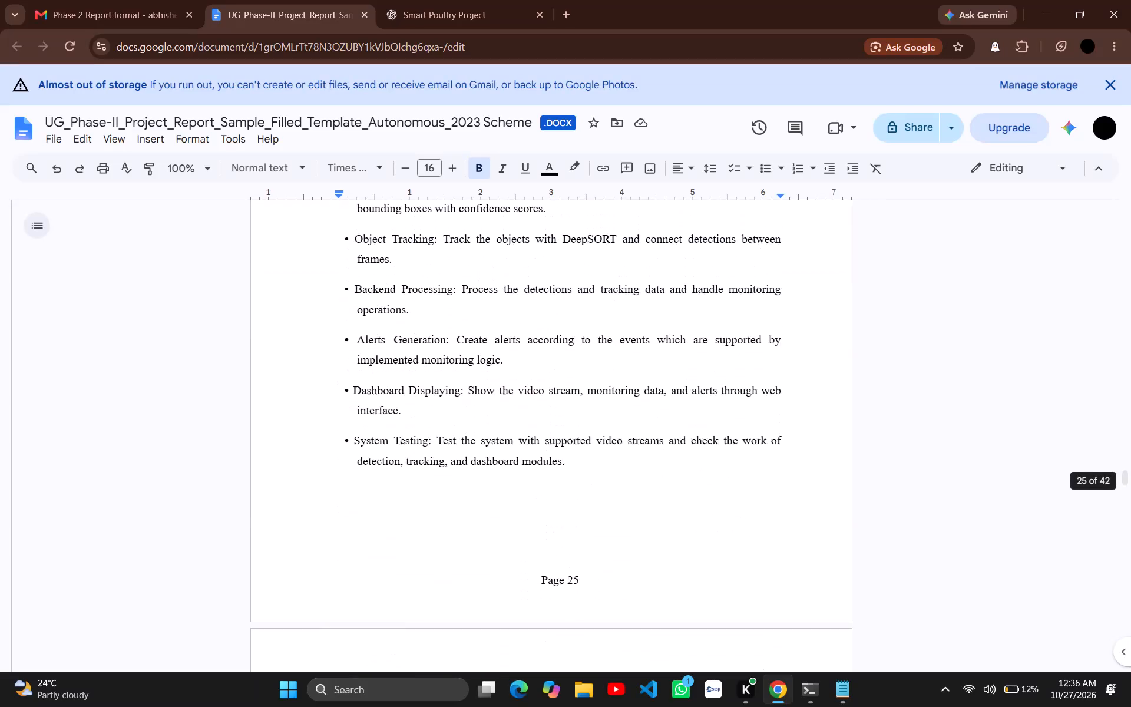
scroll(444, 224, "up", 6)
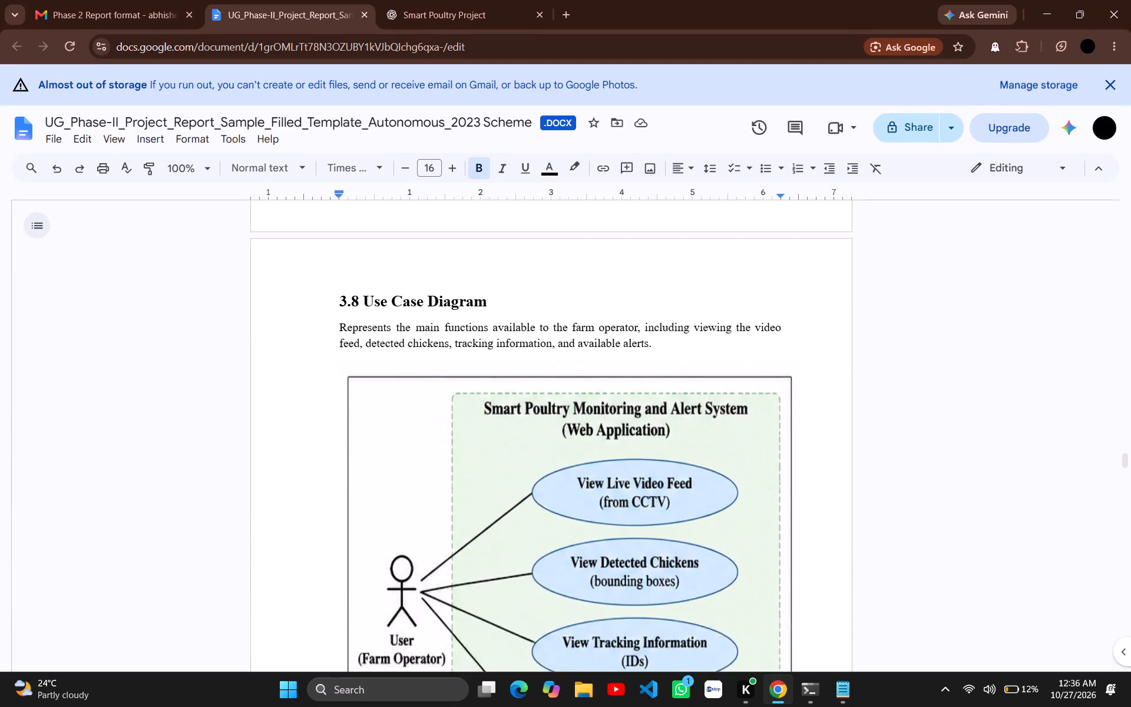
scroll(444, 224, "up", 3)
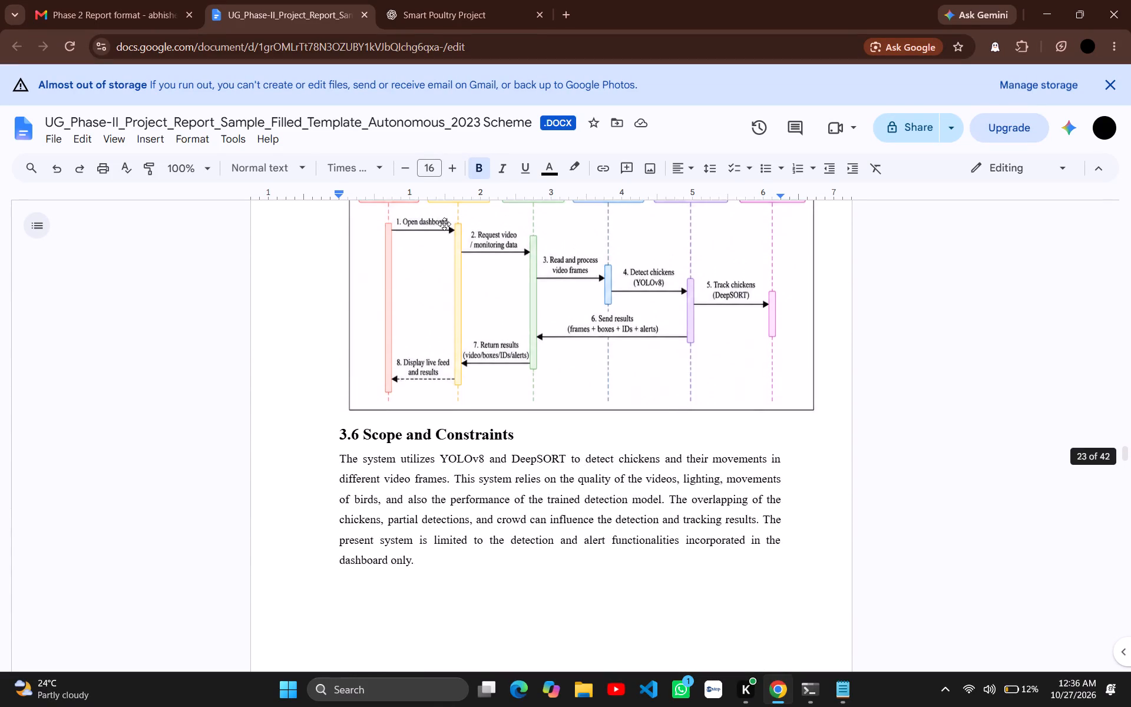
scroll(444, 224, "up", 2)
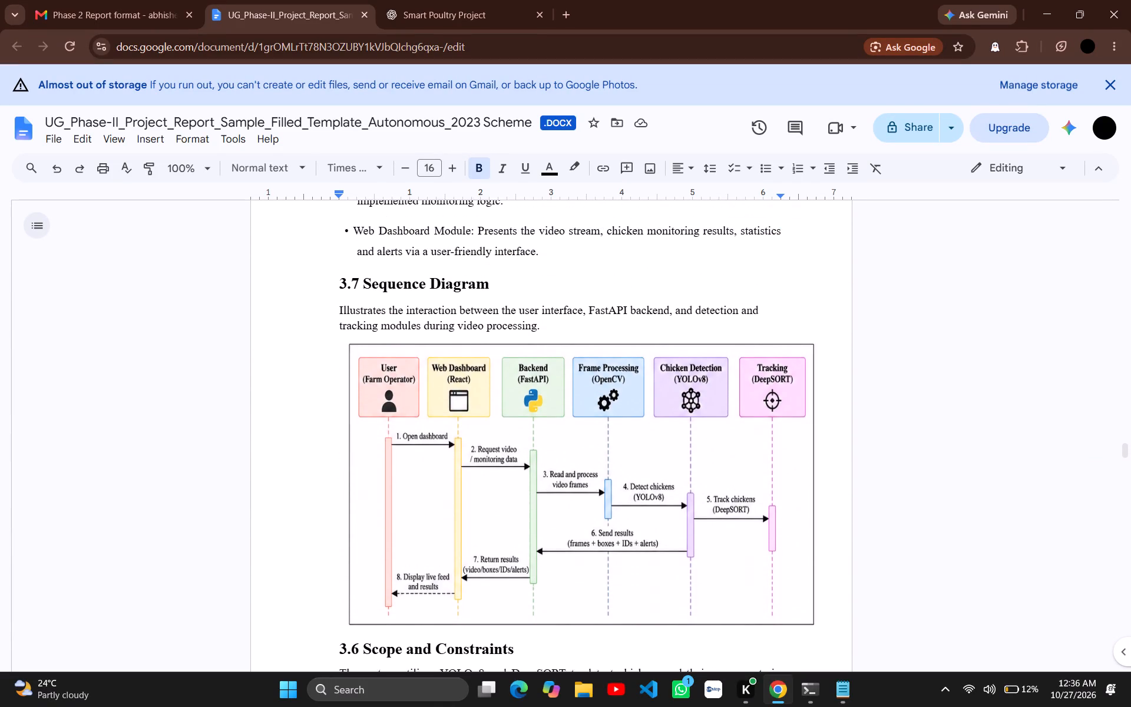
scroll(444, 224, "up", 5)
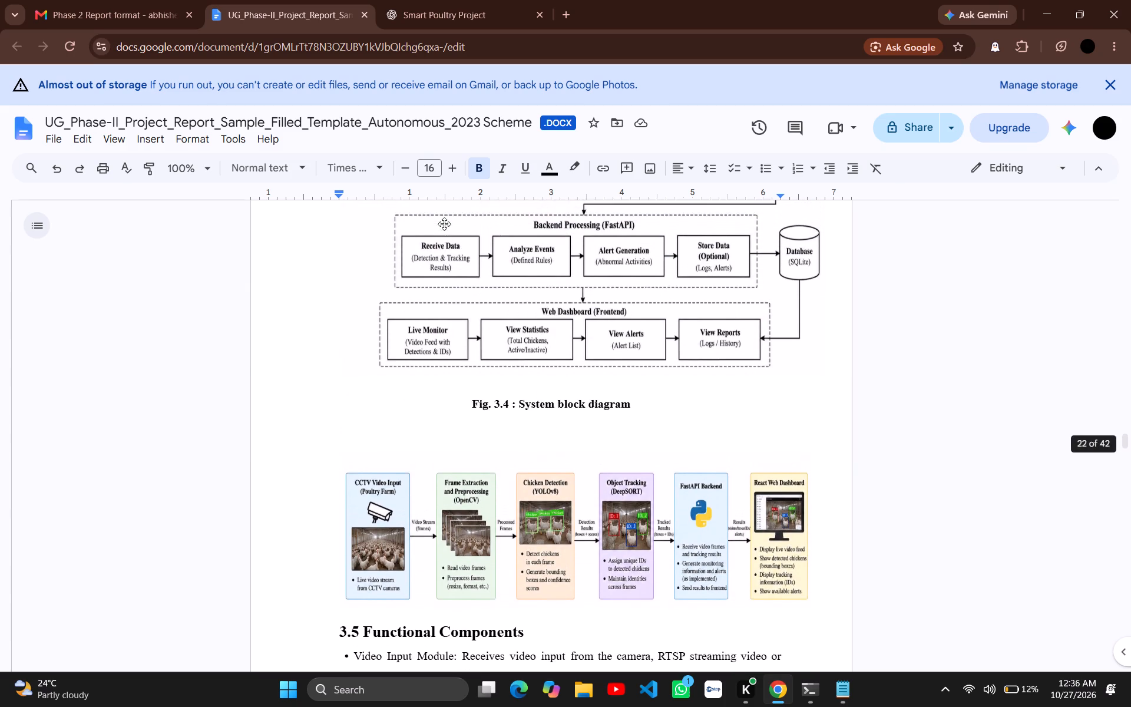
left_click(437, 557)
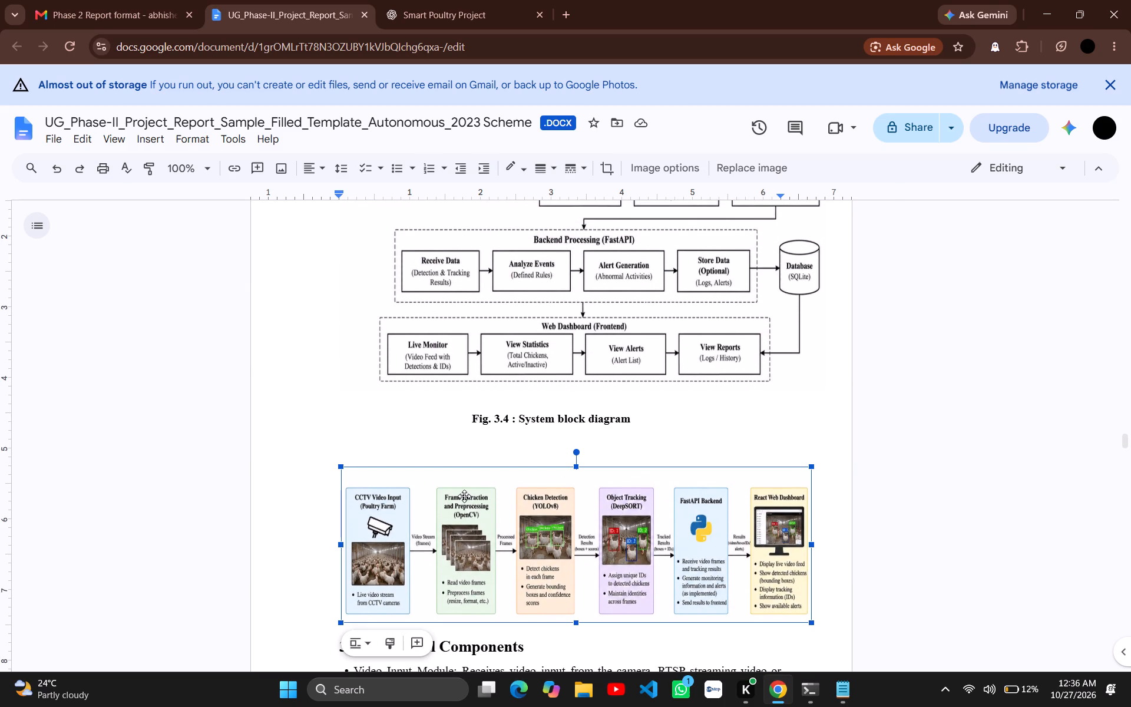
key("ctrl+x")
Paste the cut data flow diagram on a new line below the "3.5 Data Flow Design" description in the Implementation chapter.
scroll(497, 542, "down", 10)
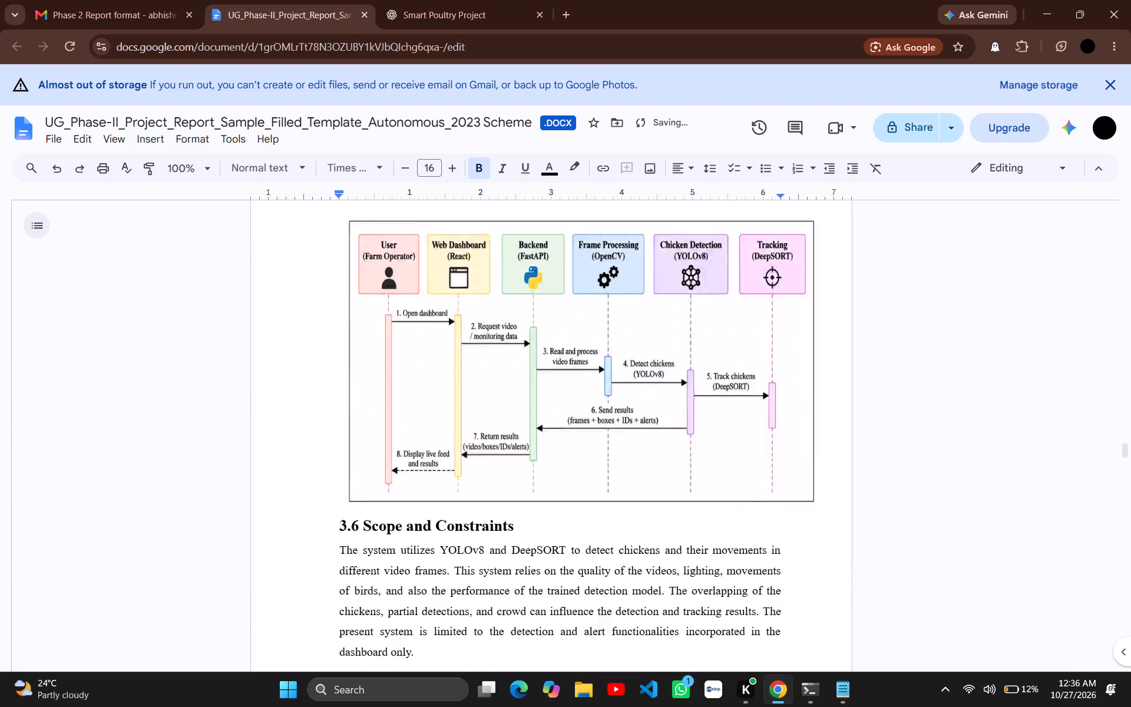
scroll(497, 542, "down", 3)
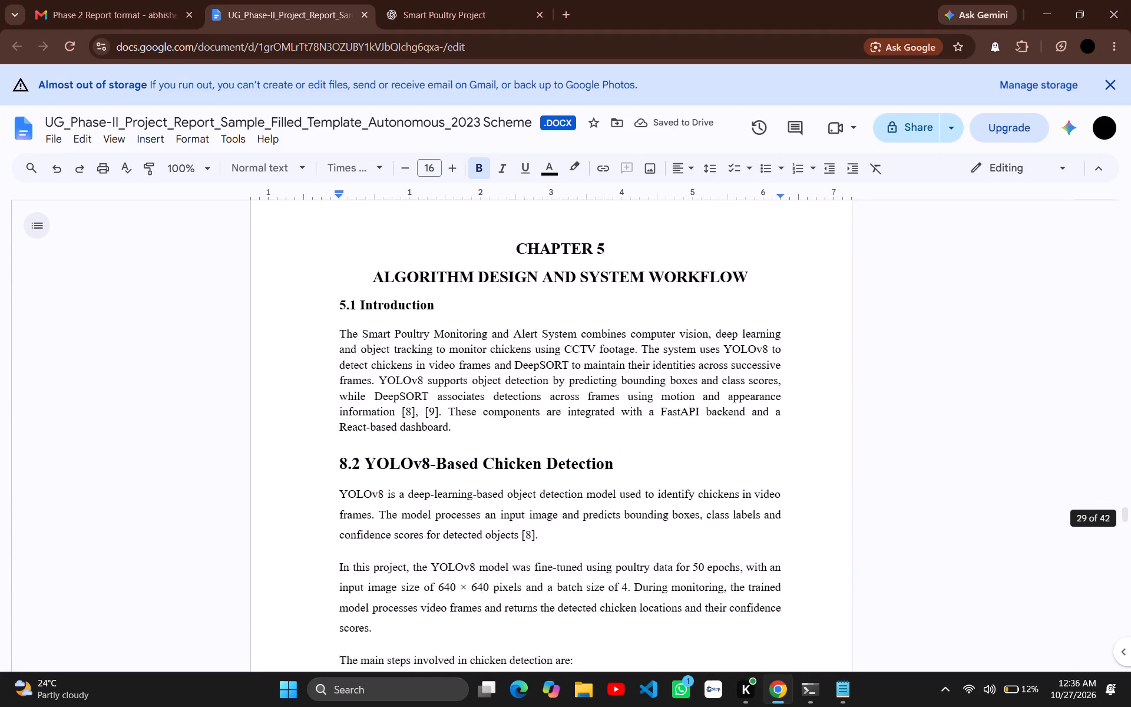
scroll(497, 542, "down", 4)
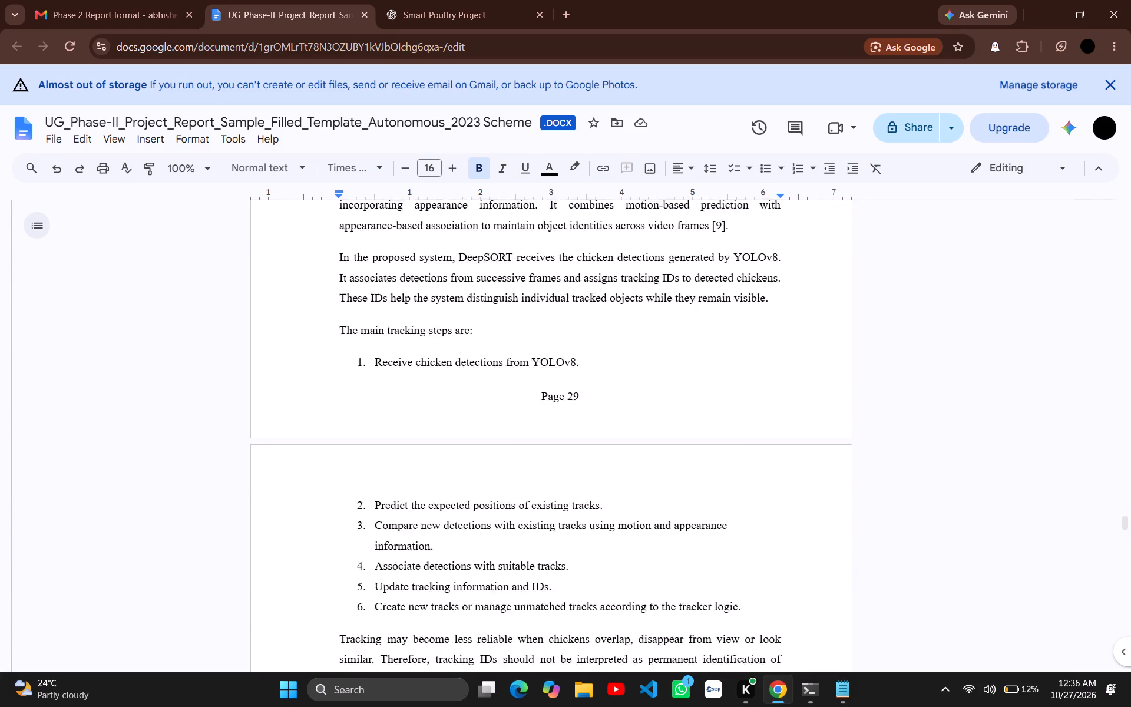
scroll(497, 542, "down", 4)
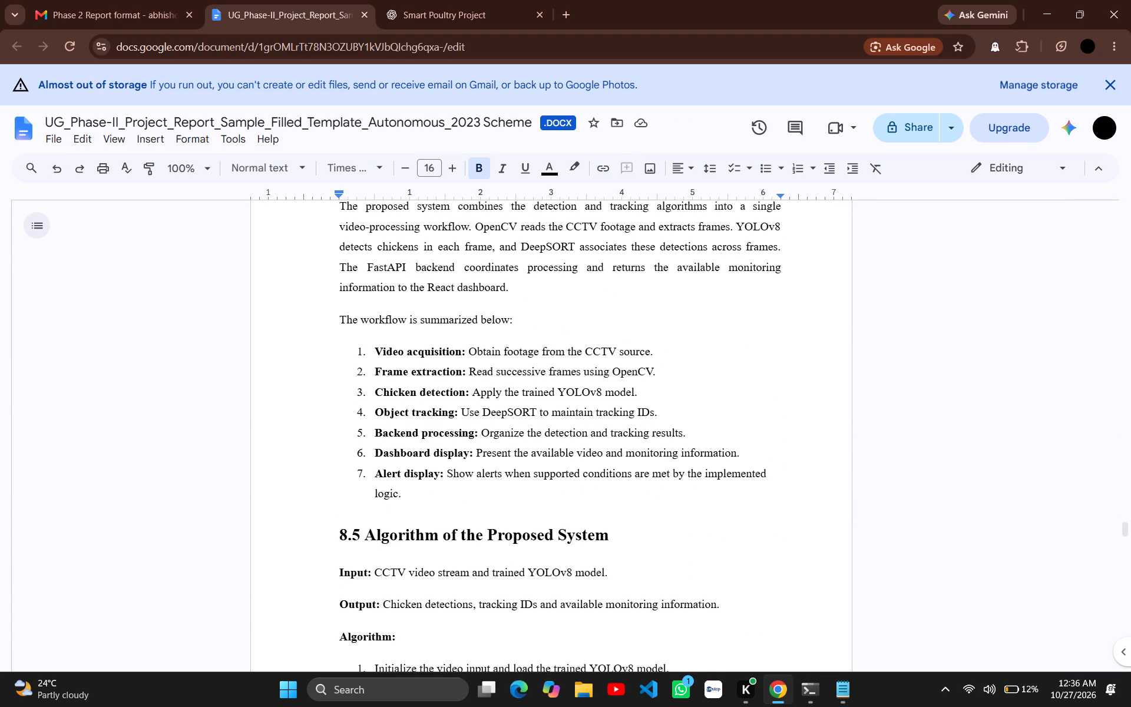
scroll(497, 542, "up", 4)
scroll(497, 542, "down", 6)
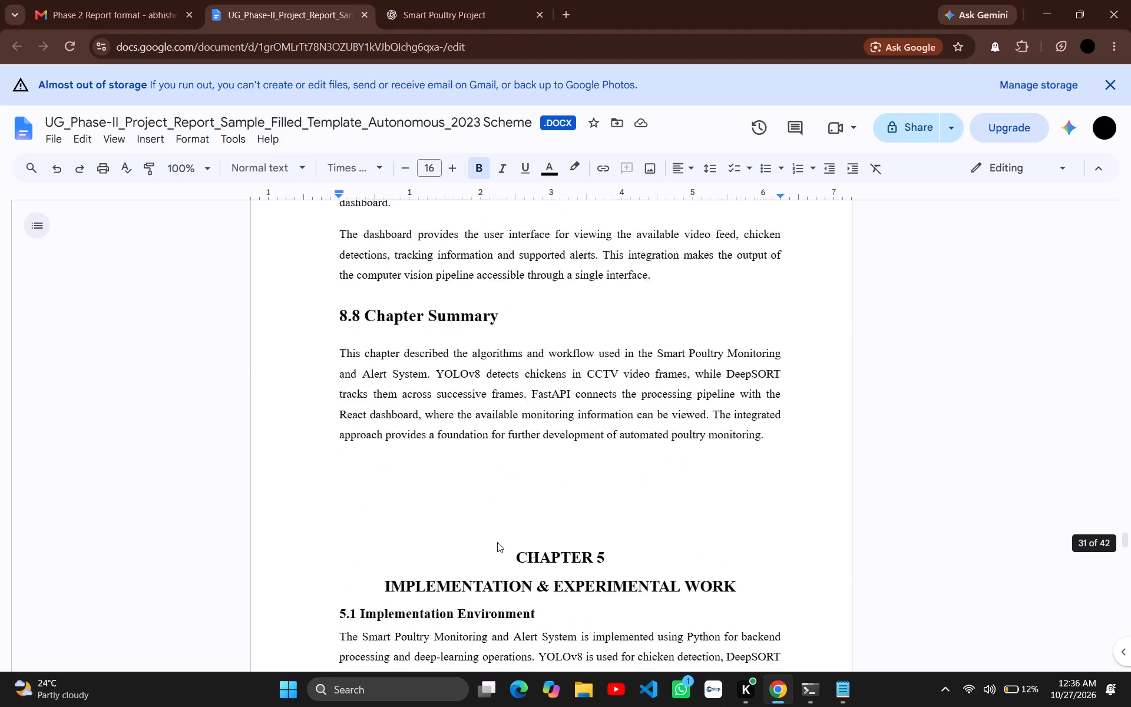
scroll(497, 542, "down", 3)
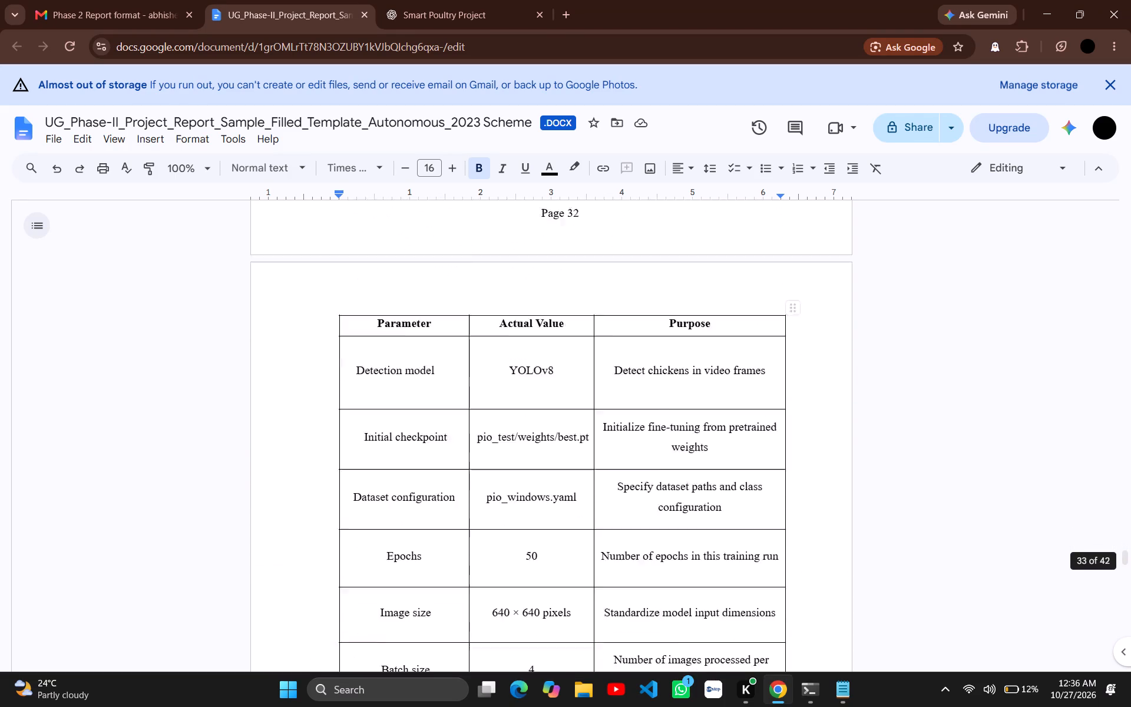
scroll(497, 542, "down", 3)
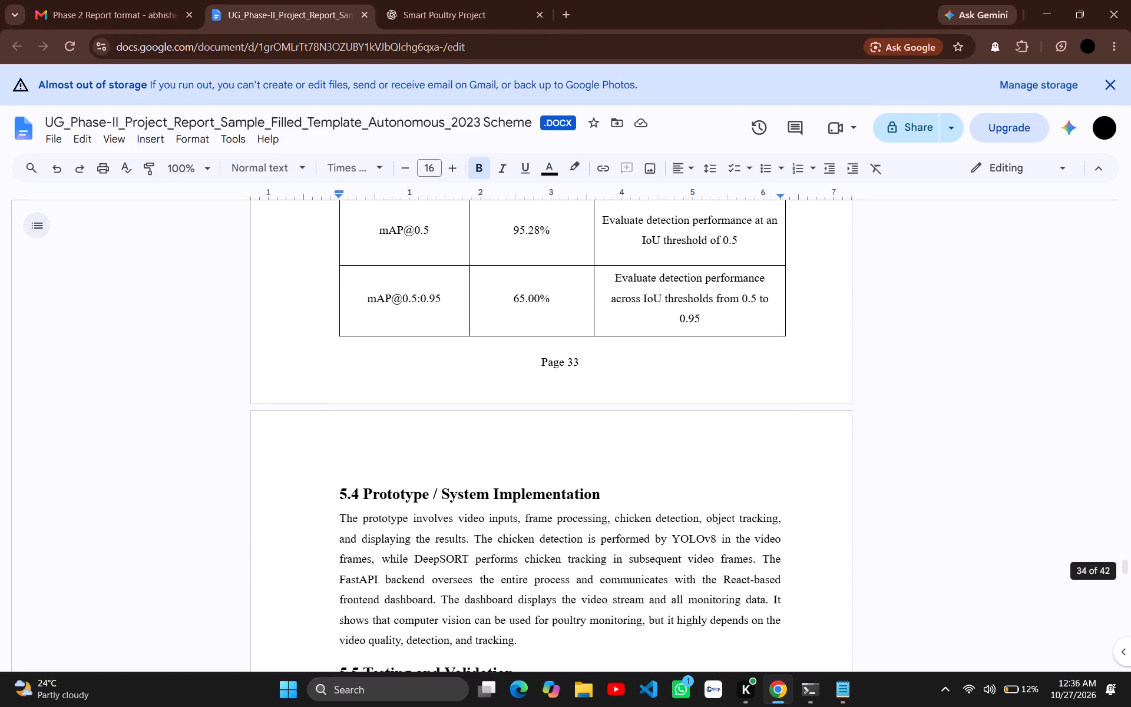
scroll(497, 542, "down", 2)
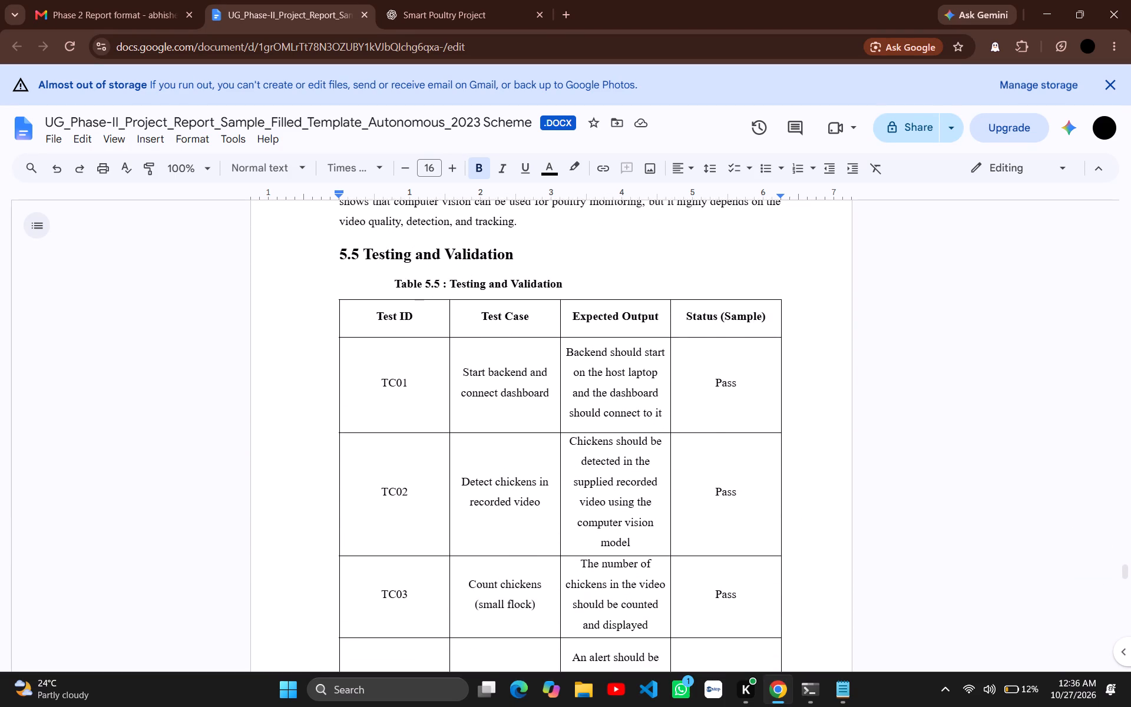
scroll(497, 542, "down", 3)
scroll(497, 542, "up", 9)
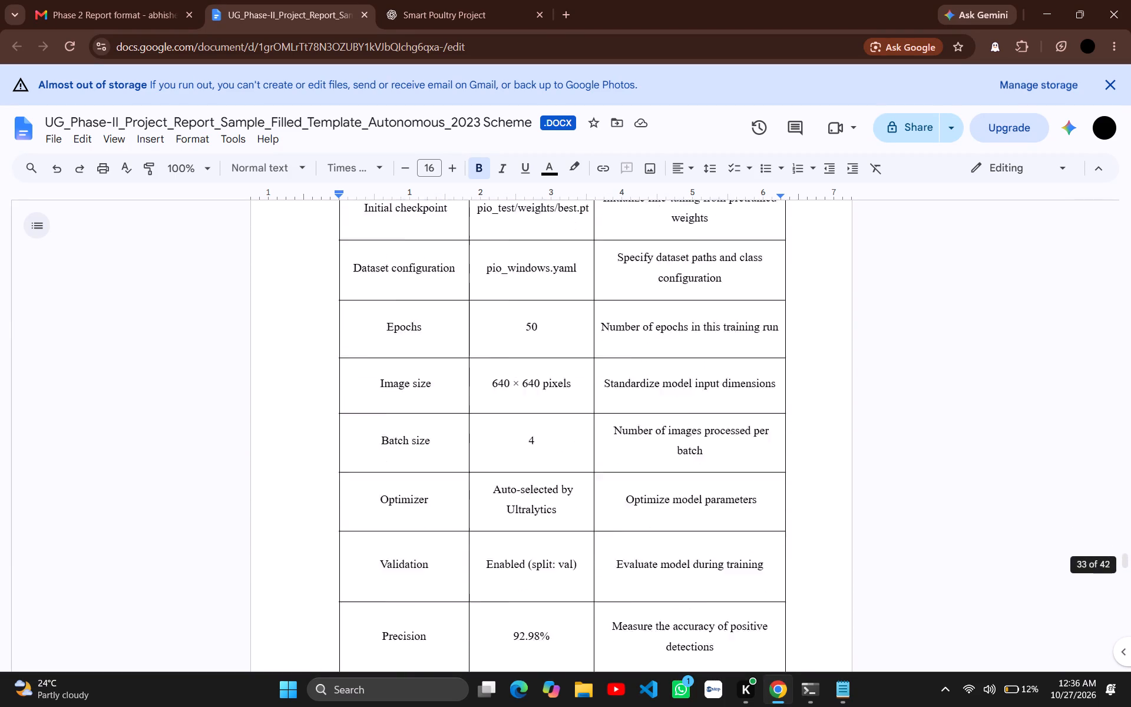
scroll(497, 542, "up", 3)
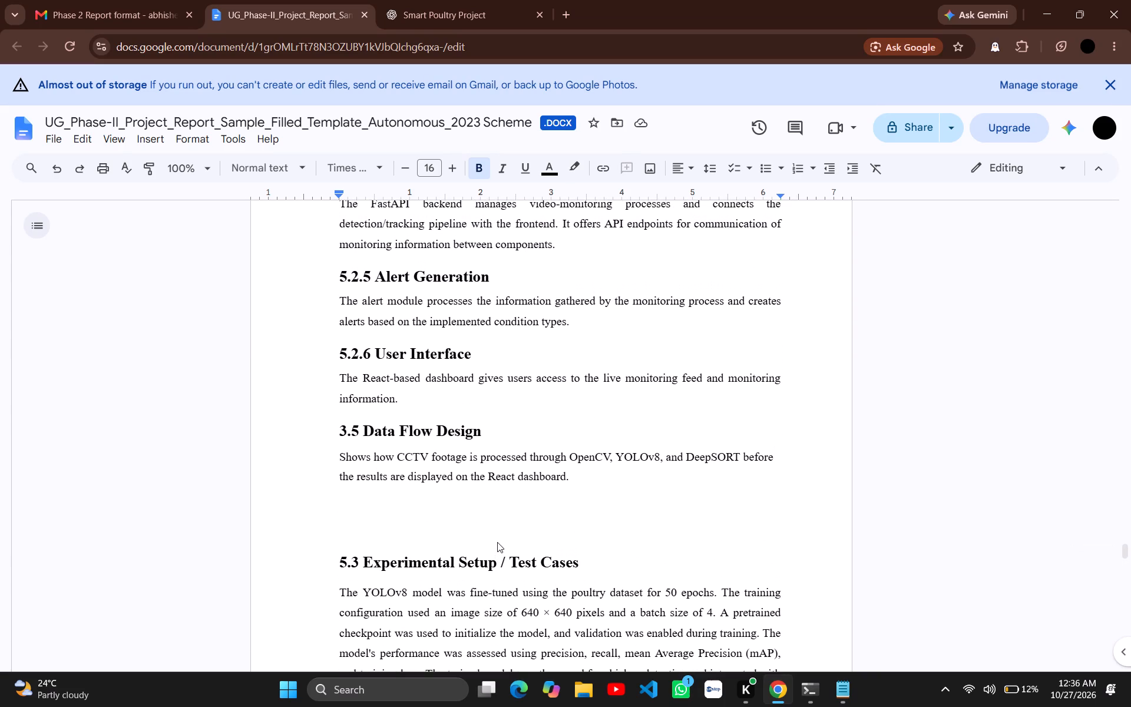
left_click(583, 478)
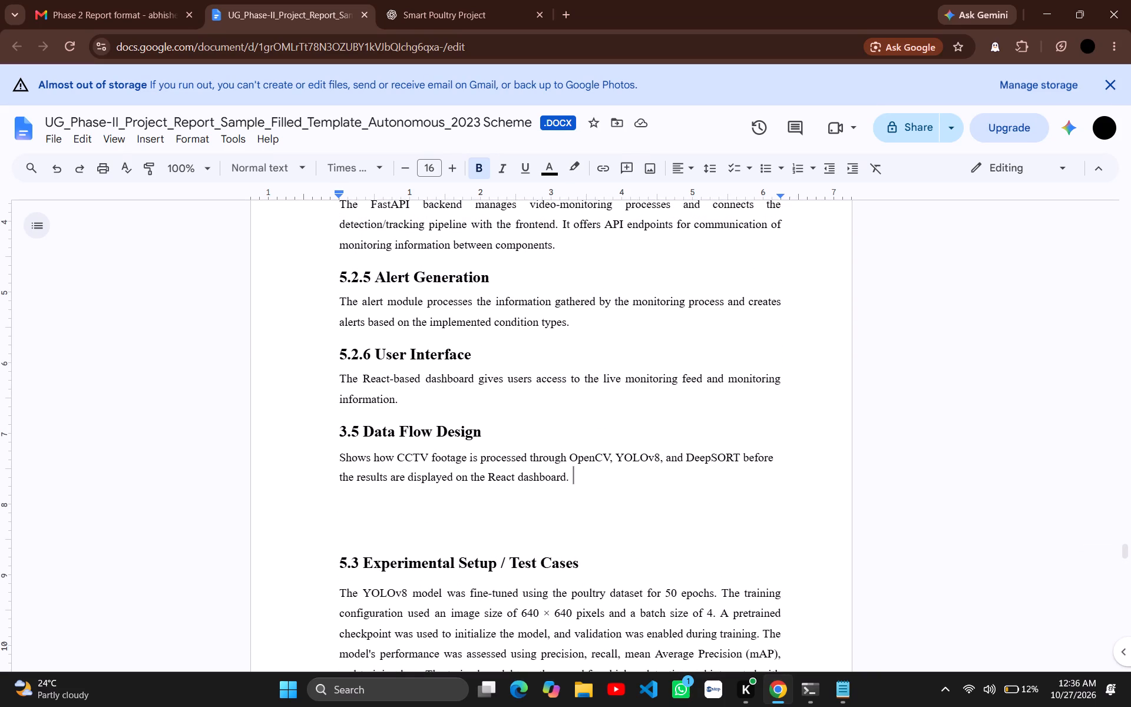
key("Return")
key("ctrl+v")
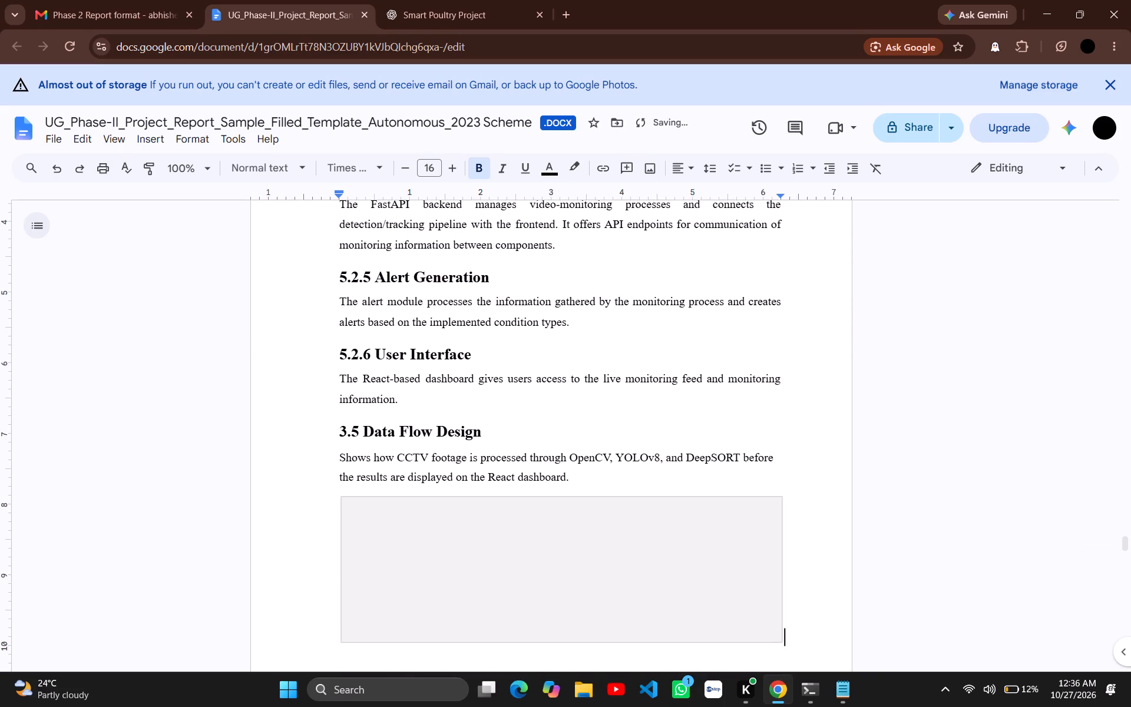
Enlarge the pasted data flow diagram to about 7 inches wide and 2.5 inches tall, extending past the text's right margin.
scroll(596, 529, "down", 3)
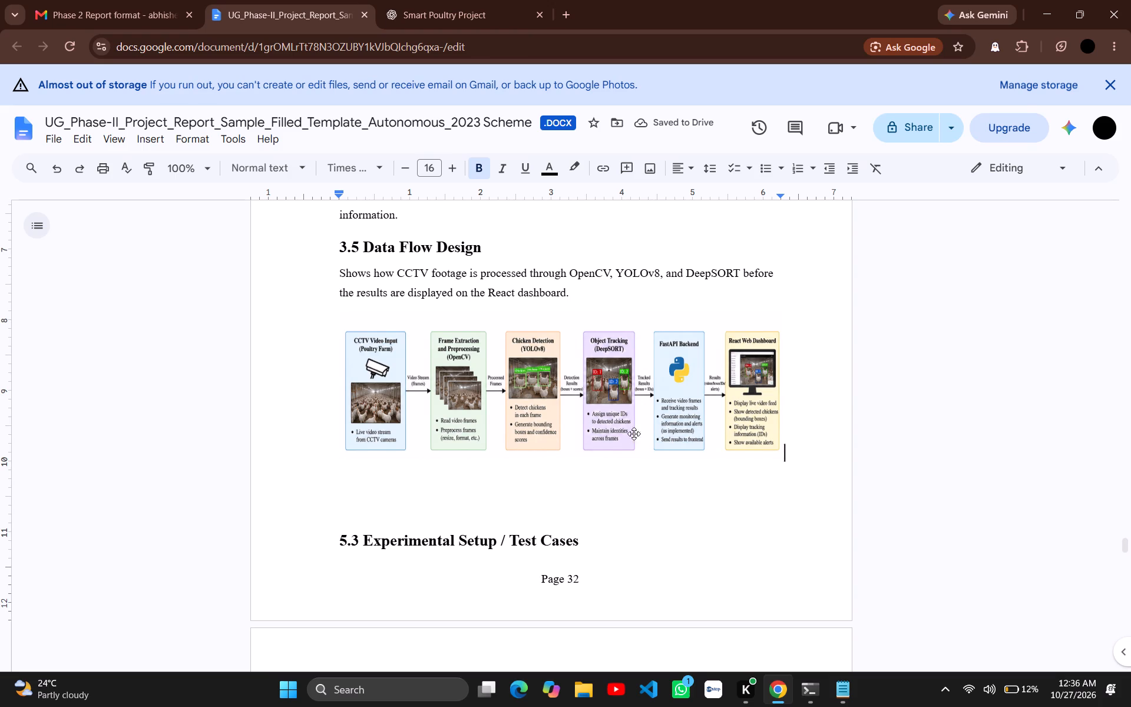
left_click(617, 441)
left_click_drag(560, 457, 560, 483)
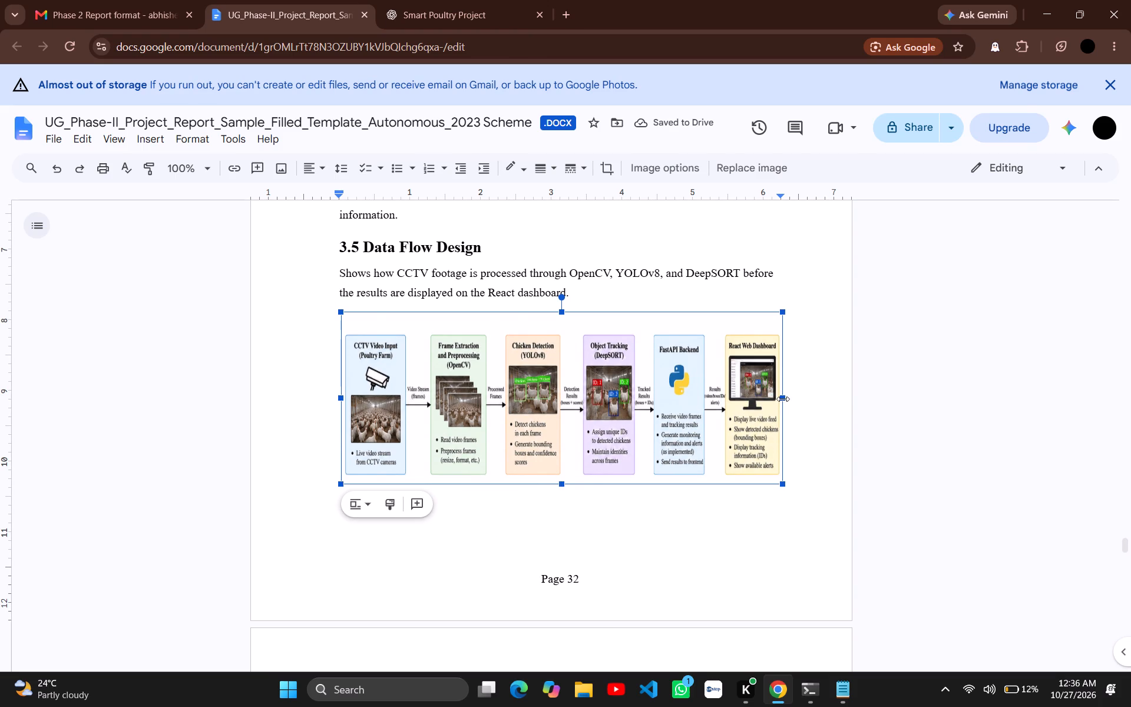
left_click_drag(783, 399, 825, 398)
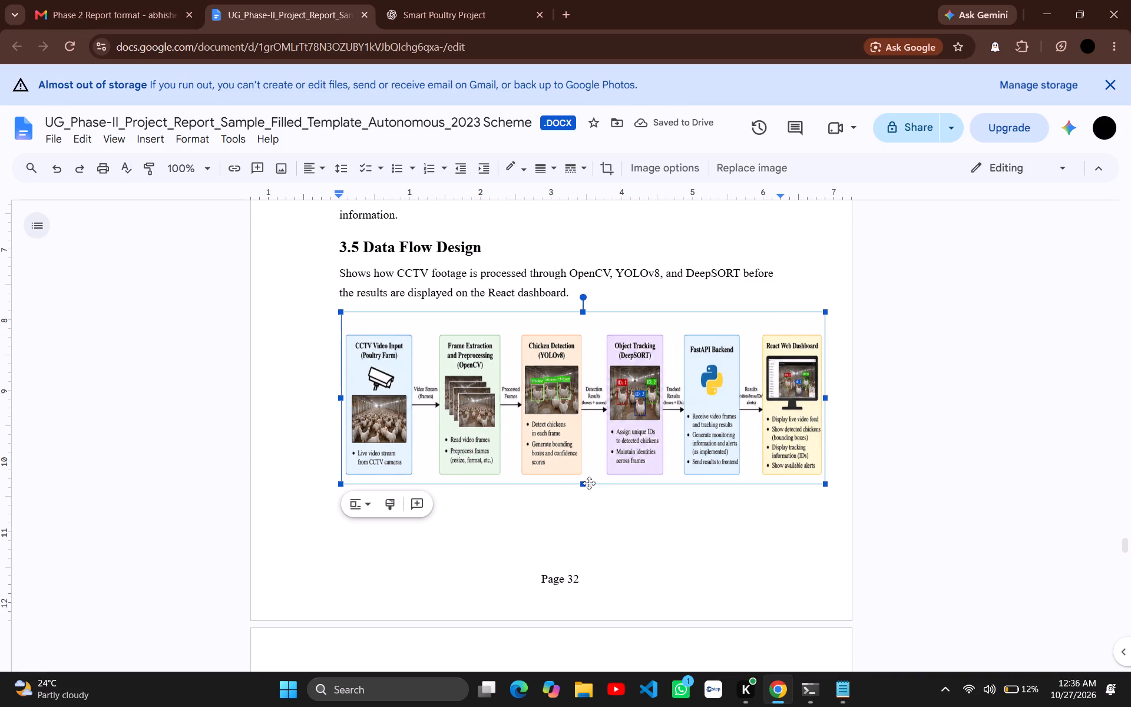
left_click_drag(581, 484, 581, 488)
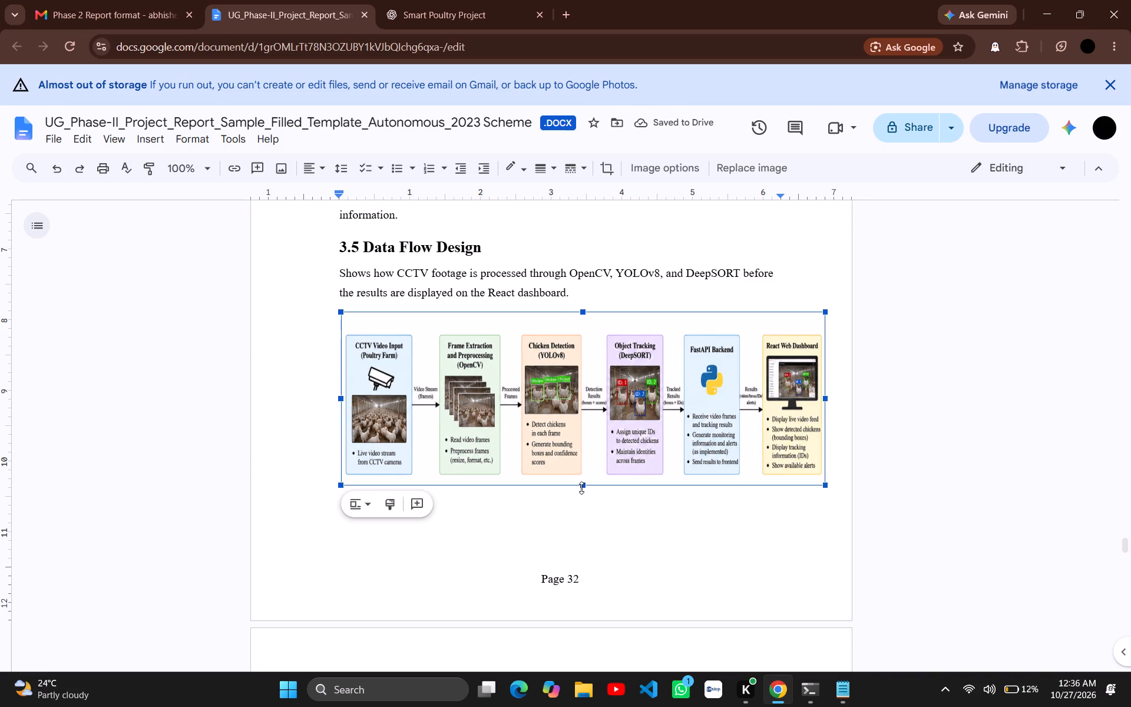
left_click_drag(581, 488, 581, 492)
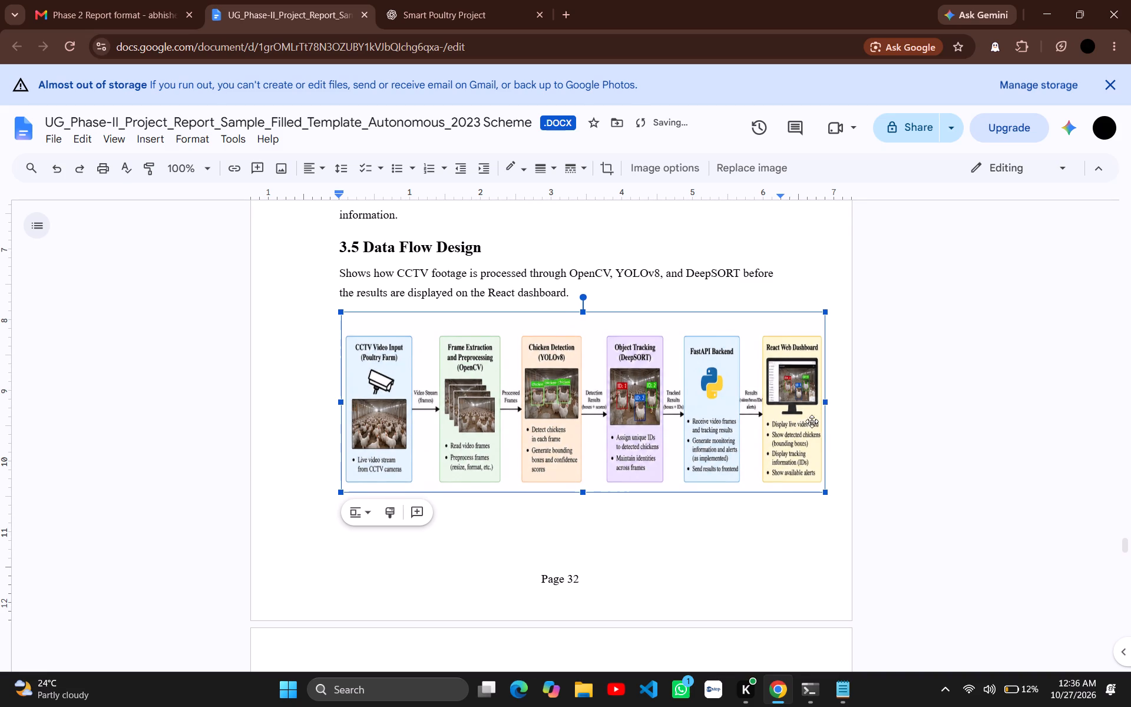
left_click_drag(824, 405, 831, 404)
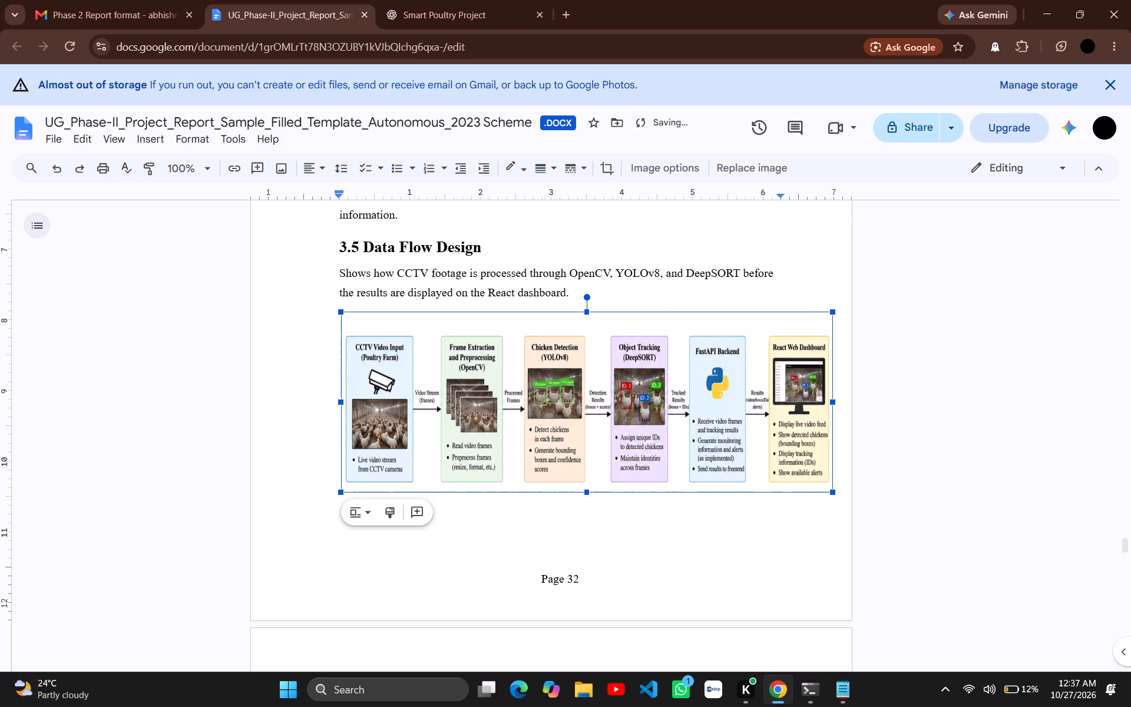
left_click(657, 521)
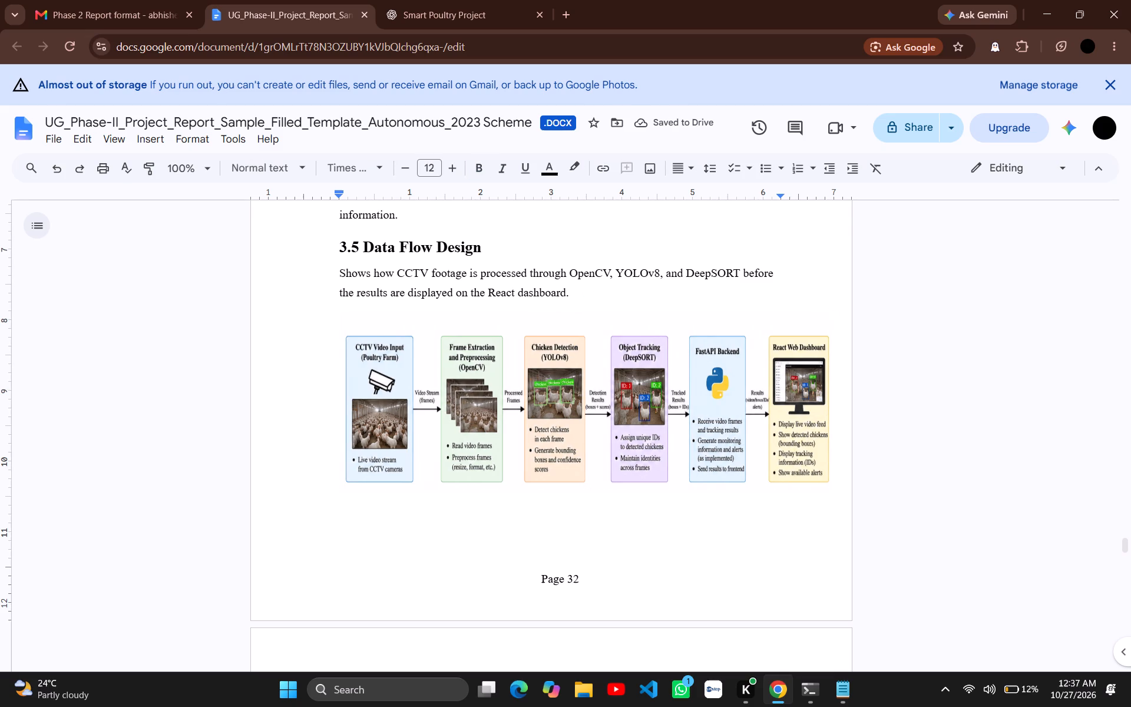
Cut the "3.7 Sequence Diagram" heading and its description from below the Functional Components list in Chapter 3.
scroll(657, 521, "down", 1)
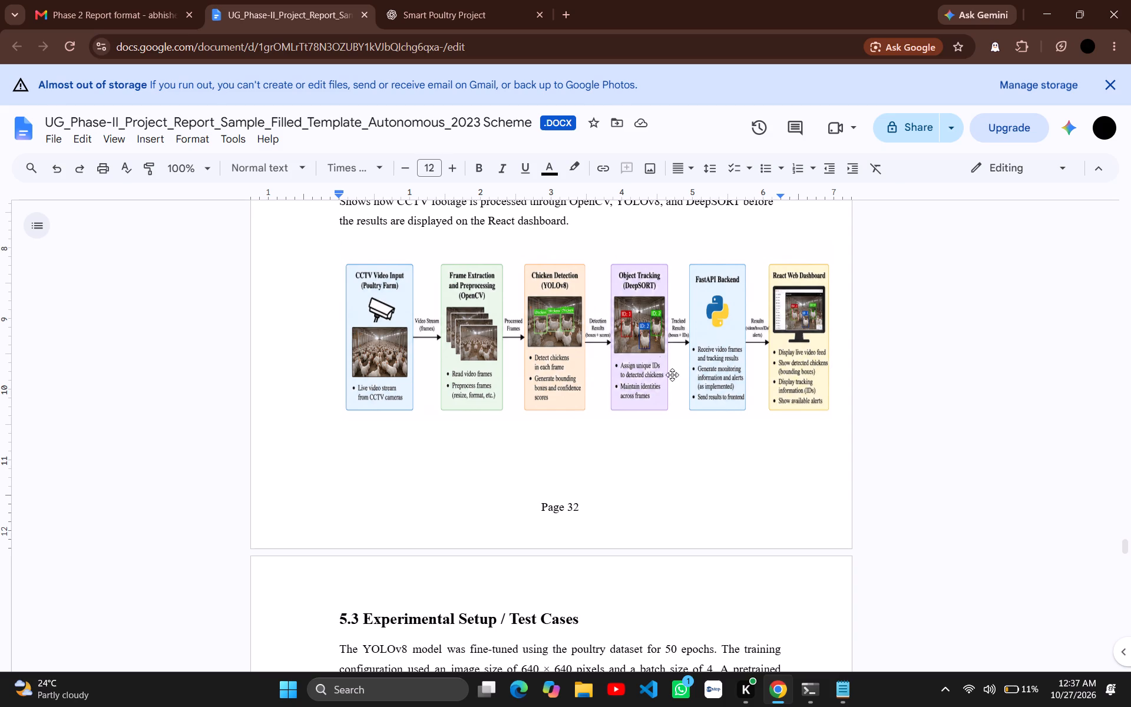
left_click(1129, 281)
left_click(1129, 281)
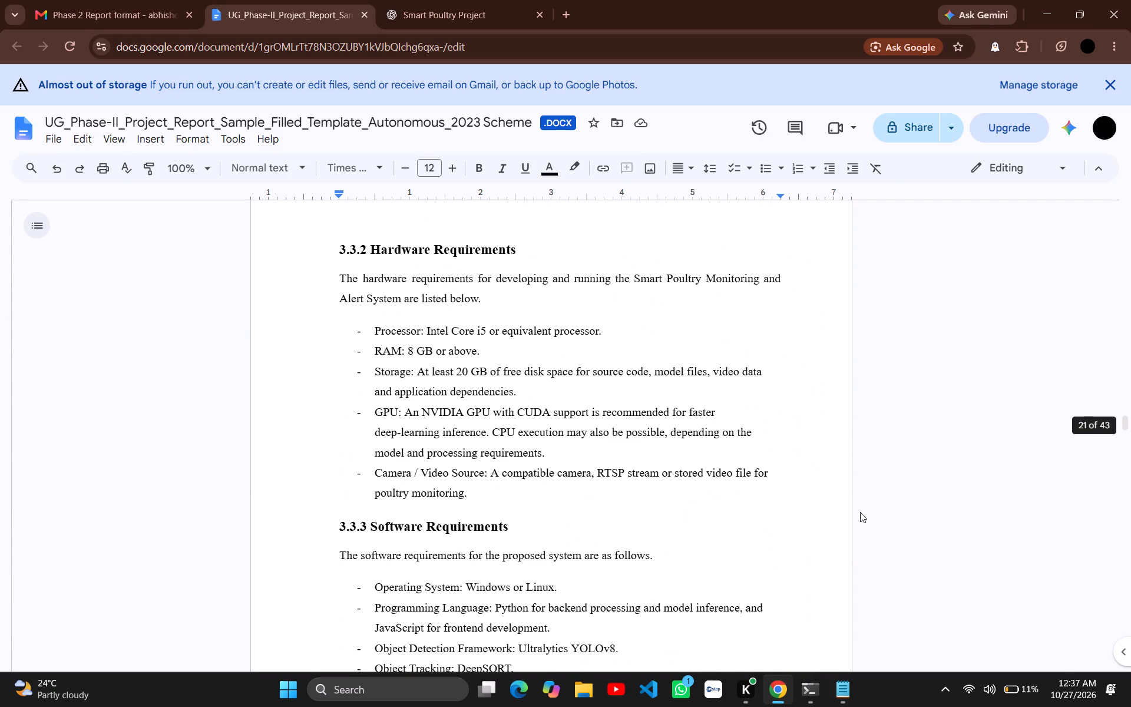
scroll(616, 702, "down", 1)
scroll(696, 571, "down", 1)
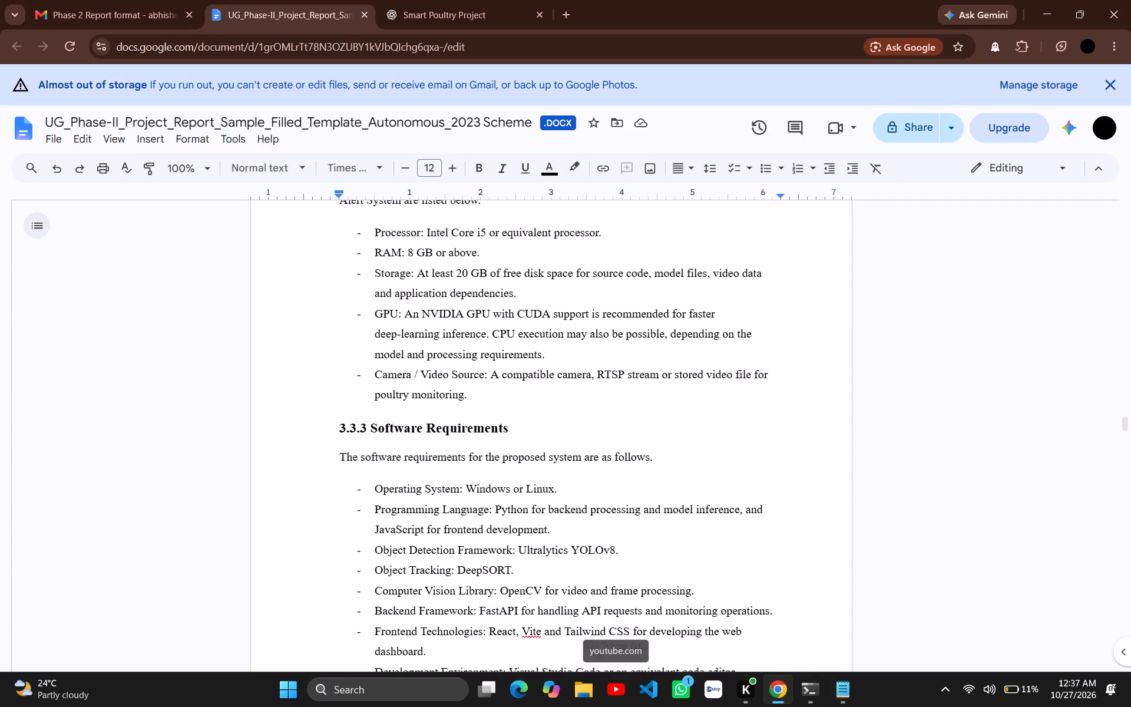
scroll(696, 571, "down", 4)
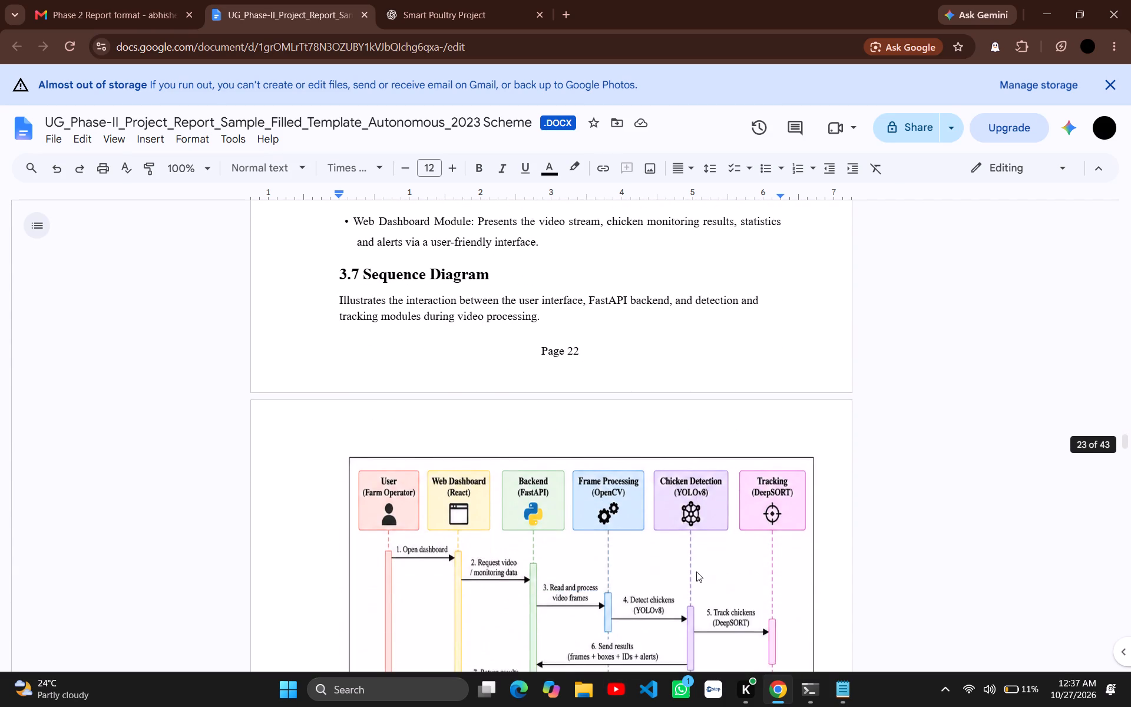
scroll(696, 571, "up", 5)
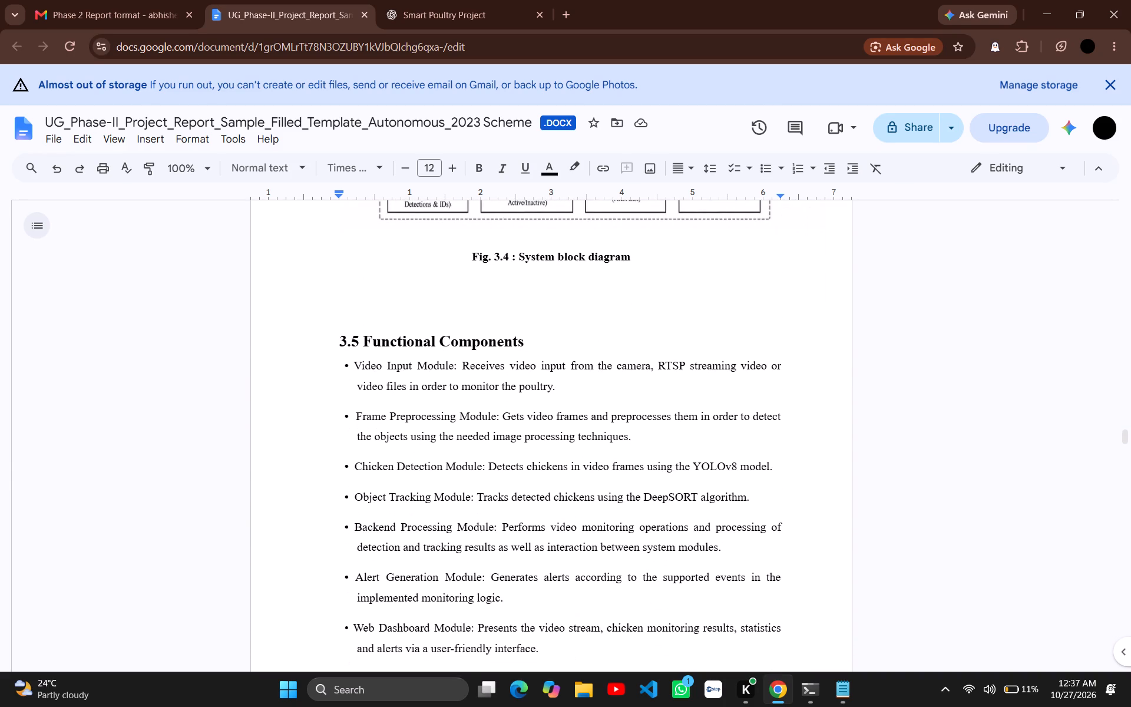
scroll(657, 514, "down", 3)
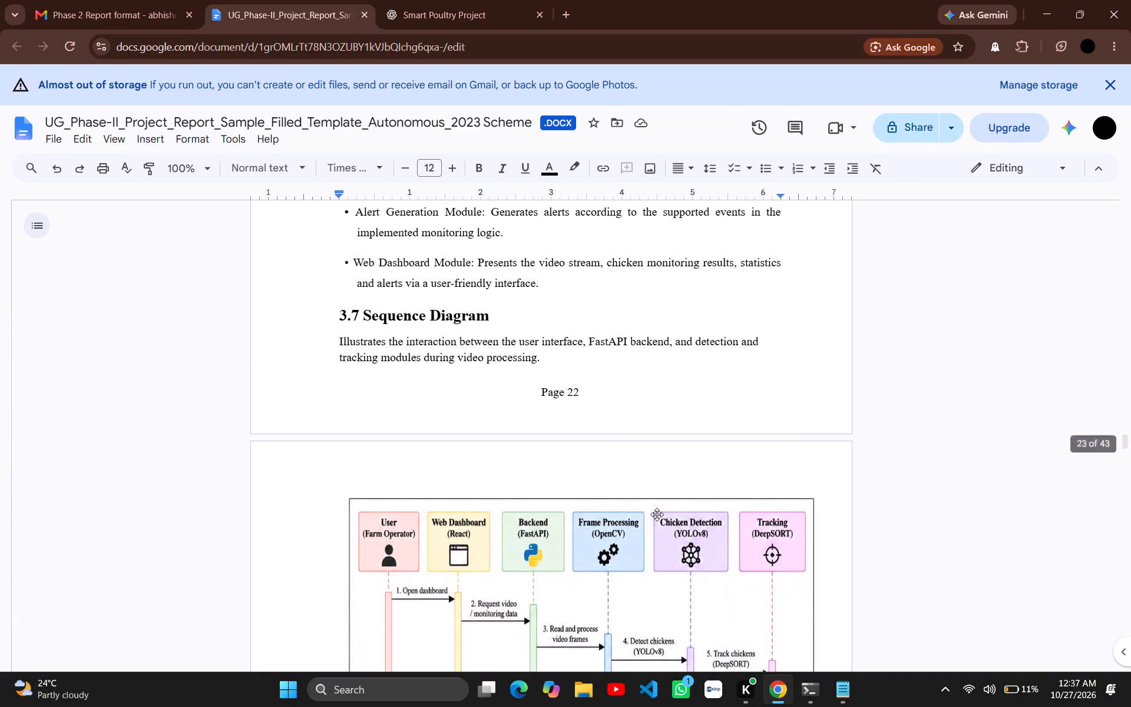
scroll(657, 514, "down", 1)
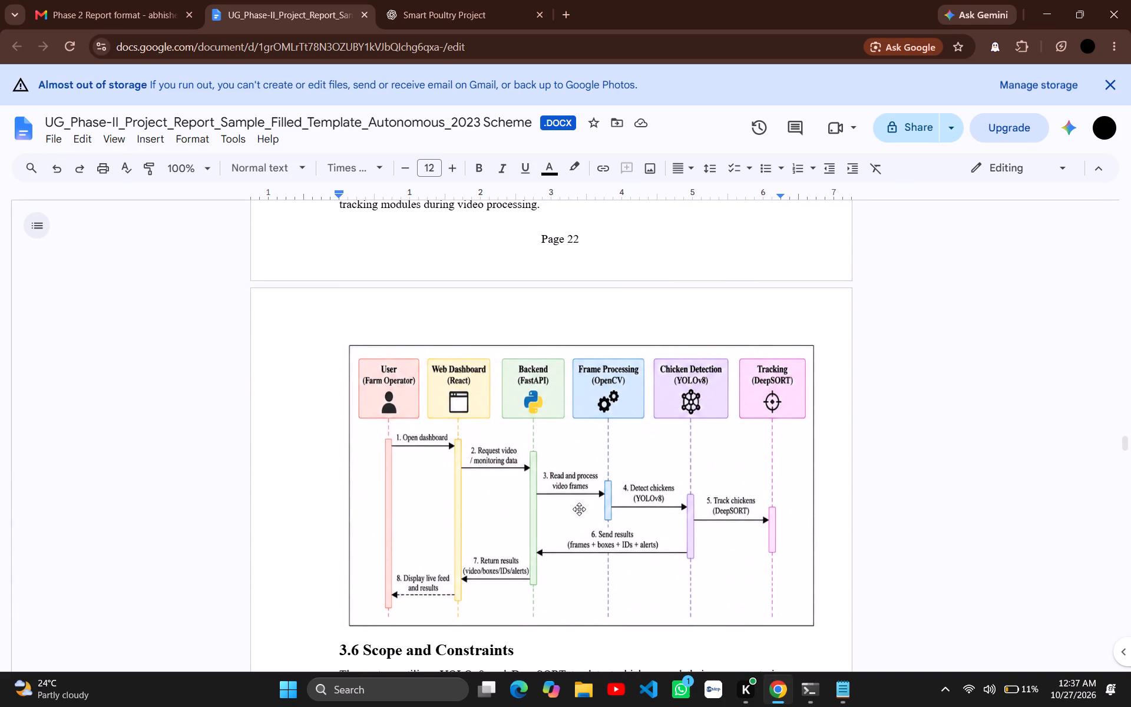
scroll(567, 497, "down", 1)
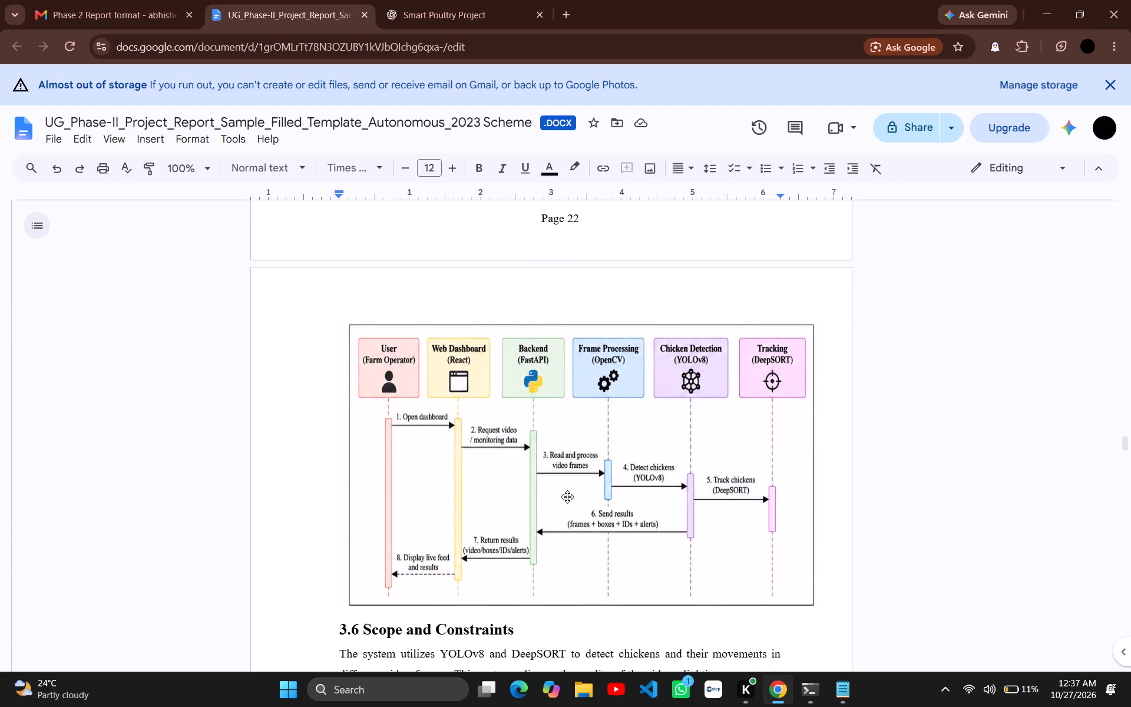
scroll(567, 497, "down", 2)
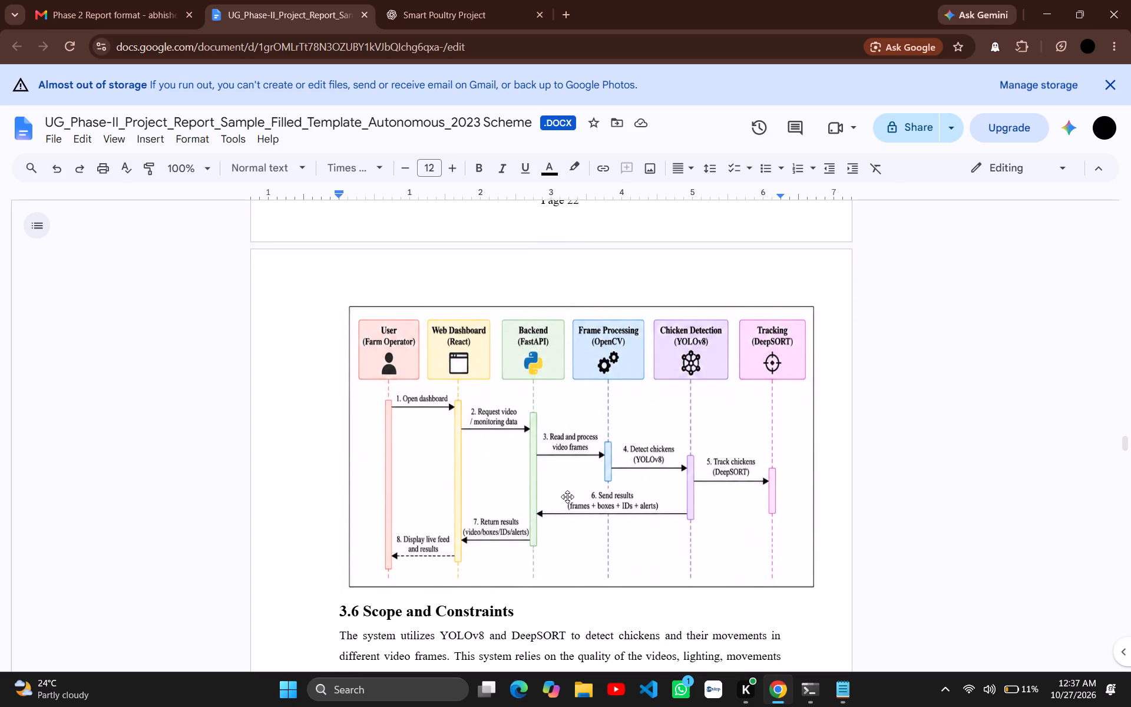
scroll(567, 497, "down", 1)
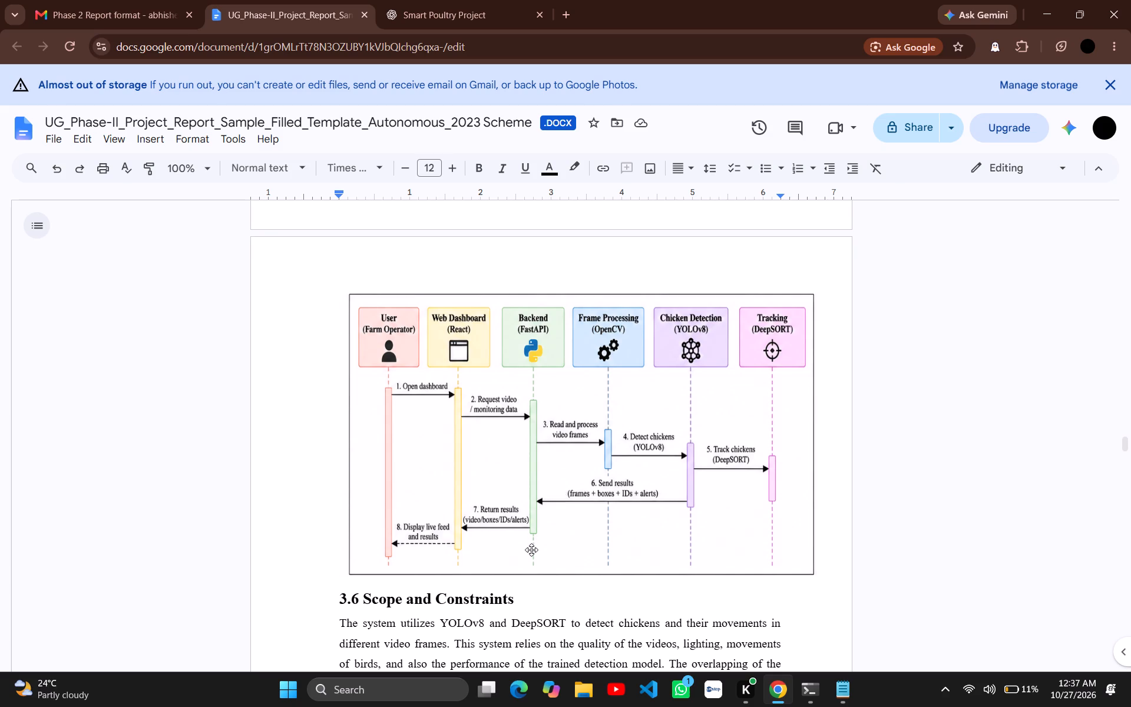
scroll(531, 554, "down", 2)
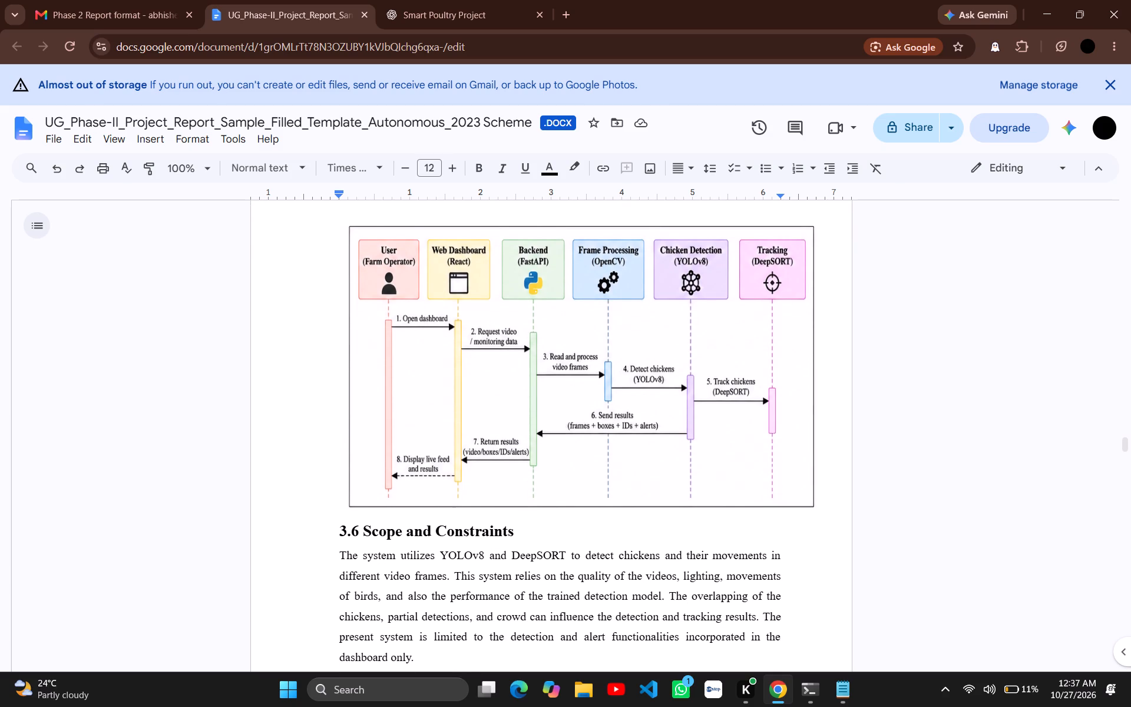
scroll(531, 554, "up", 1)
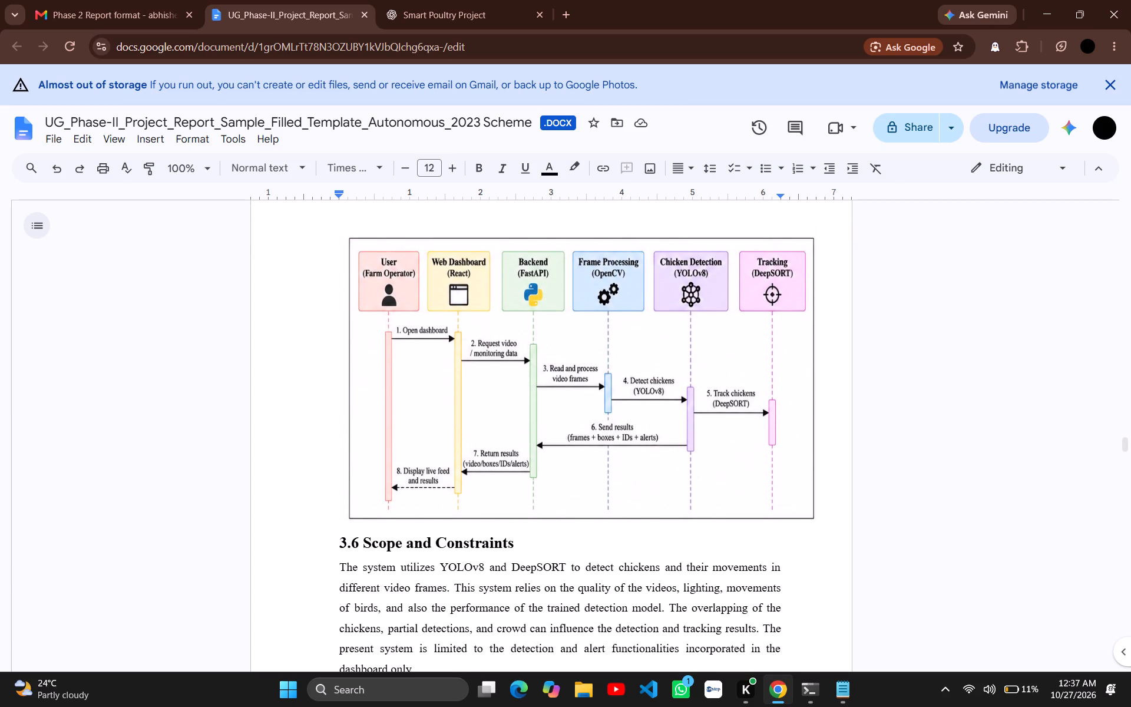
scroll(531, 554, "up", 3)
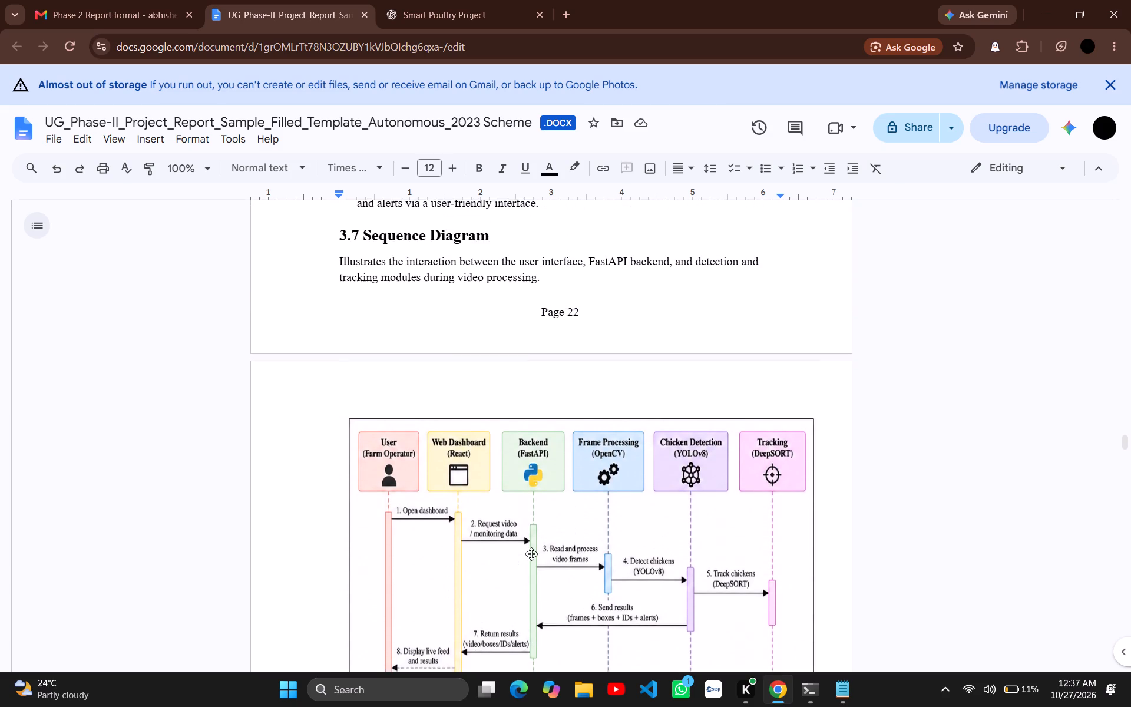
scroll(531, 554, "up", 1)
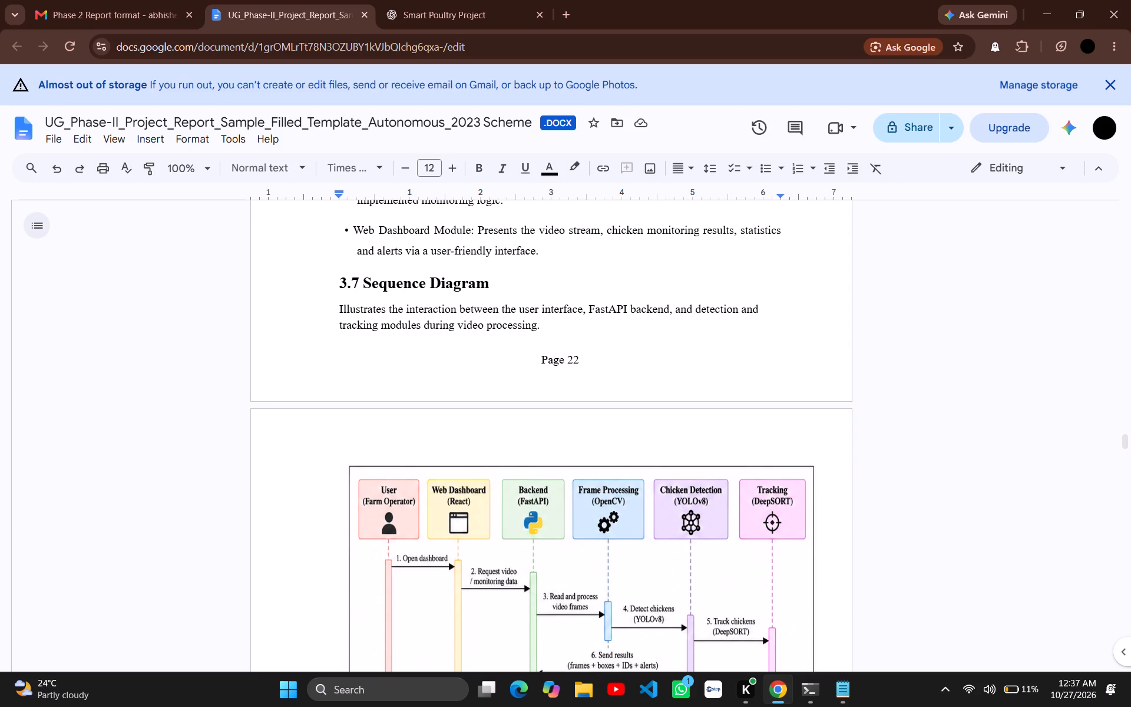
left_click_drag(340, 284, 498, 336)
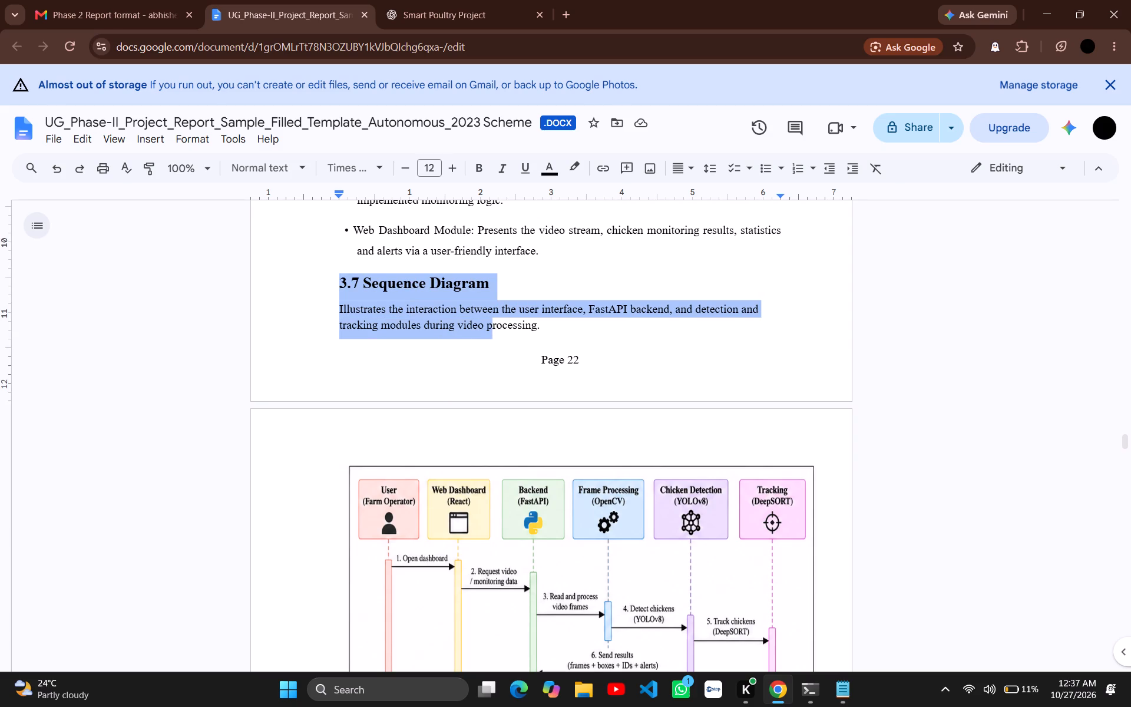
left_click_drag(498, 336, 544, 319)
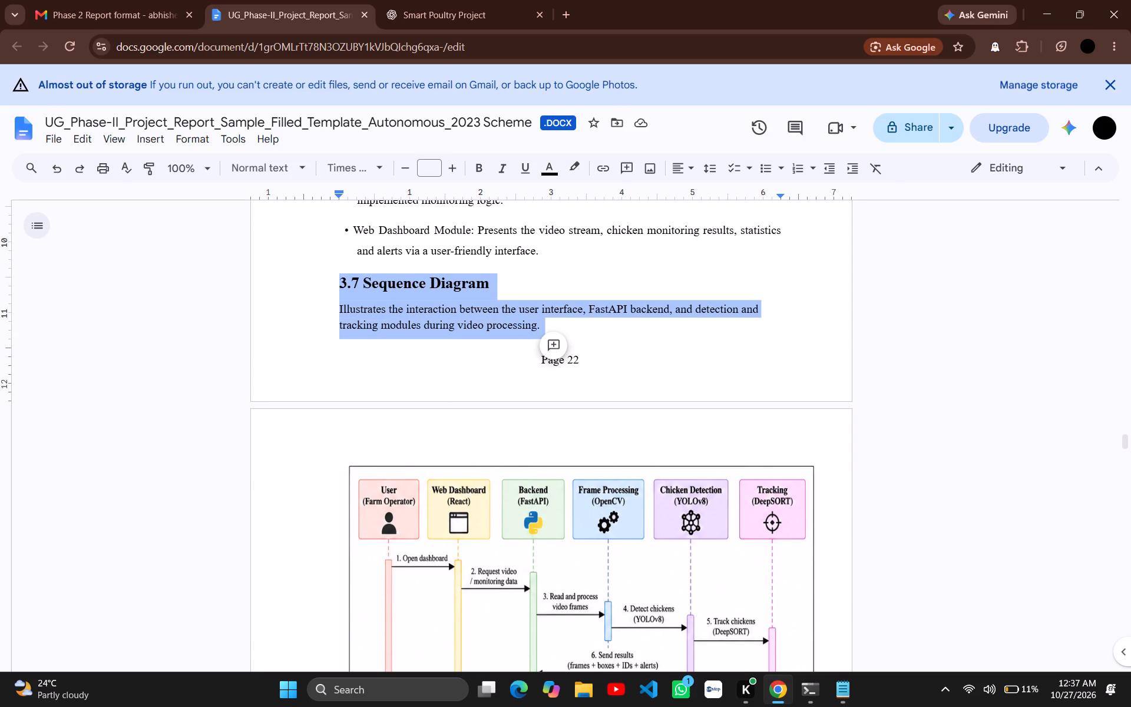
key("ctrl+x")
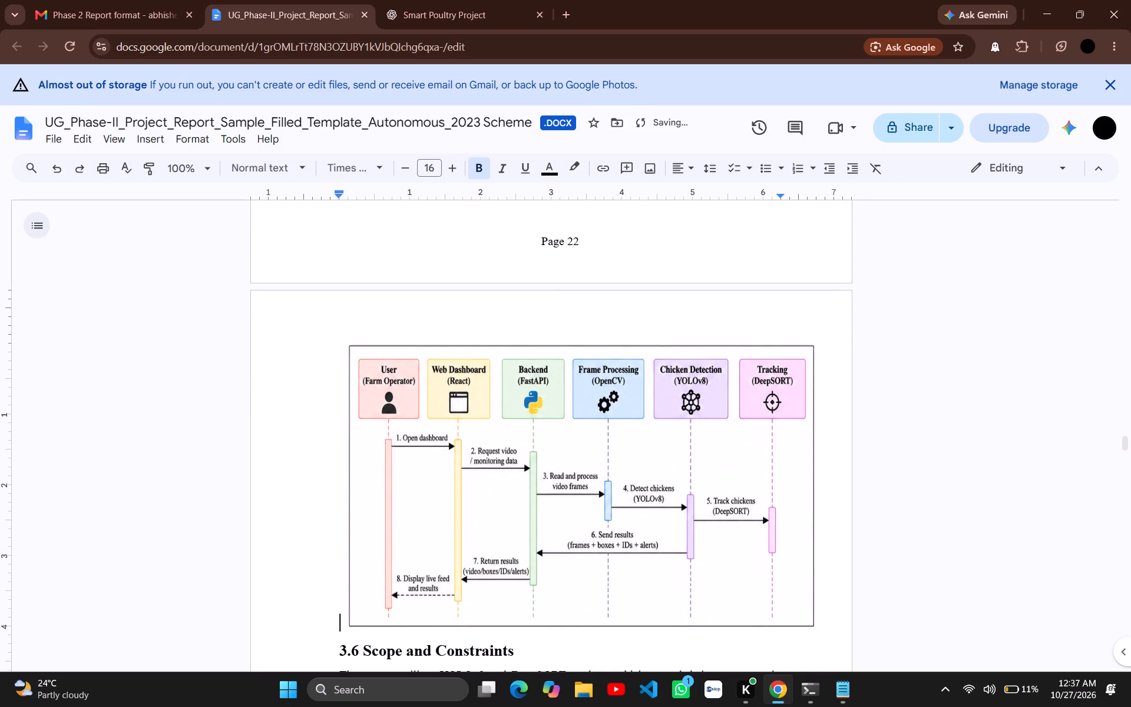
Paste the cut Sequence Diagram heading and description on a new line above "5.3 Experimental Setup / Test Cases" in the Implementation chapter.
left_click(1130, 561)
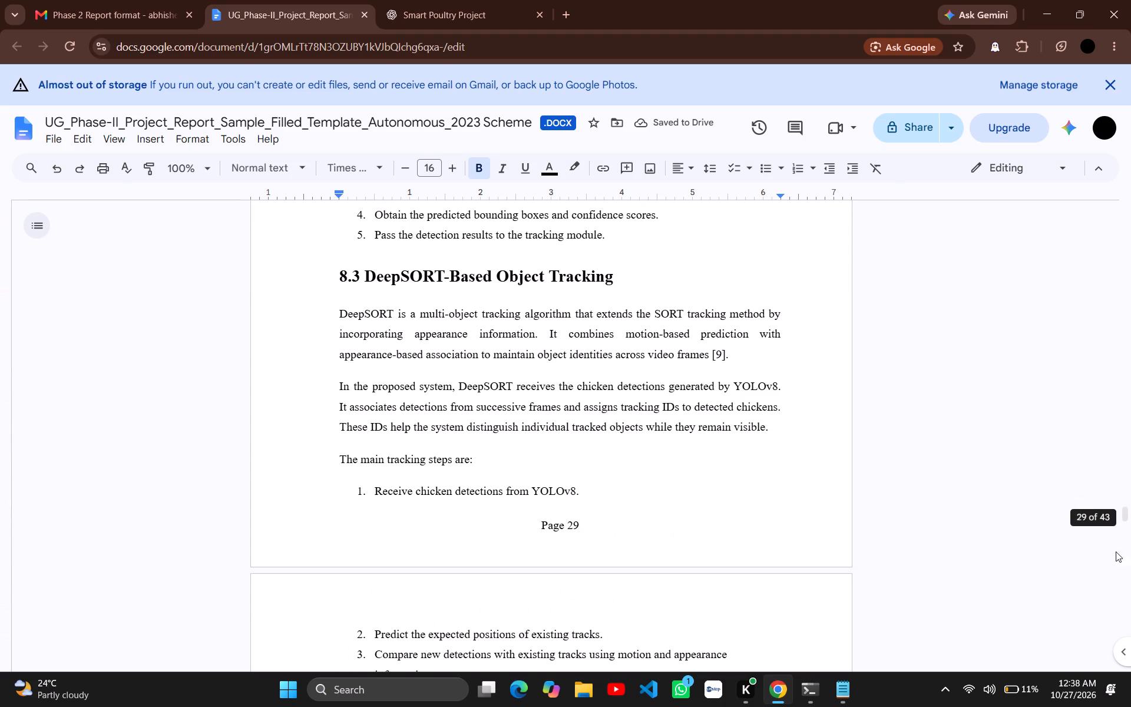
scroll(741, 461, "up", 3)
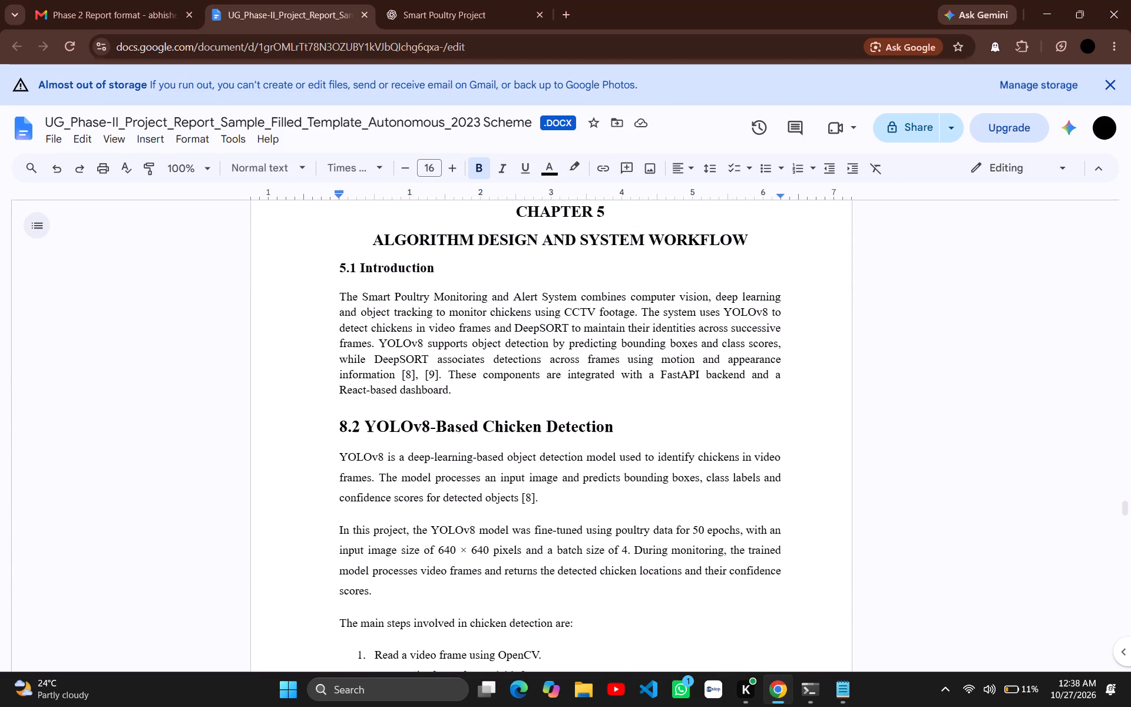
scroll(741, 461, "up", 2)
scroll(741, 461, "down", 8)
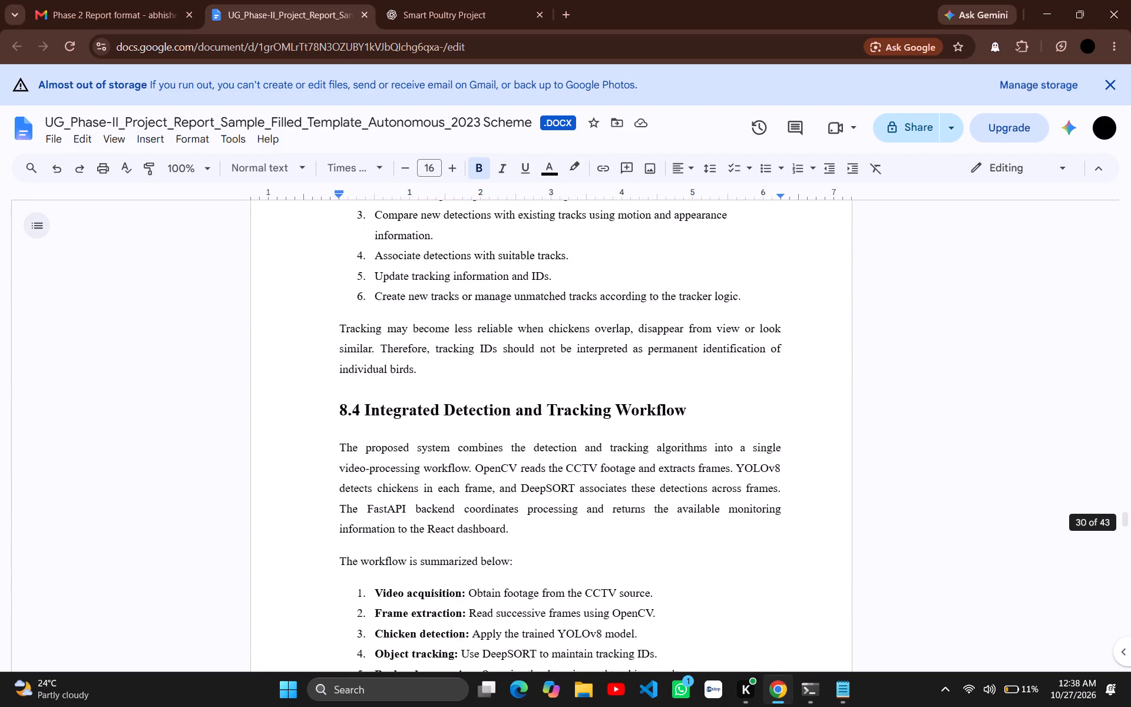
scroll(741, 461, "down", 6)
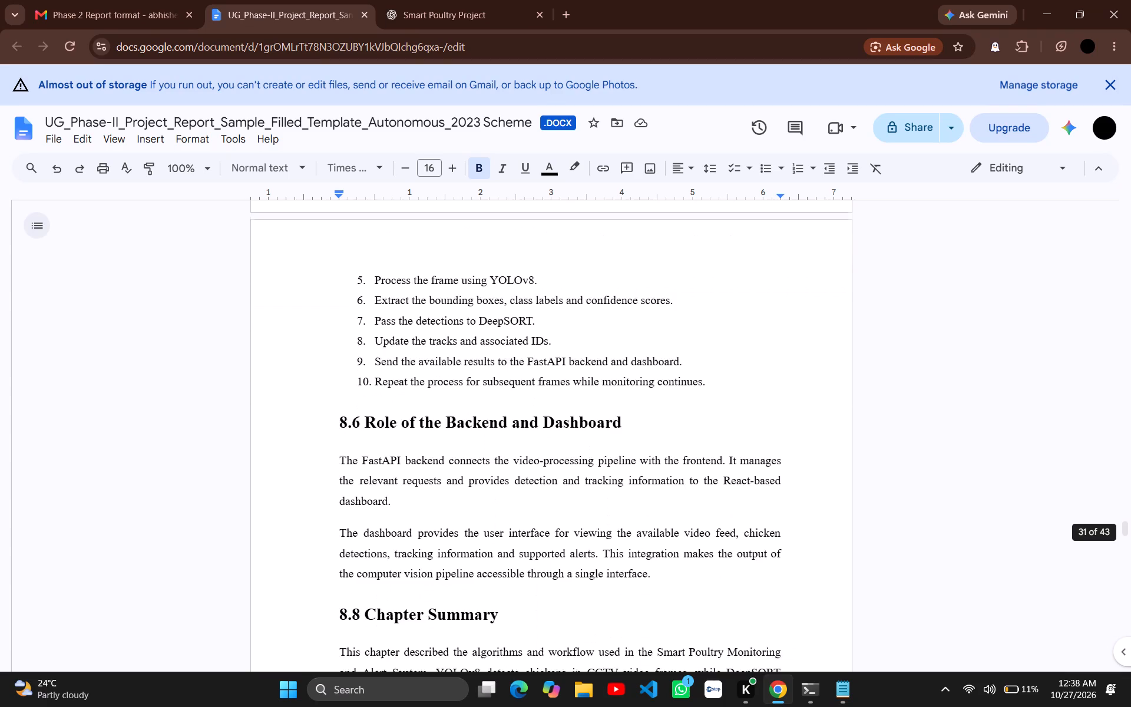
scroll(741, 461, "down", 4)
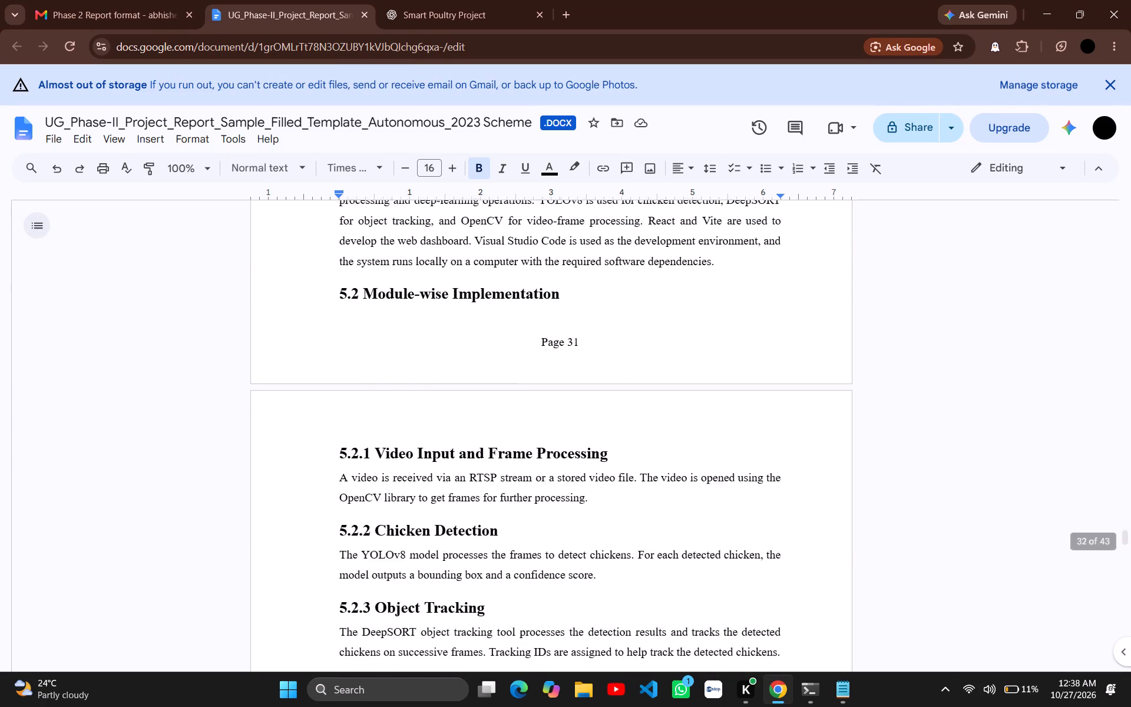
scroll(741, 461, "down", 4)
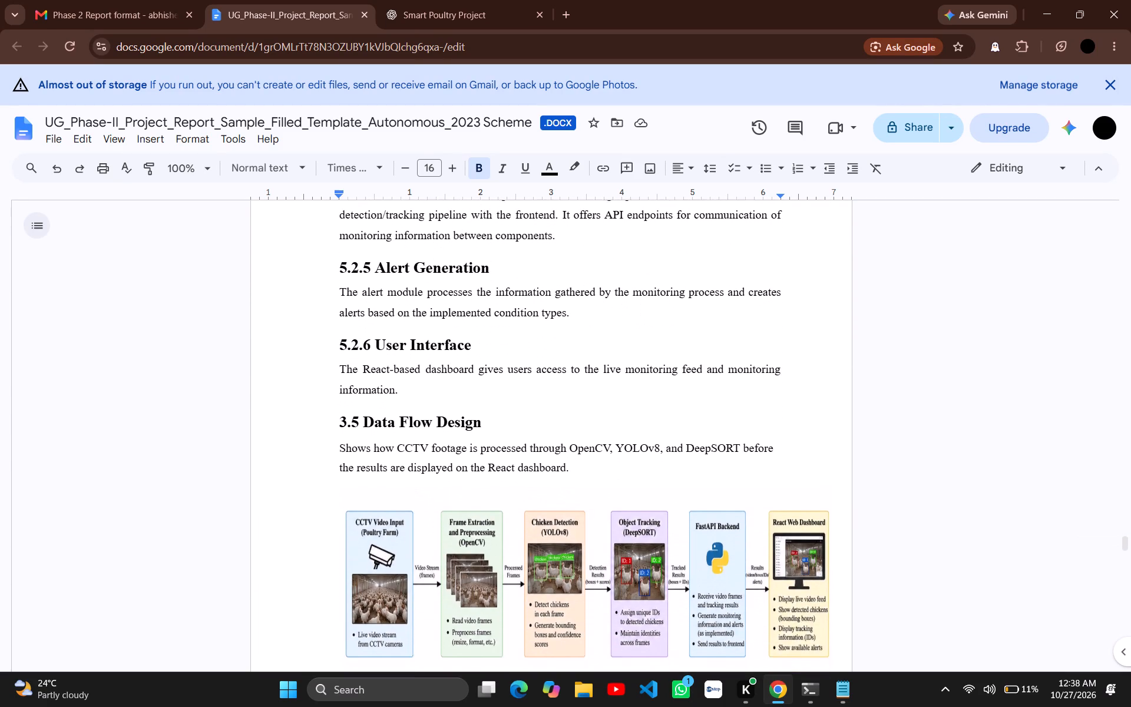
scroll(741, 461, "down", 2)
scroll(646, 509, "down", 2)
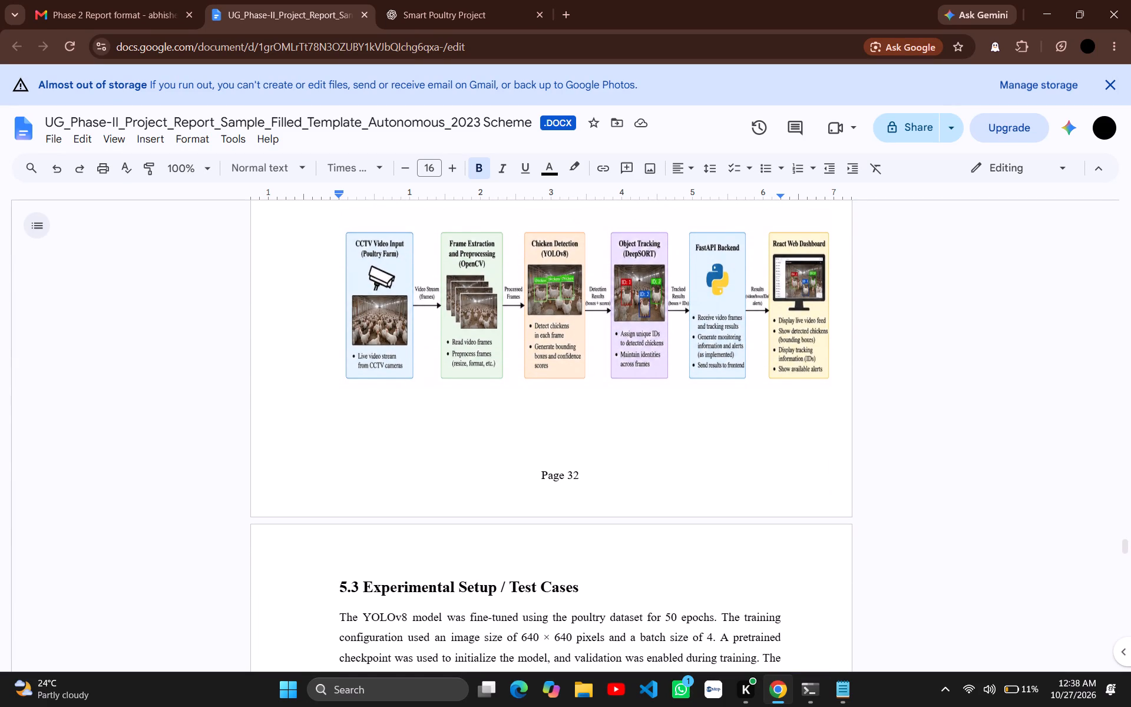
left_click(350, 559)
left_click(341, 581)
key("Return")
key("Up")
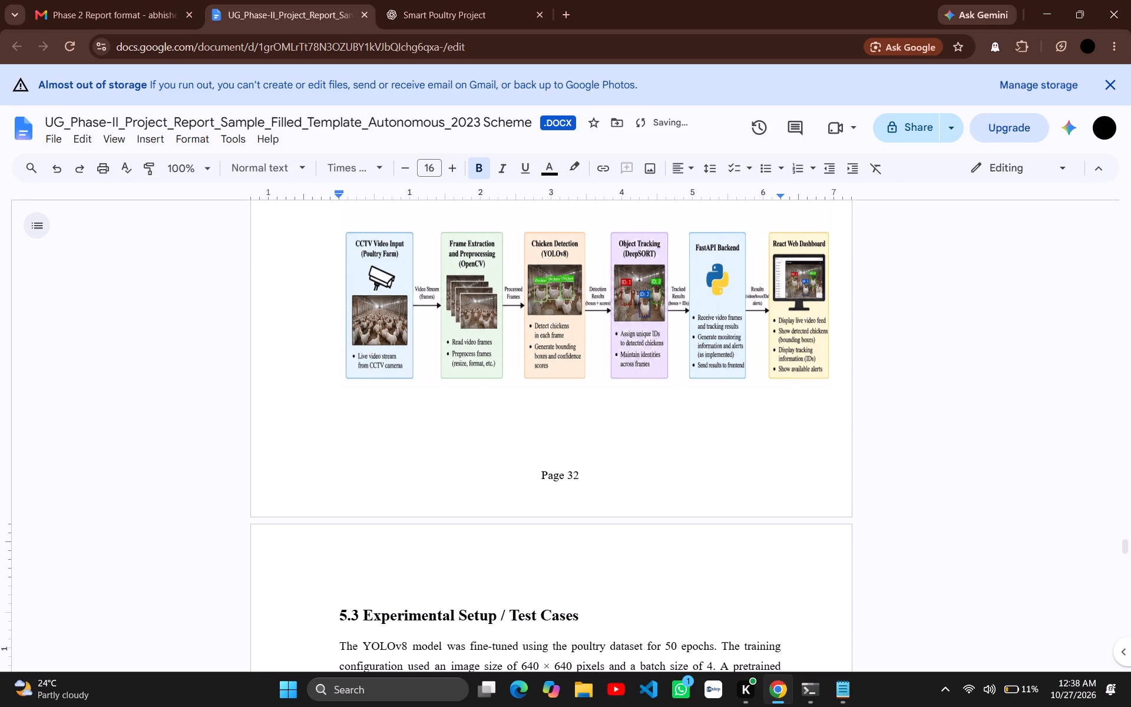
key("ctrl+v")
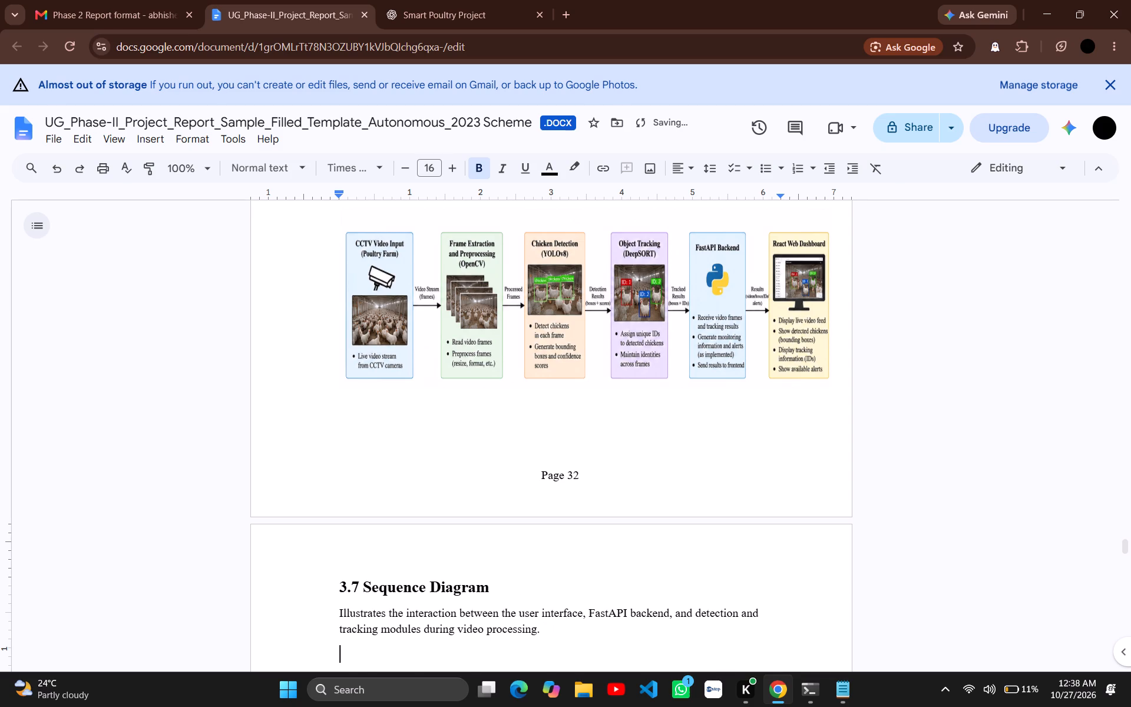
scroll(412, 561, "down", 1)
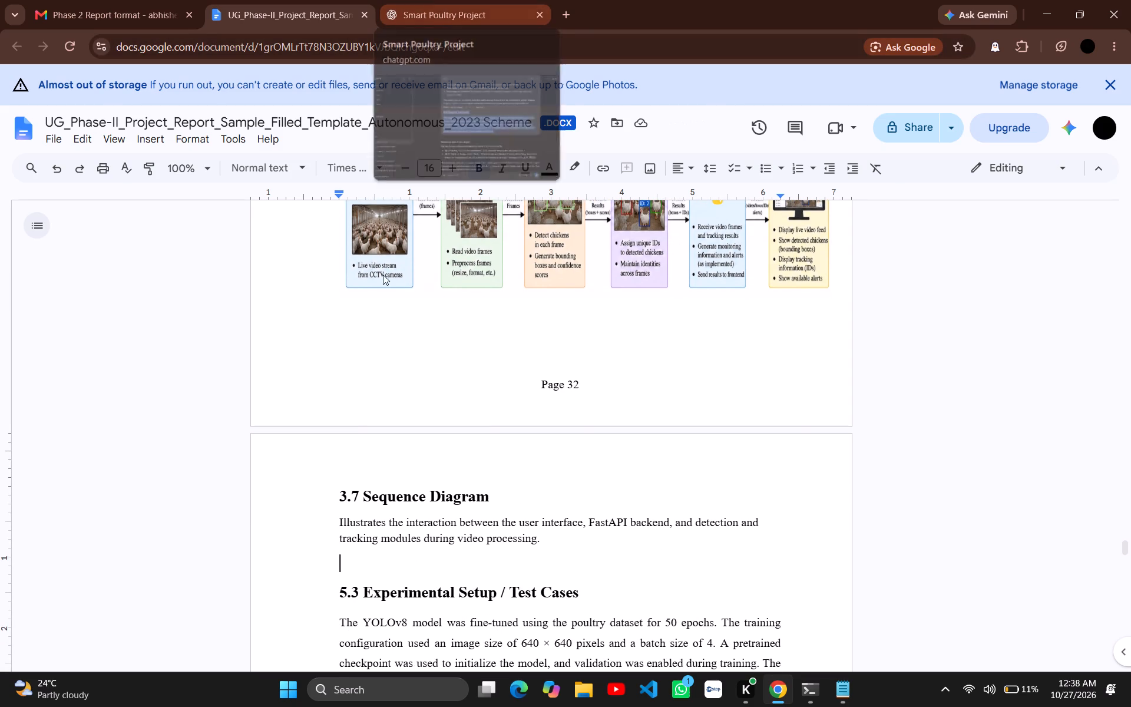
Cut the sequence diagram image from above the "3.6 Scope and Constraints" heading in Chapter 3.
scroll(381, 365, "up", 2)
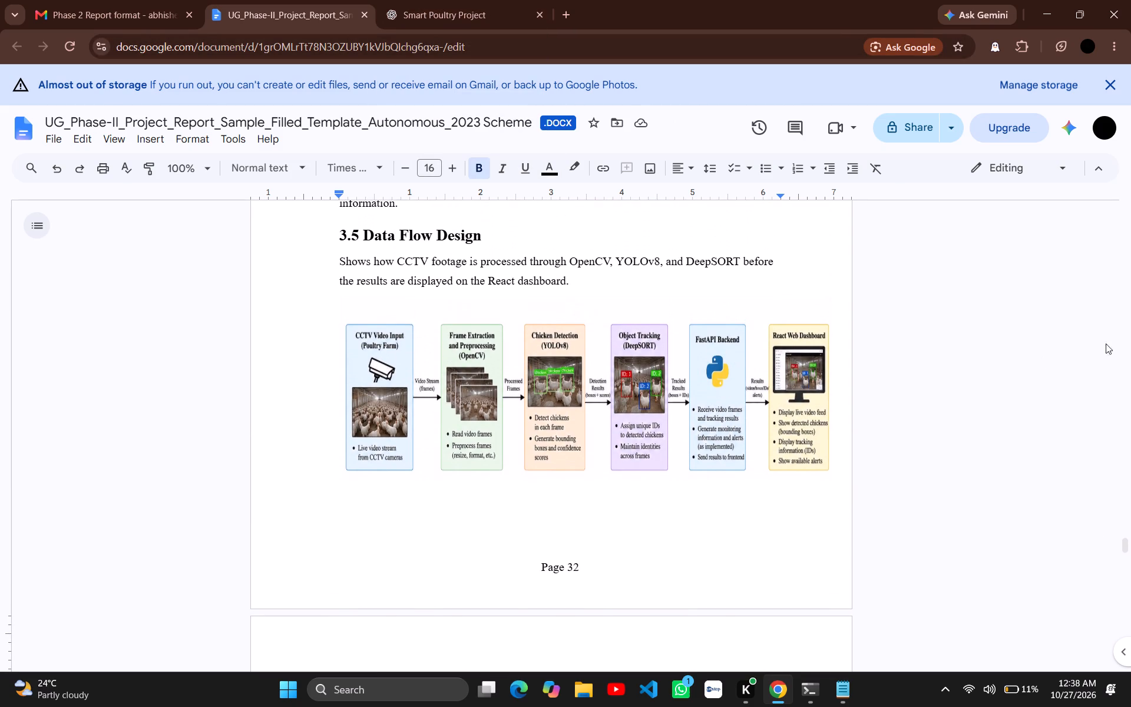
left_click(1130, 341)
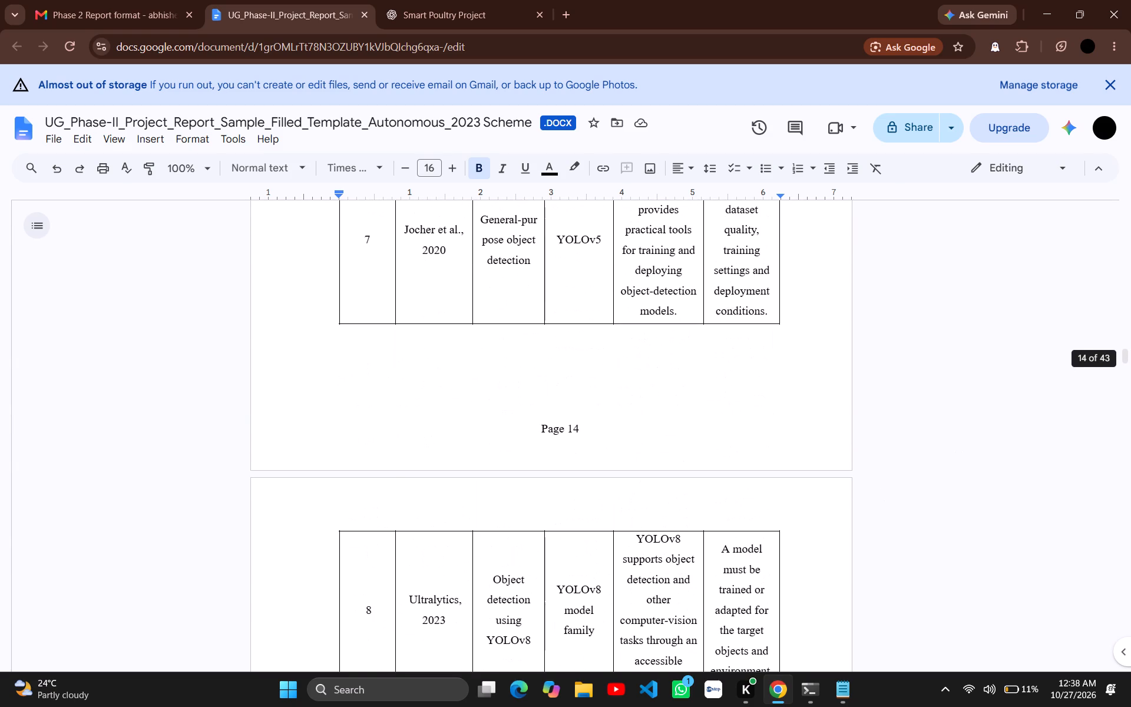
scroll(789, 537, "down", 9)
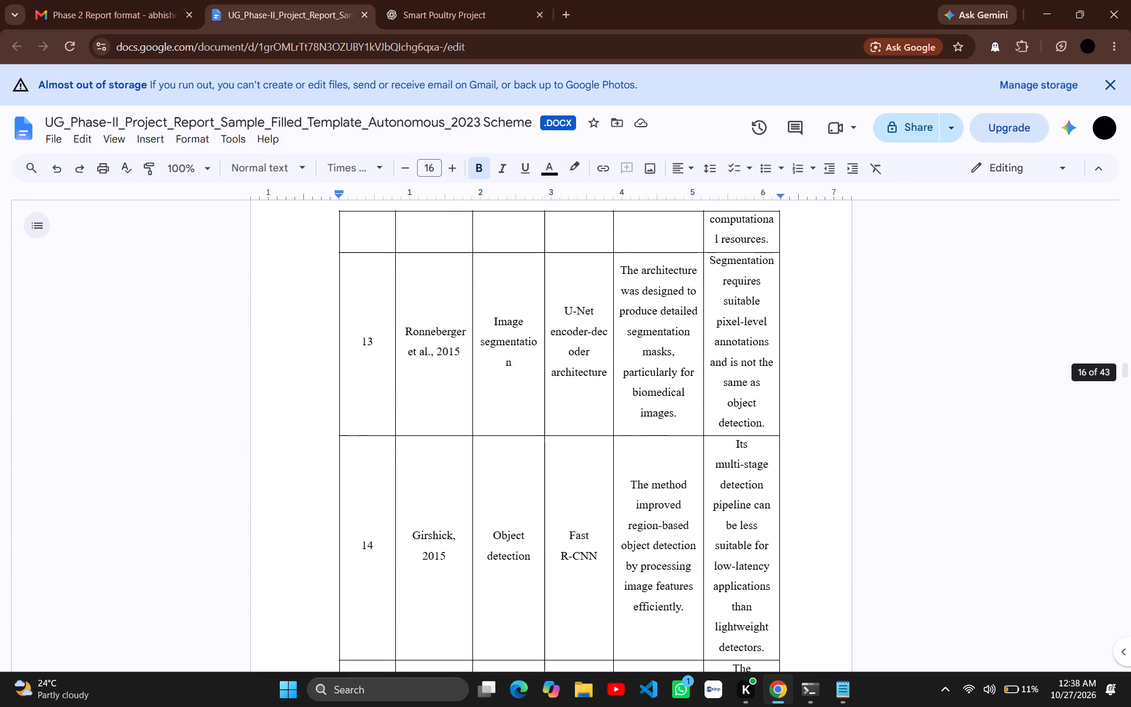
scroll(789, 537, "down", 5)
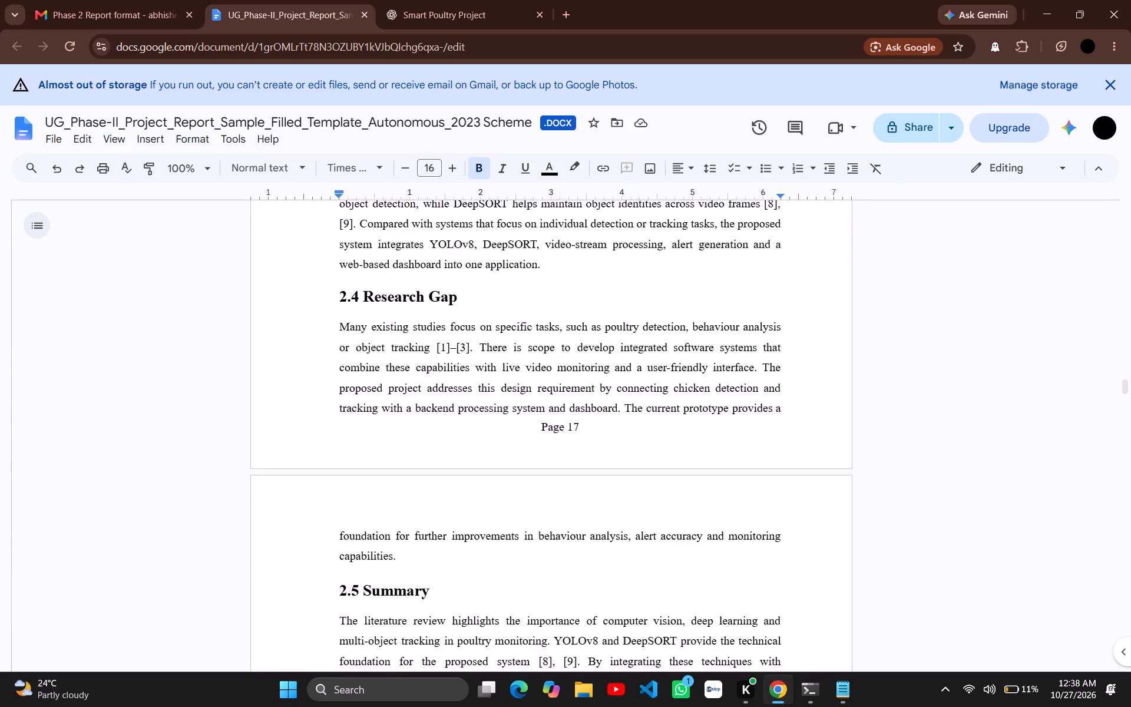
scroll(808, 504, "down", 11)
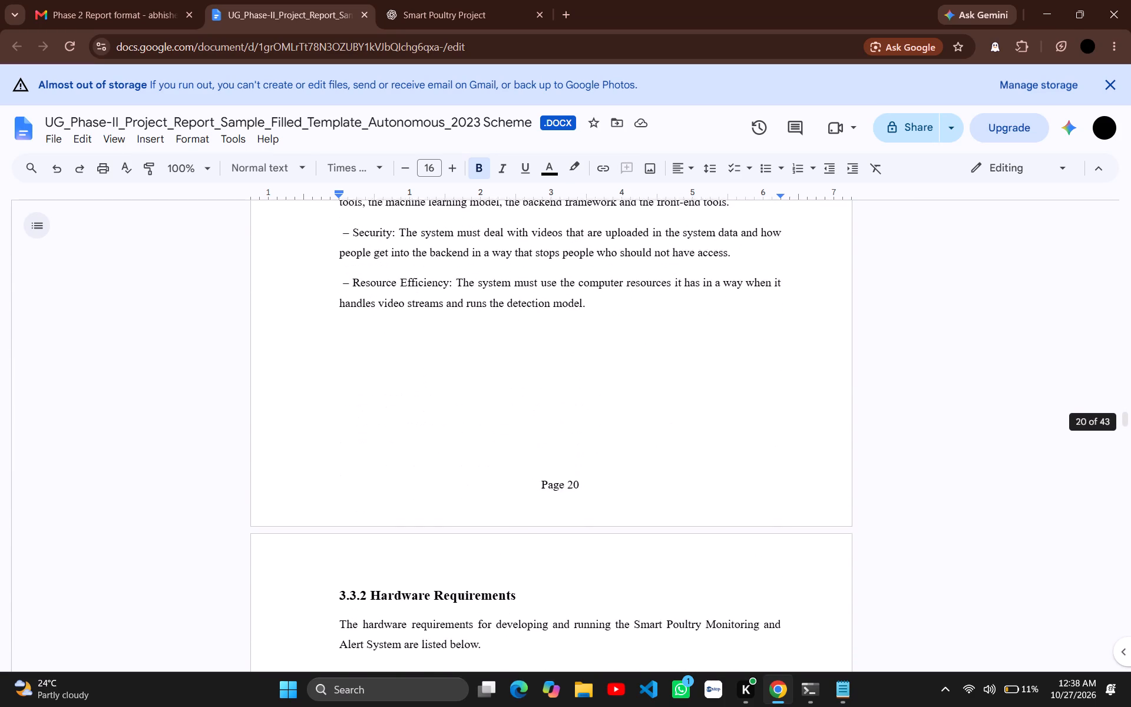
scroll(808, 504, "down", 6)
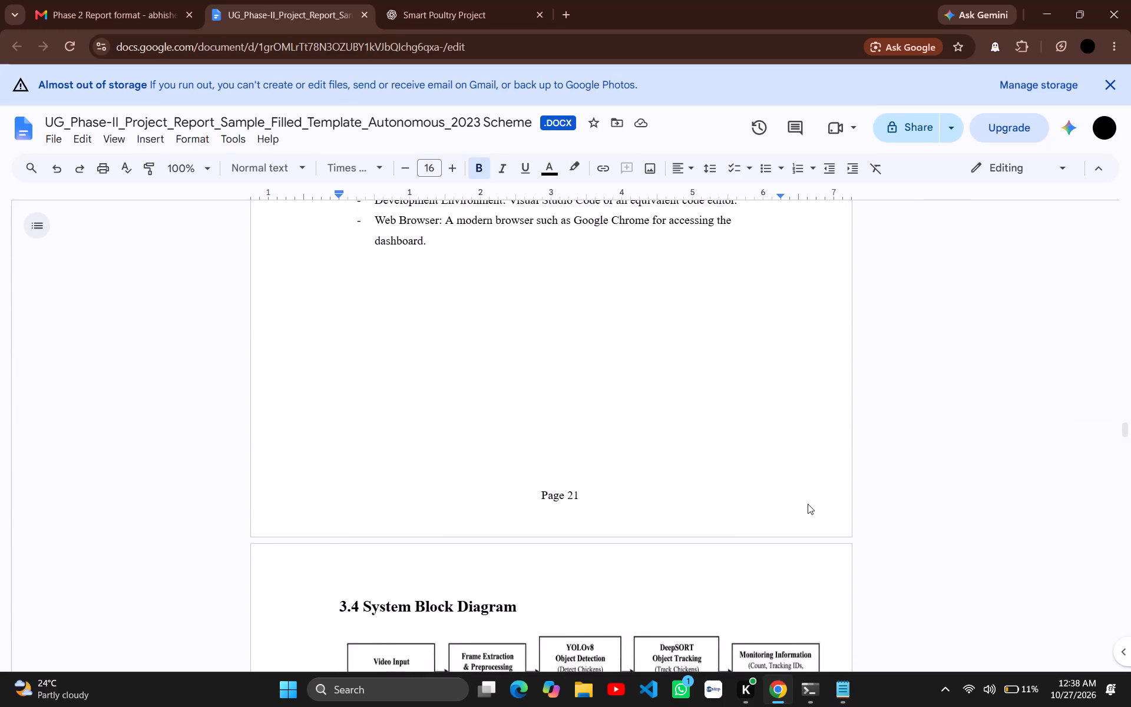
scroll(808, 504, "down", 5)
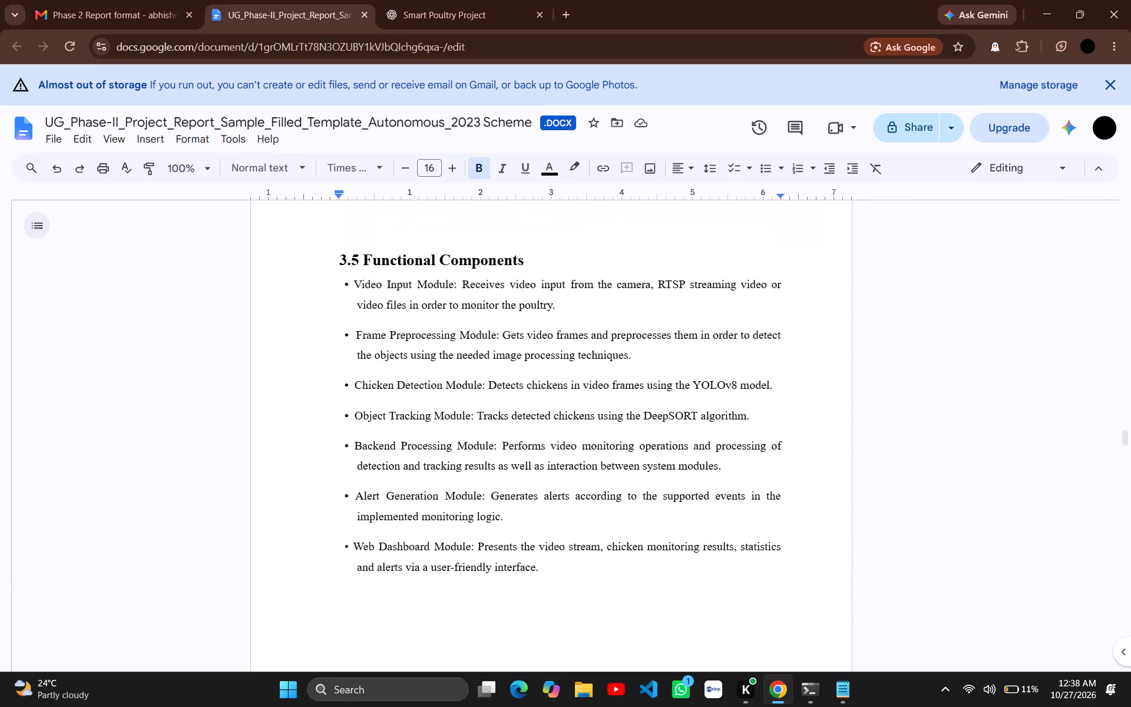
scroll(808, 504, "down", 3)
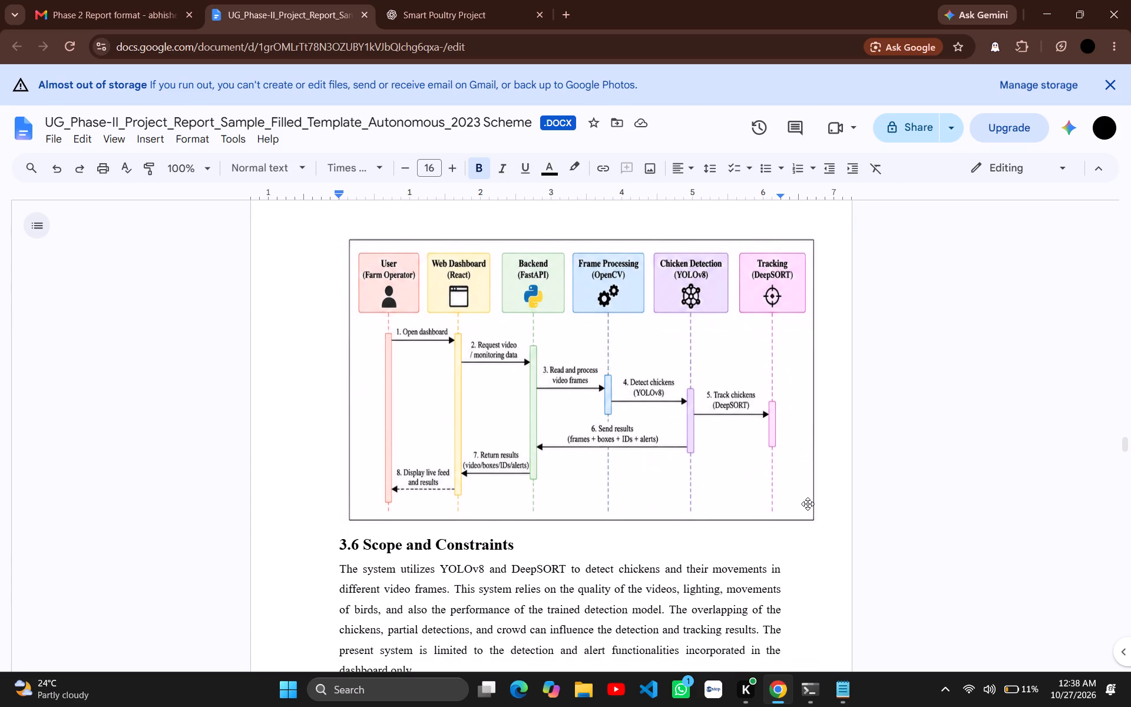
scroll(693, 458, "up", 2)
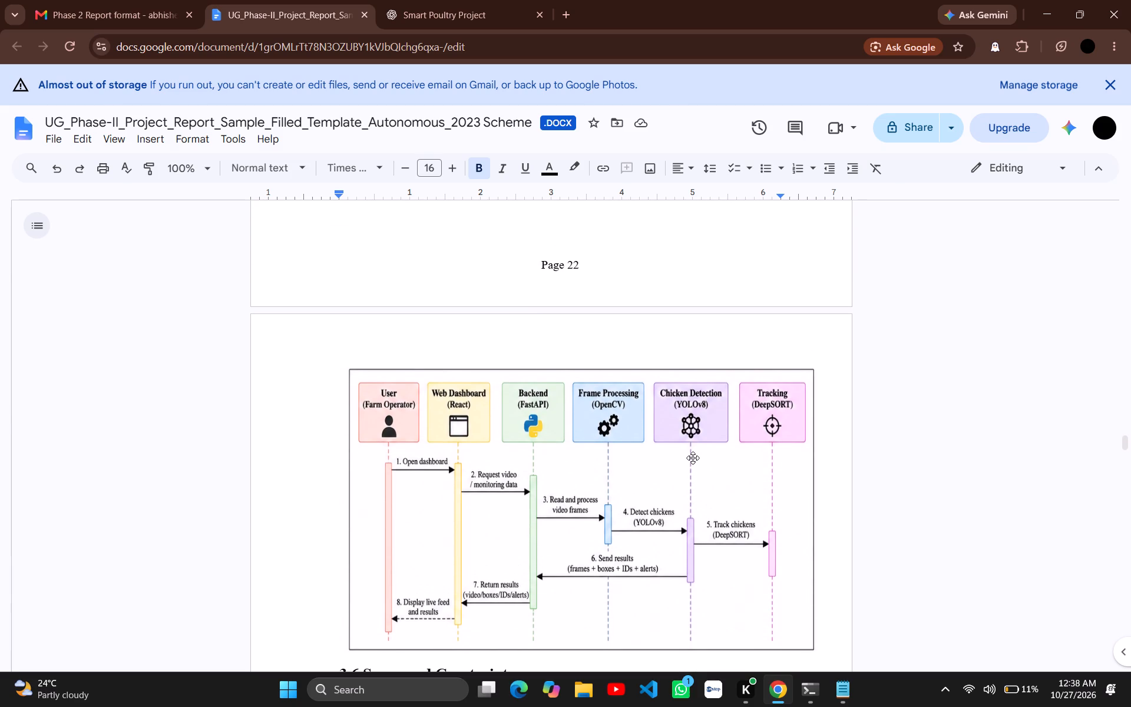
scroll(611, 488, "down", 1)
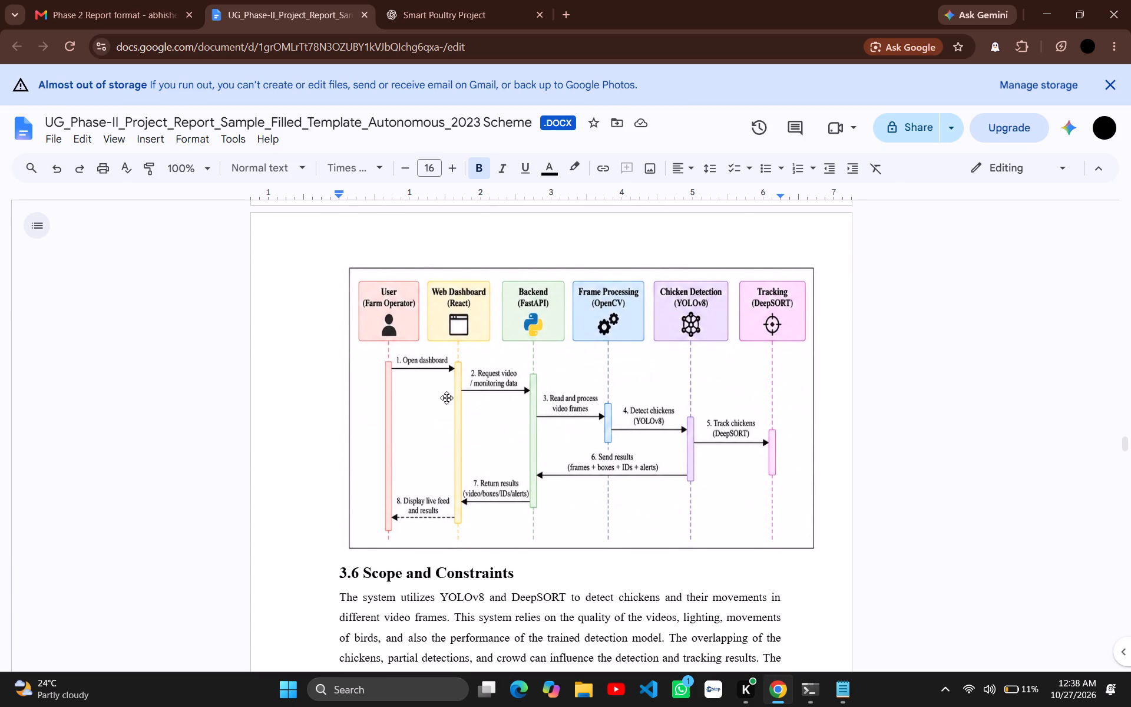
left_click(371, 295)
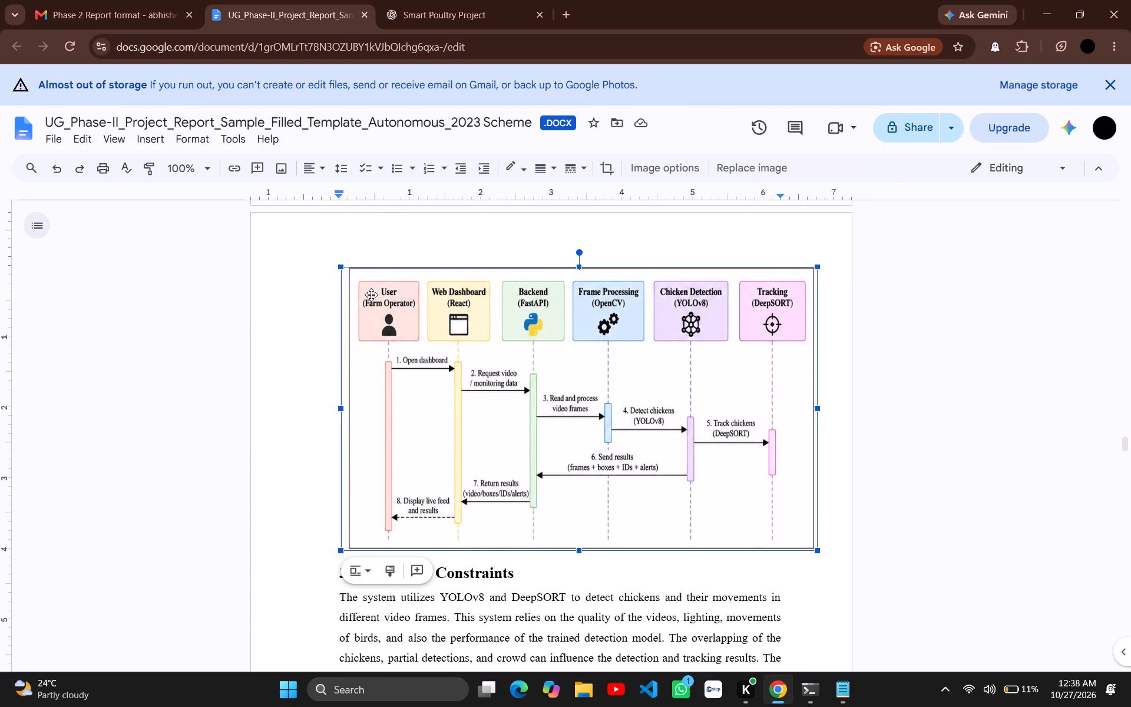
key("ctrl+x")
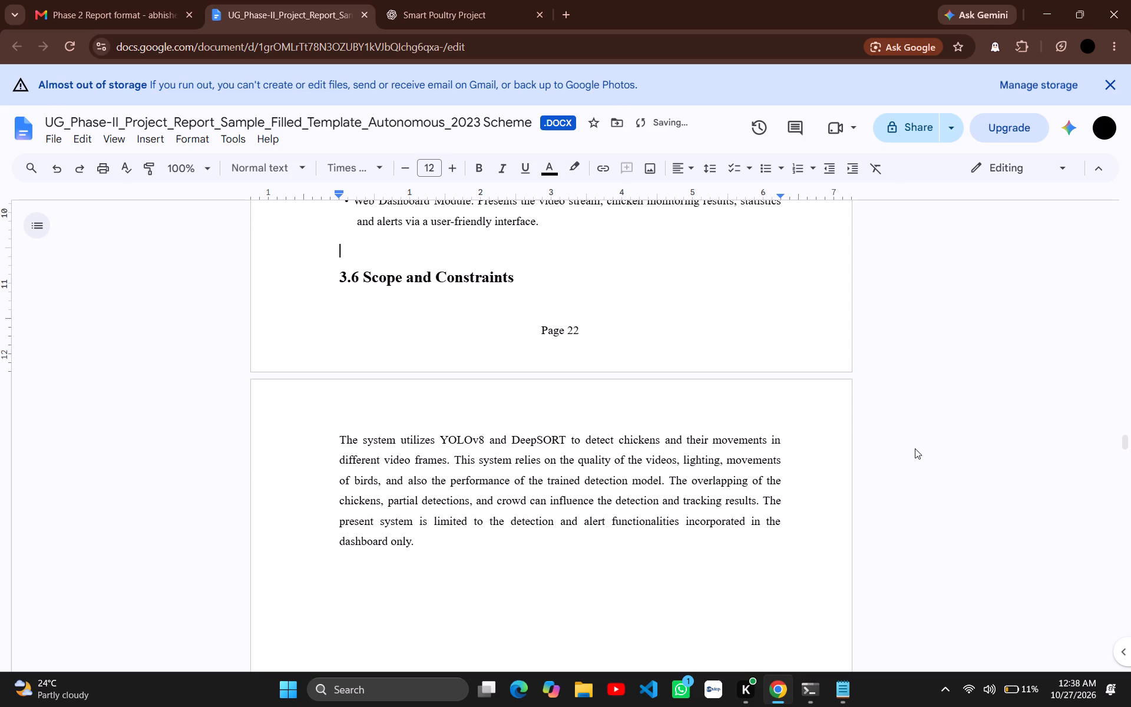
Paste the cut sequence diagram on a new line below the "3.7 Sequence Diagram" description in the Implementation chapter.
left_click(1130, 549)
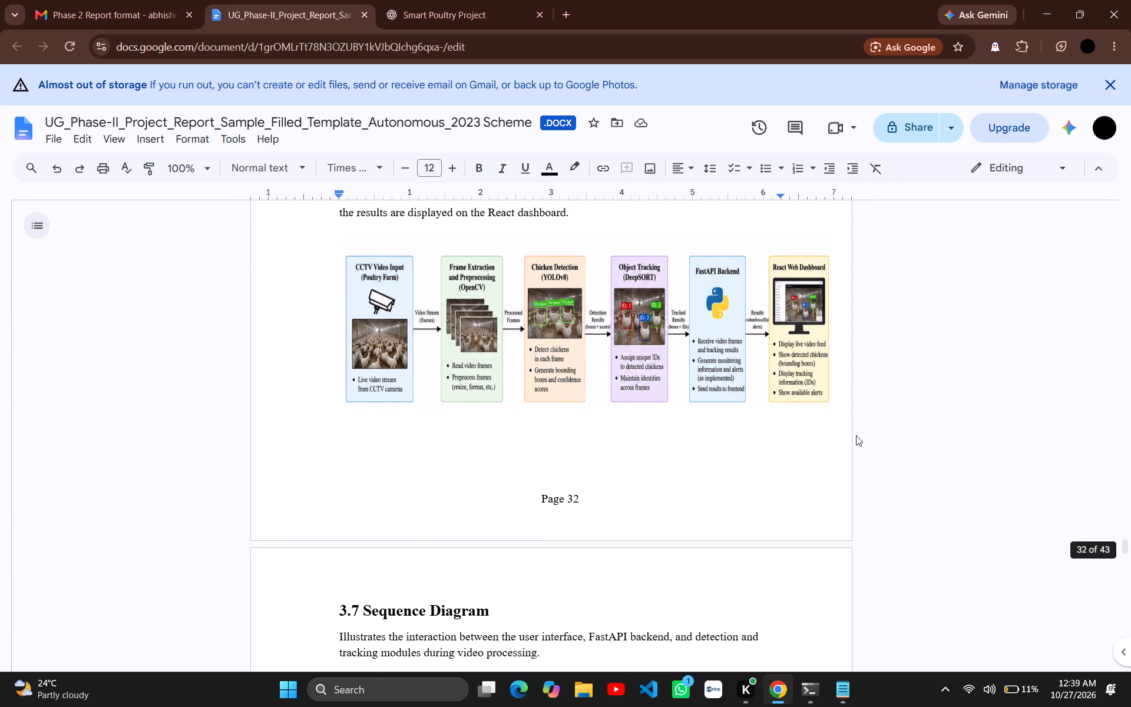
scroll(654, 448, "down", 3)
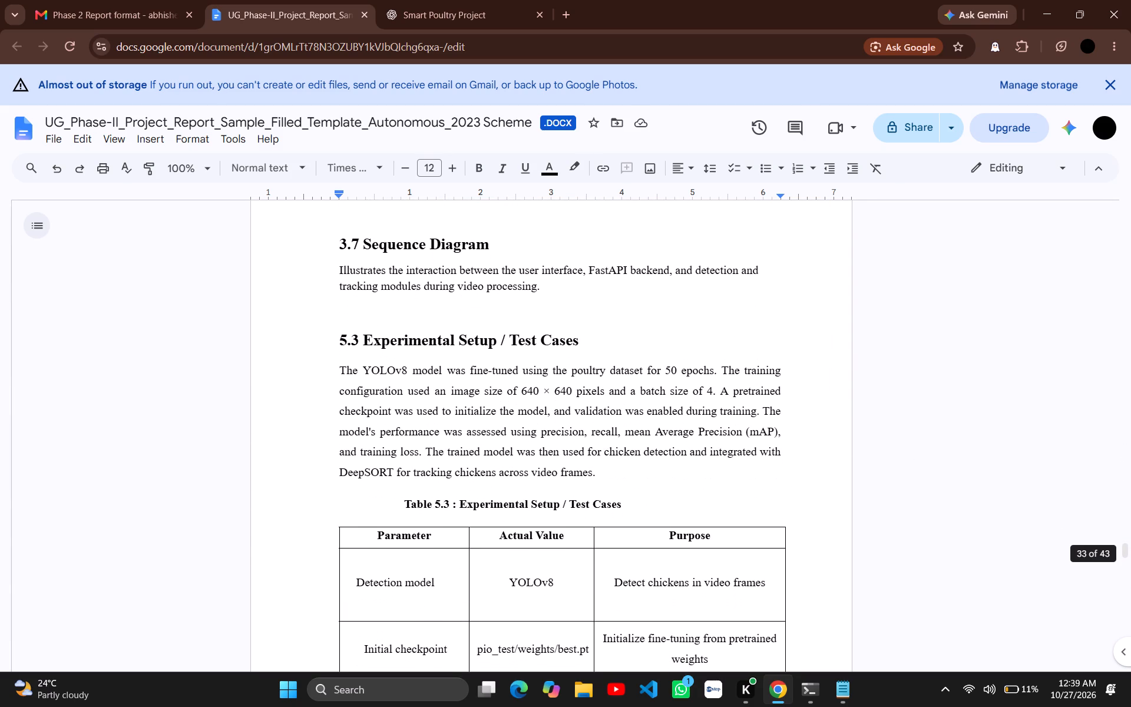
left_click(562, 287)
key("Return")
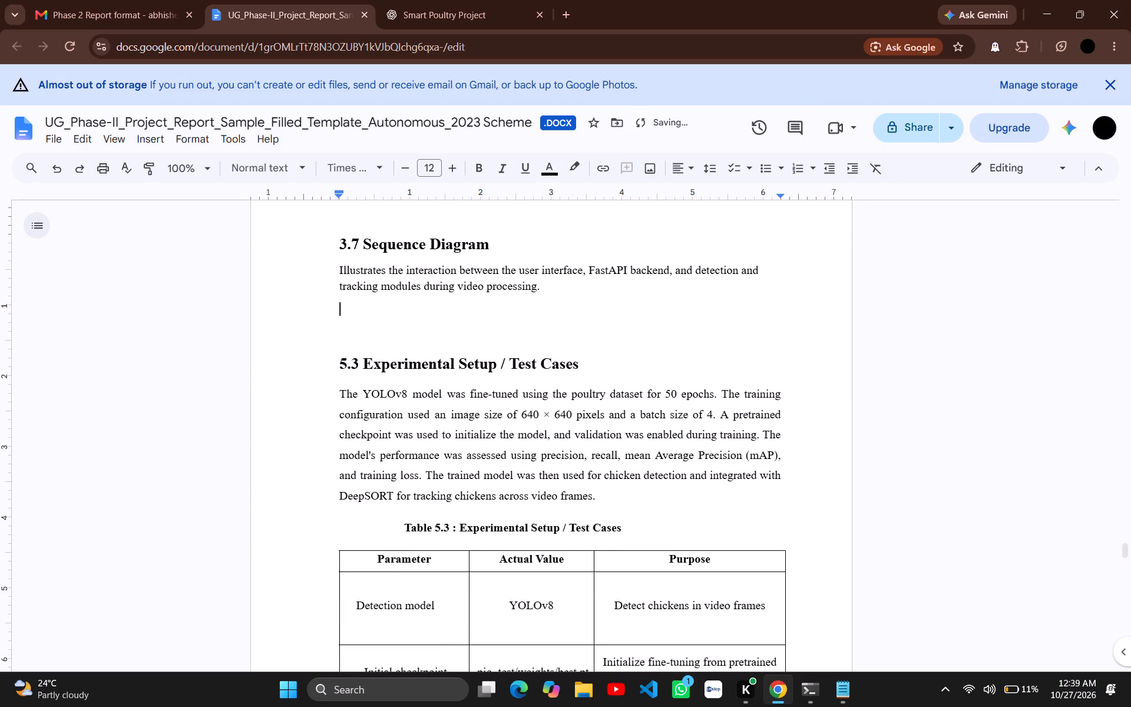
key("ctrl+v")
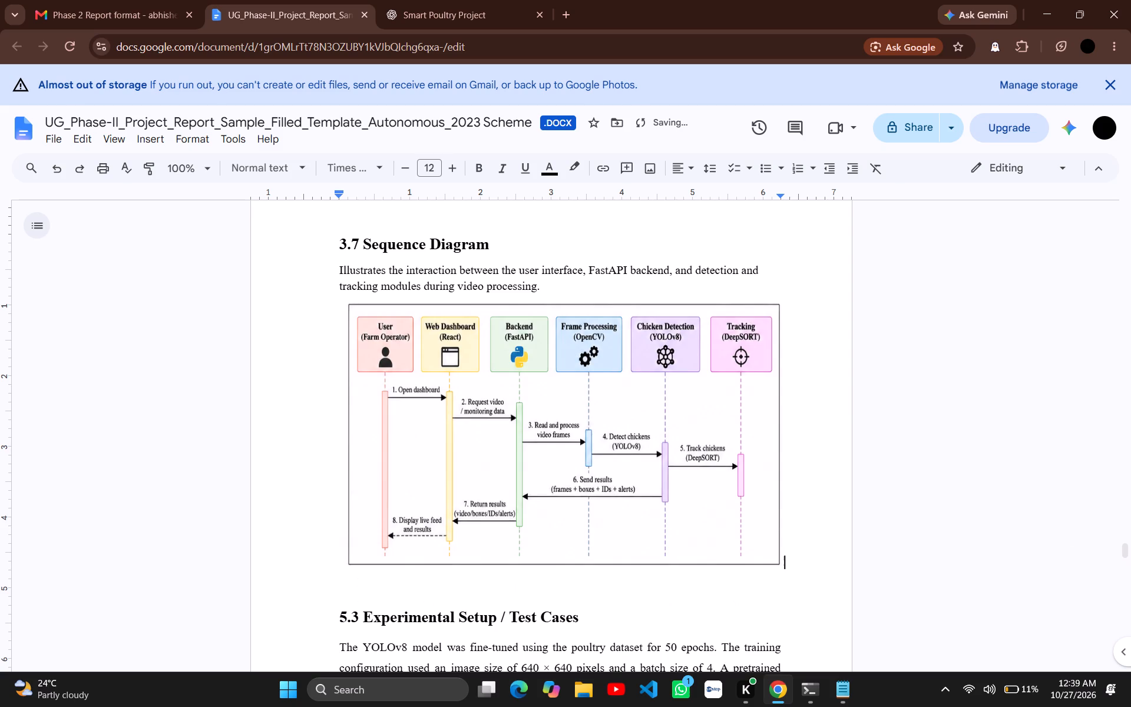
Enlarge the pasted sequence diagram to about 6.8 inches wide and 4.1 inches tall, extending past the text's right margin.
left_click(533, 569)
left_click_drag(561, 564, 560, 579)
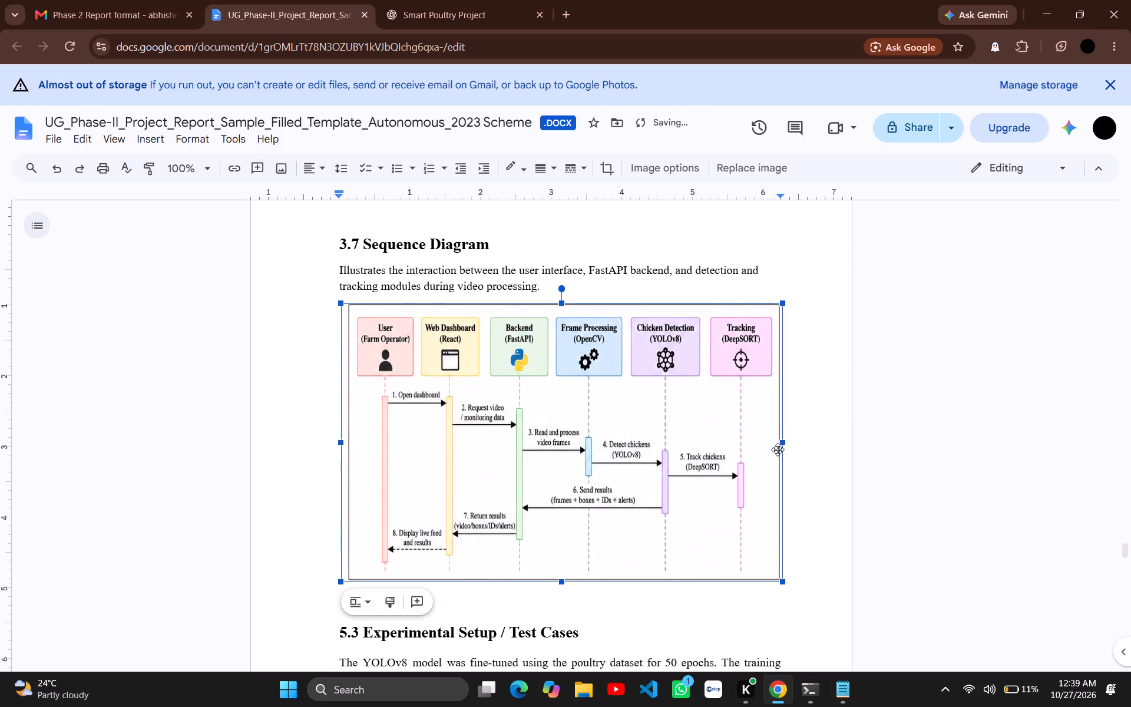
left_click_drag(782, 444, 817, 442)
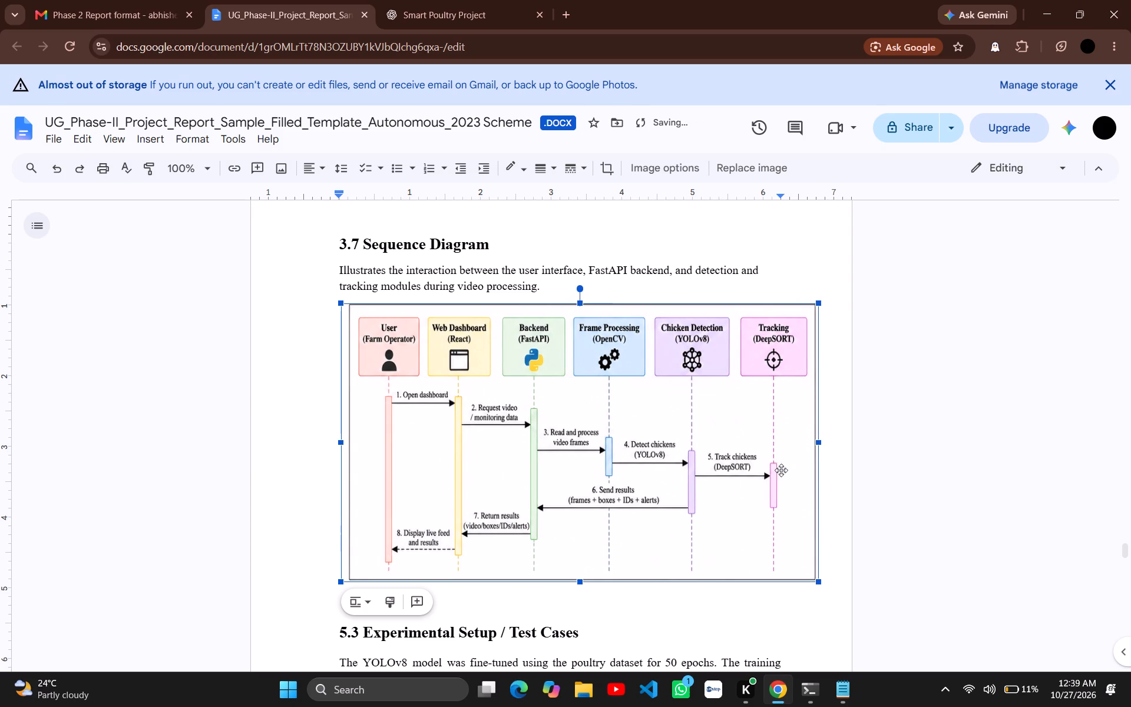
left_click_drag(578, 581, 578, 589)
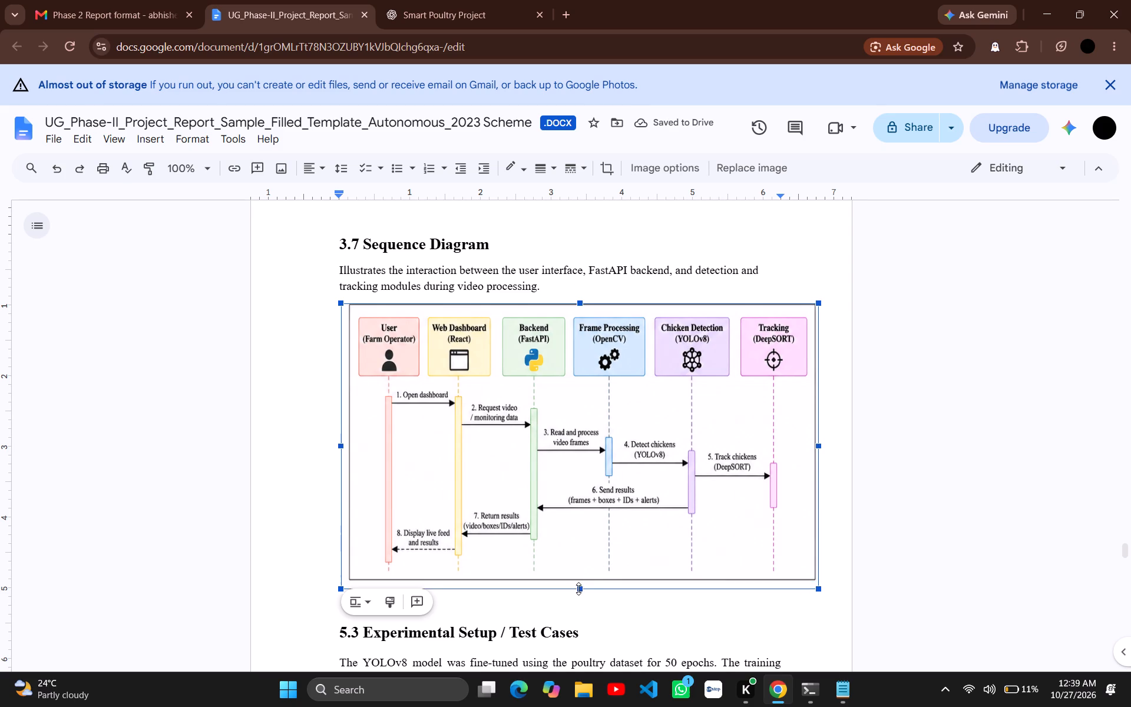
left_click_drag(578, 589, 578, 590)
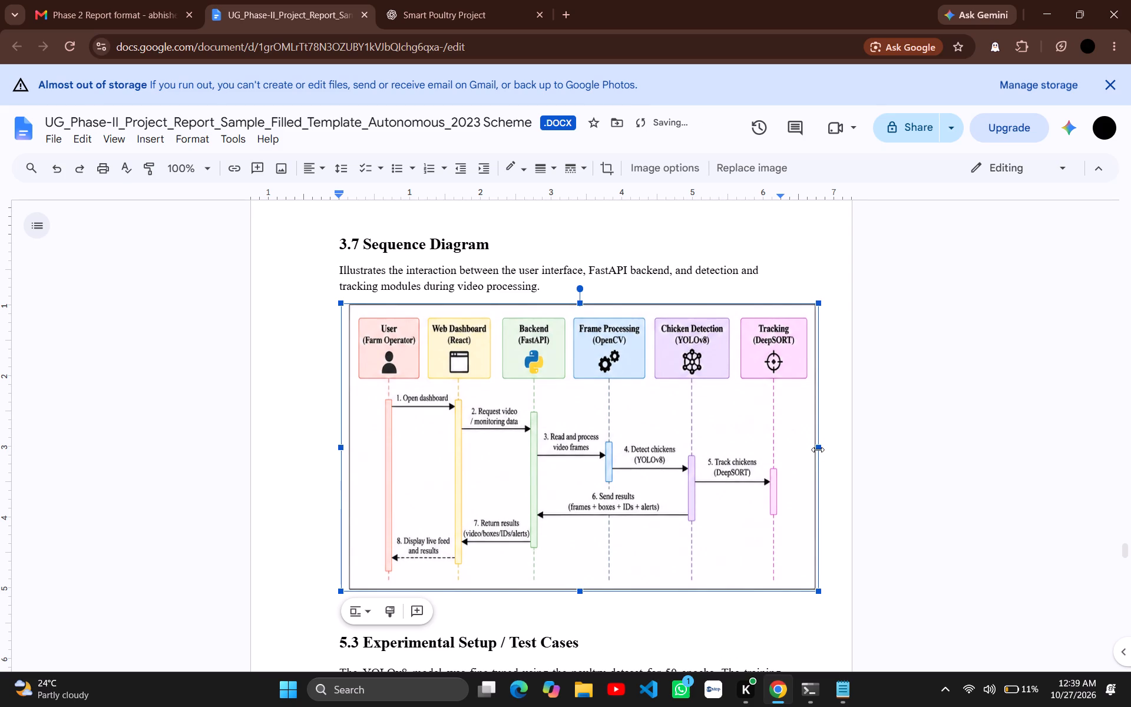
left_click(818, 450)
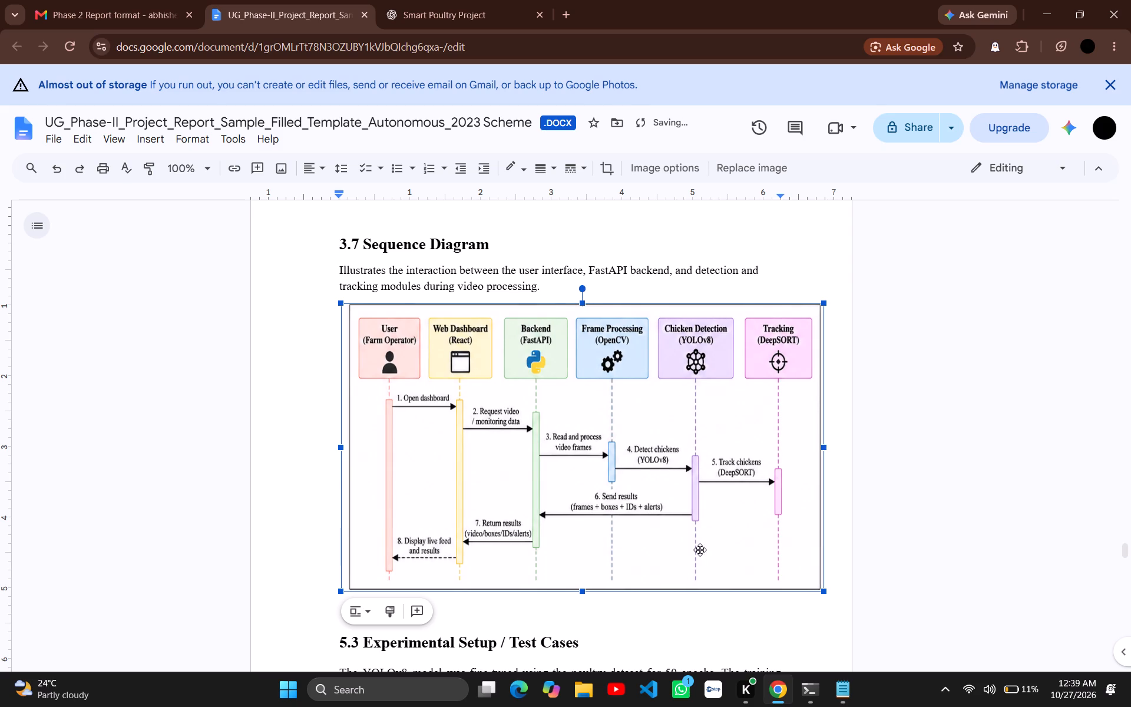
left_click(647, 609)
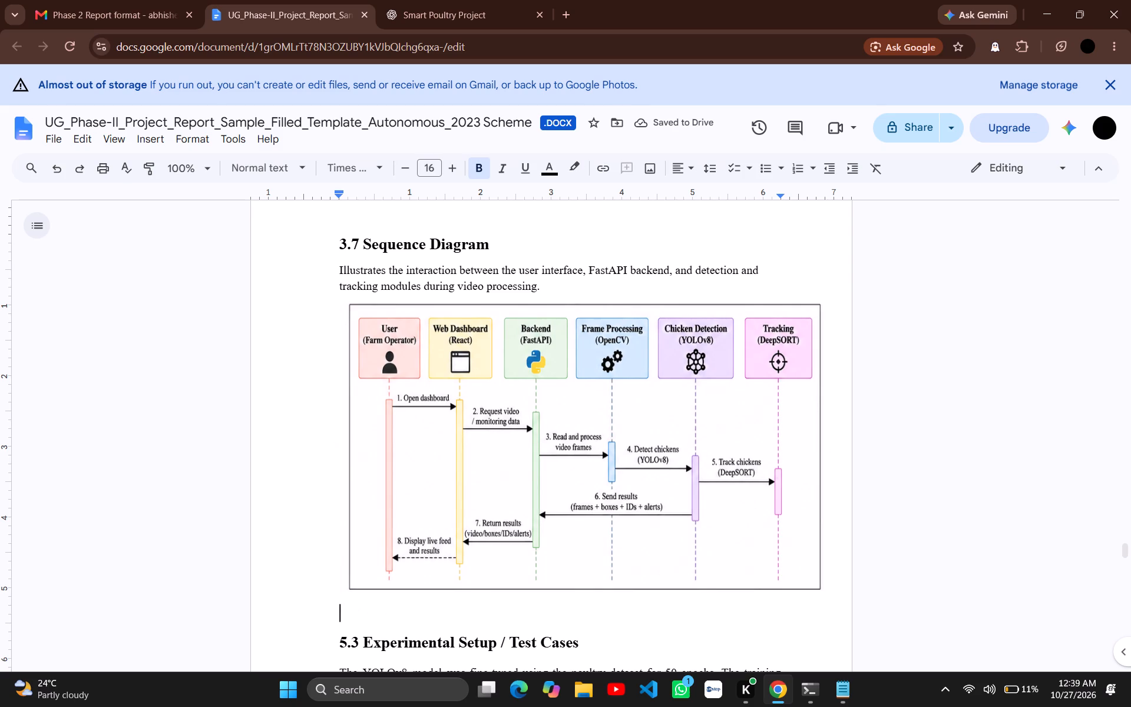
Cut the "3.8 Use Case Diagram" heading and its description from the end of Chapter 3.
scroll(565, 473, "up", 1)
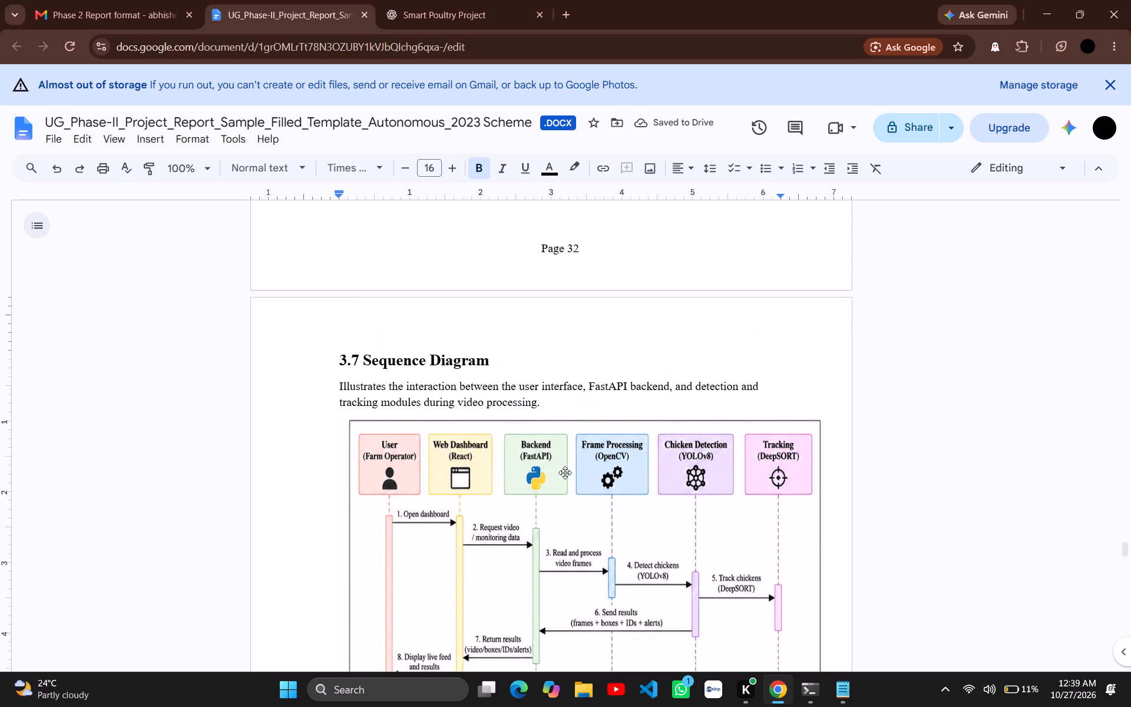
scroll(565, 473, "up", 2)
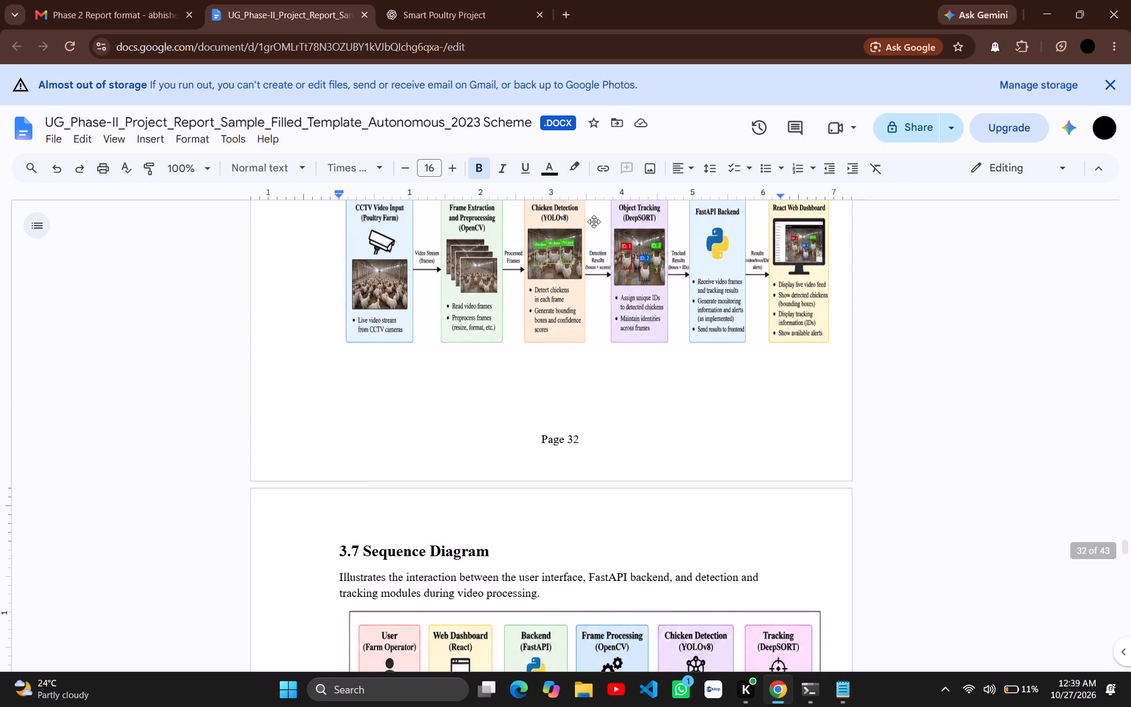
left_click(1130, 335)
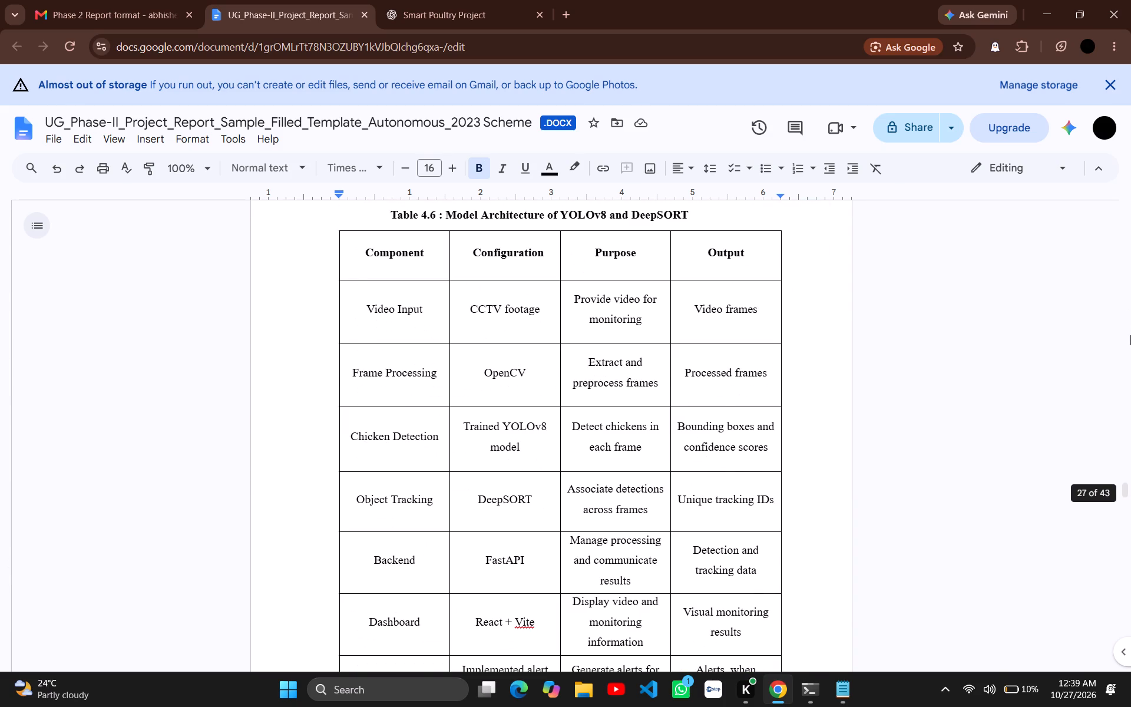
double_click(1130, 335)
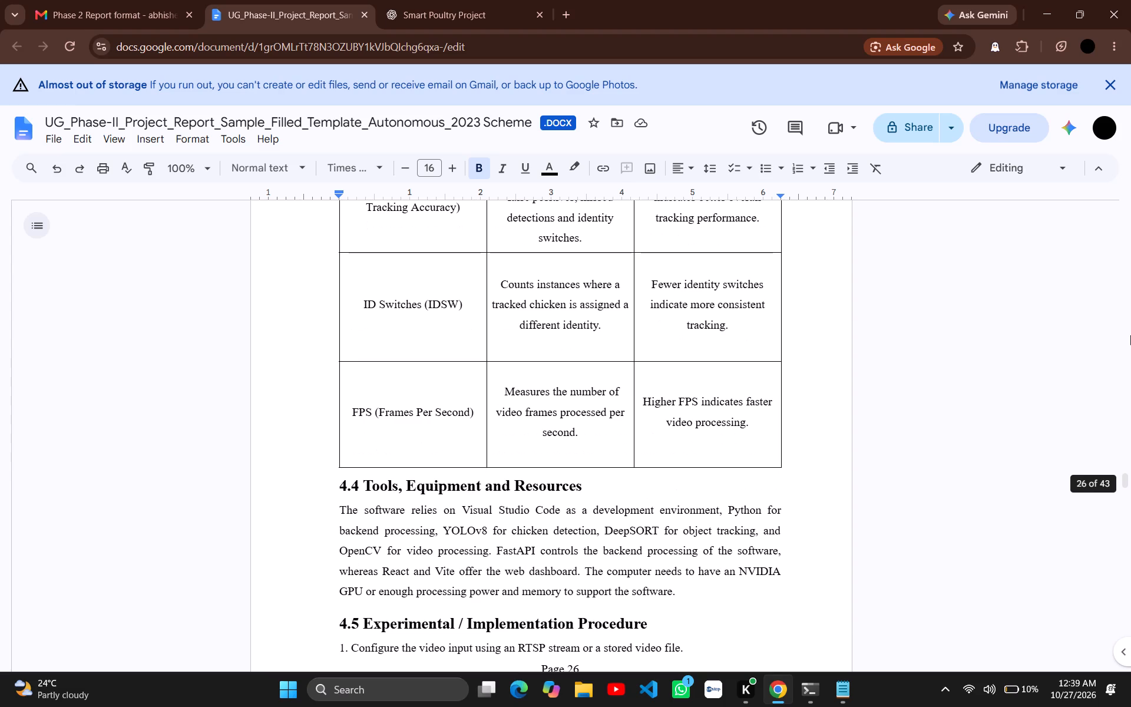
double_click(1130, 335)
left_click(1130, 335)
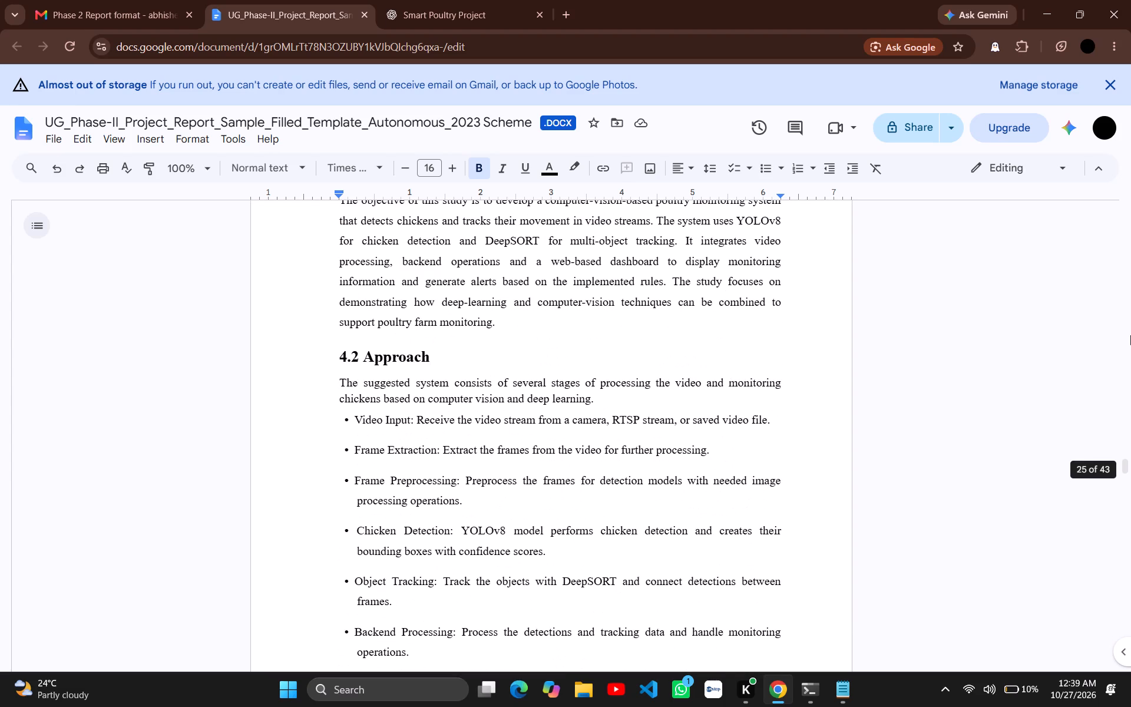
double_click(1130, 332)
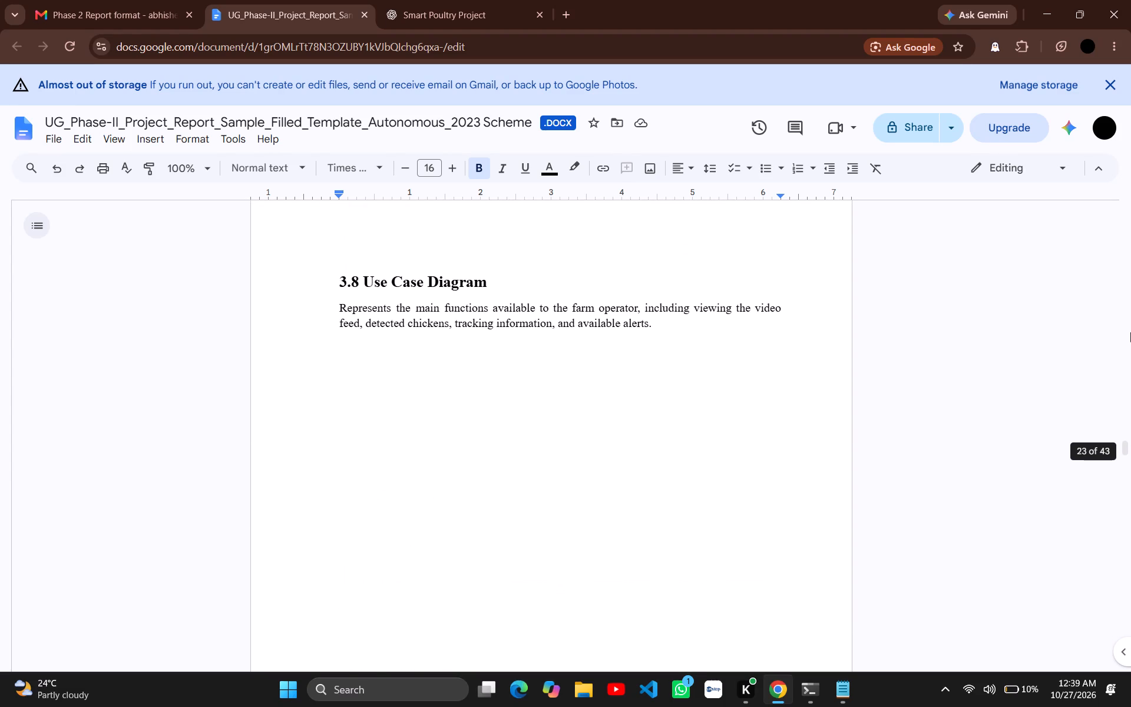
scroll(741, 518, "down", 3)
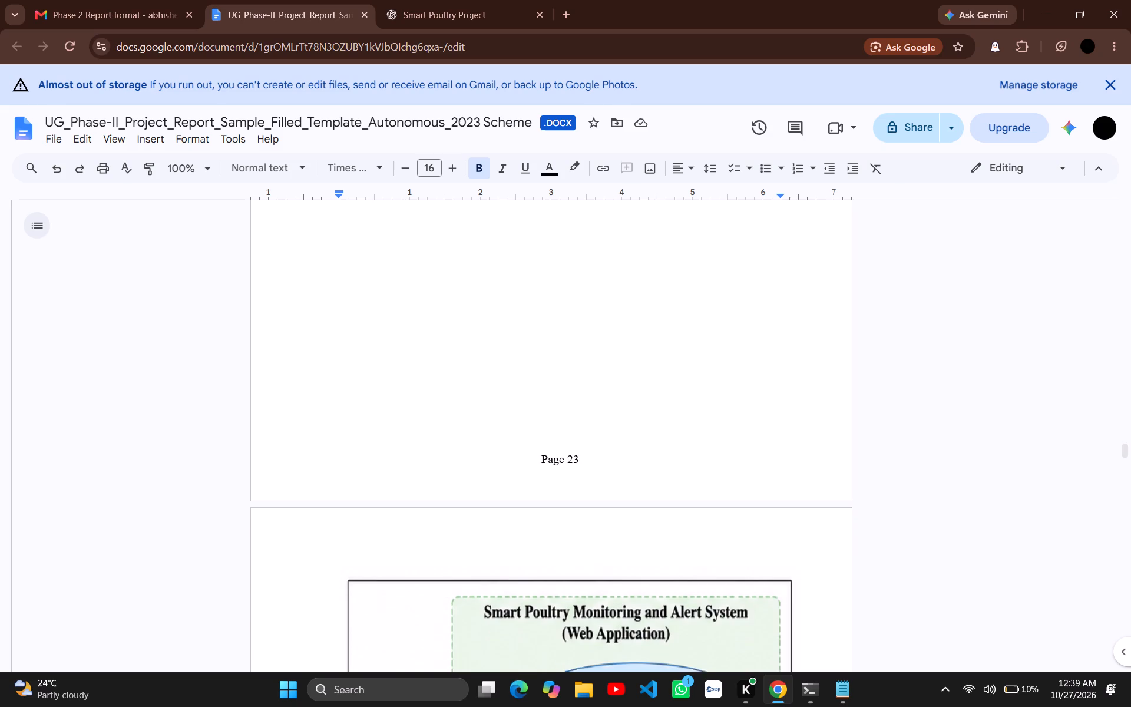
scroll(741, 518, "down", 1)
scroll(704, 480, "up", 2)
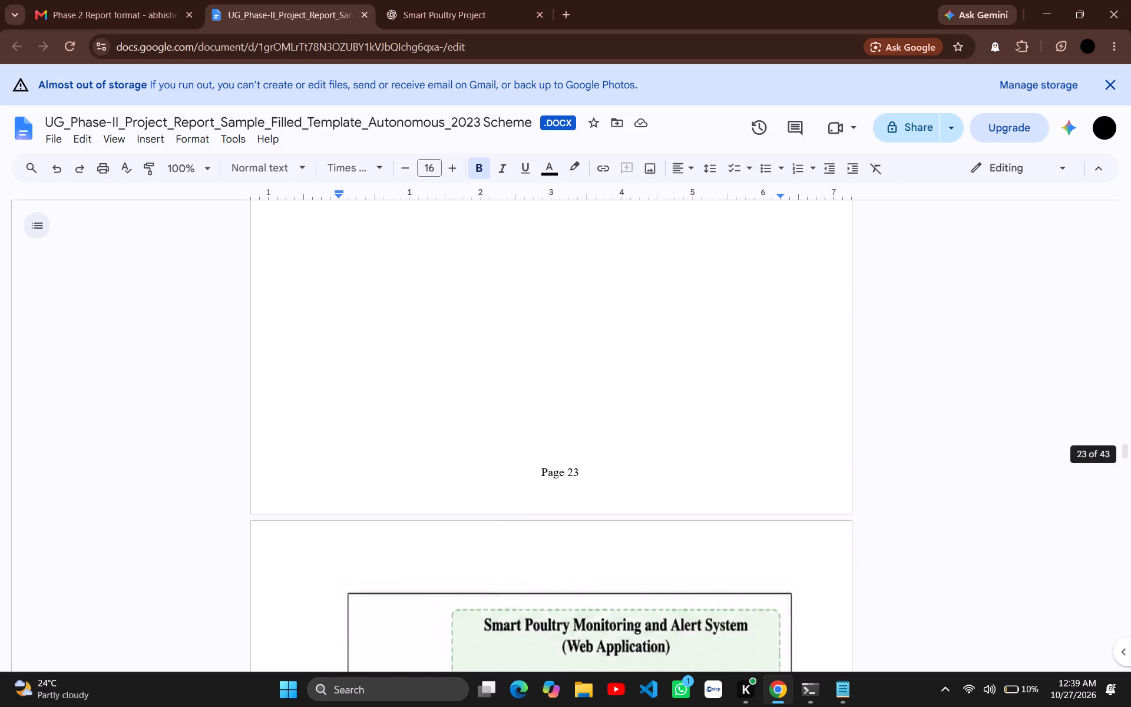
scroll(704, 480, "up", 2)
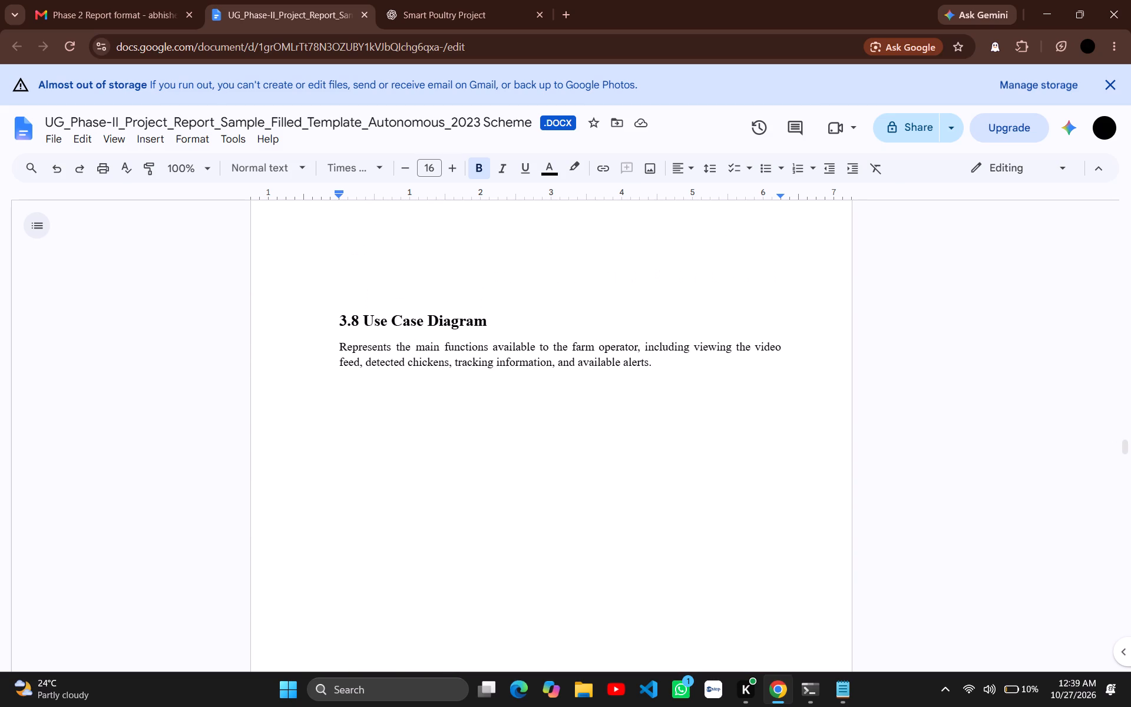
left_click_drag(337, 319, 432, 342)
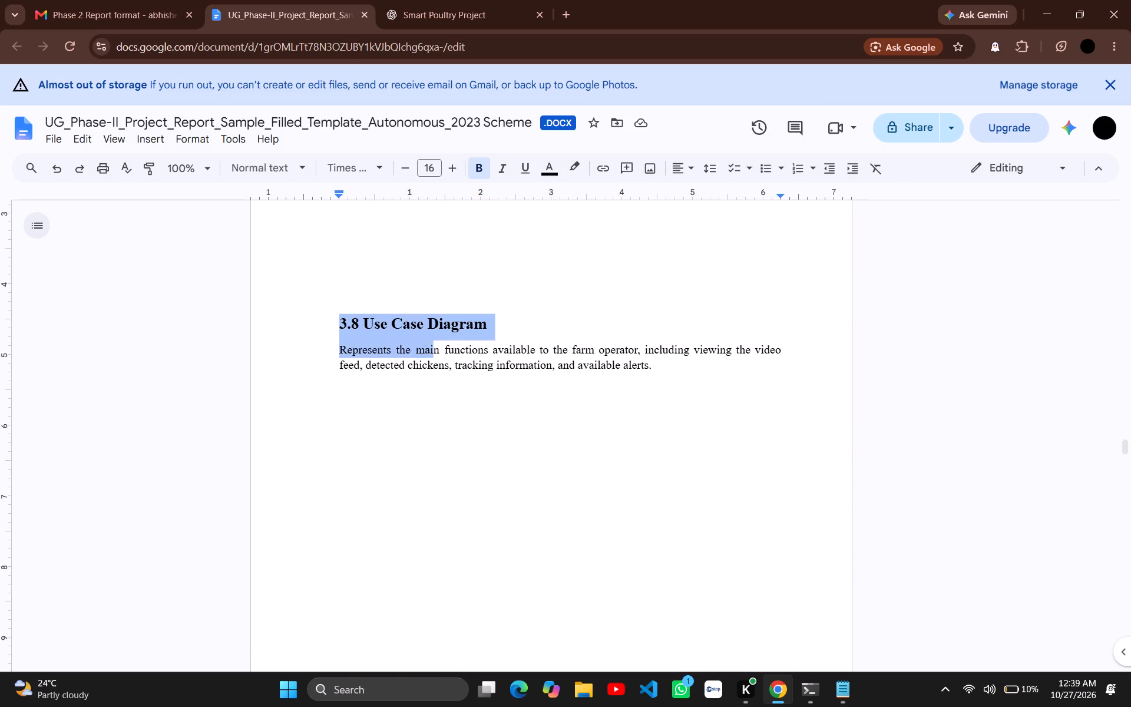
left_click_drag(432, 342, 655, 368)
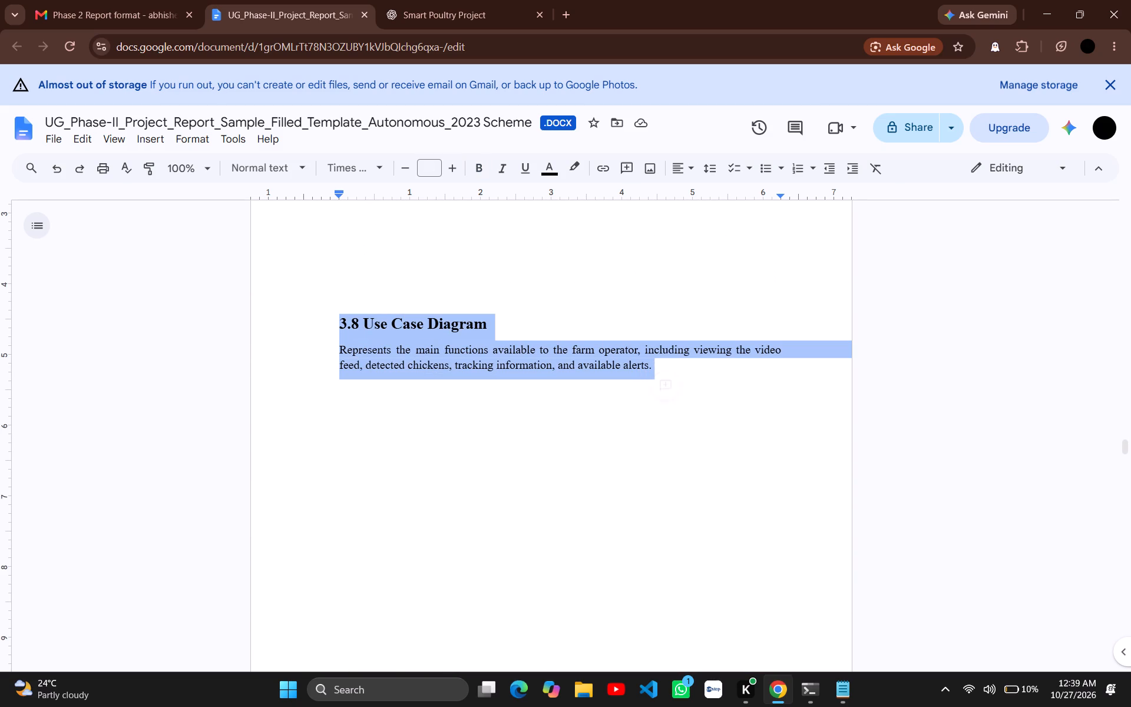
key("ctrl+x")
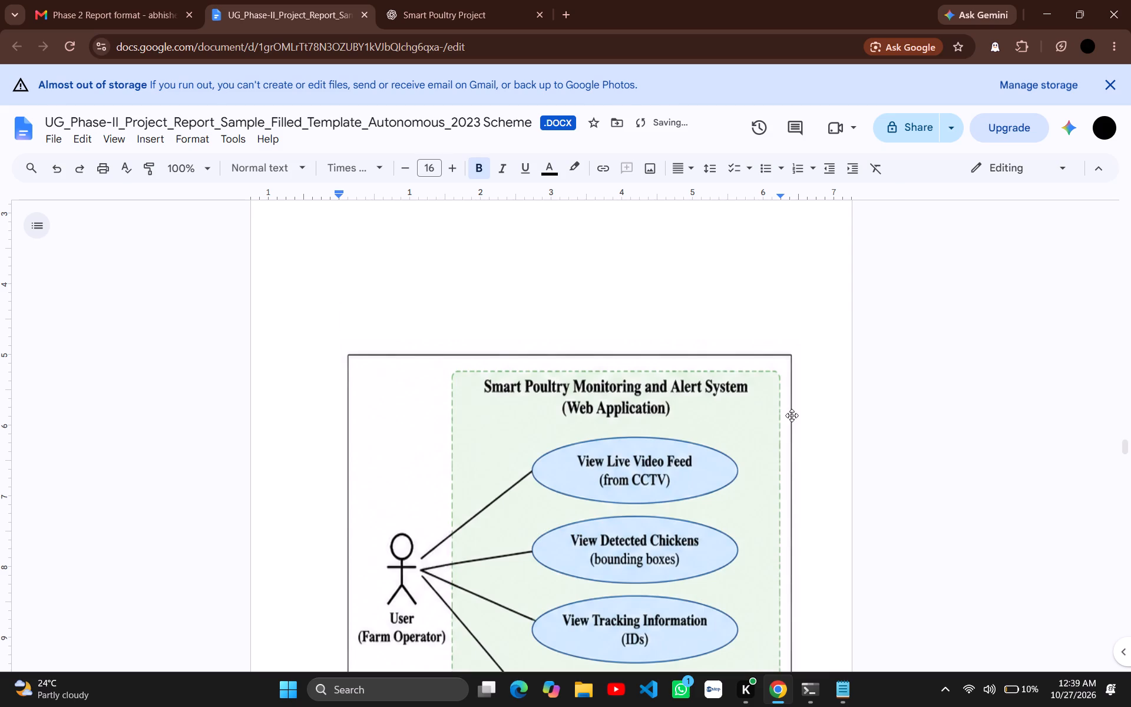
Paste the cut "3.8 Use Case Diagram" heading and description above "5.3 Experimental Setup / Test Cases" in the Implementation chapter.
left_click(1130, 543)
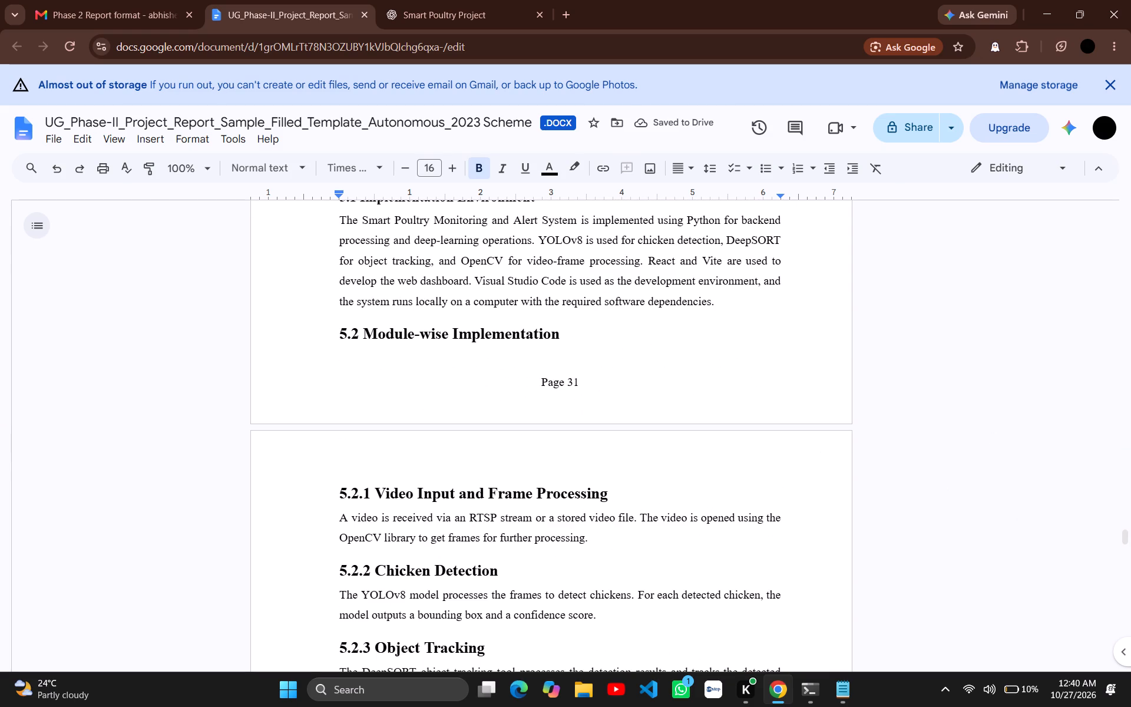
scroll(663, 460, "down", 5)
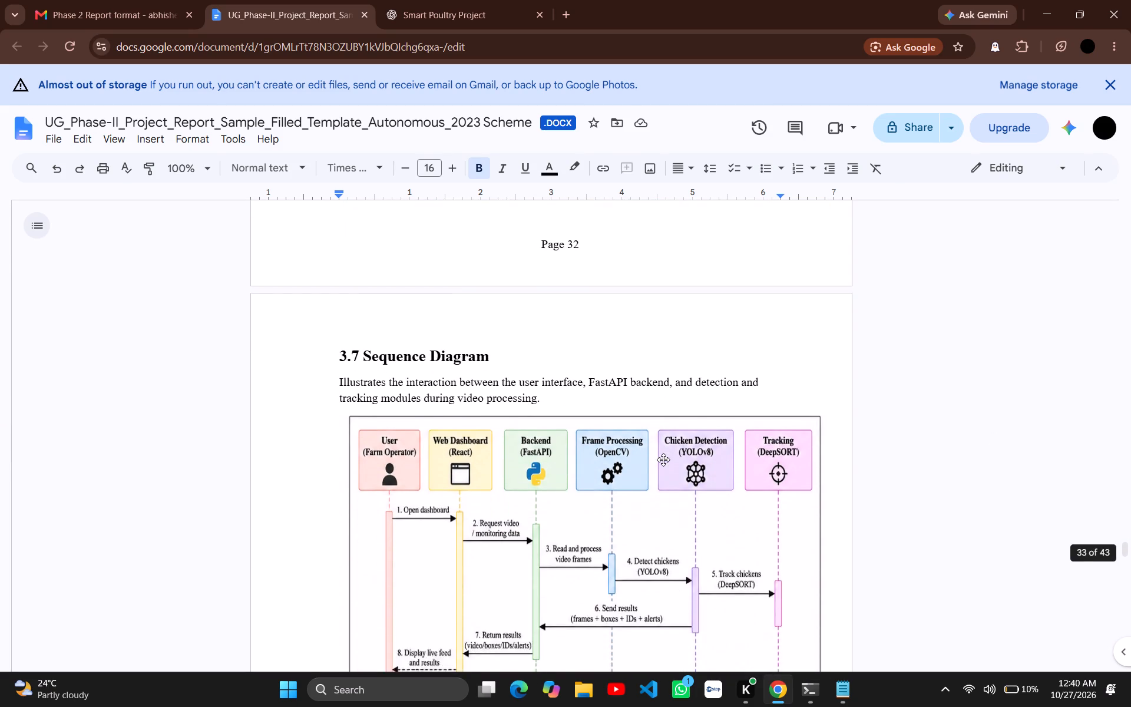
scroll(663, 460, "down", 3)
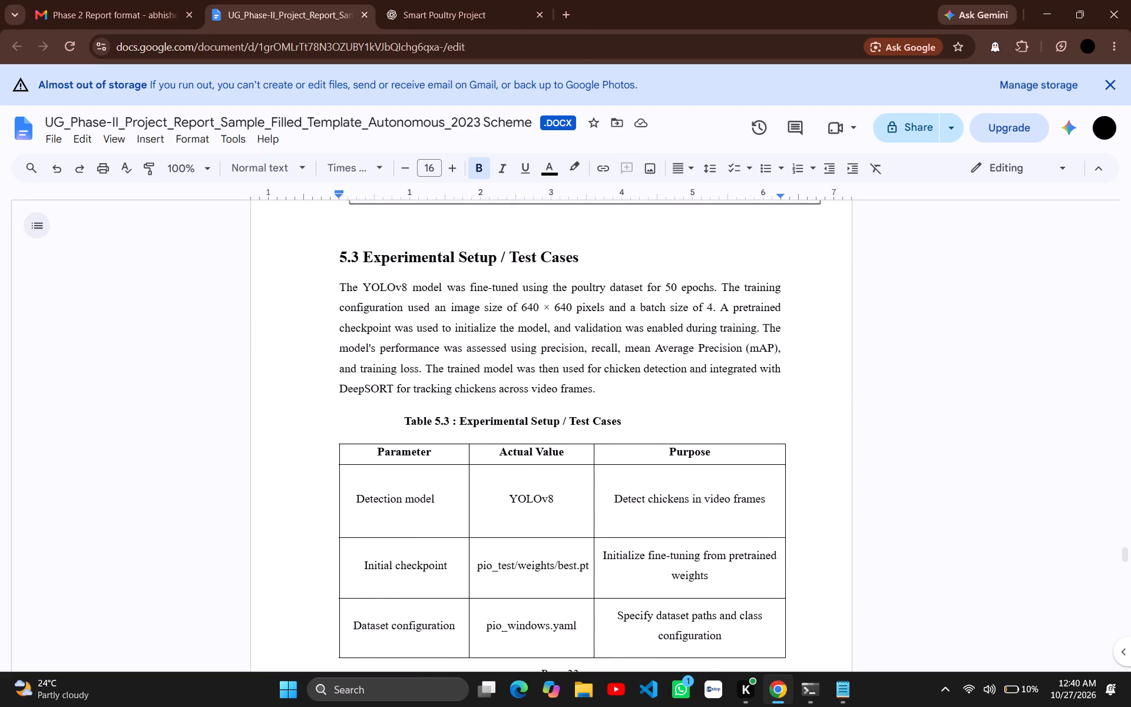
left_click(337, 229)
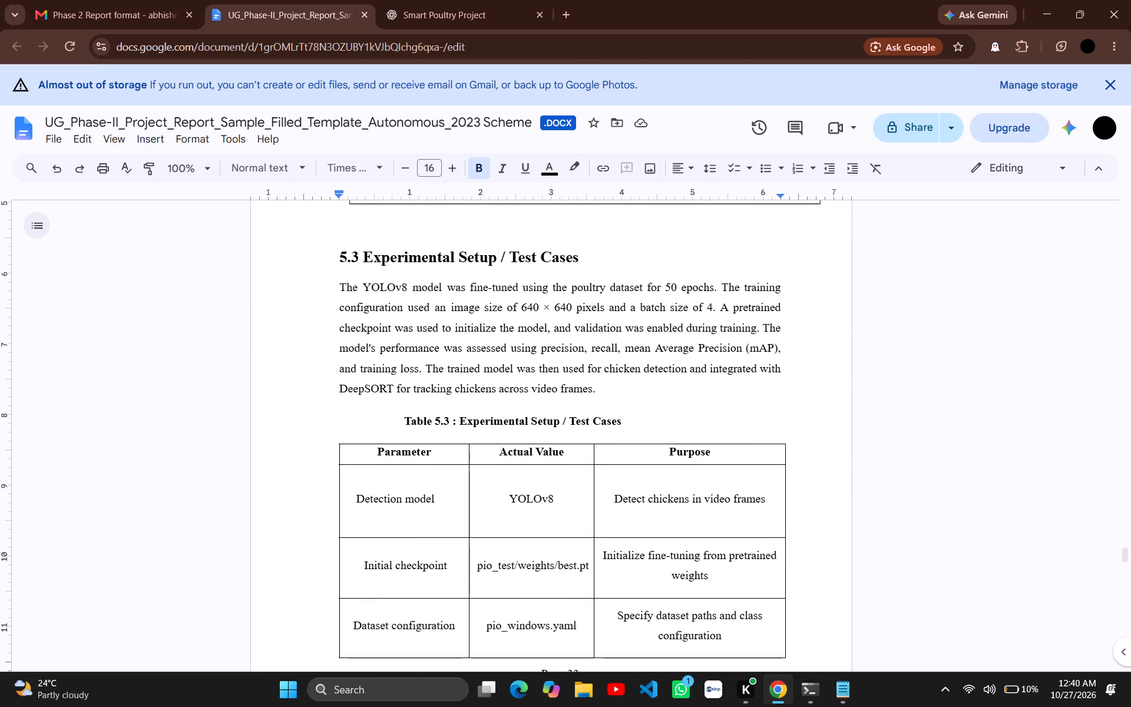
key("ctrl+v")
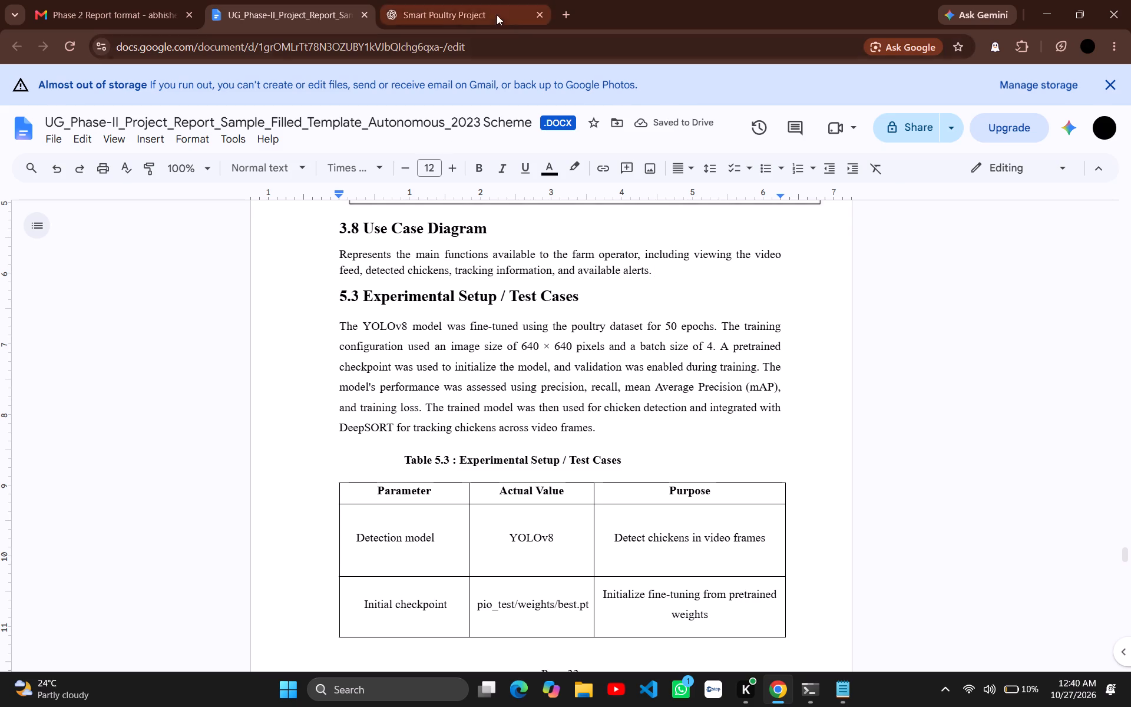
Cut the use case diagram image from the end of Chapter 3, just before the Chapter 4 Methodology heading.
left_click(1128, 361)
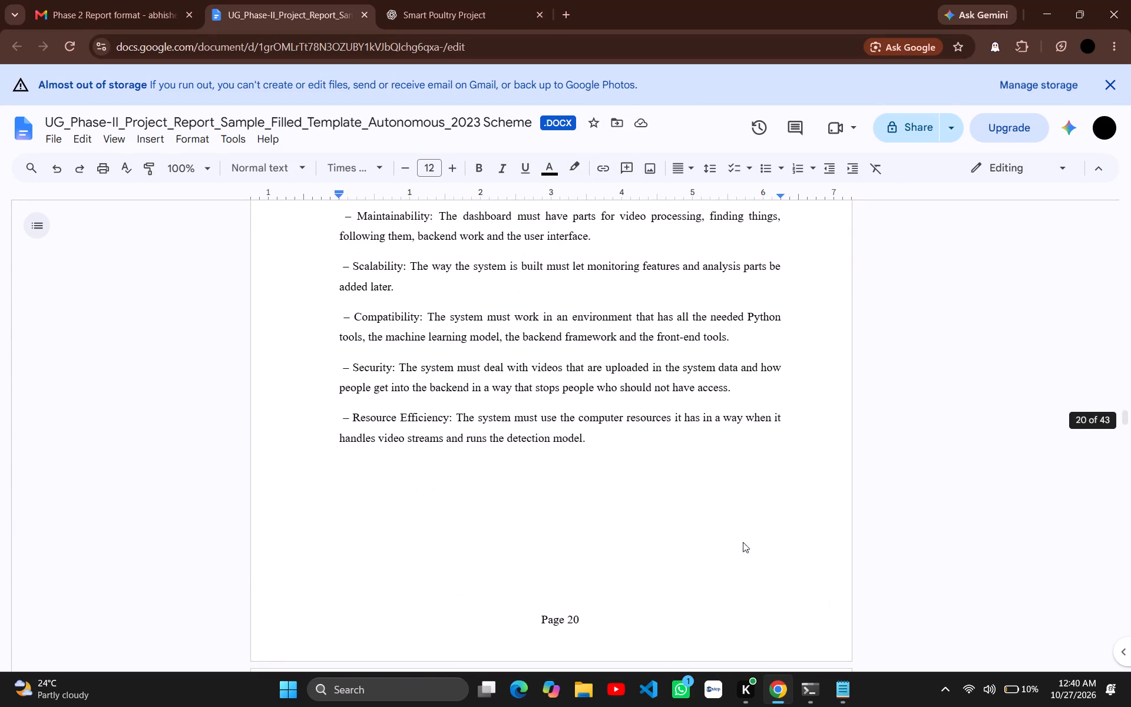
scroll(705, 537, "down", 8)
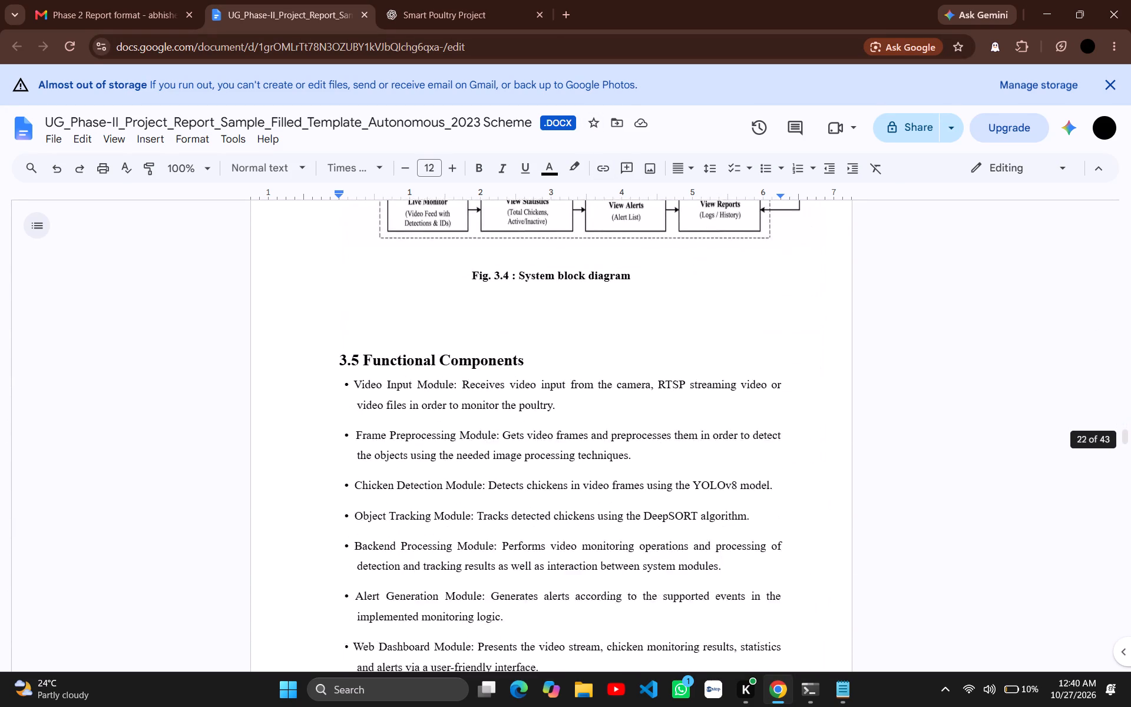
scroll(705, 537, "down", 5)
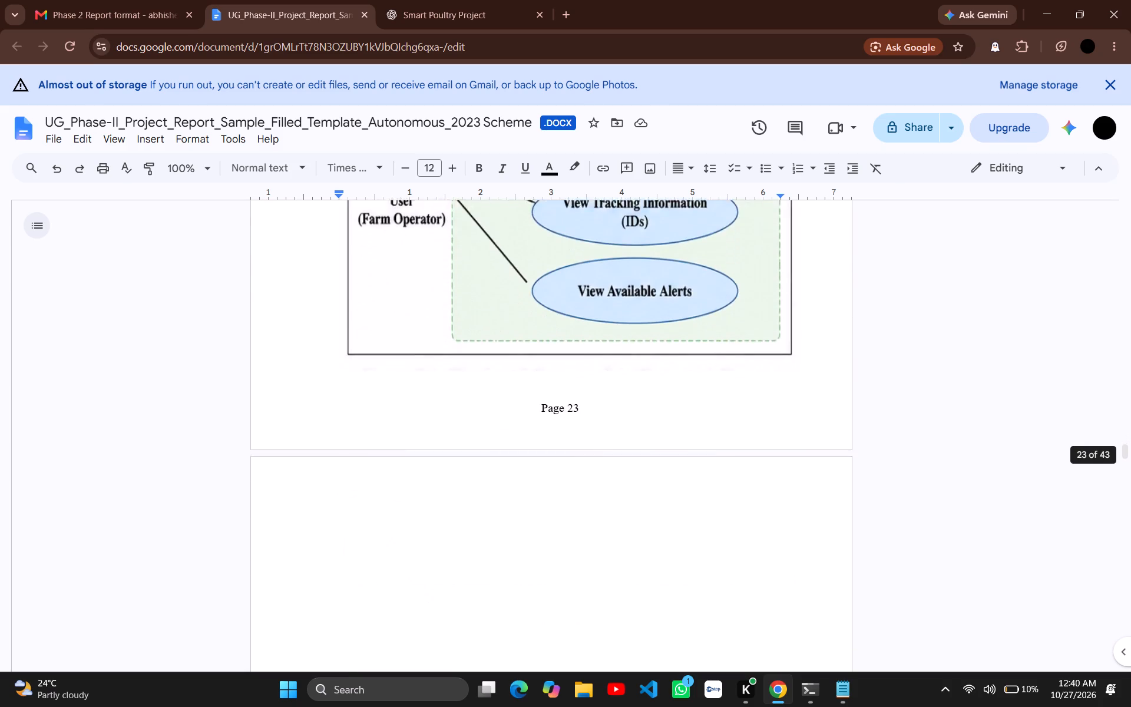
scroll(705, 537, "up", 3)
left_click(562, 384)
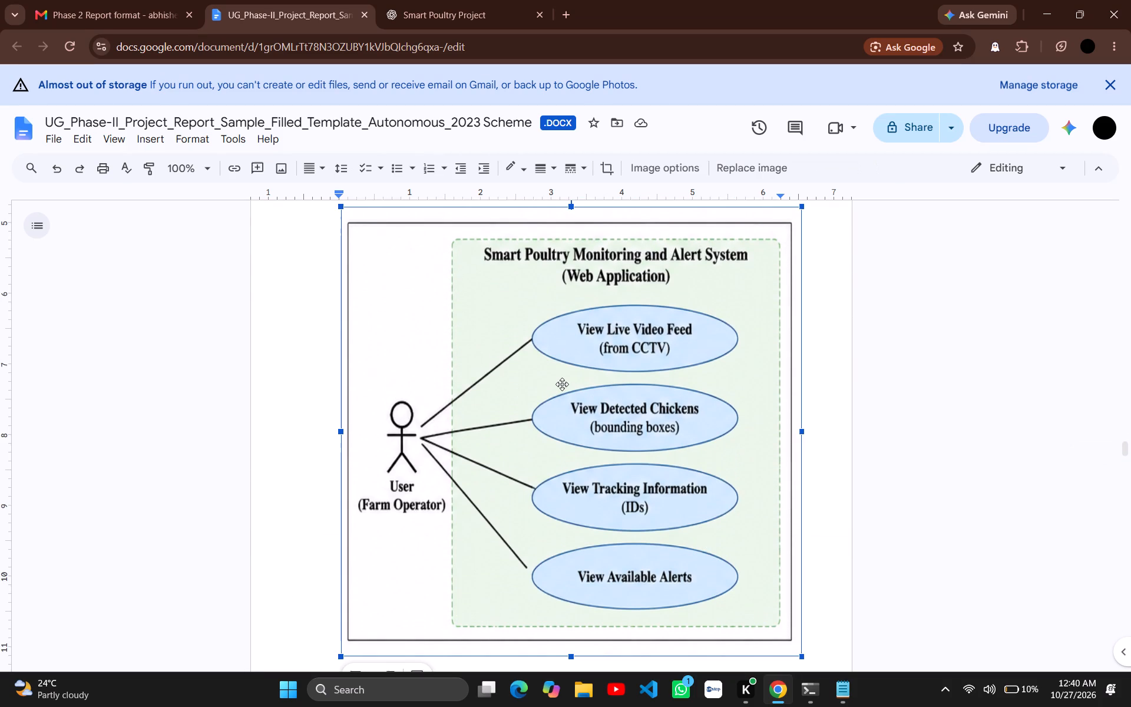
key("ctrl+x")
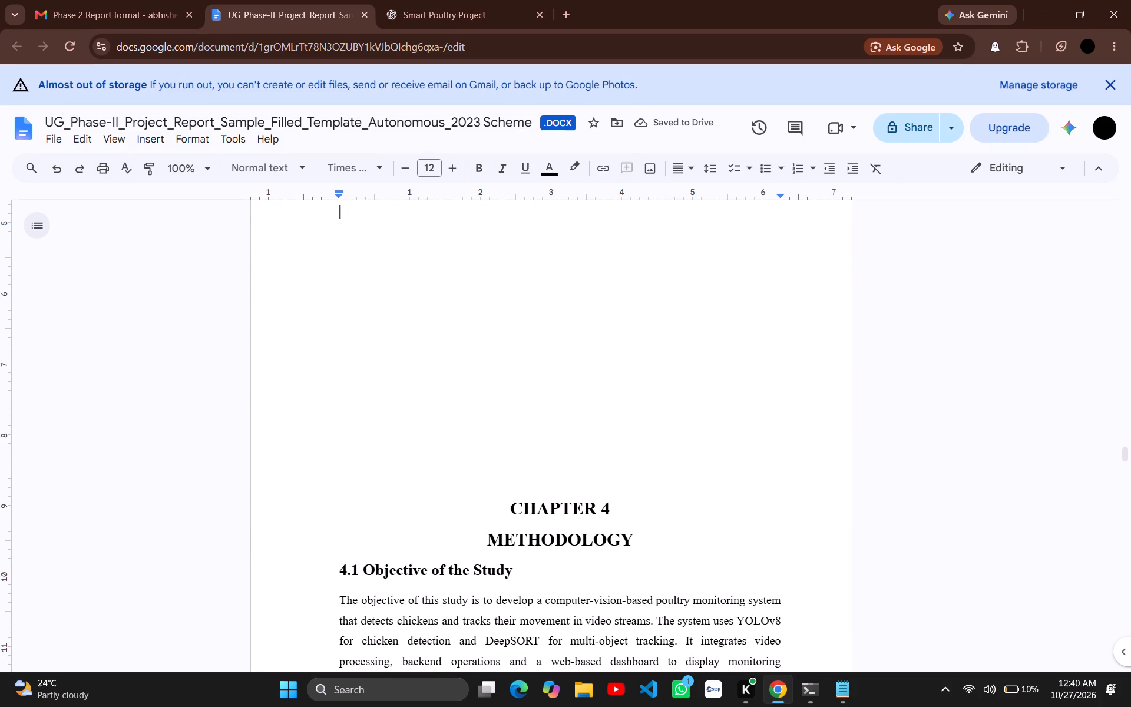
Paste the cut use case diagram on a new line below the "3.8 Use Case Diagram" description in the Implementation chapter.
scroll(431, 399, "down", 11)
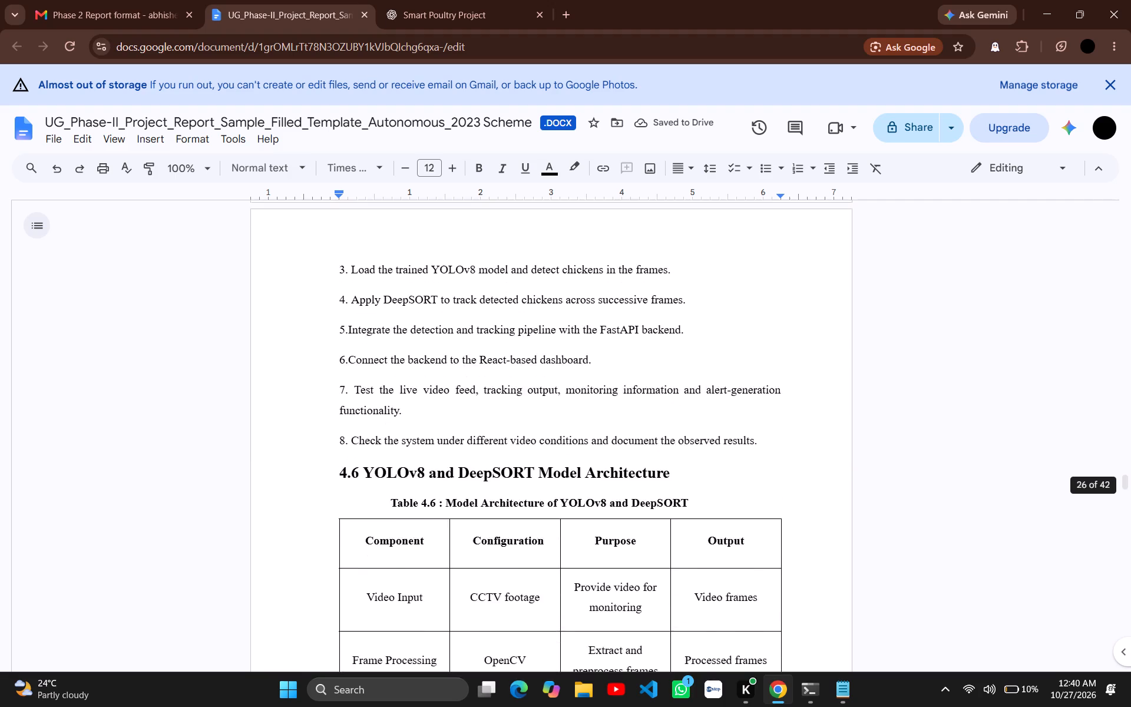
scroll(431, 399, "down", 6)
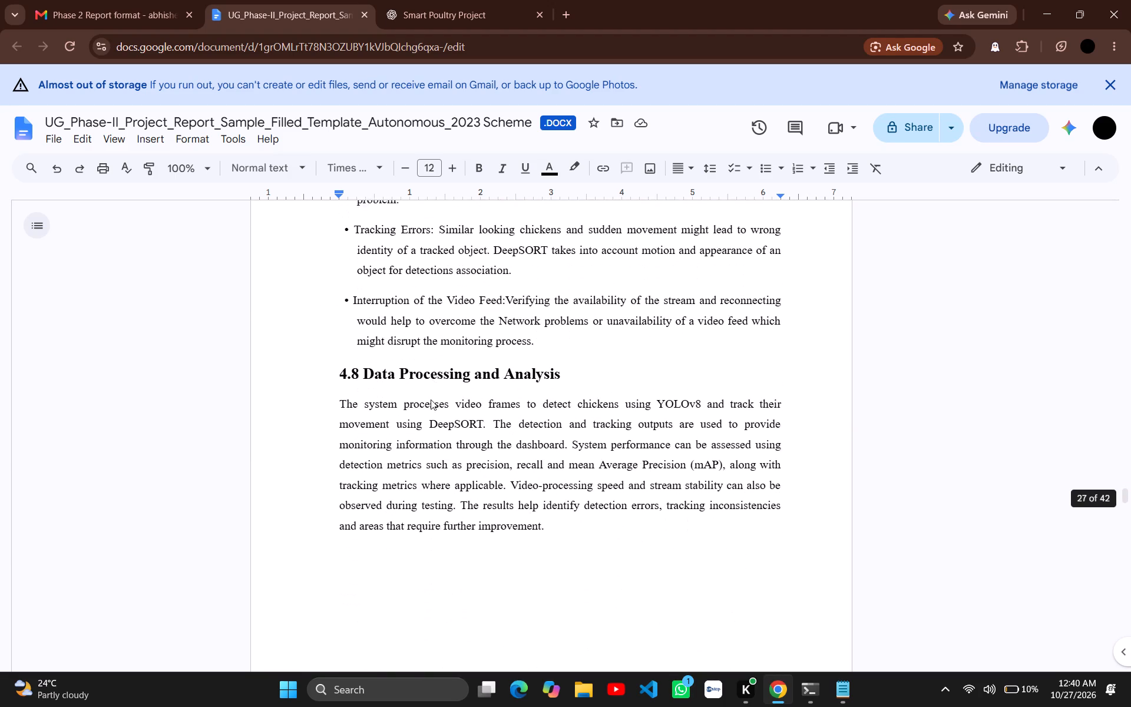
scroll(431, 399, "down", 7)
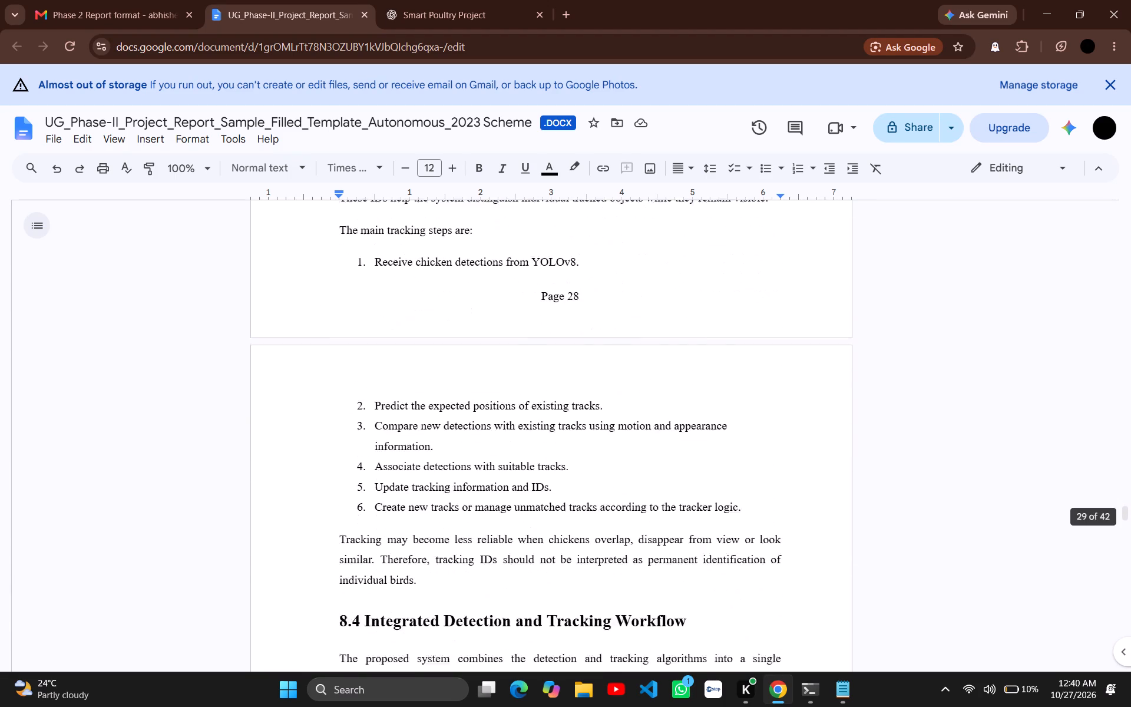
scroll(431, 399, "down", 3)
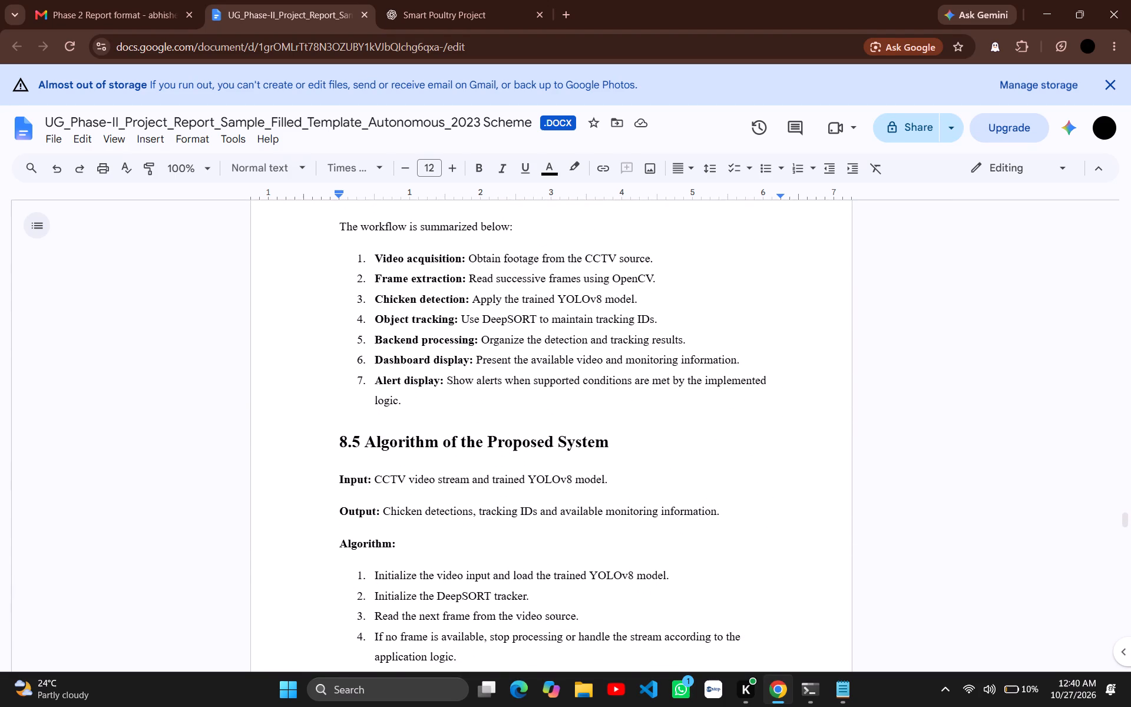
scroll(426, 468, "down", 10)
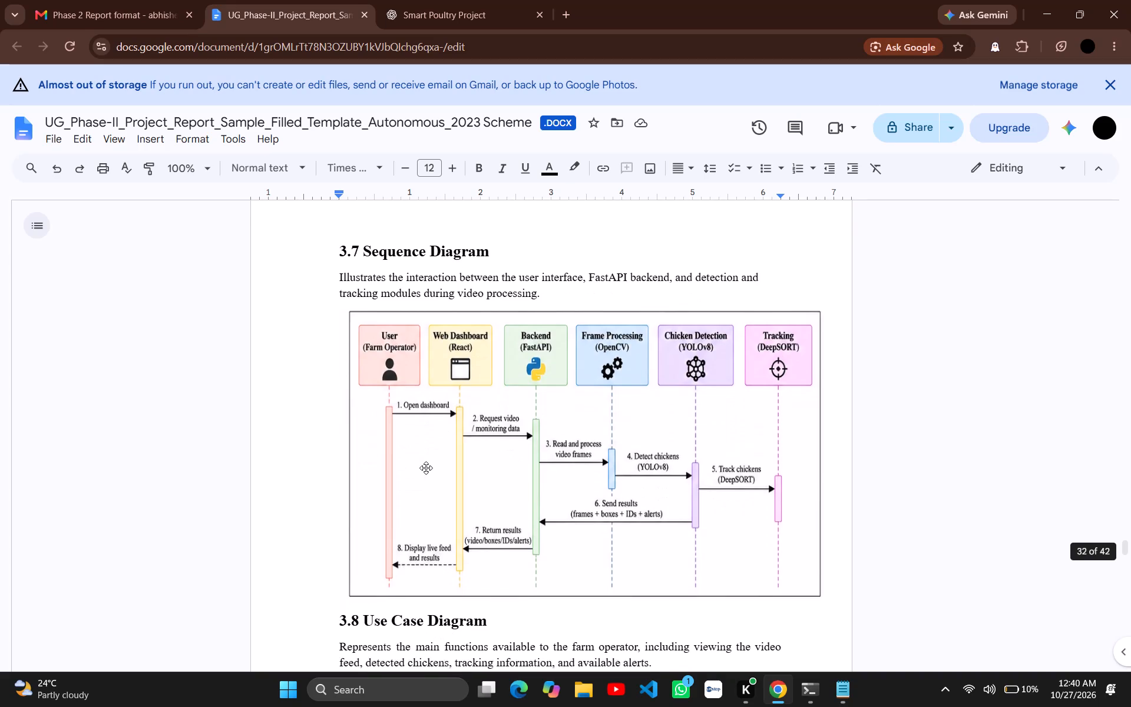
scroll(426, 468, "down", 3)
scroll(426, 468, "up", 1)
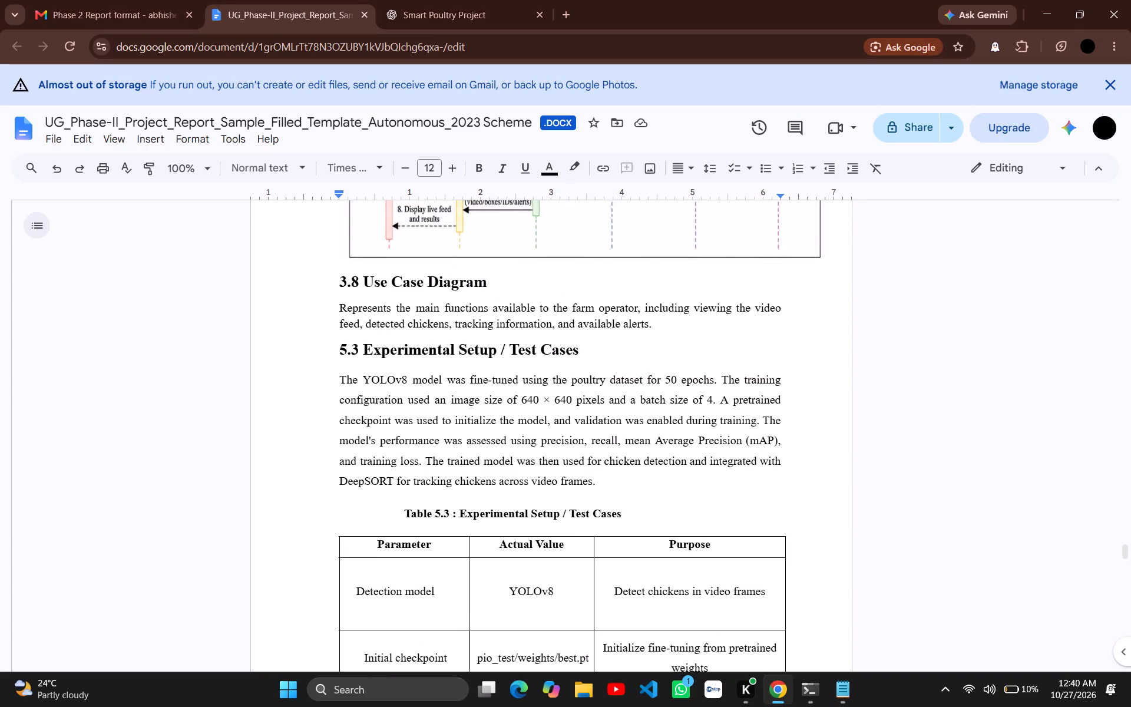
left_click(652, 324)
key("Return")
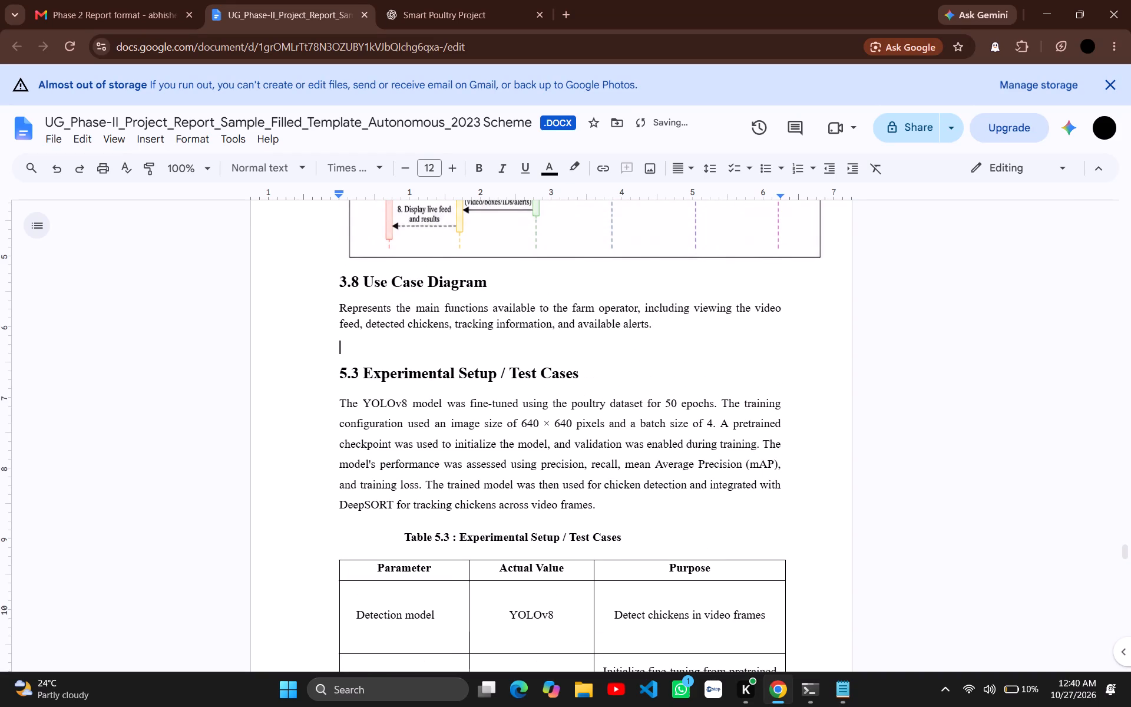
key("ctrl+v")
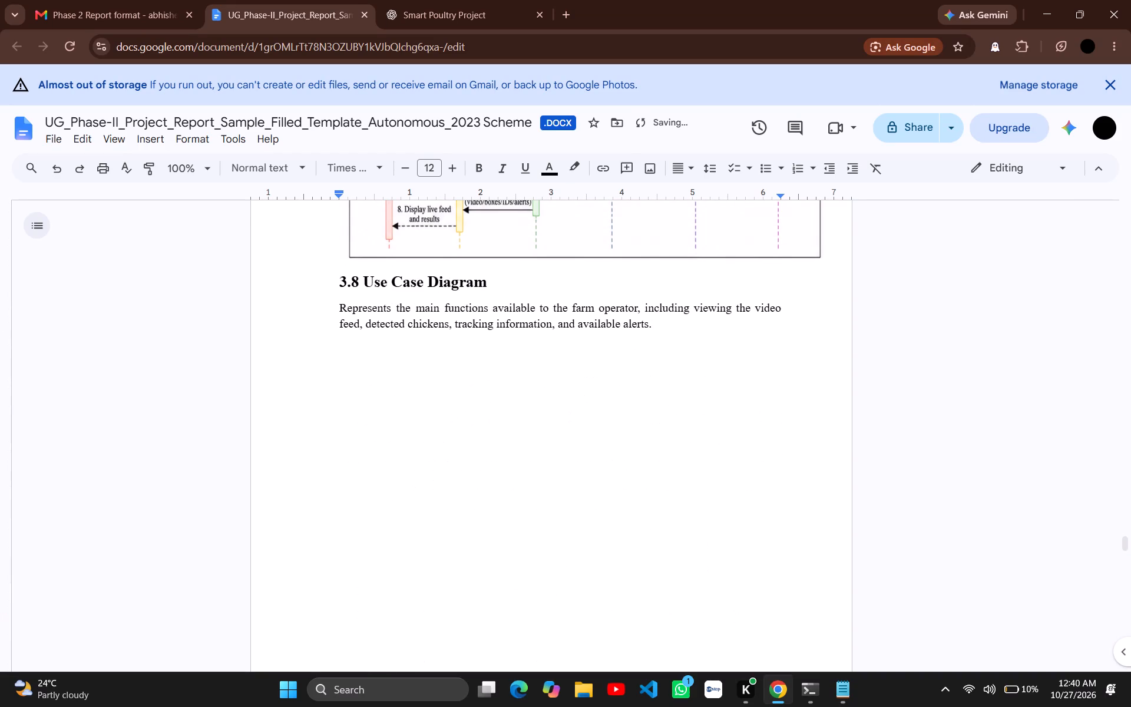
Review the placement of the moved use case, sequence and data flow sections in the Implementation chapter.
scroll(750, 355, "down", 3)
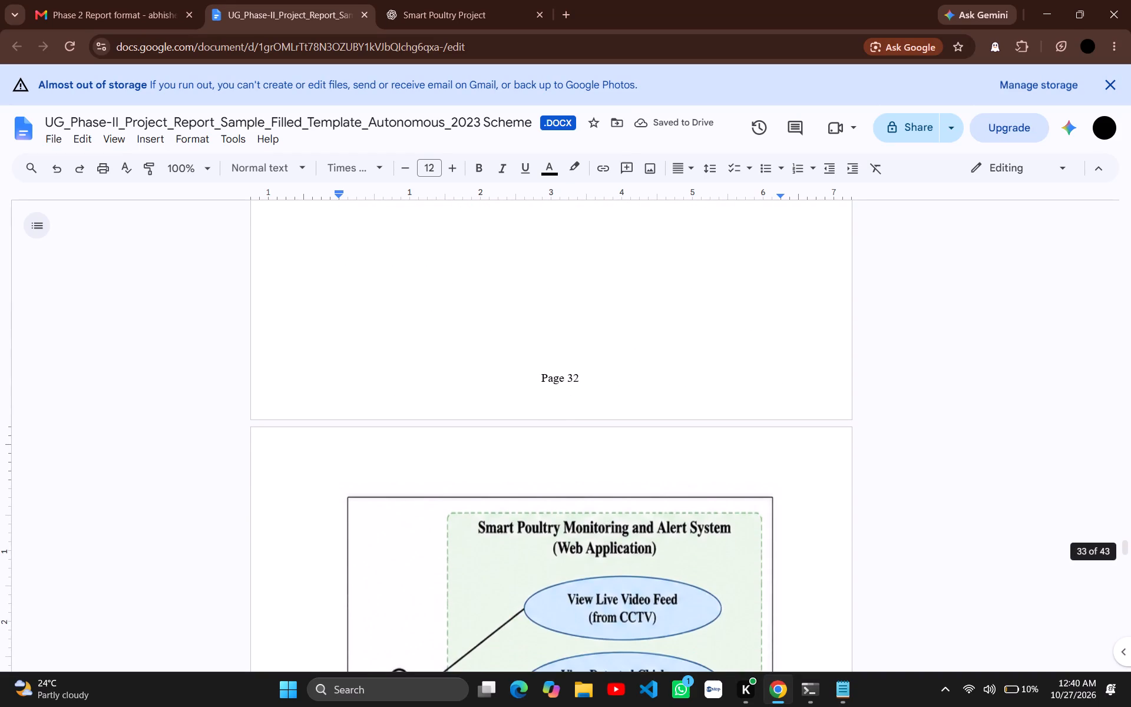
scroll(750, 355, "up", 4)
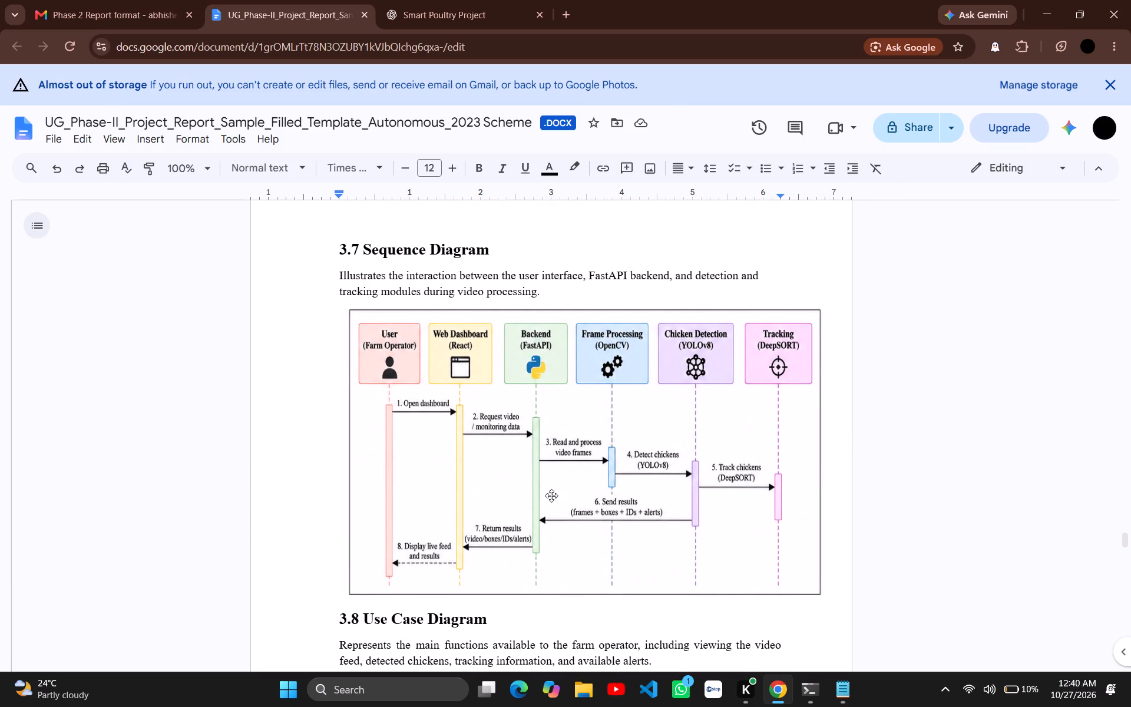
scroll(556, 489, "up", 4)
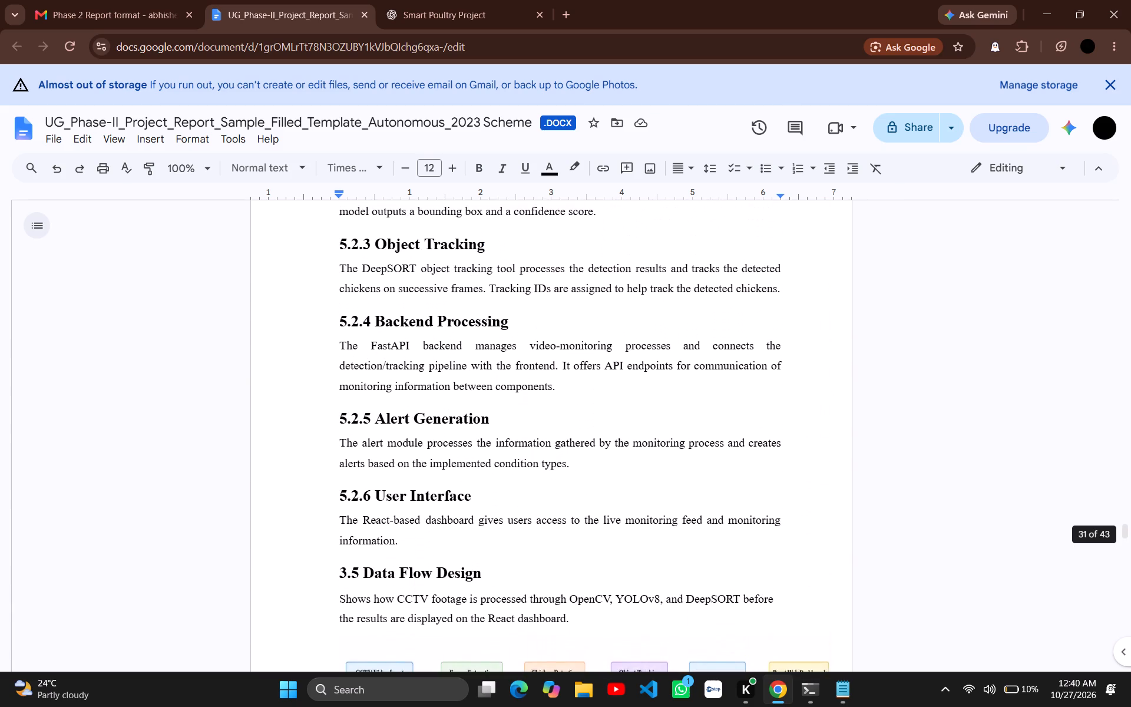
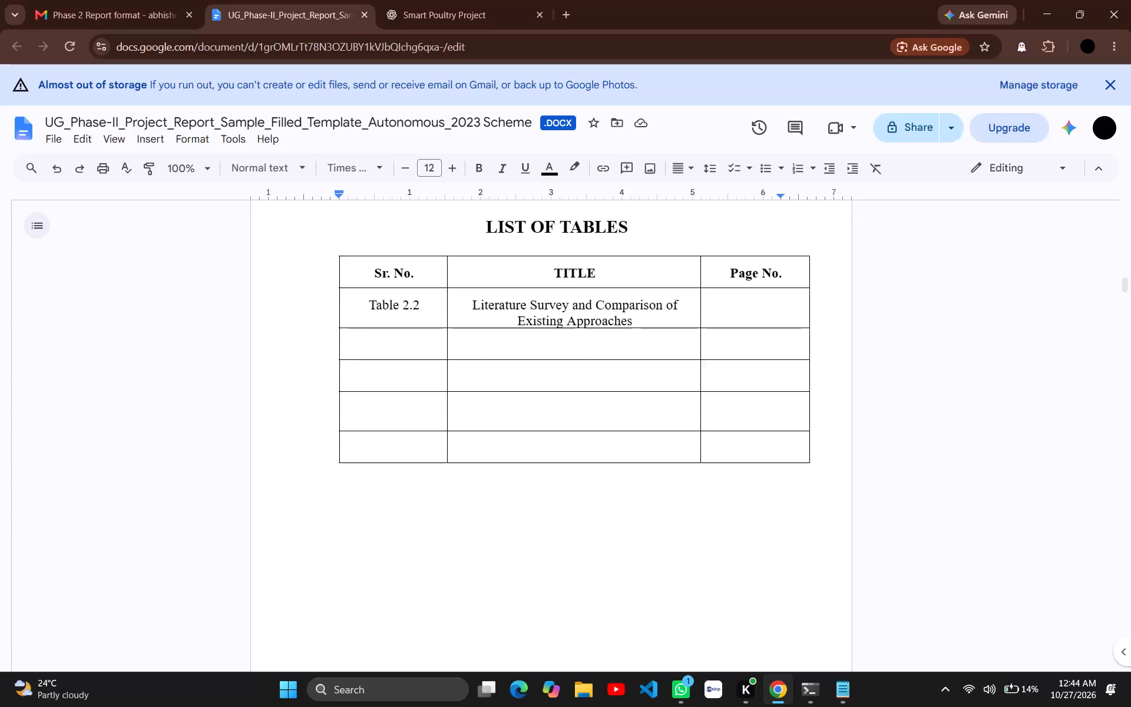
scroll(599, 405, "down", 2)
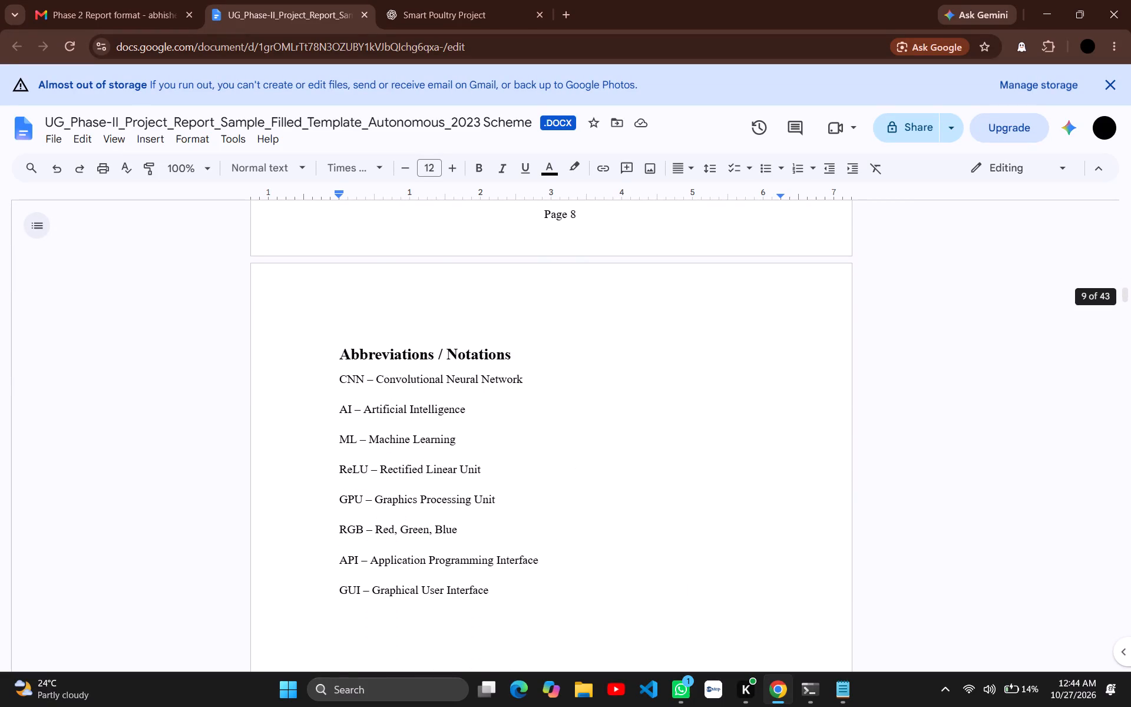
scroll(599, 405, "down", 2)
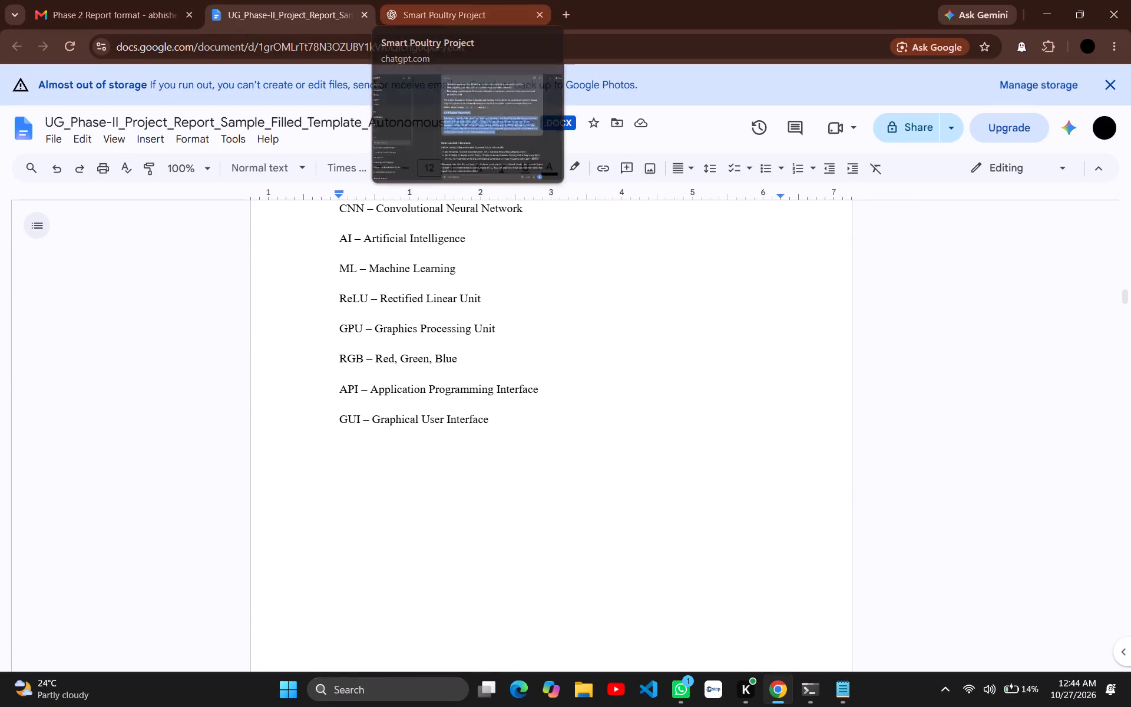
scroll(411, 349, "up", 2)
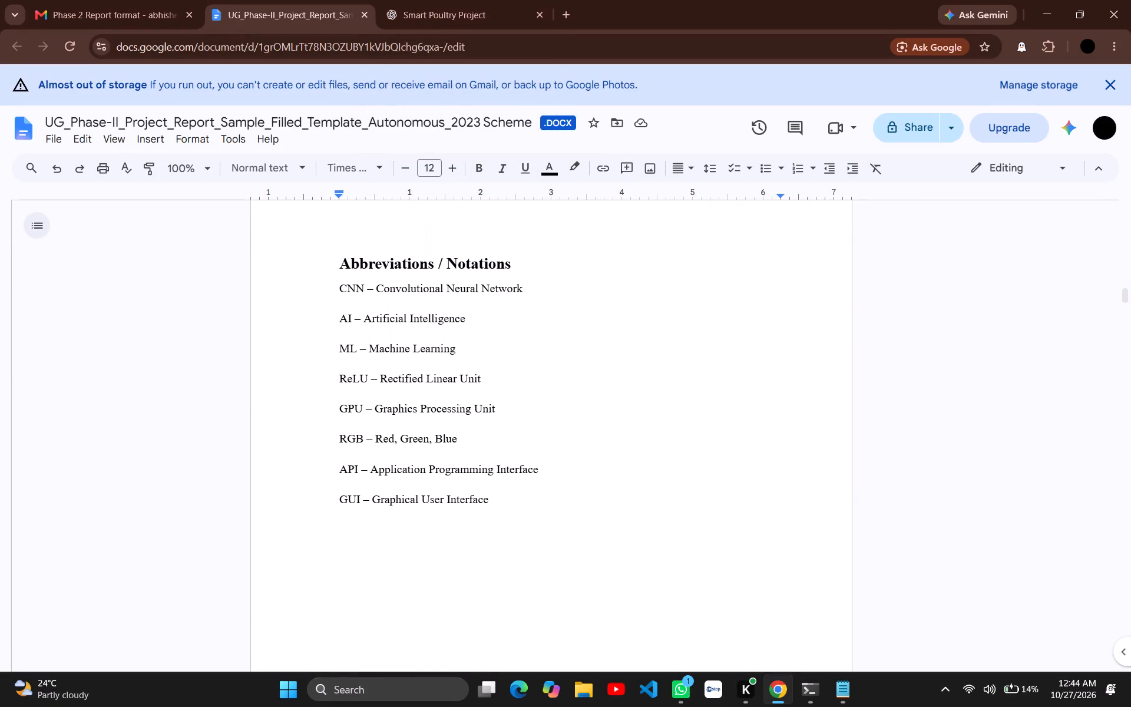
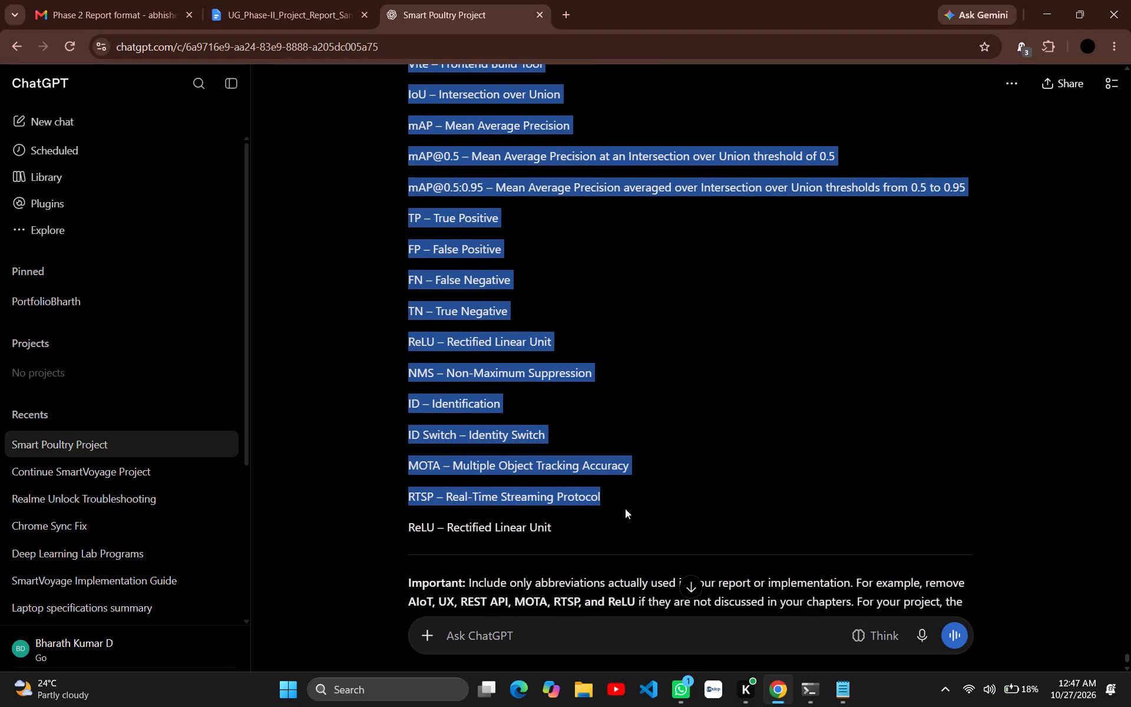
left_click_drag(625, 508, 589, 528)
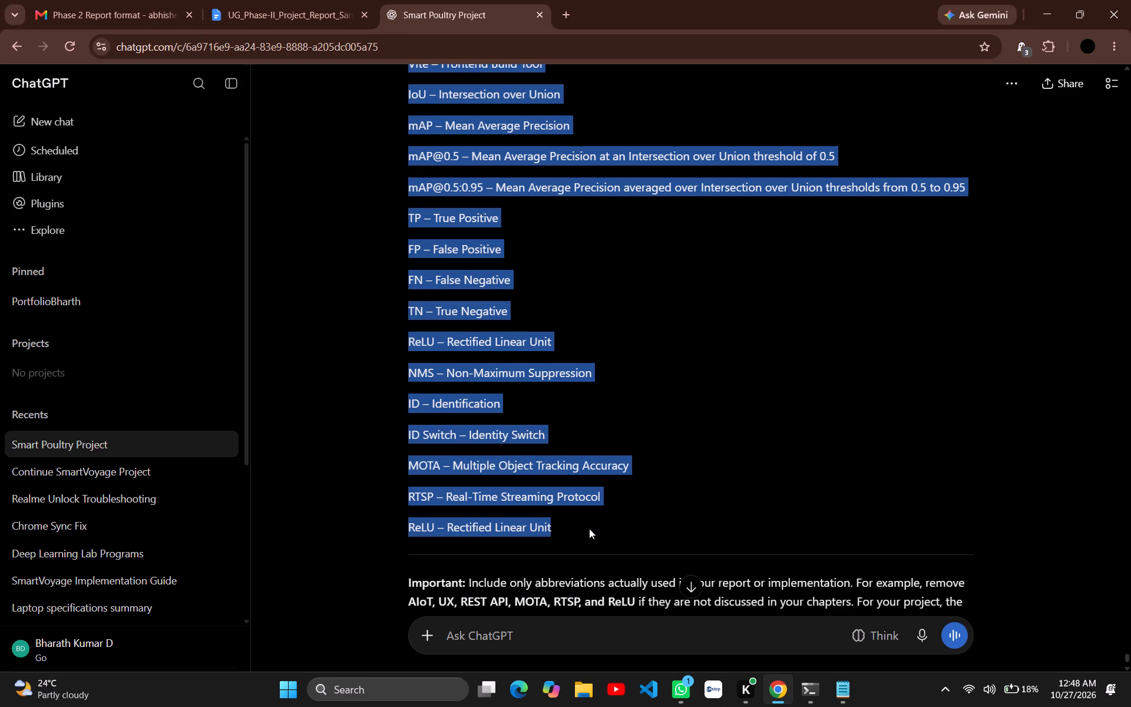
key("ctrl+c")
Switch to the project report document and replace the CNN to GUI entries under Abbreviations / Notations with the copied list.
left_click(294, 0)
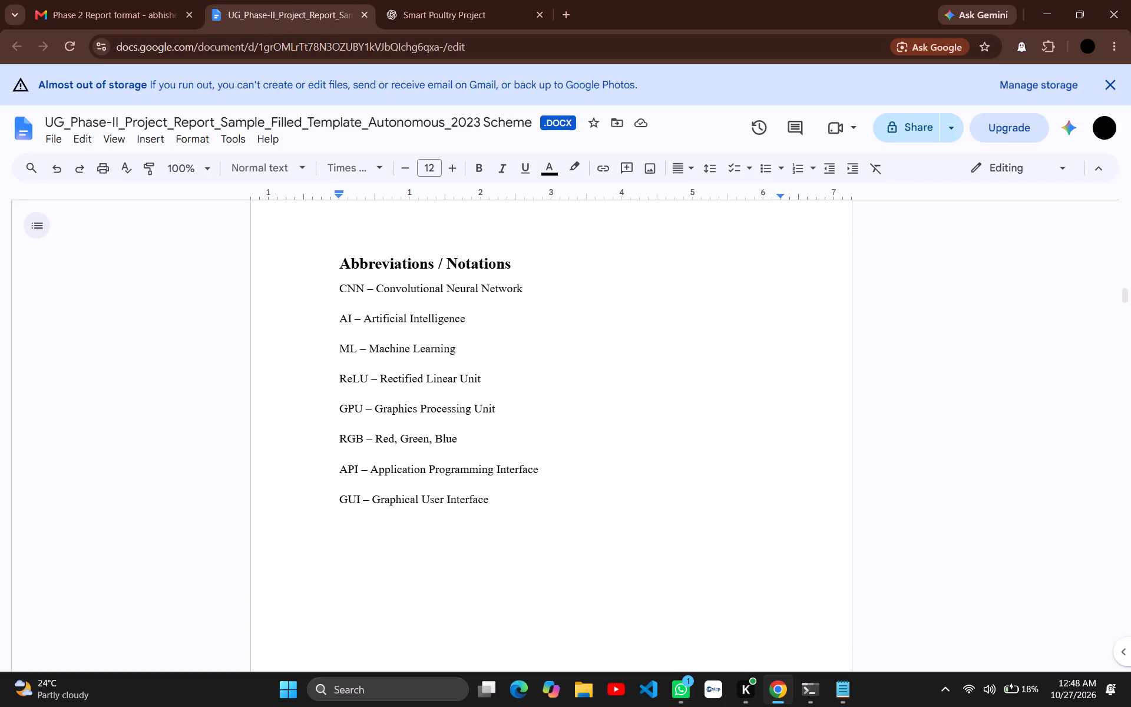
left_click_drag(492, 499, 339, 294)
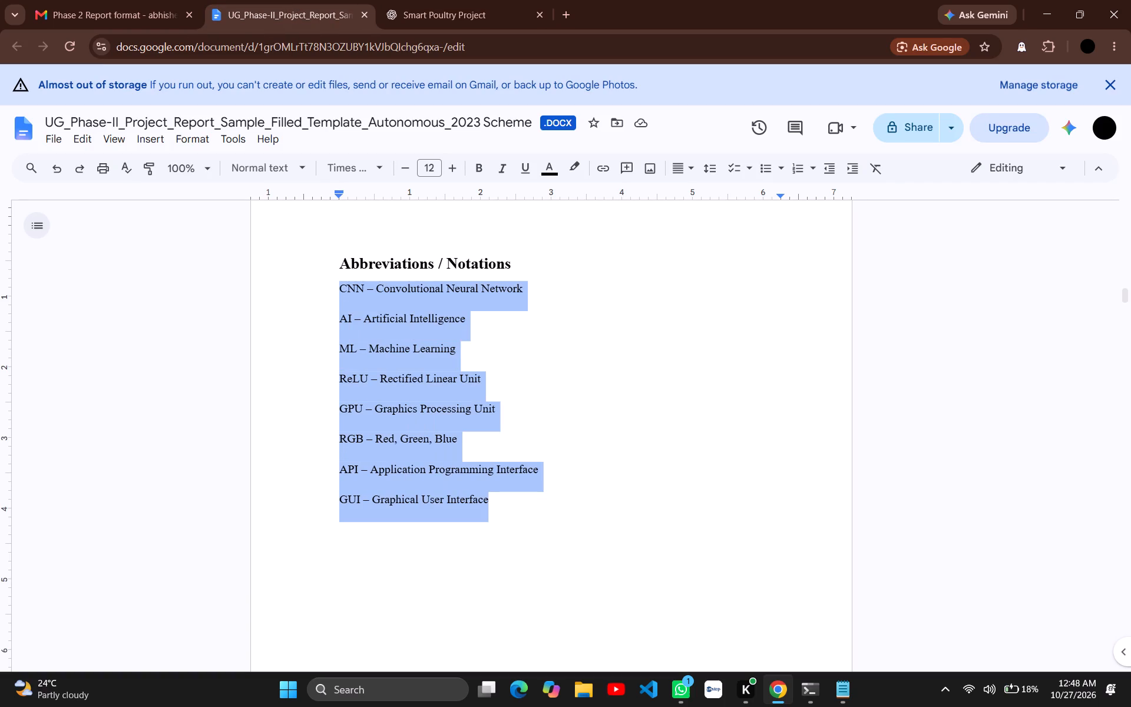
key("ctrl+v")
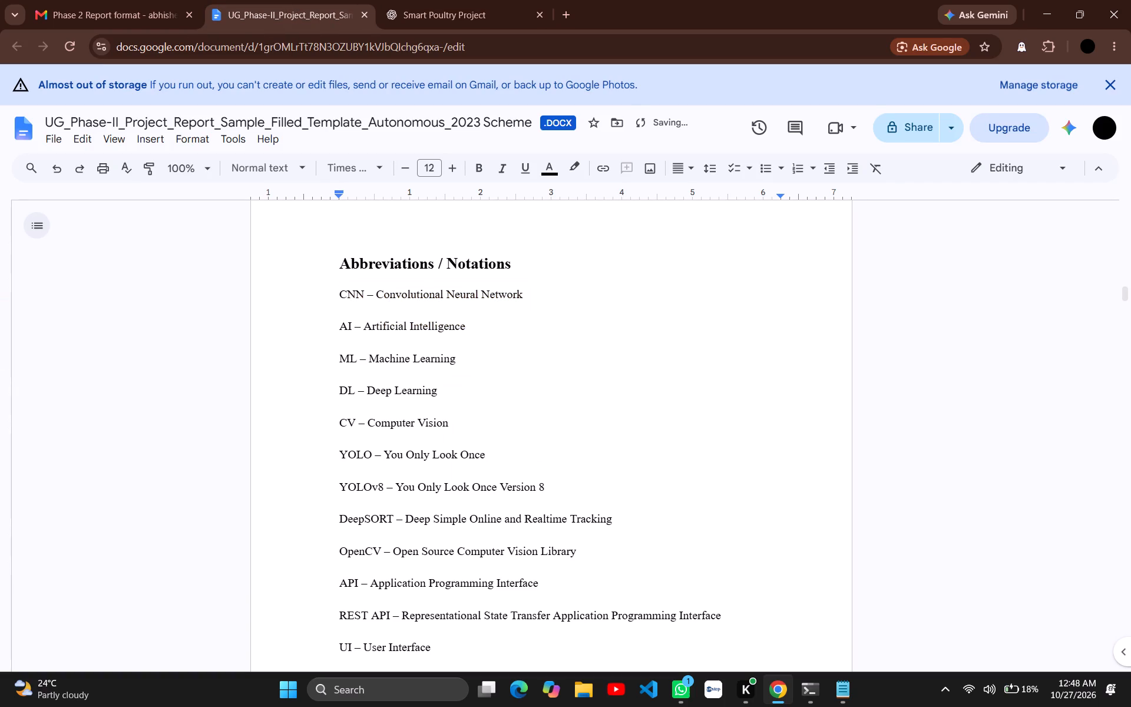
Delete the "CNN – Convolutional Neural Network" entry and its empty line from the report's abbreviations list.
left_click(528, 292)
key("BackSpace")
key("BackSpace")
key("BackSpace")
key("BackSpace")
key("BackSpace")
key("BackSpace")
key("BackSpace")
key("BackSpace")
key("BackSpace")
key("BackSpace")
key("BackSpace")
key("BackSpace")
key("BackSpace")
key("BackSpace")
key("BackSpace")
key("BackSpace")
key("BackSpace")
key("BackSpace")
key("BackSpace")
key("BackSpace")
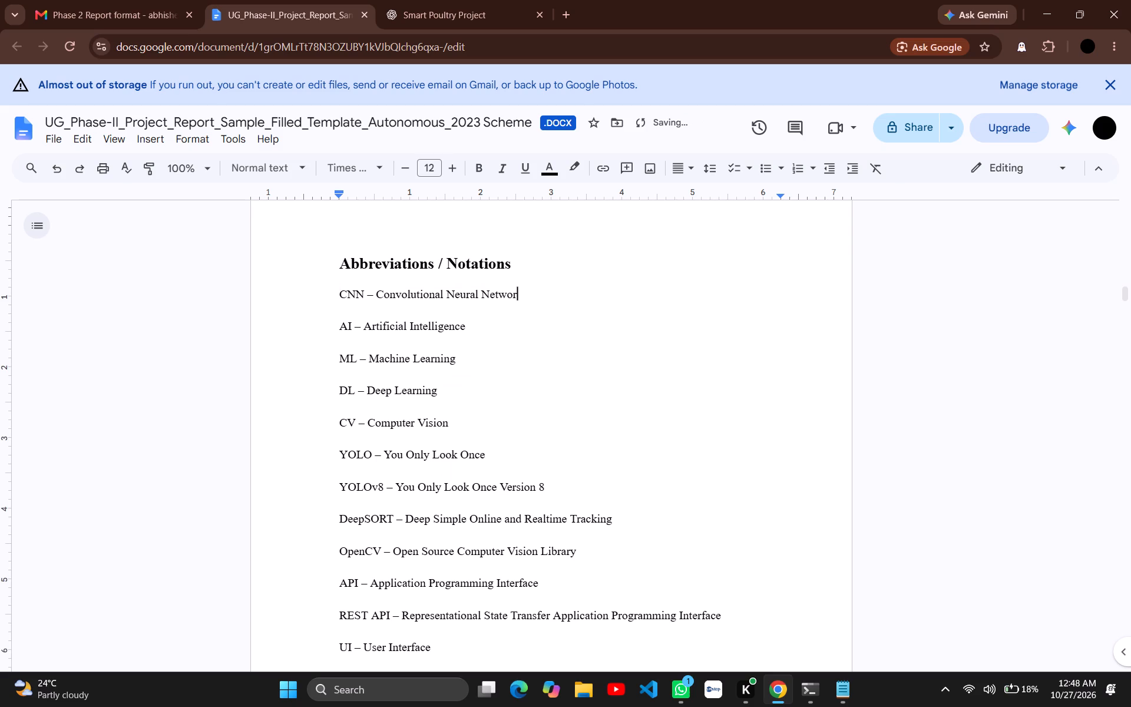
key("BackSpace")
key("BackSpace")
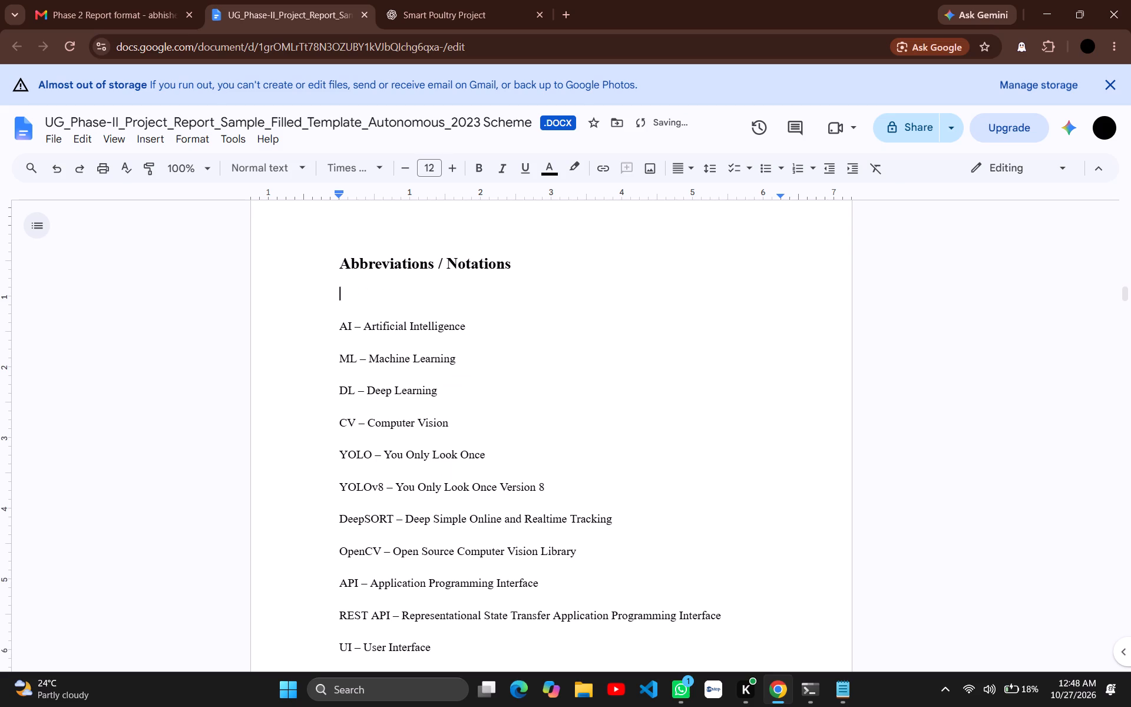
key("BackSpace")
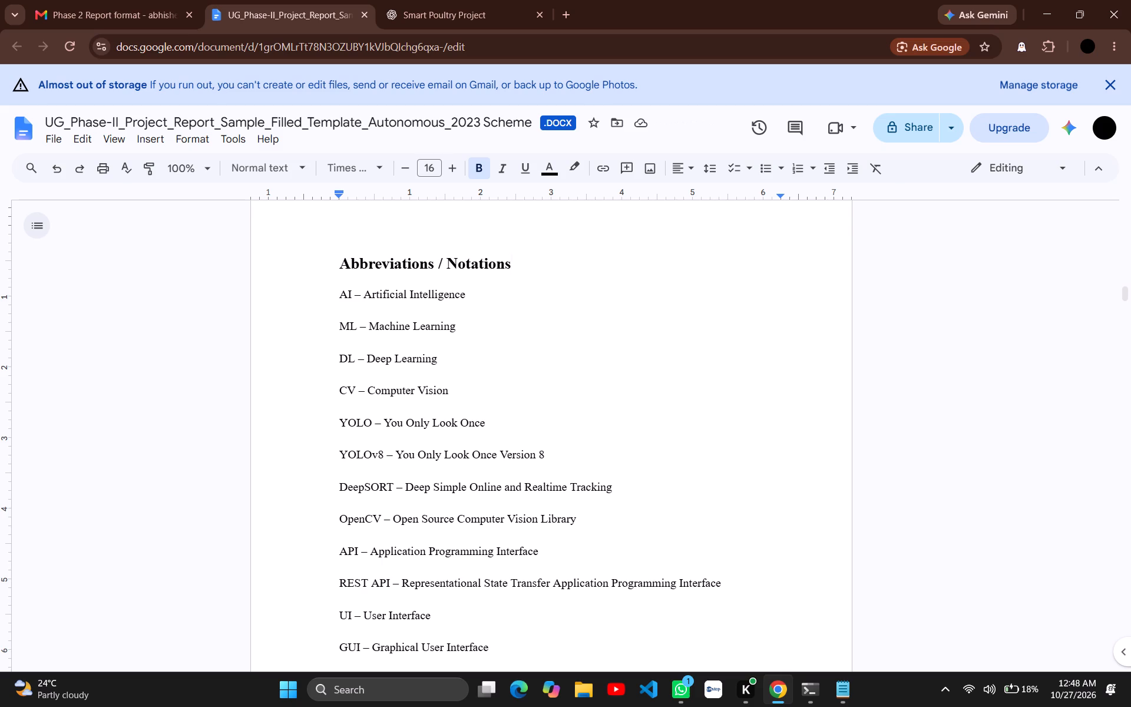
Delete the AI, ML, DL, CV and YOLO entries and the leftover empty line from the start of the report's abbreviations list.
scroll(397, 392, "down", 1)
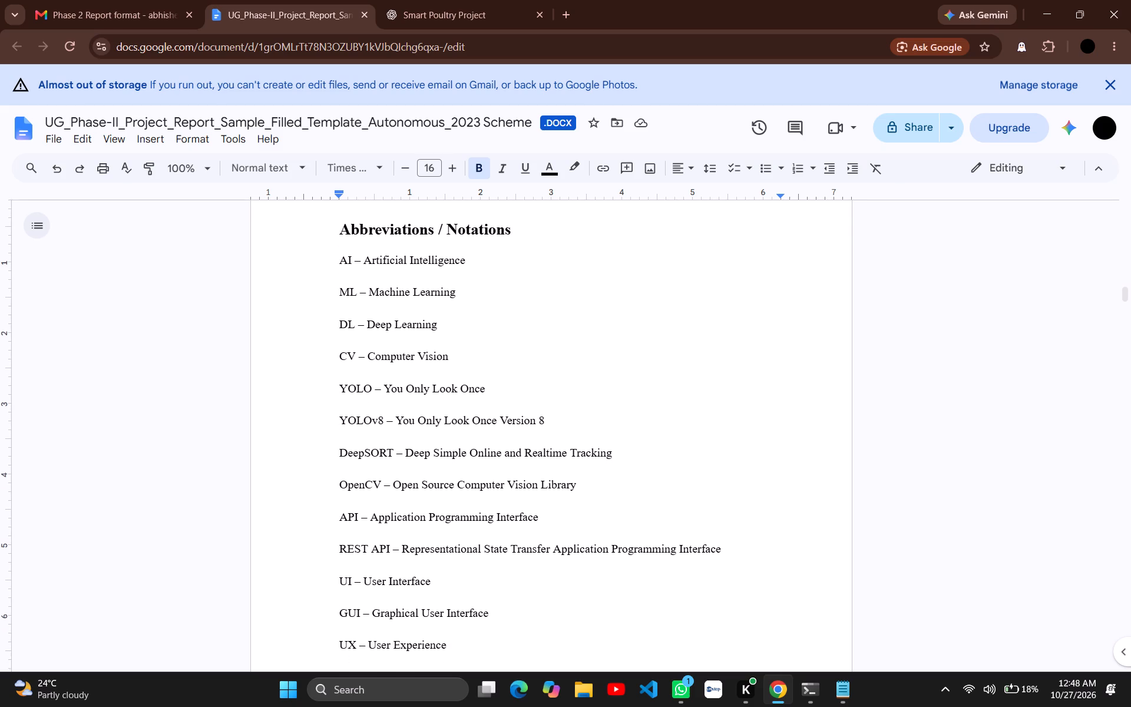
scroll(397, 392, "down", 2)
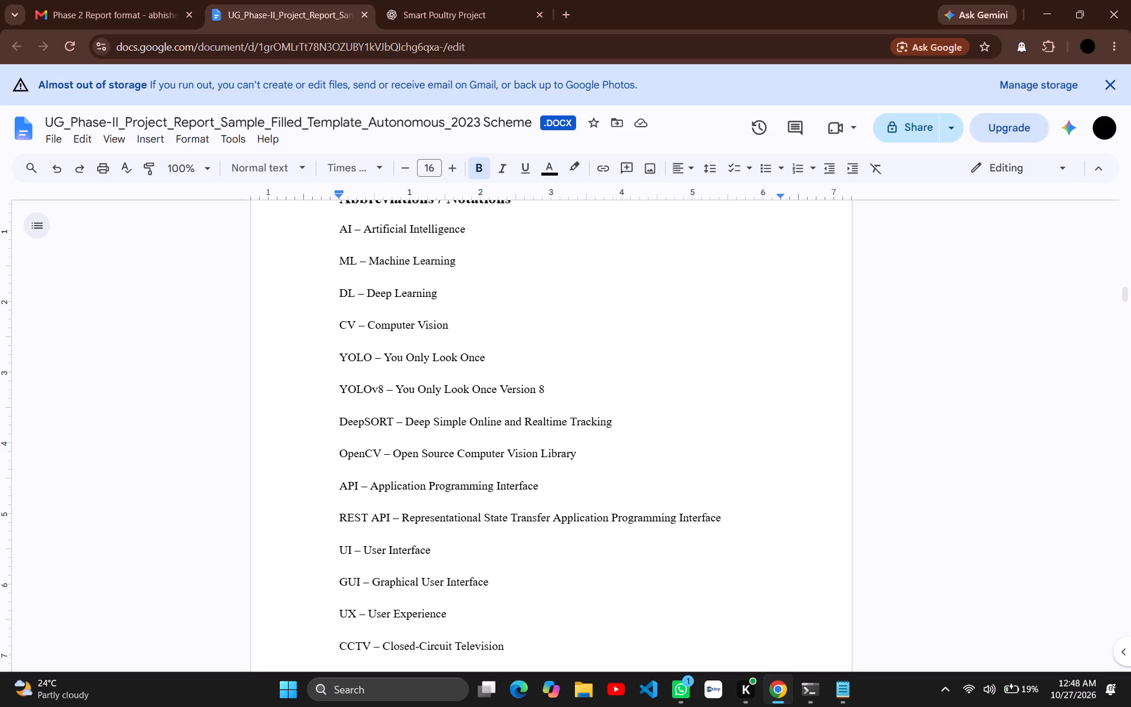
left_click_drag(483, 356, 362, 250)
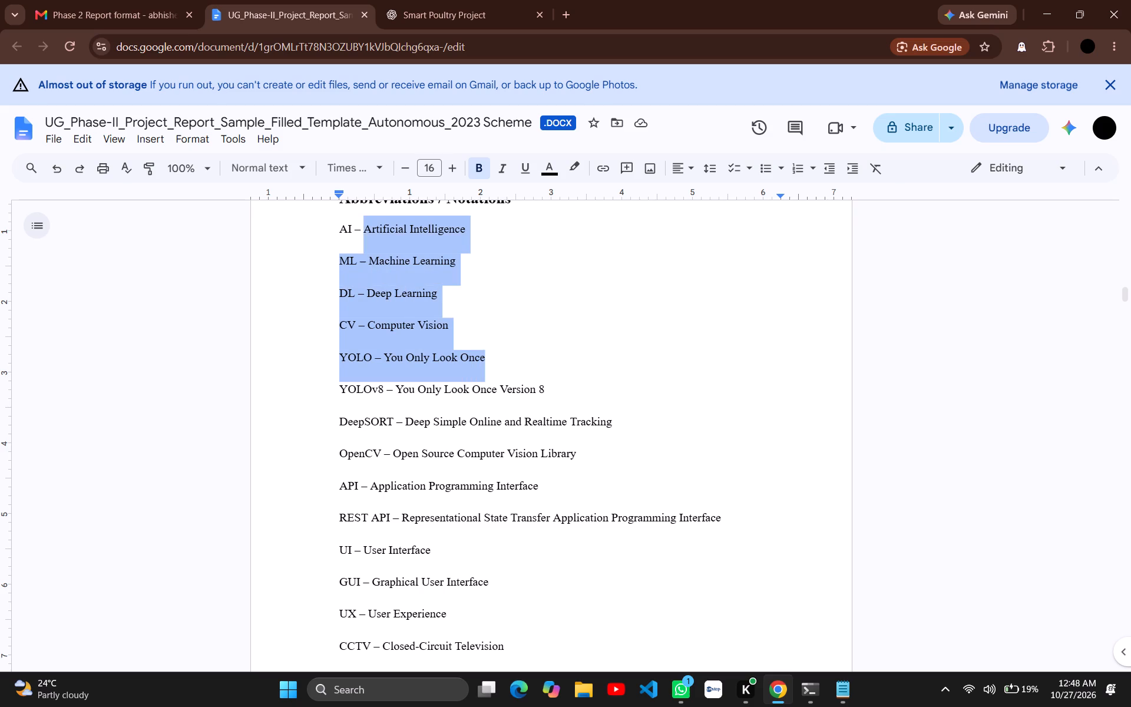
left_click_drag(362, 250, 336, 237)
key("BackSpace")
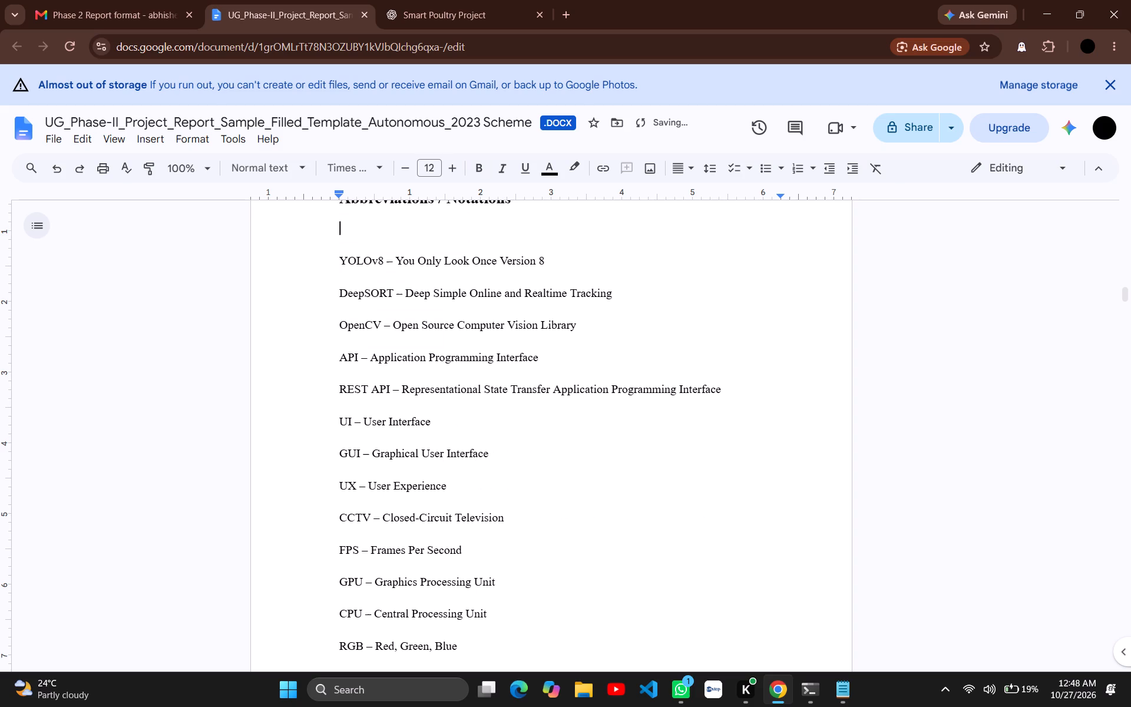
key("BackSpace")
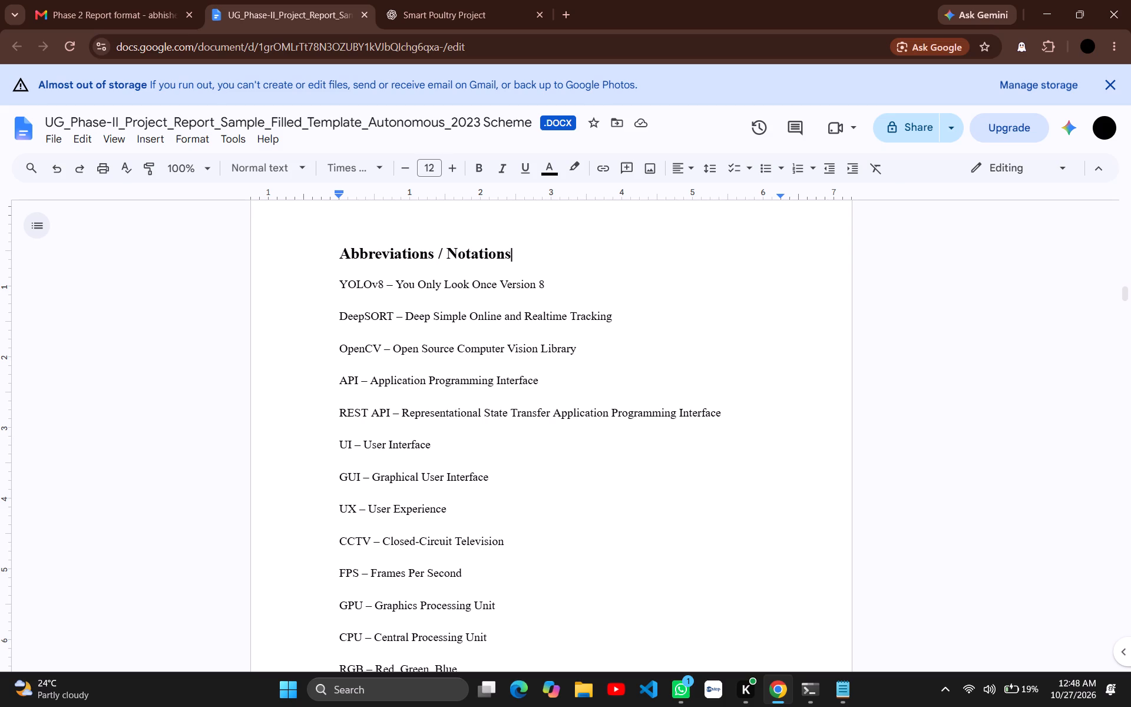
Delete the HTML, CSS and JS entries and the leftover empty line between JSON and React in the abbreviations list.
scroll(356, 504, "down", 2)
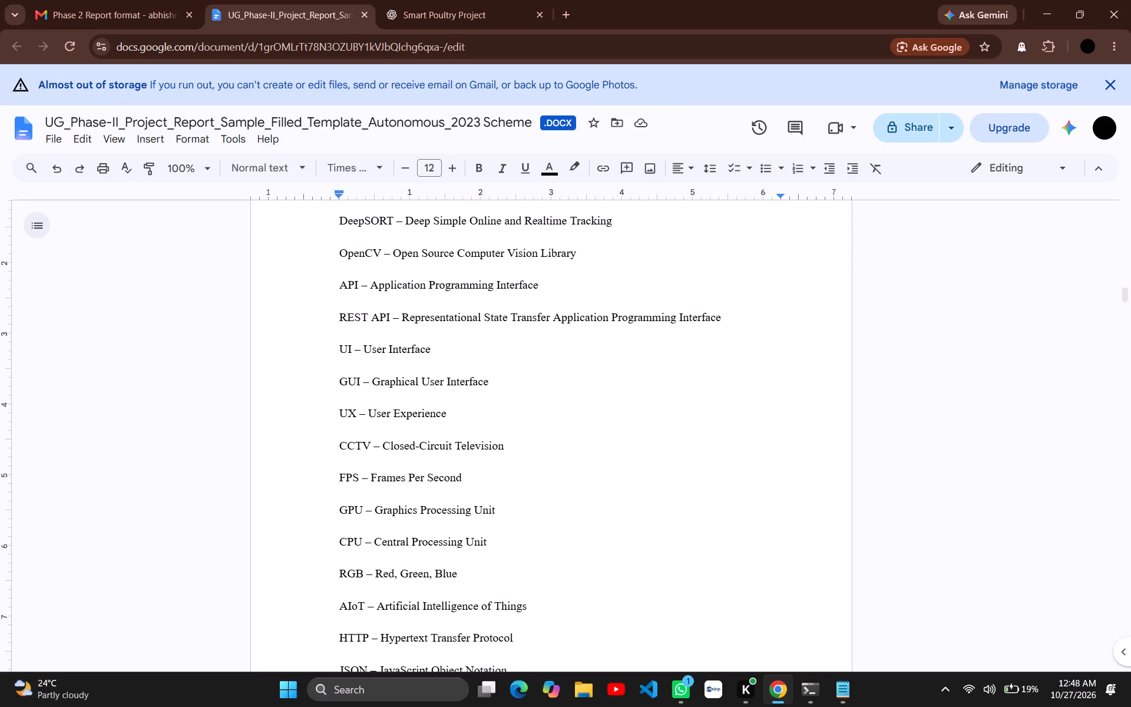
scroll(356, 504, "down", 2)
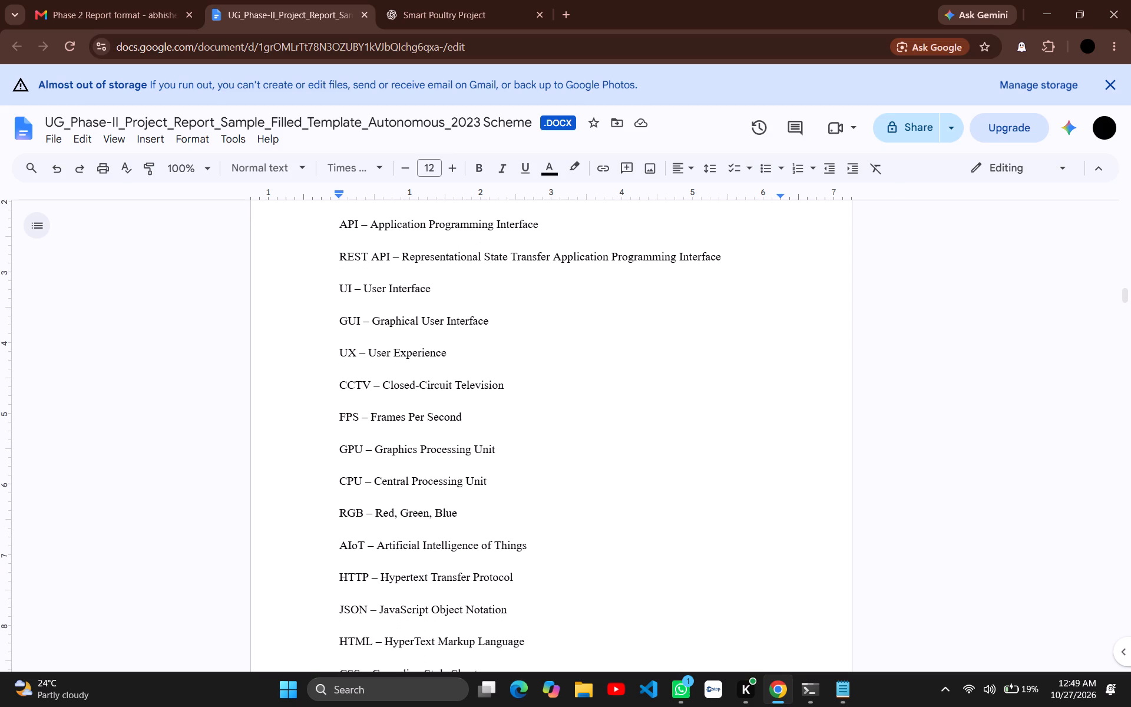
scroll(363, 466, "down", 2)
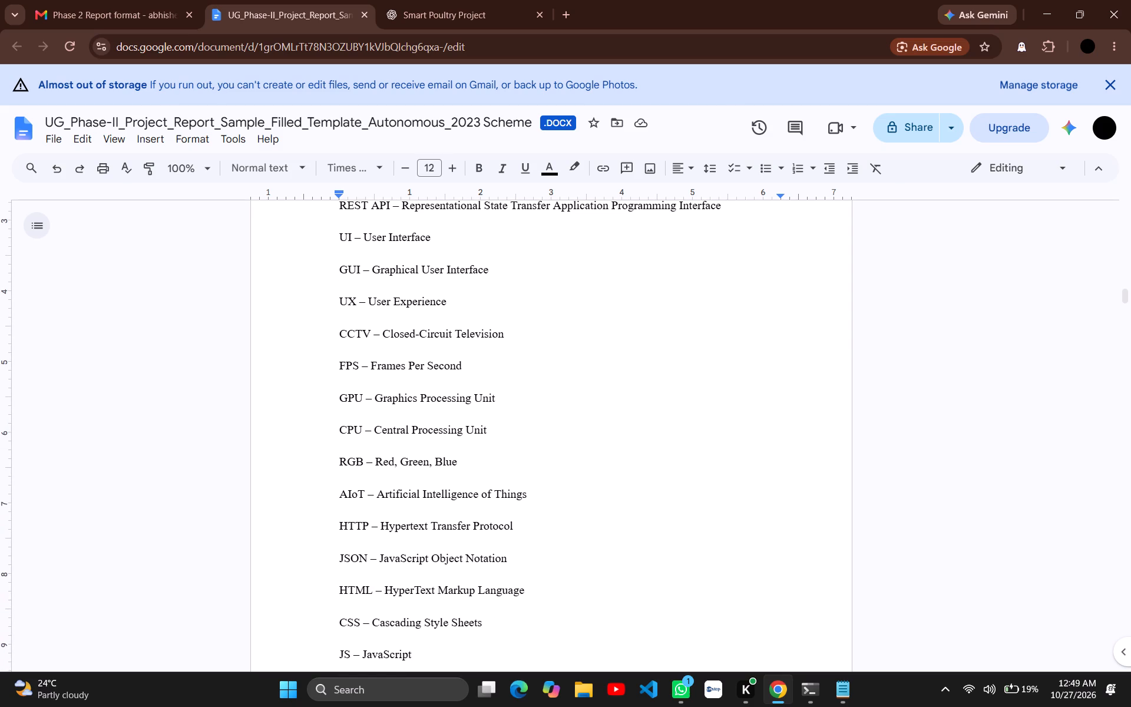
scroll(363, 466, "down", 2)
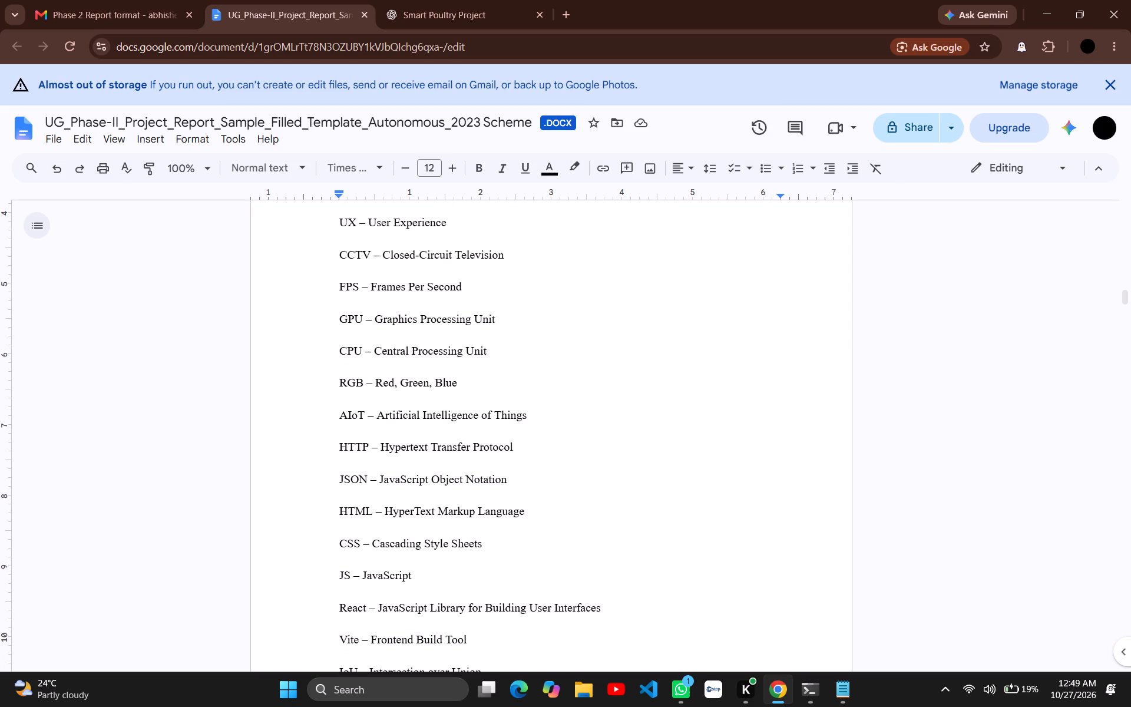
scroll(371, 425, "down", 2)
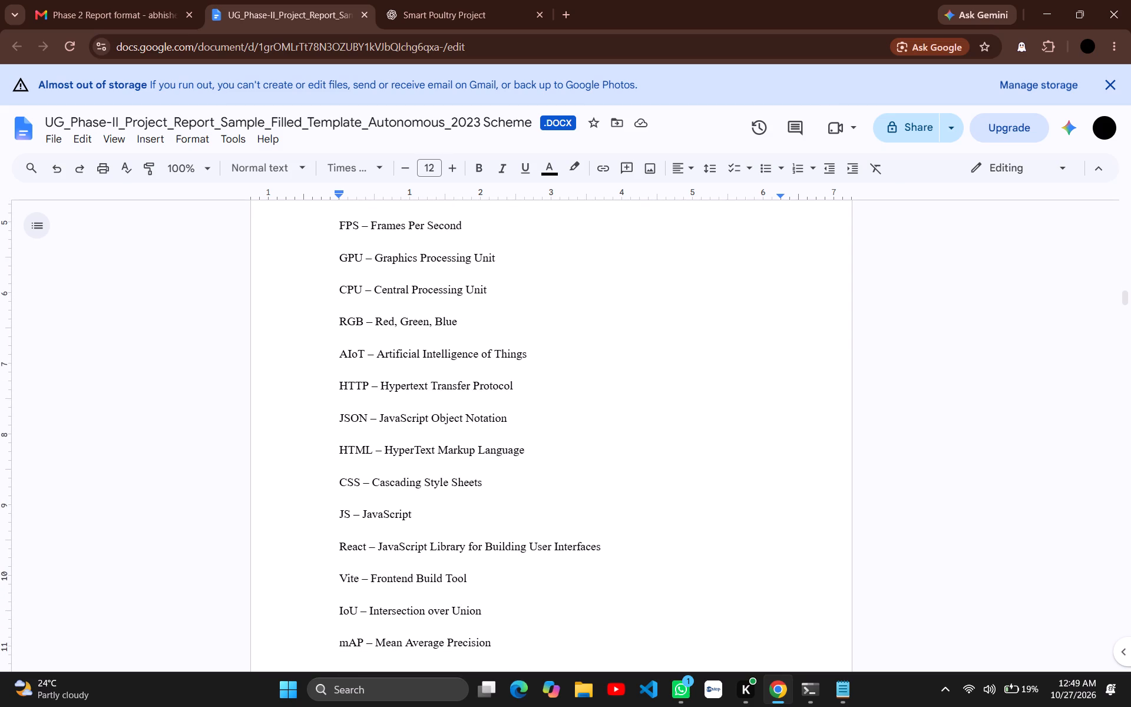
scroll(368, 398, "down", 1)
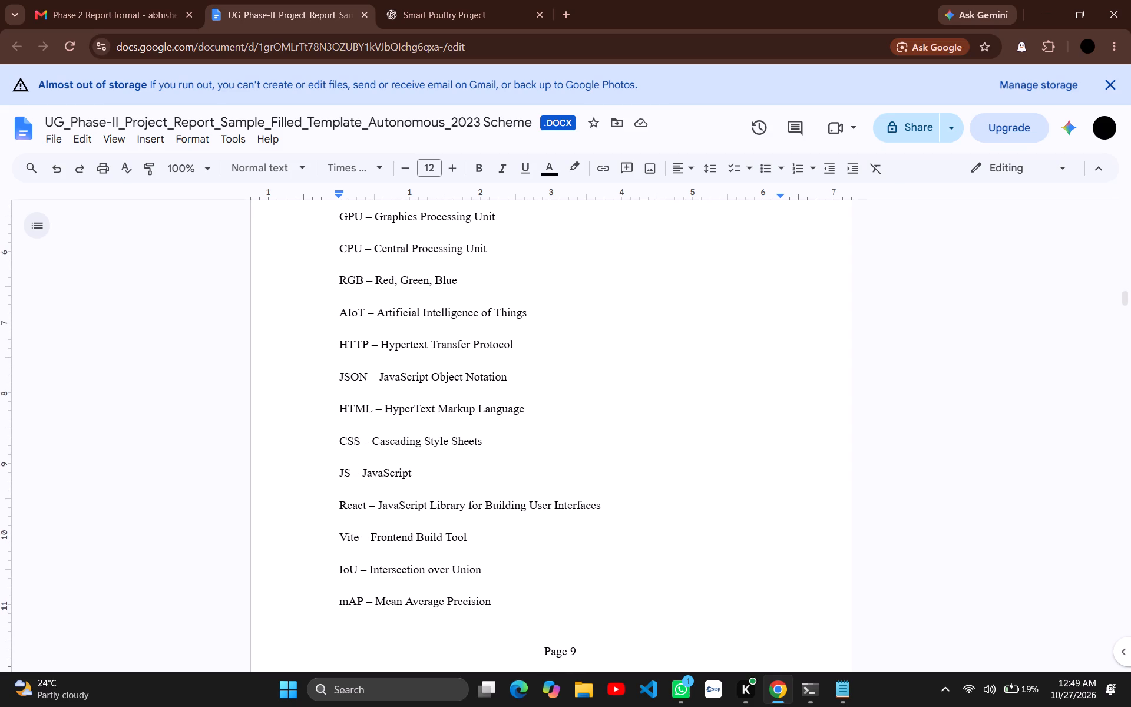
scroll(373, 386, "down", 1)
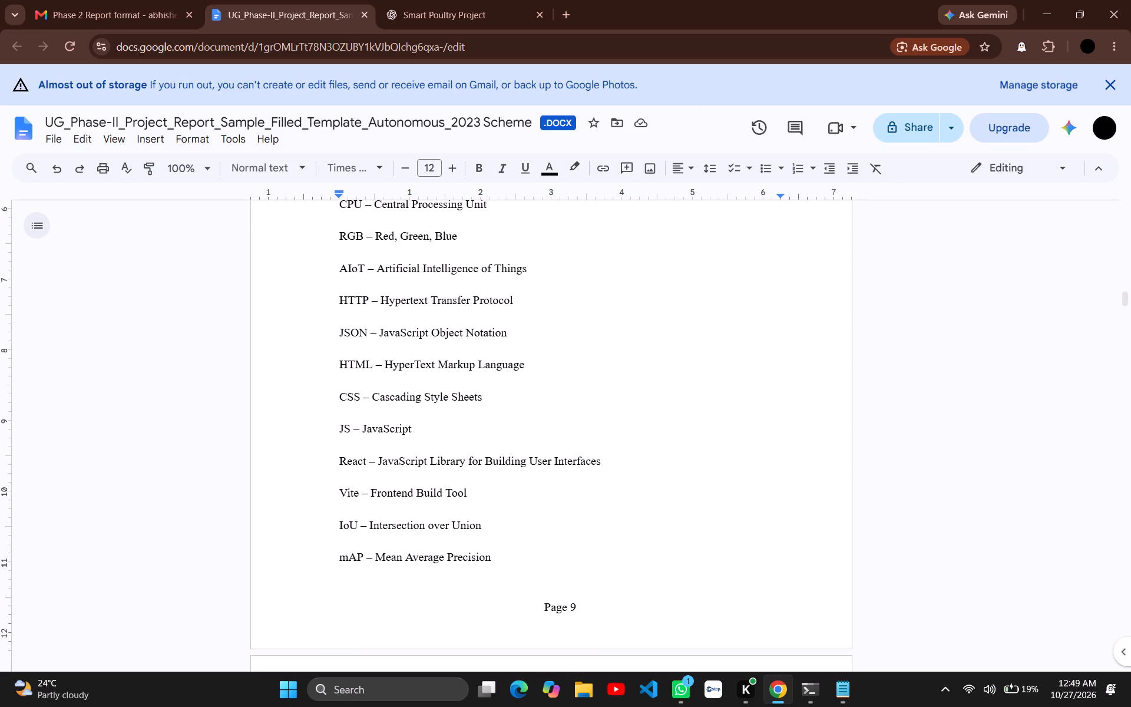
scroll(373, 386, "down", 2)
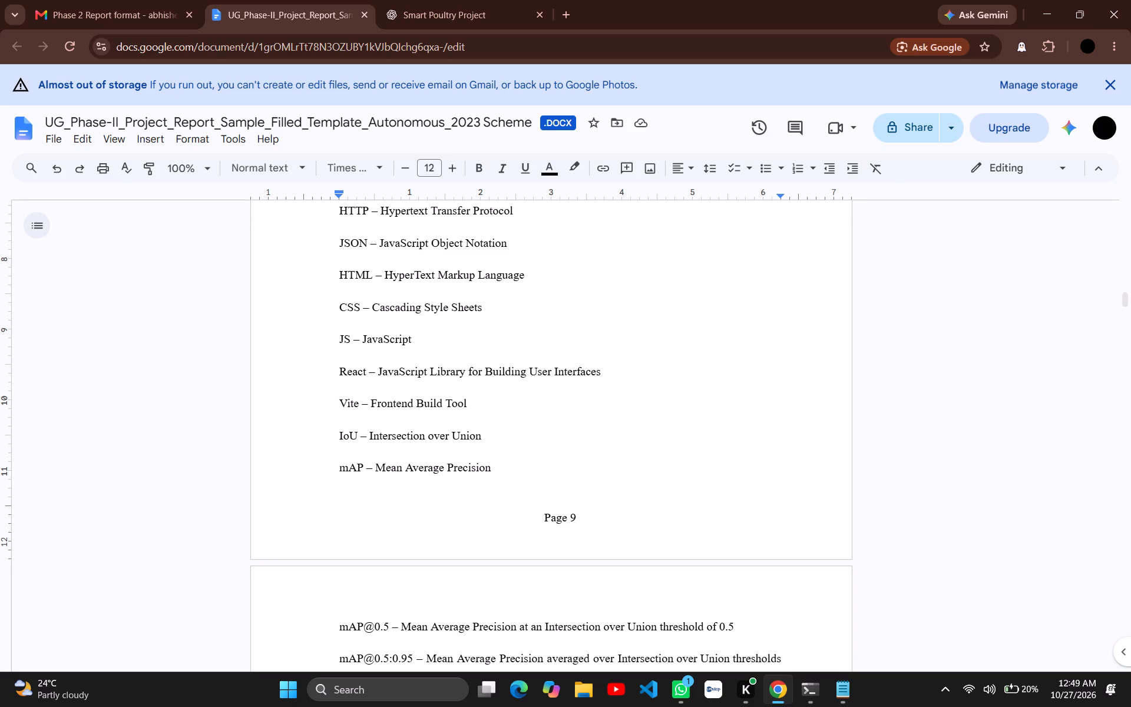
left_click_drag(422, 345, 359, 286)
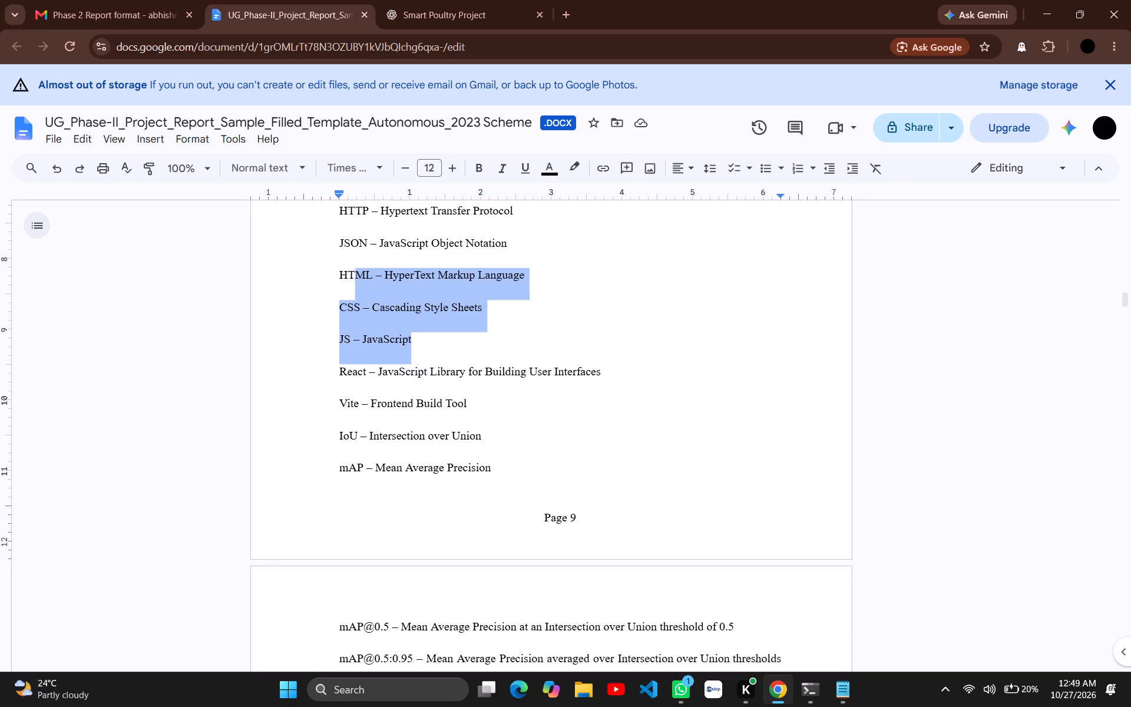
left_click_drag(359, 286, 330, 272)
key("BackSpace")
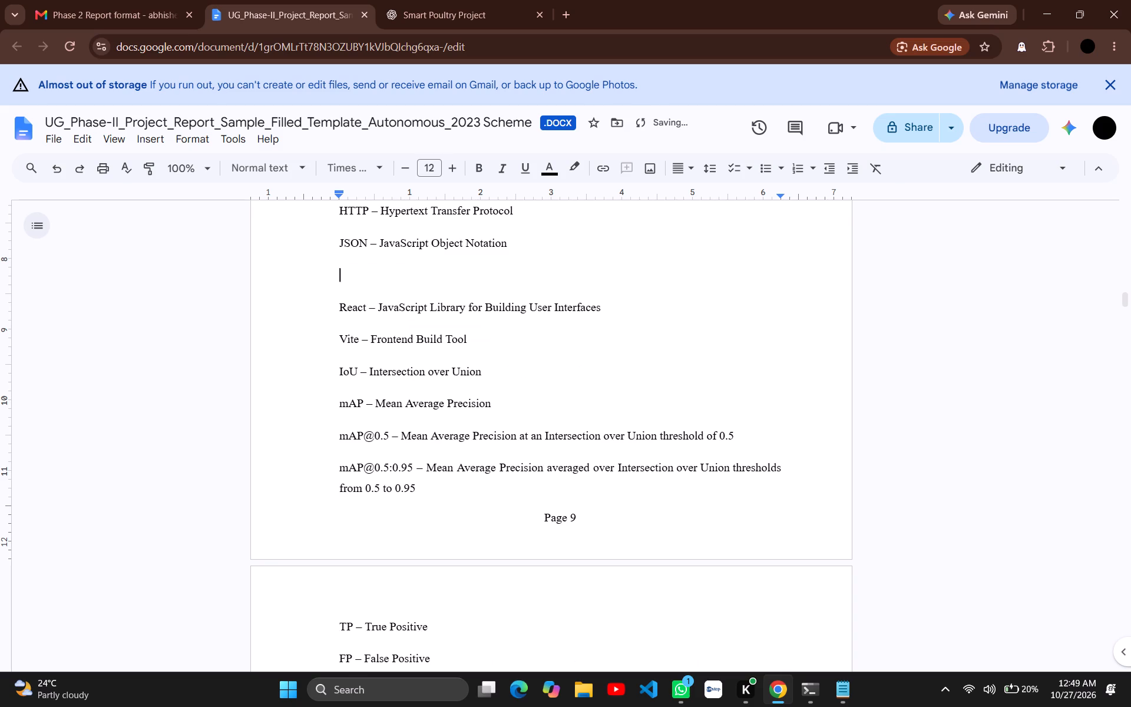
key("BackSpace")
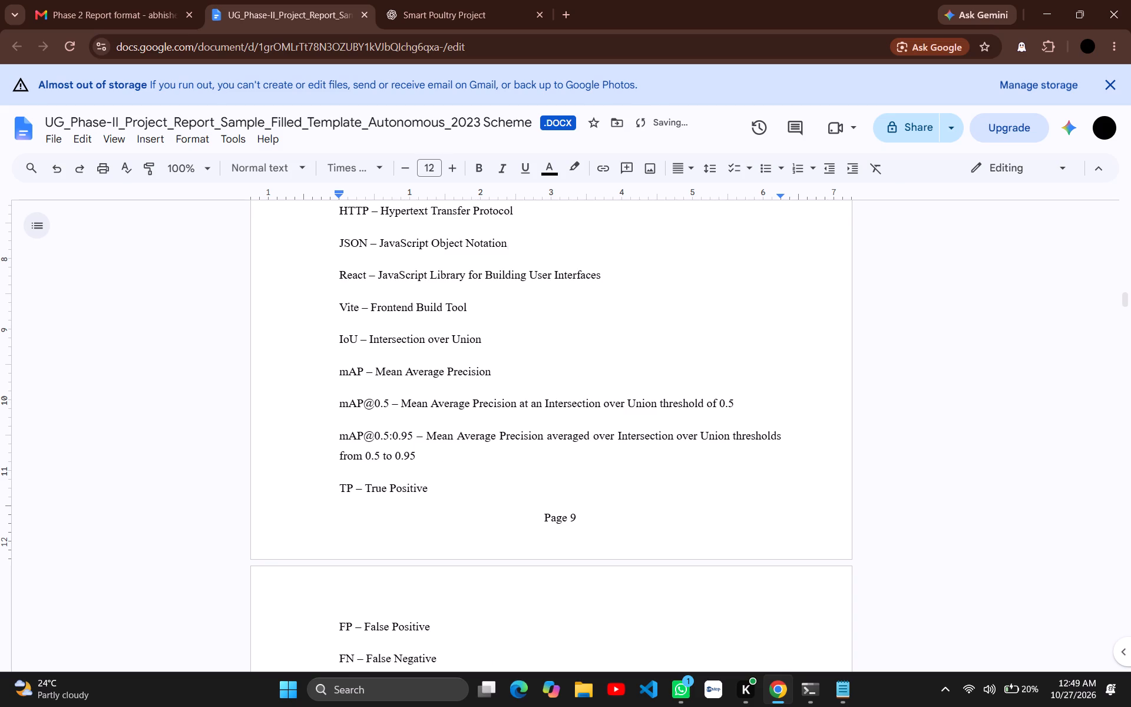
Review the remaining abbreviations from the RGB entry through the final ReLU entry and the rest of that page.
scroll(361, 327, "up", 1)
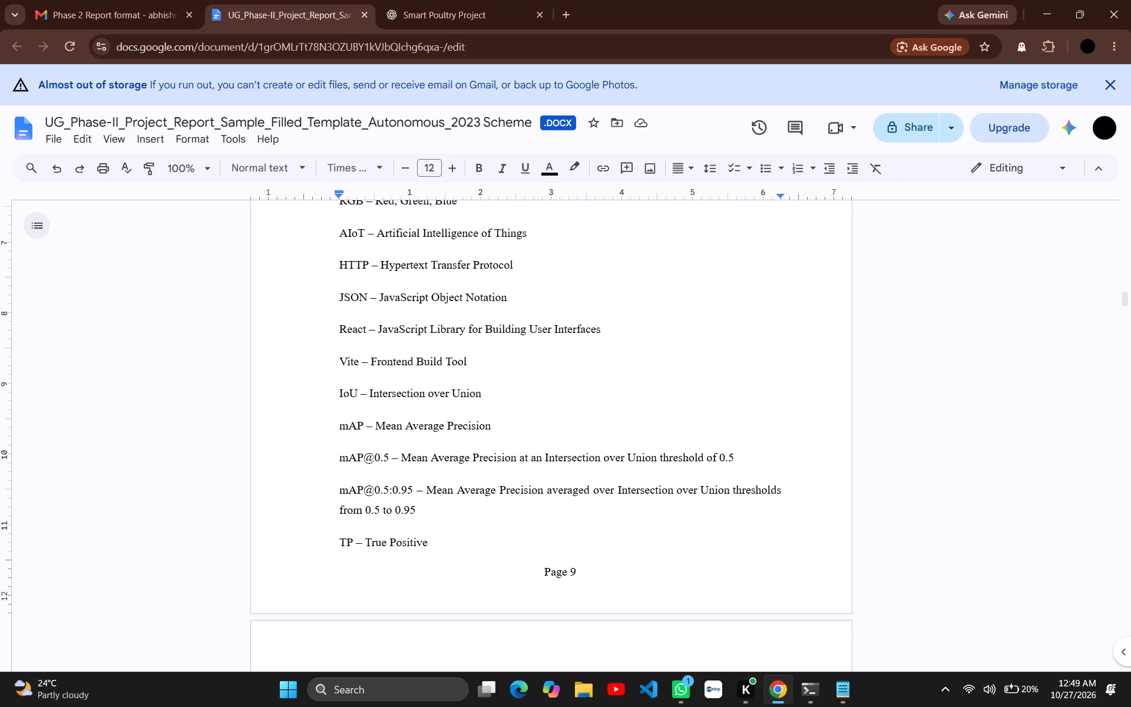
scroll(434, 498, "down", 2)
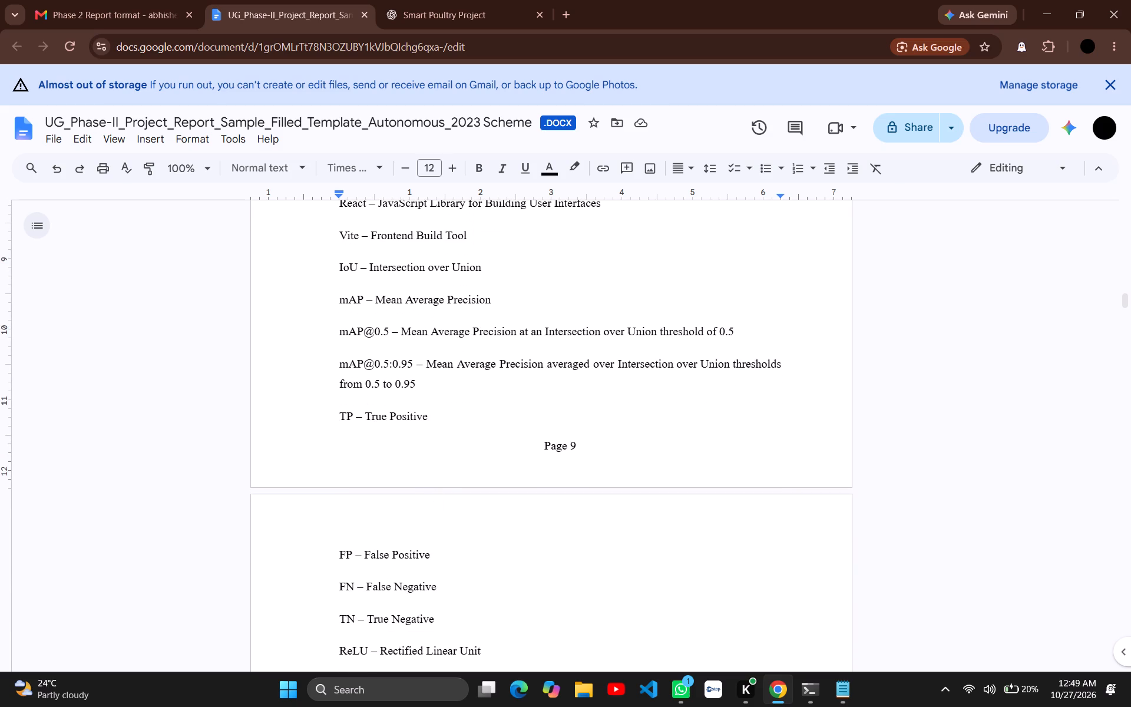
scroll(434, 498, "down", 2)
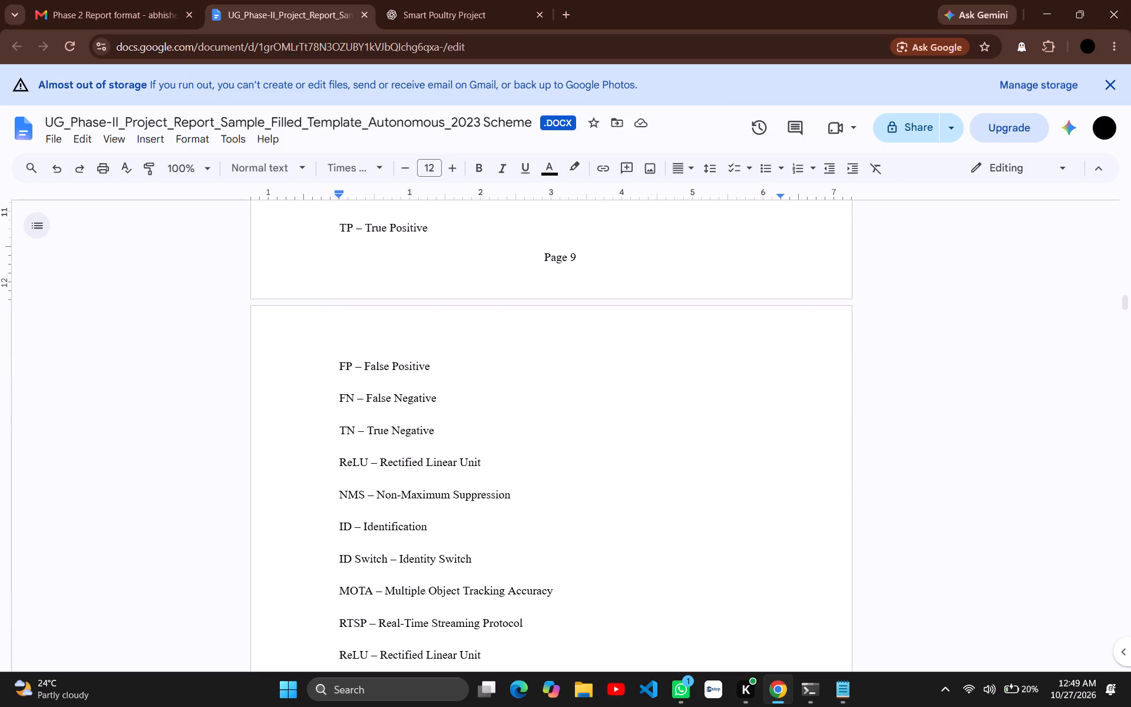
scroll(434, 498, "down", 1)
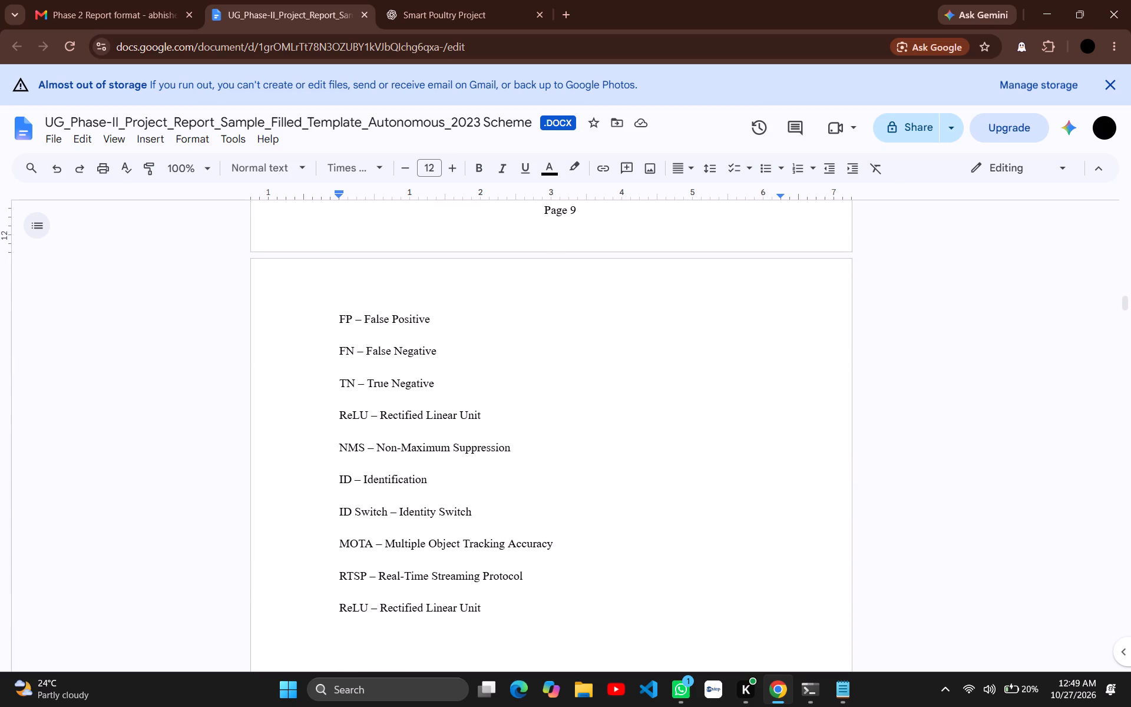
scroll(434, 498, "down", 2)
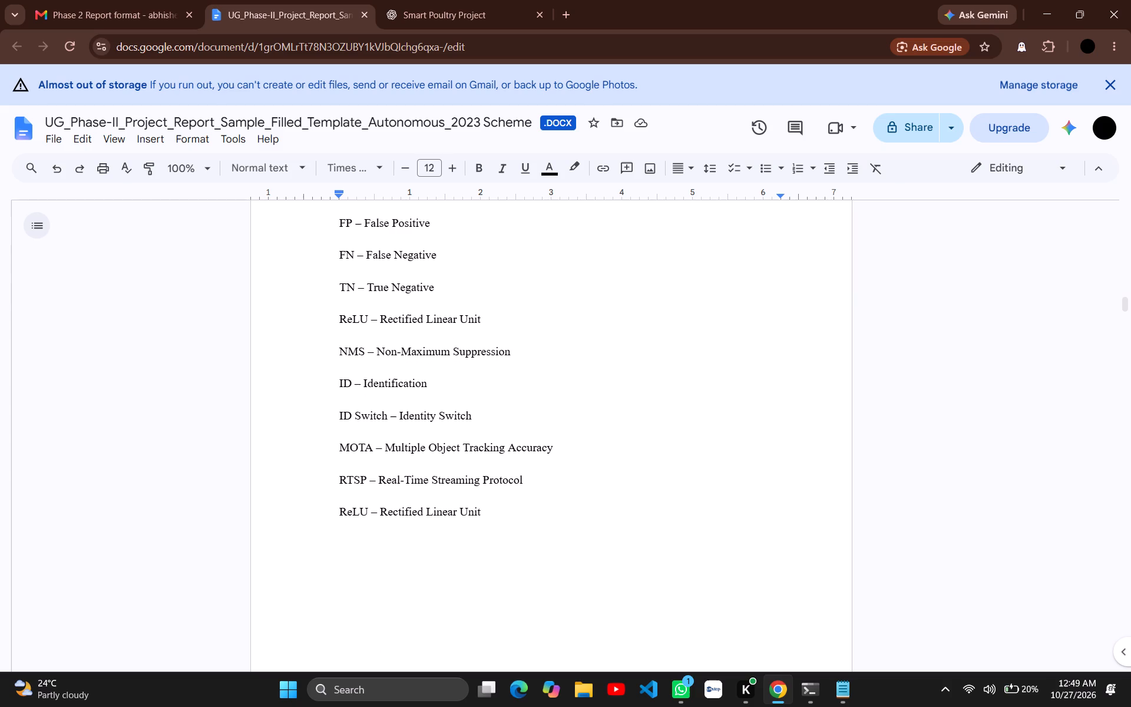
scroll(434, 498, "down", 2)
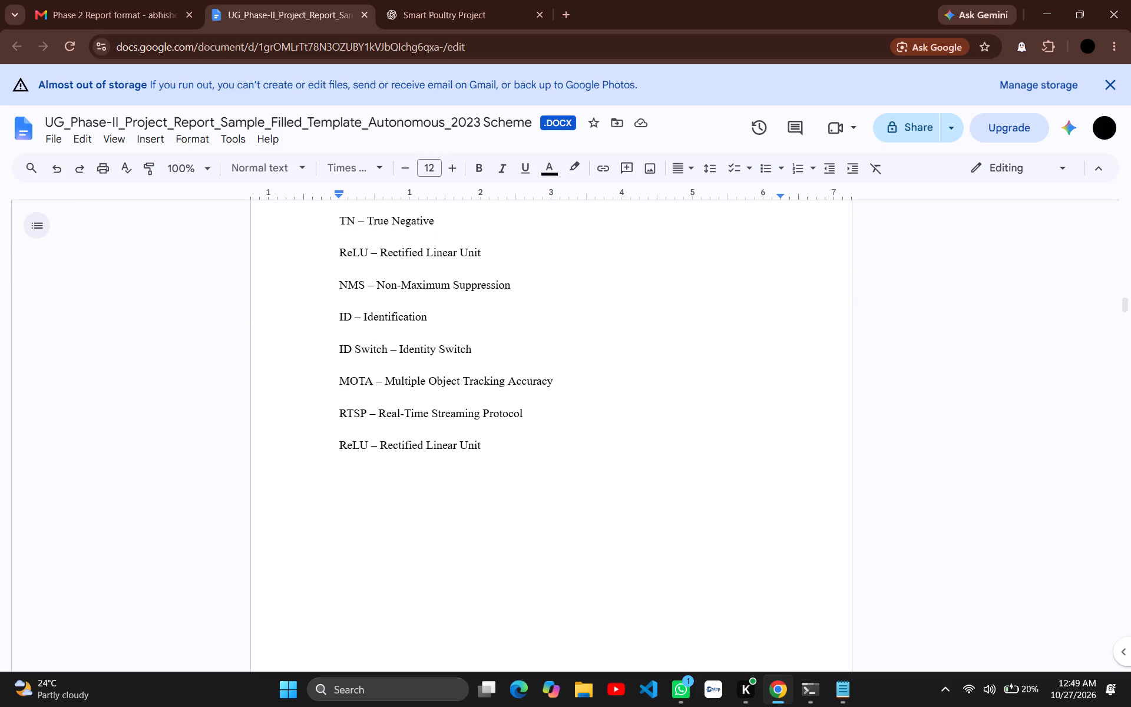
scroll(465, 423, "down", 1)
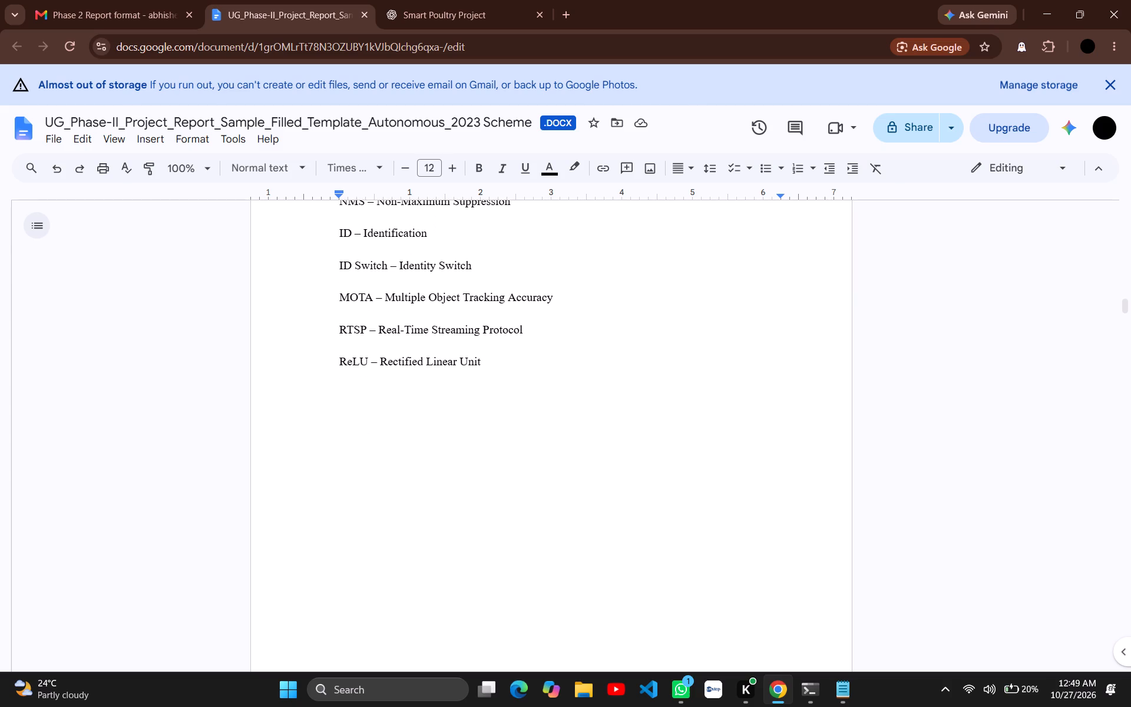
scroll(465, 423, "down", 3)
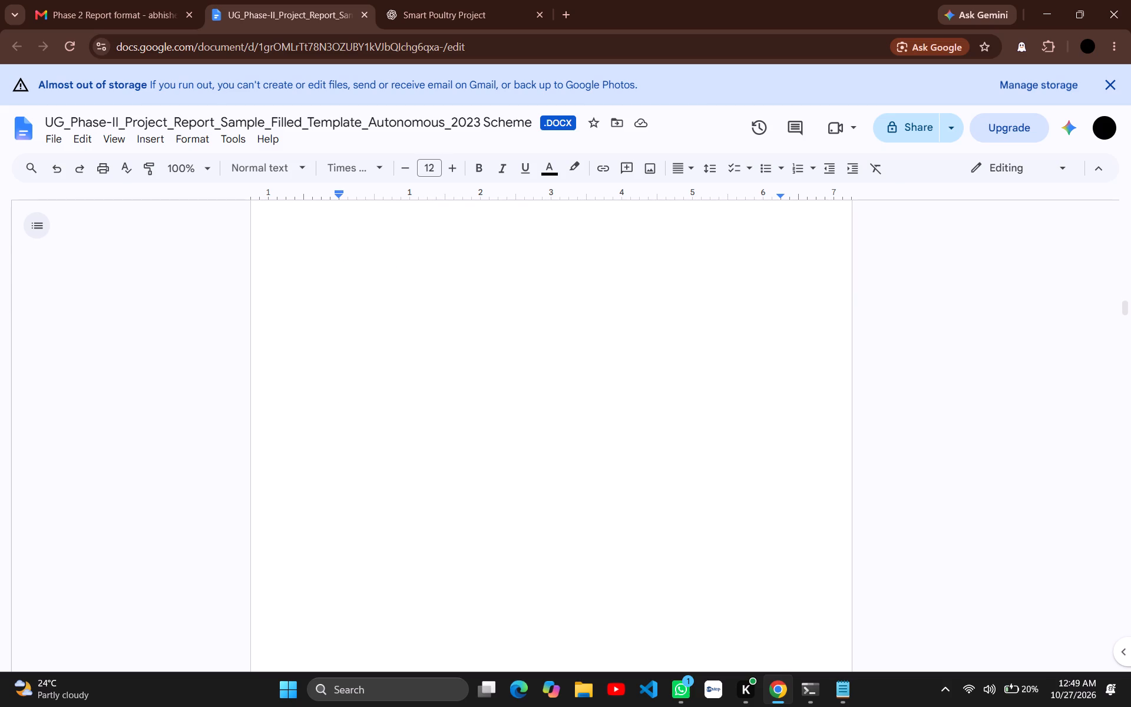
scroll(465, 423, "down", 1)
Look over the pages around the abbreviations list, from the List of Tables to sections 1.2 and 1.3 of the Introduction.
scroll(465, 423, "up", 6)
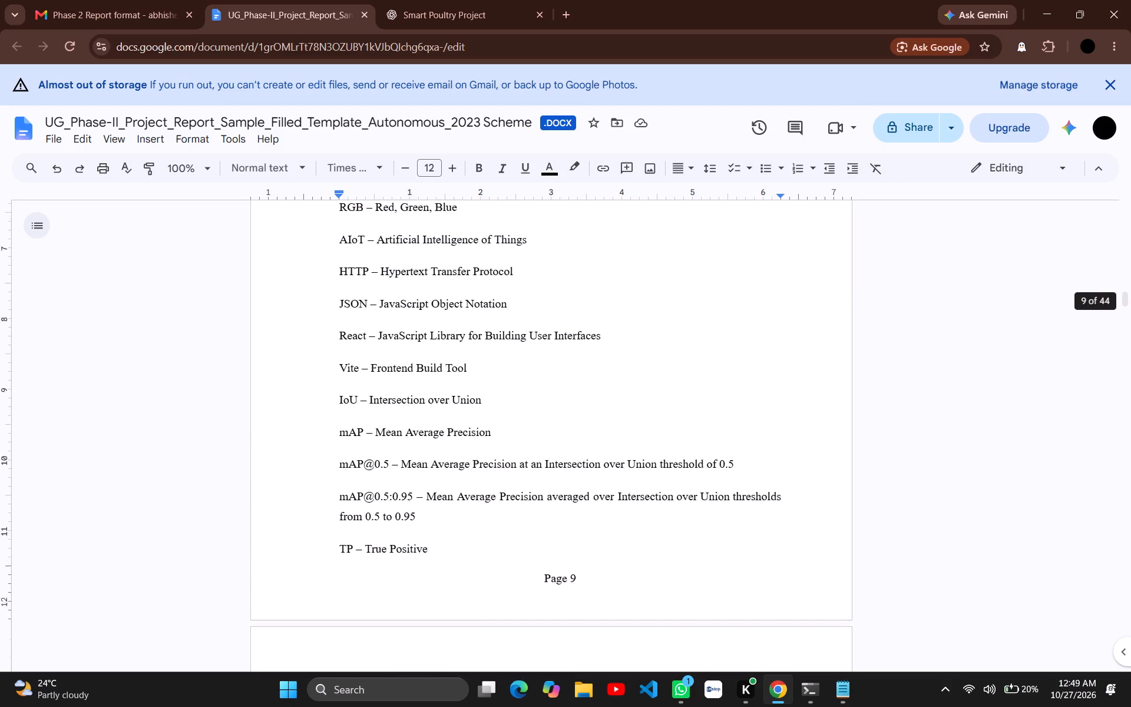
scroll(465, 423, "up", 4)
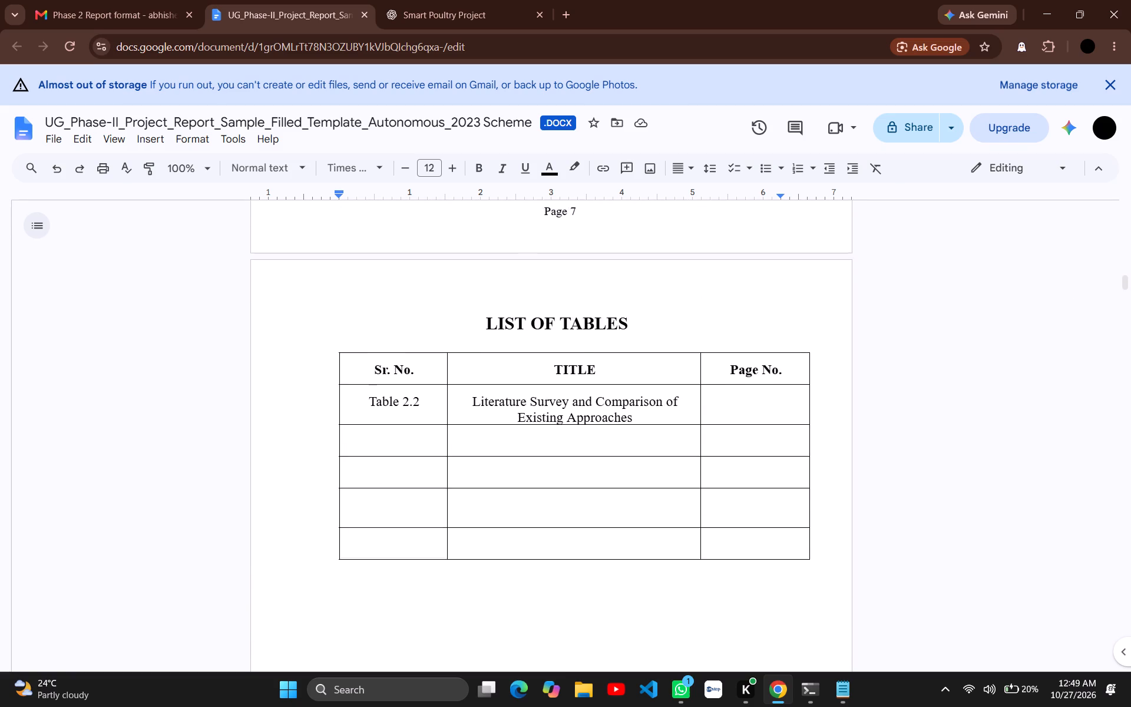
scroll(465, 423, "down", 5)
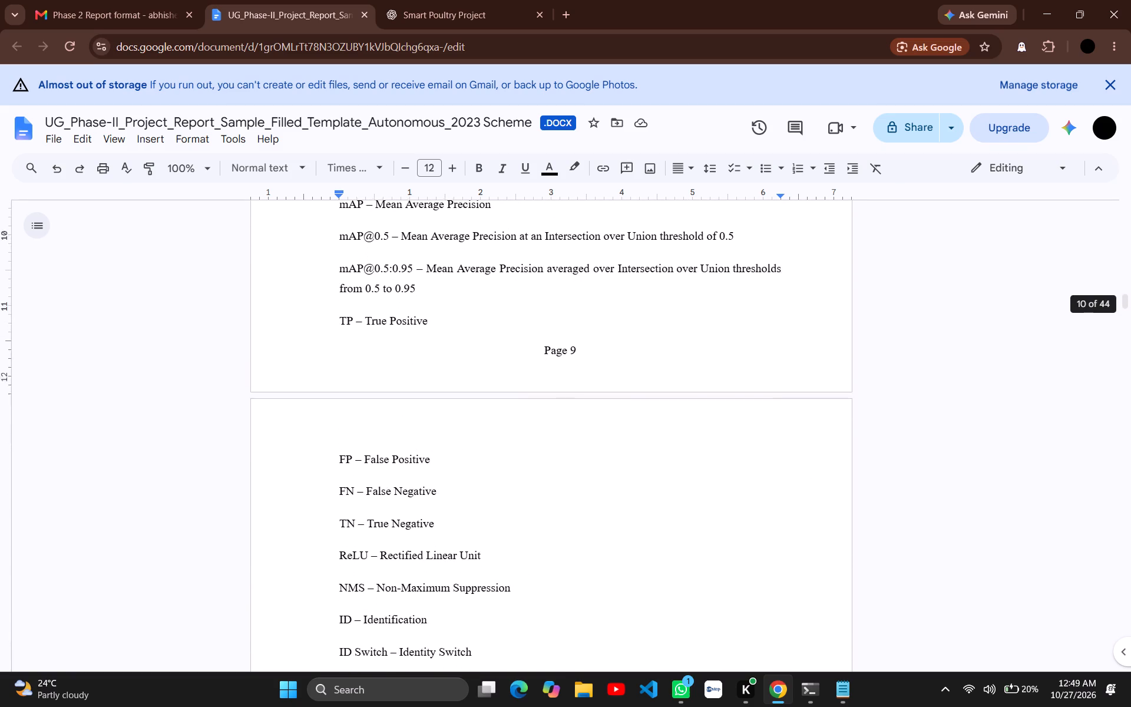
scroll(465, 423, "down", 2)
scroll(465, 423, "up", 3)
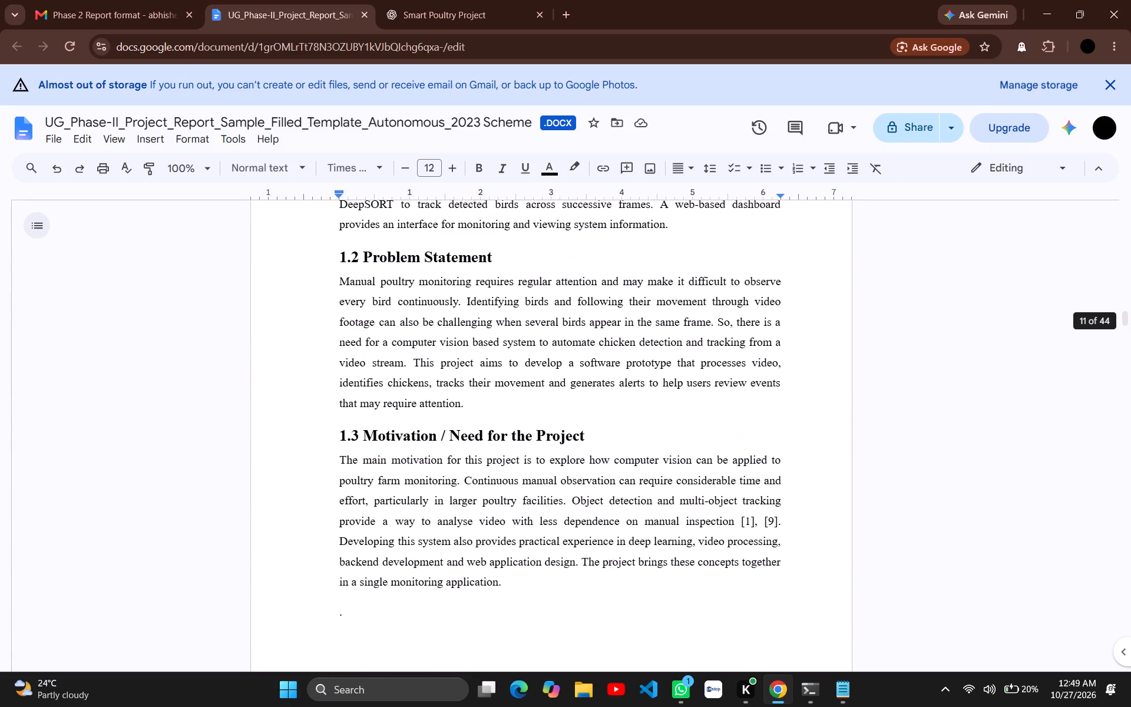
scroll(465, 423, "up", 1)
left_click(461, 399)
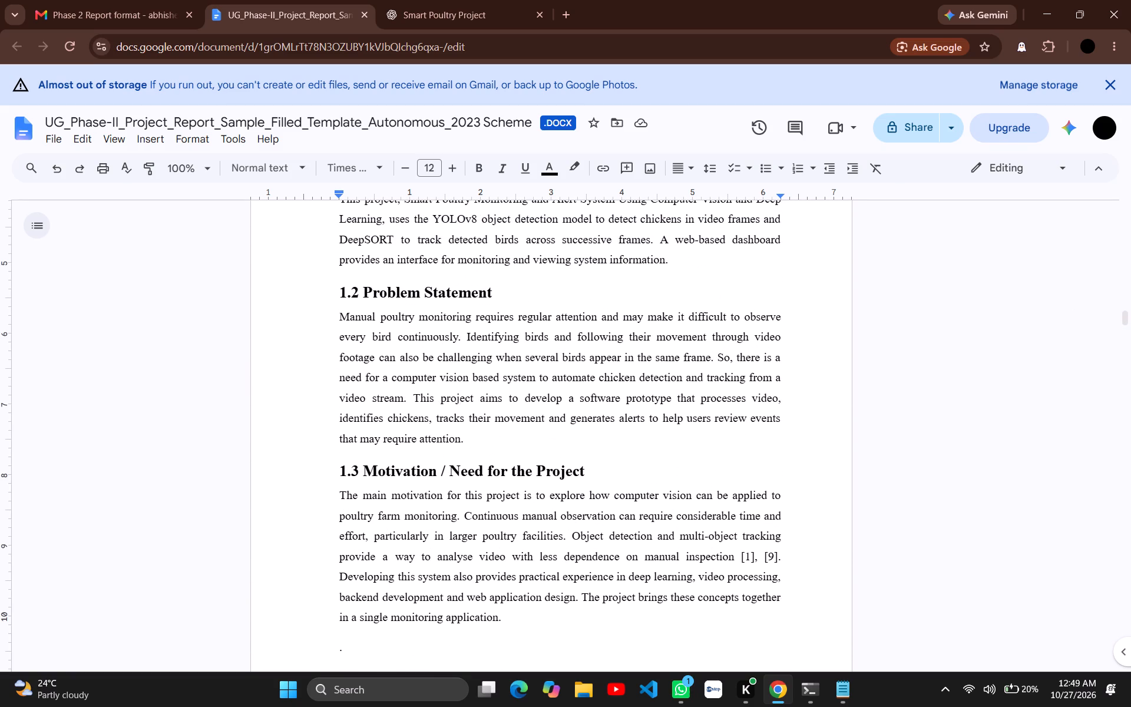
scroll(488, 349, "up", 6)
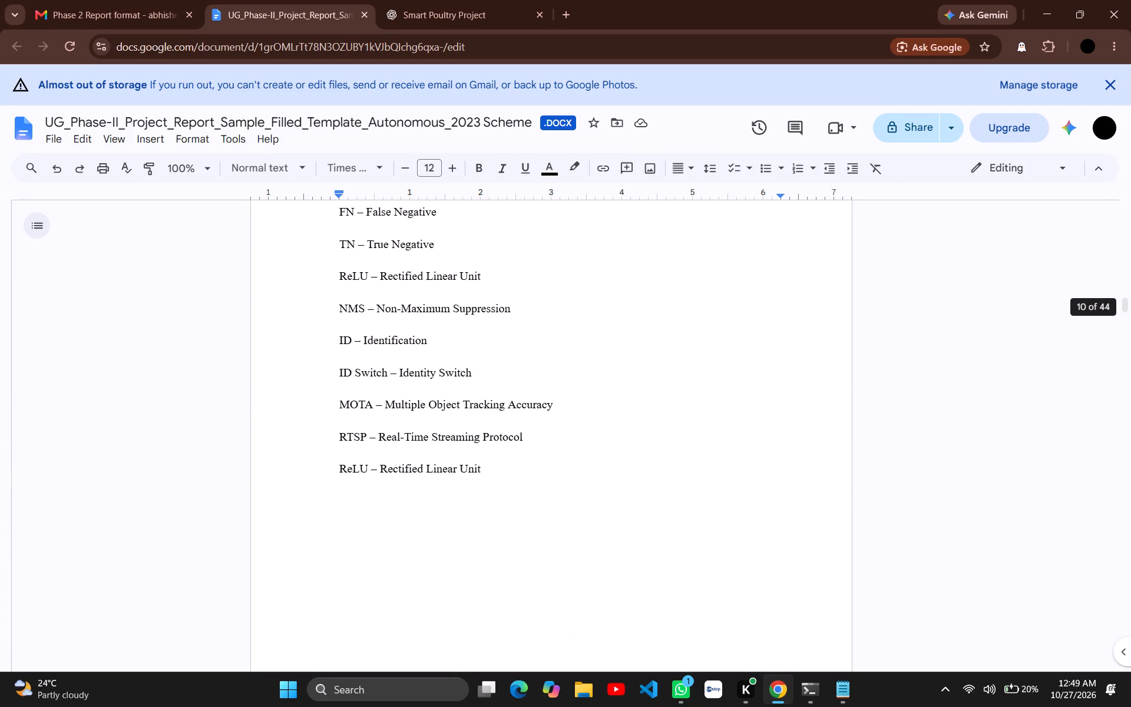
scroll(488, 349, "down", 2)
scroll(488, 349, "up", 3)
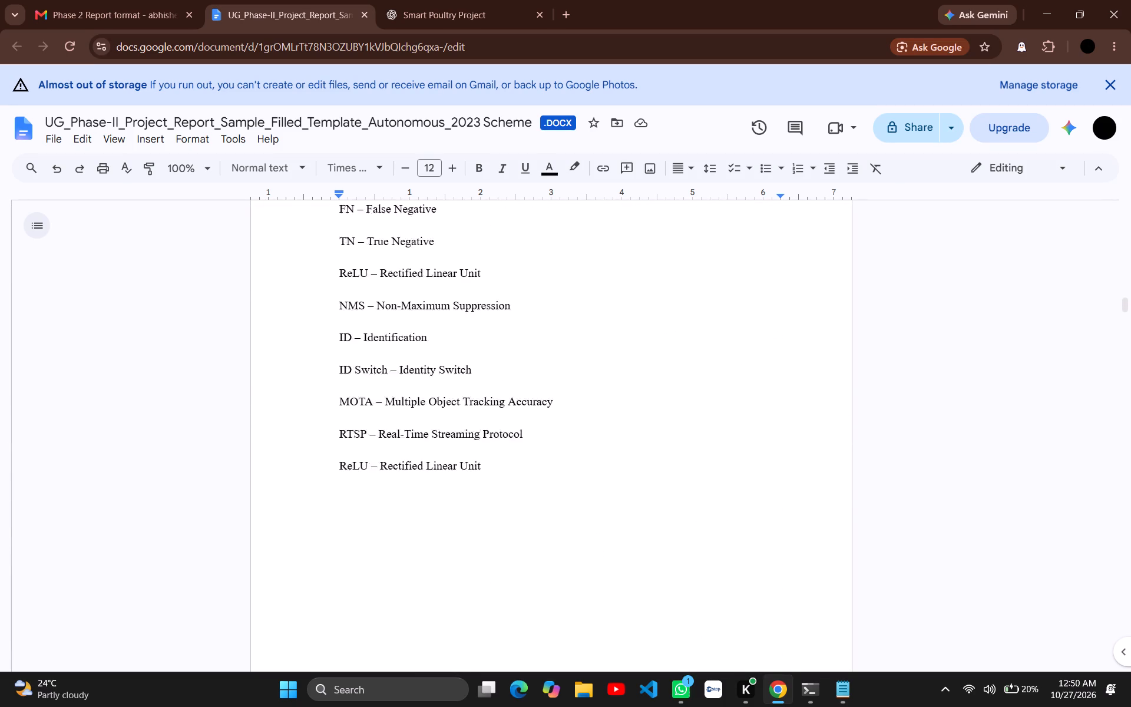
Review the report's front matter backwards from the List of Tables through the List of Figures and Table of Contents to the Acknowledgements.
scroll(488, 349, "up", 5)
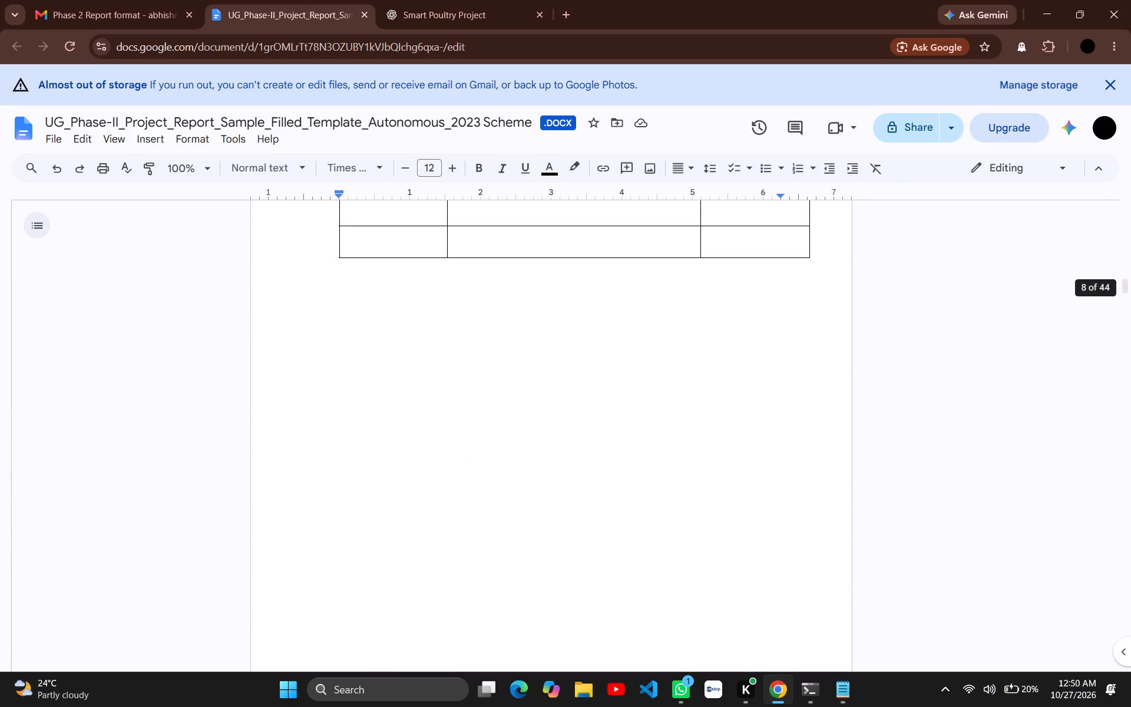
scroll(488, 349, "up", 1)
scroll(488, 349, "down", 2)
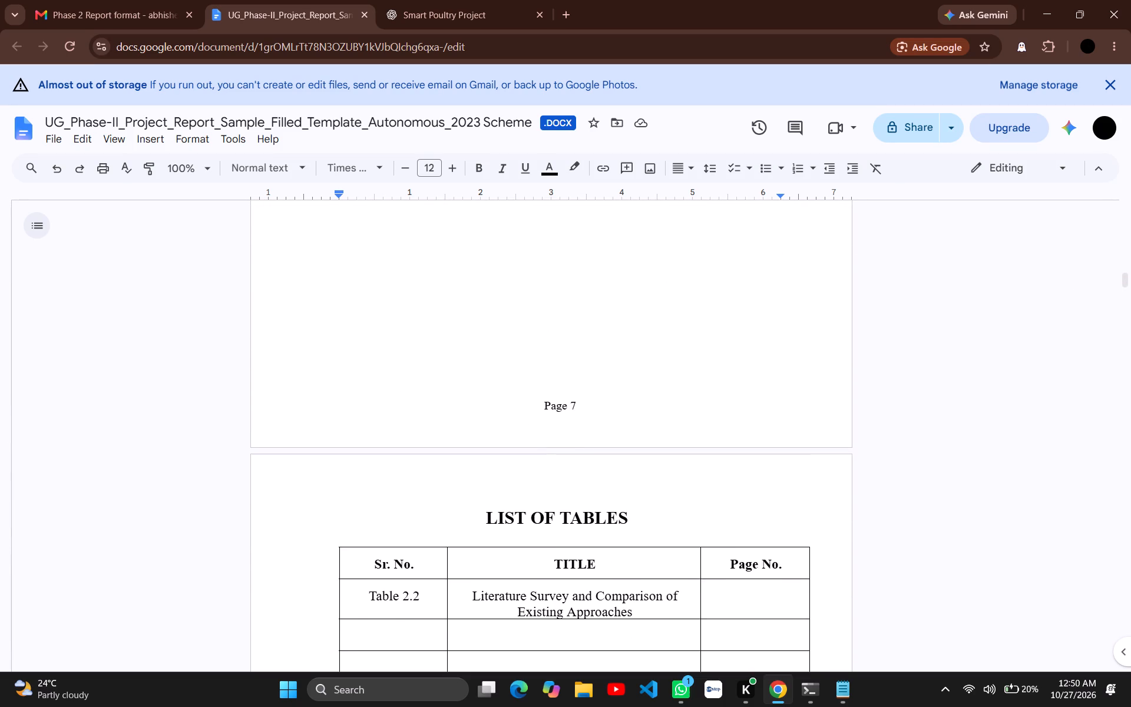
scroll(488, 349, "down", 1)
scroll(488, 349, "up", 6)
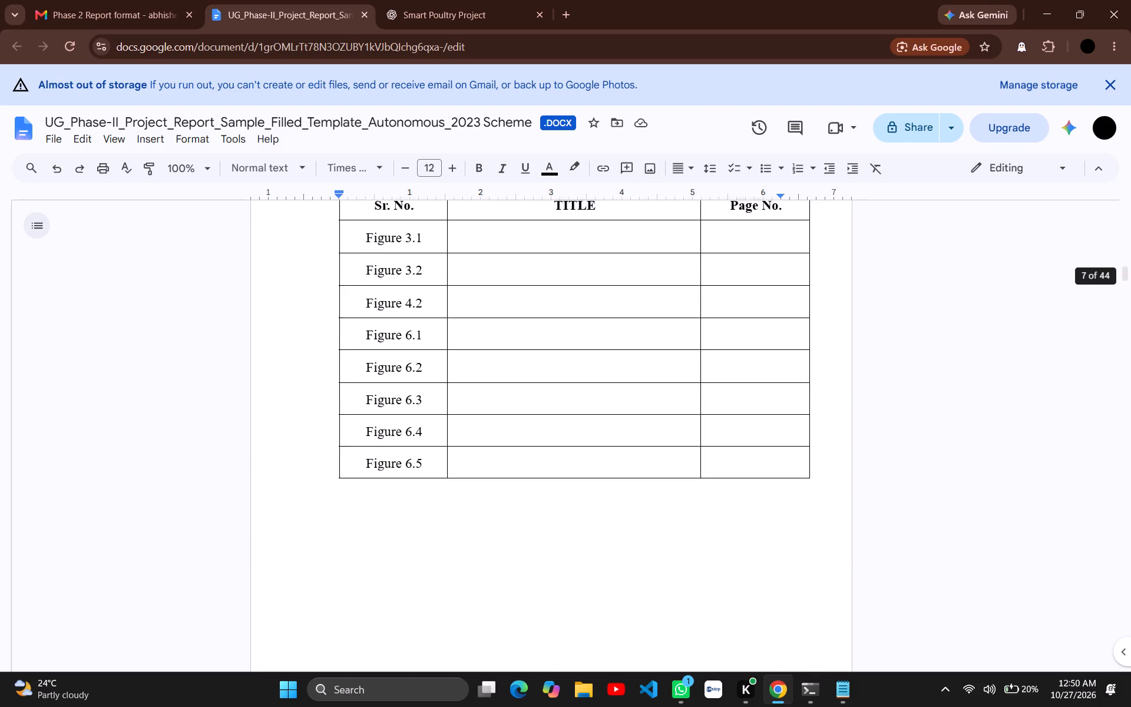
scroll(488, 349, "up", 4)
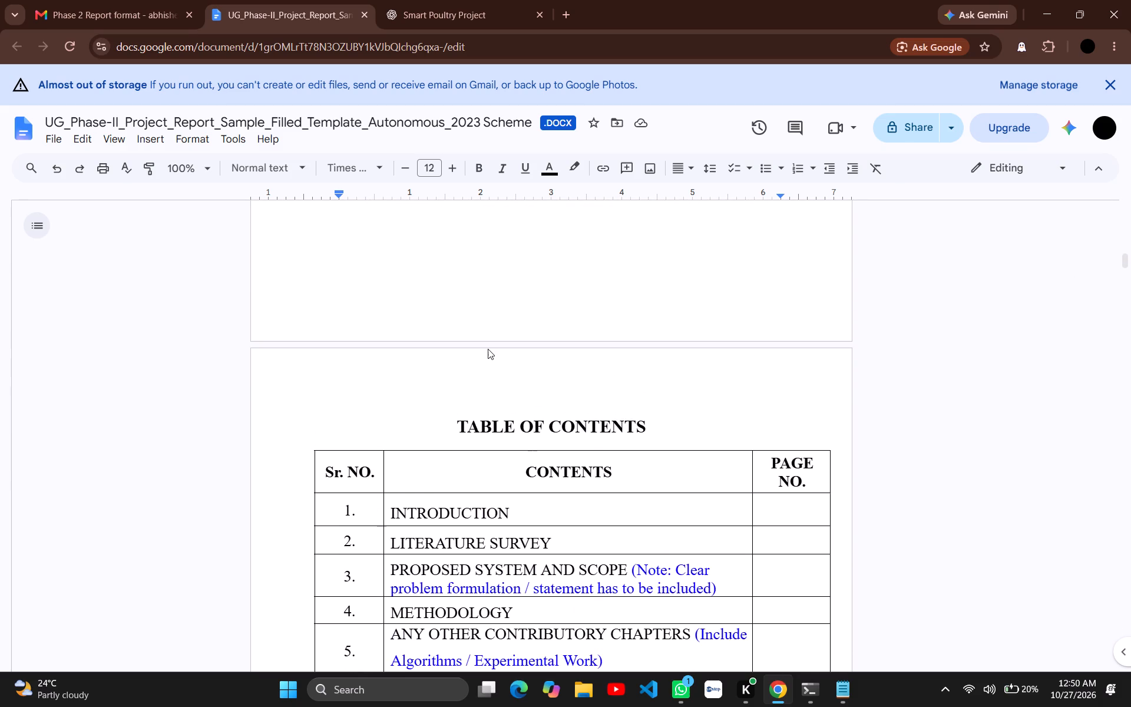
scroll(488, 349, "up", 5)
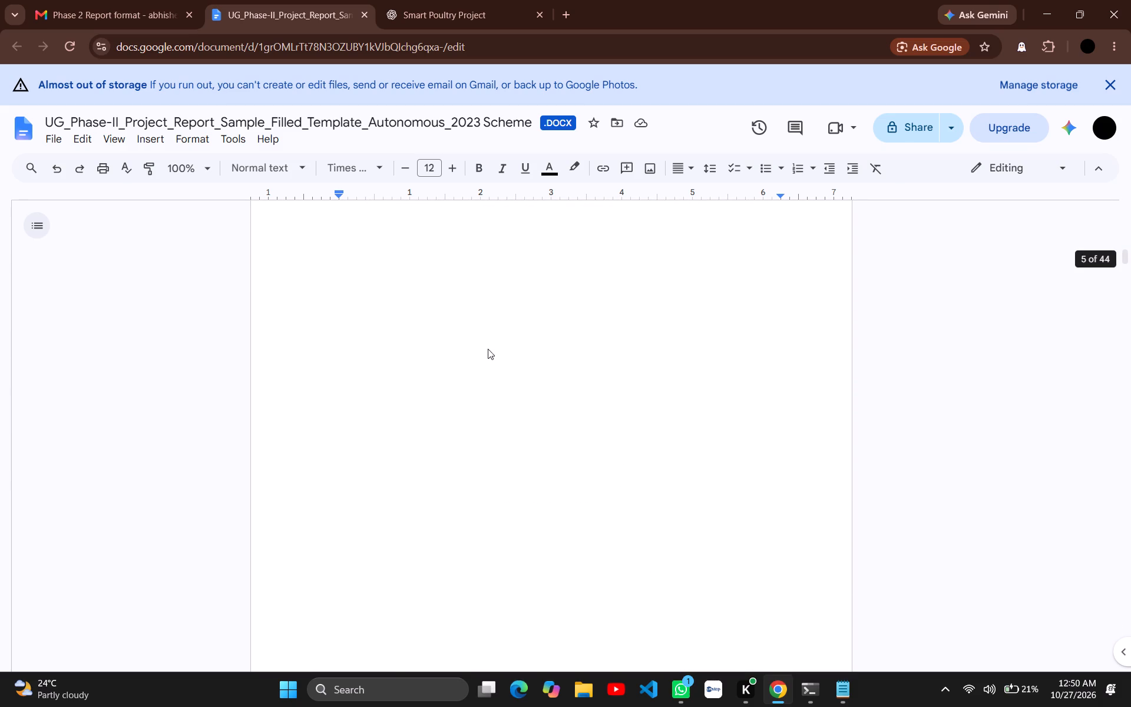
scroll(488, 349, "up", 3)
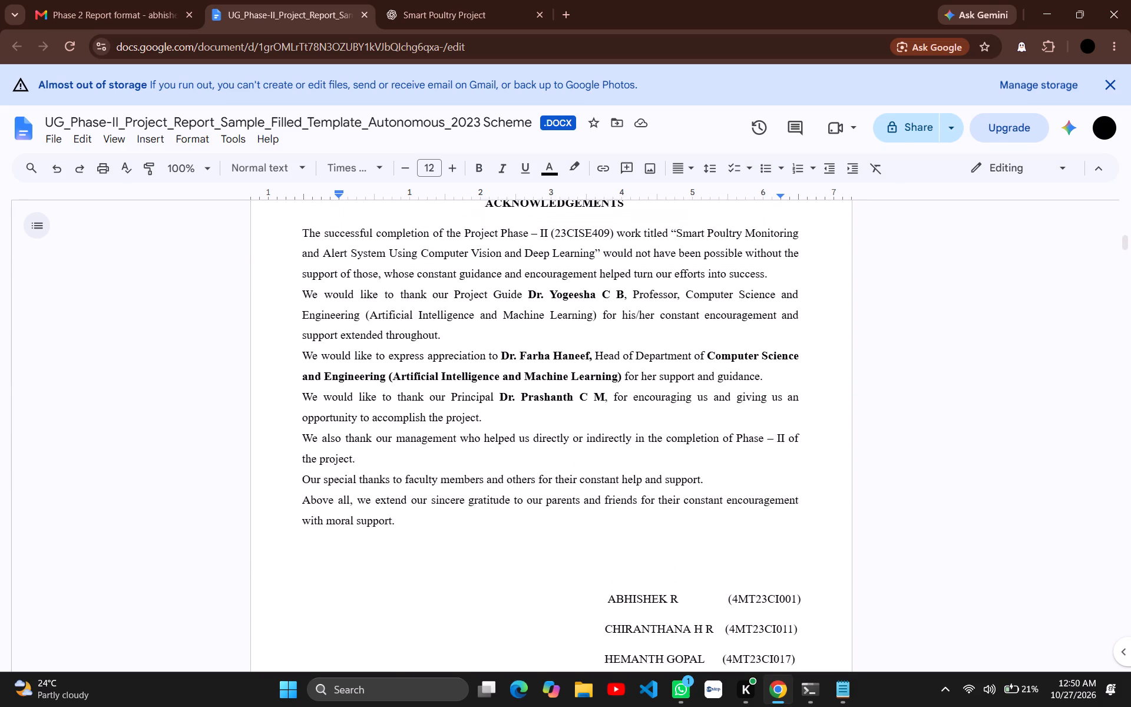
Review the report's front matter backwards from the Acknowledgements through the Declaration to the Certificate page.
scroll(488, 349, "up", 2)
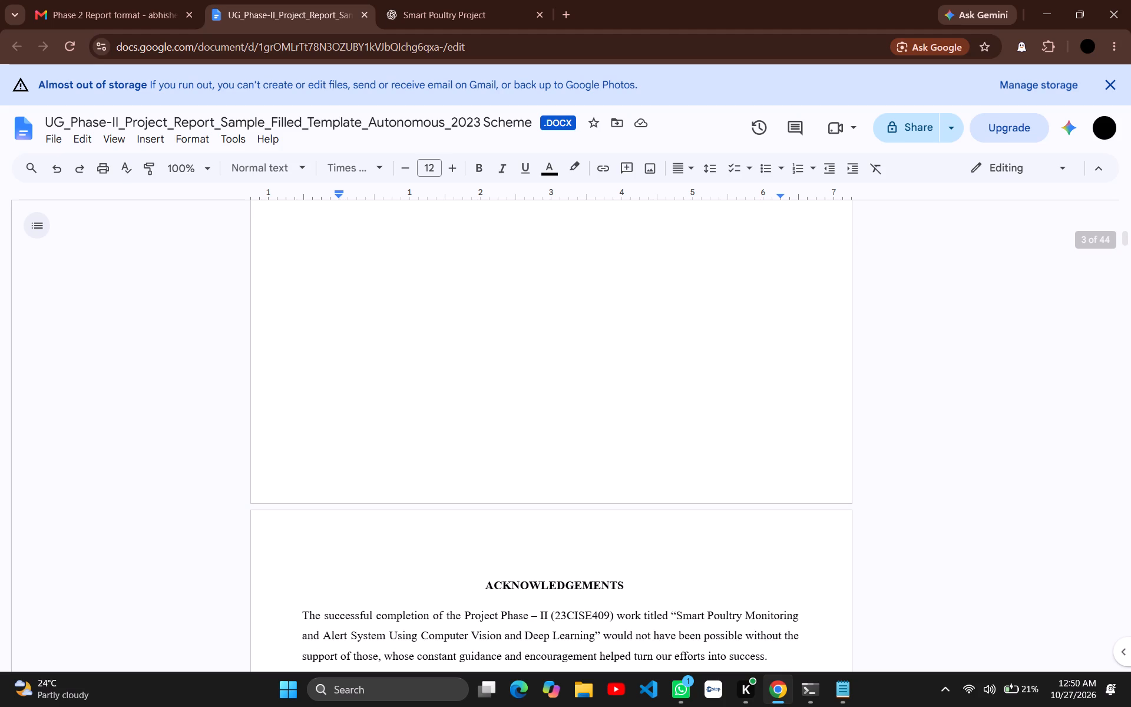
scroll(497, 325, "up", 2)
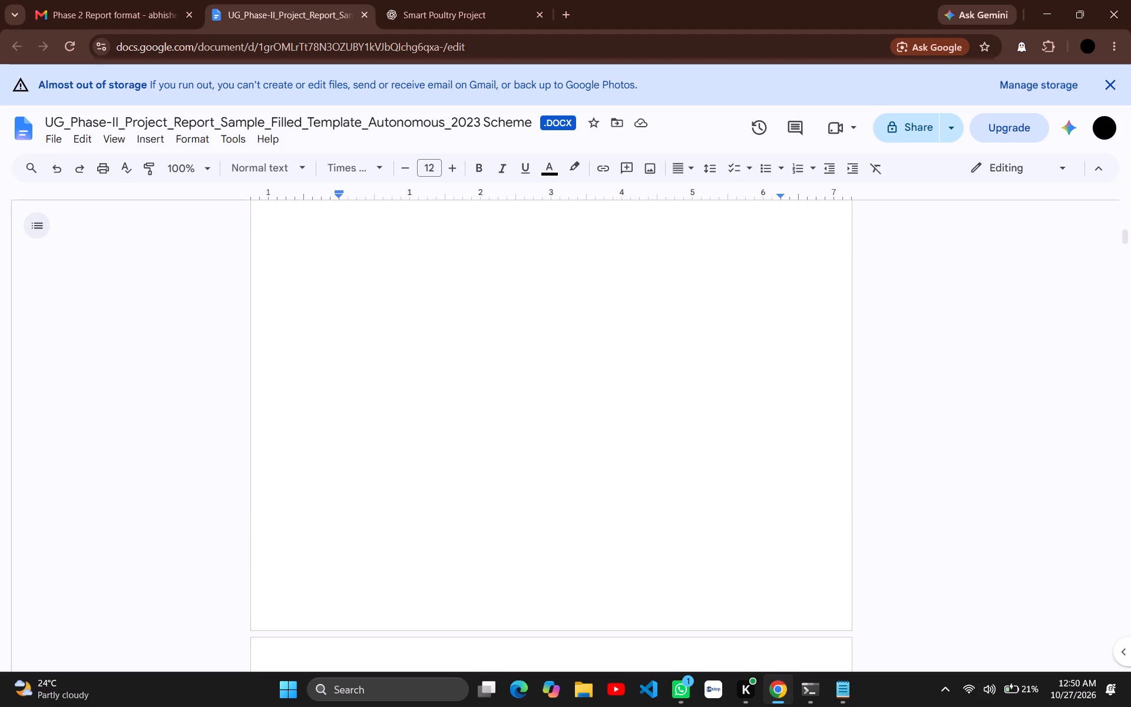
scroll(497, 325, "up", 2)
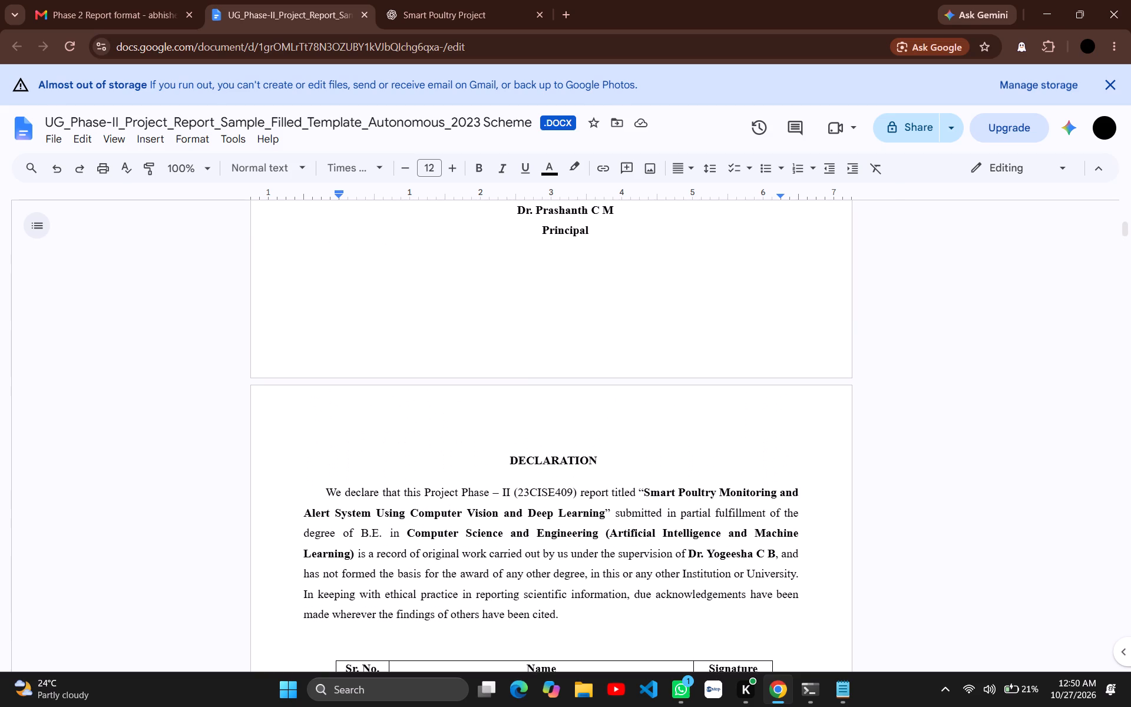
left_click(464, 480)
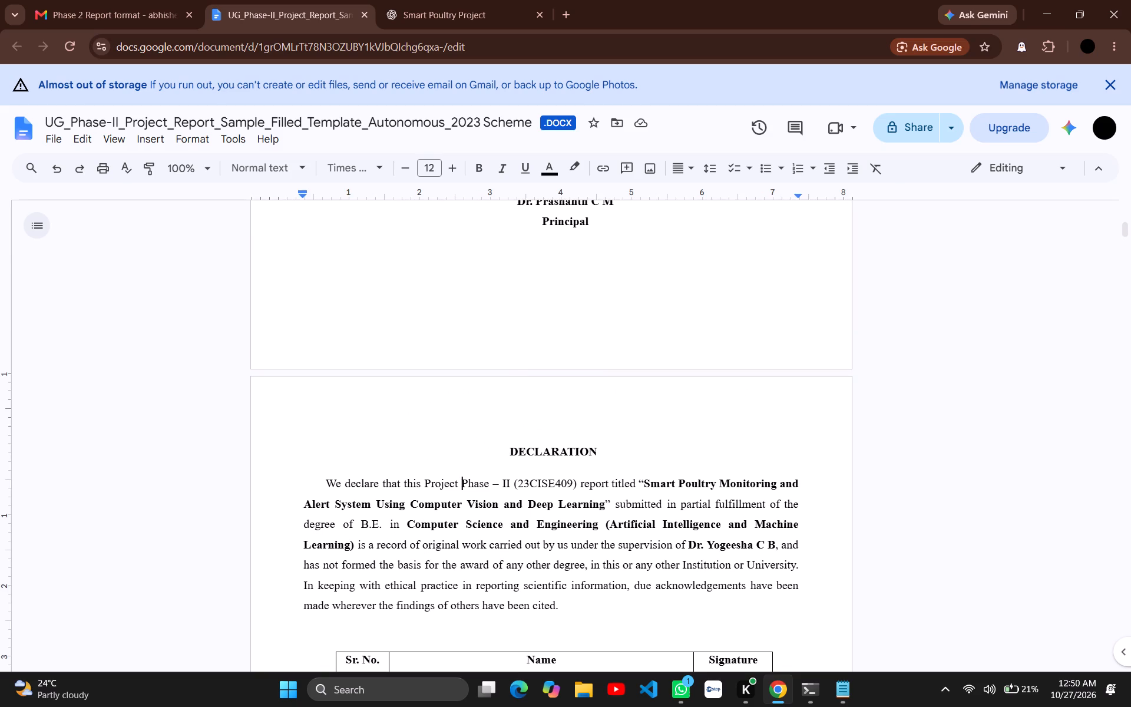
scroll(472, 580, "up", 1)
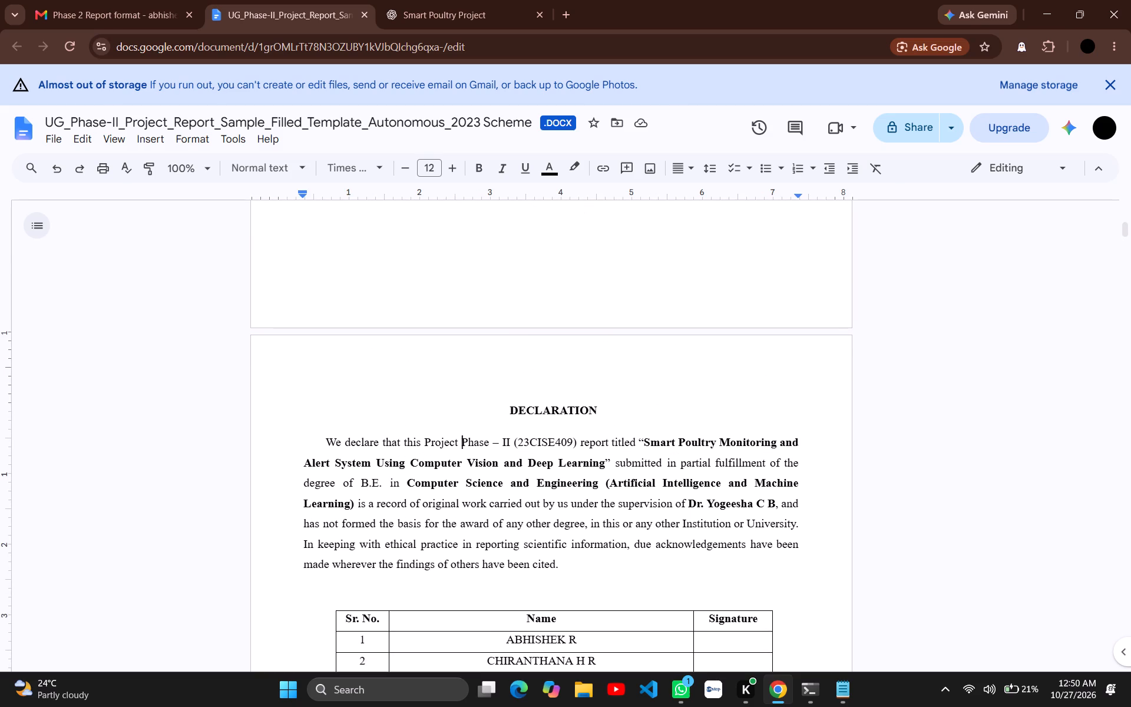
scroll(472, 580, "up", 4)
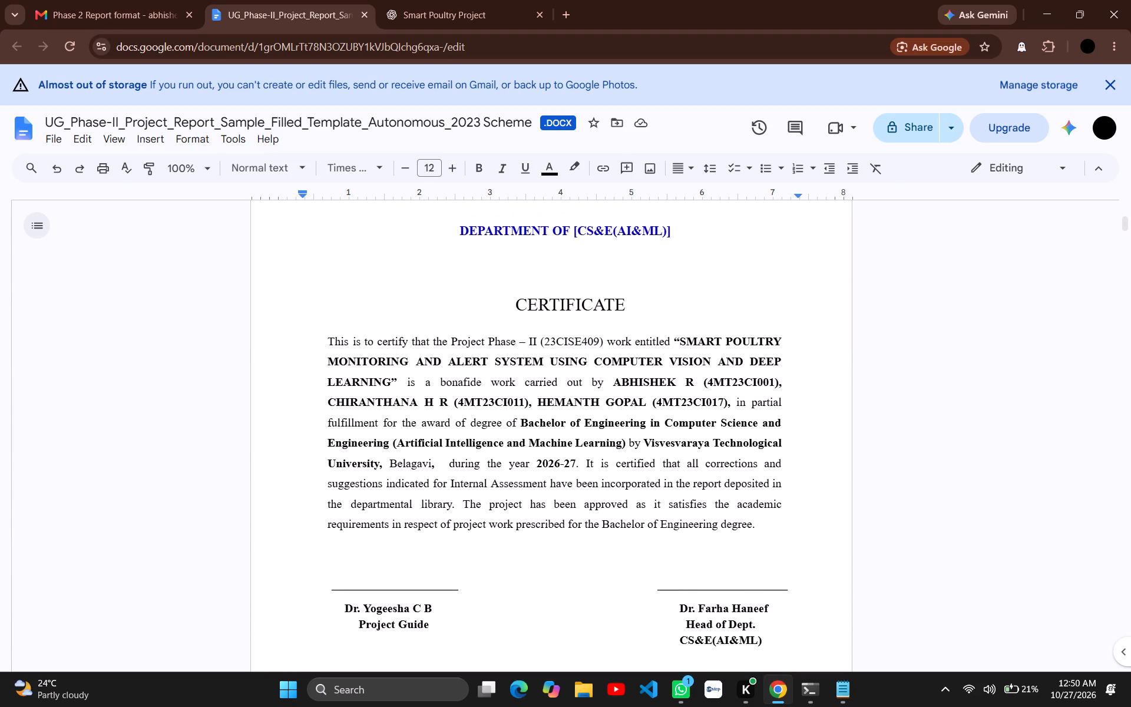
scroll(472, 580, "up", 1)
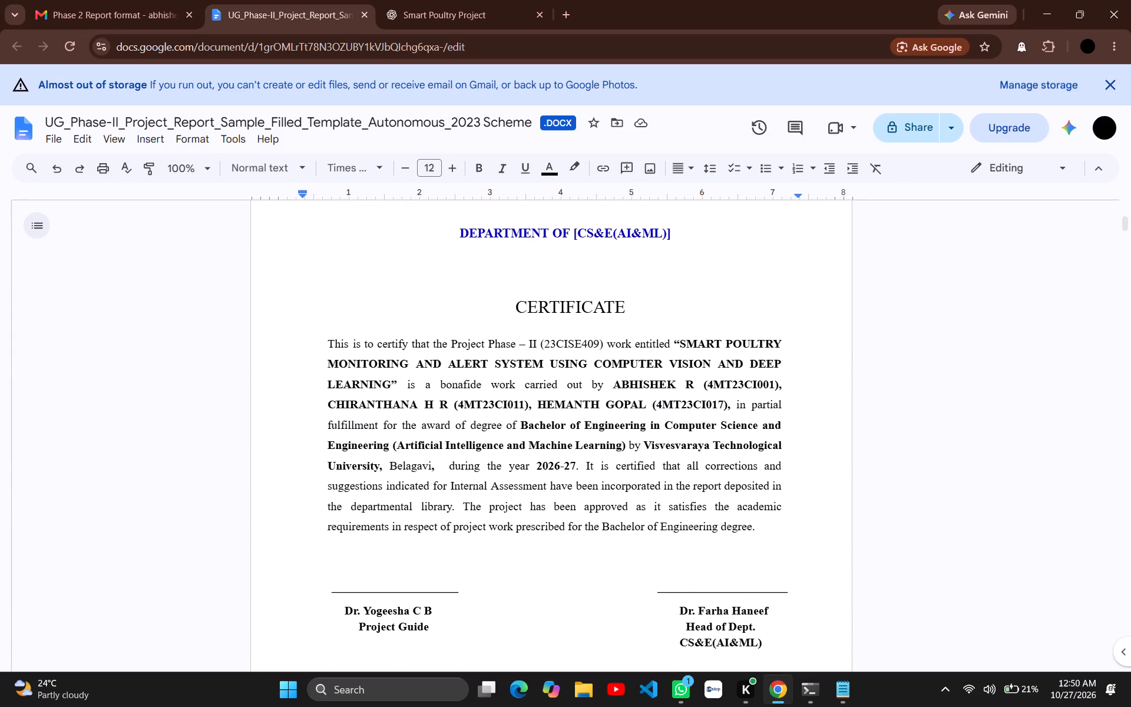
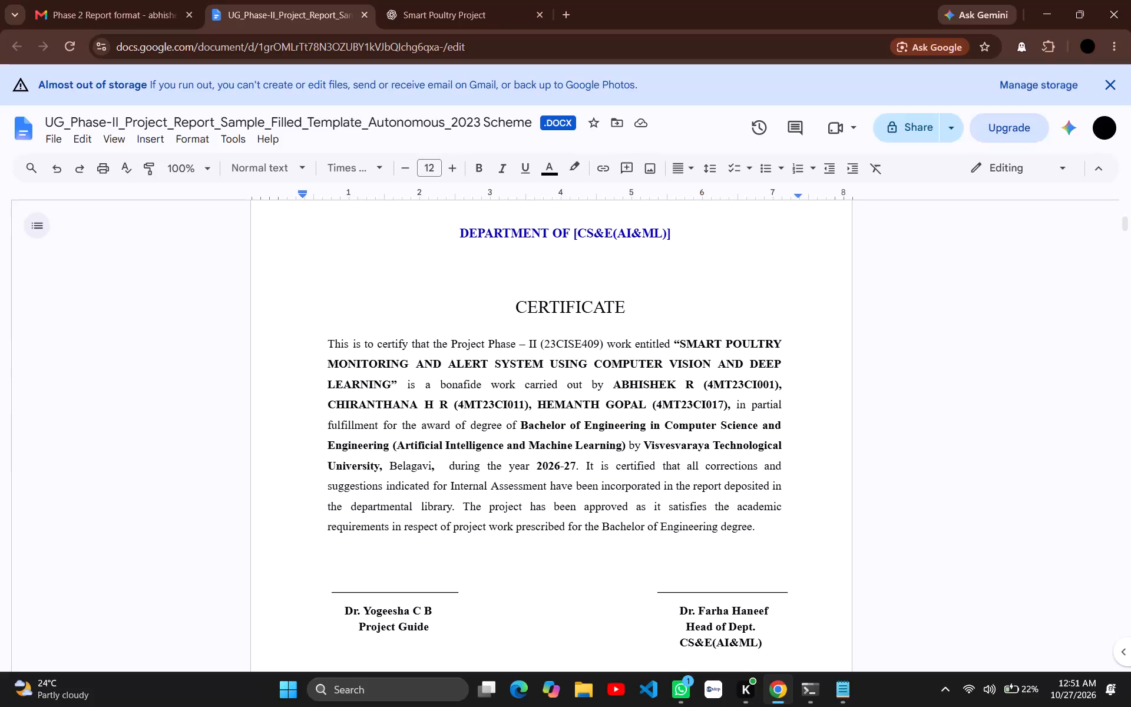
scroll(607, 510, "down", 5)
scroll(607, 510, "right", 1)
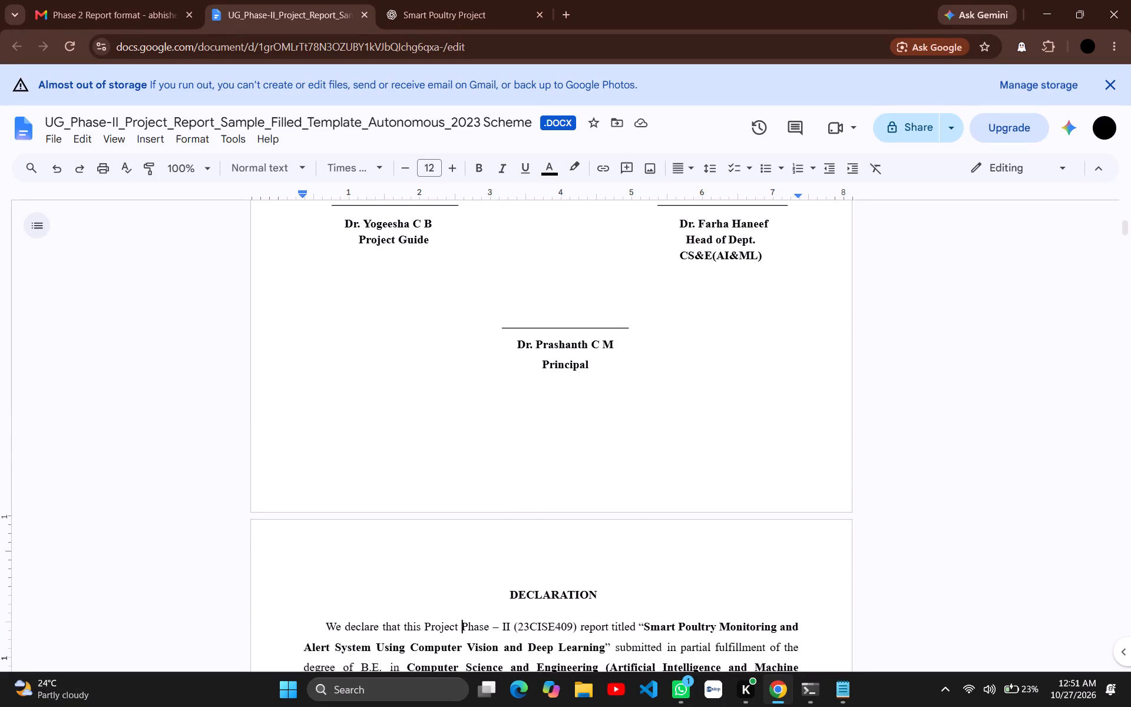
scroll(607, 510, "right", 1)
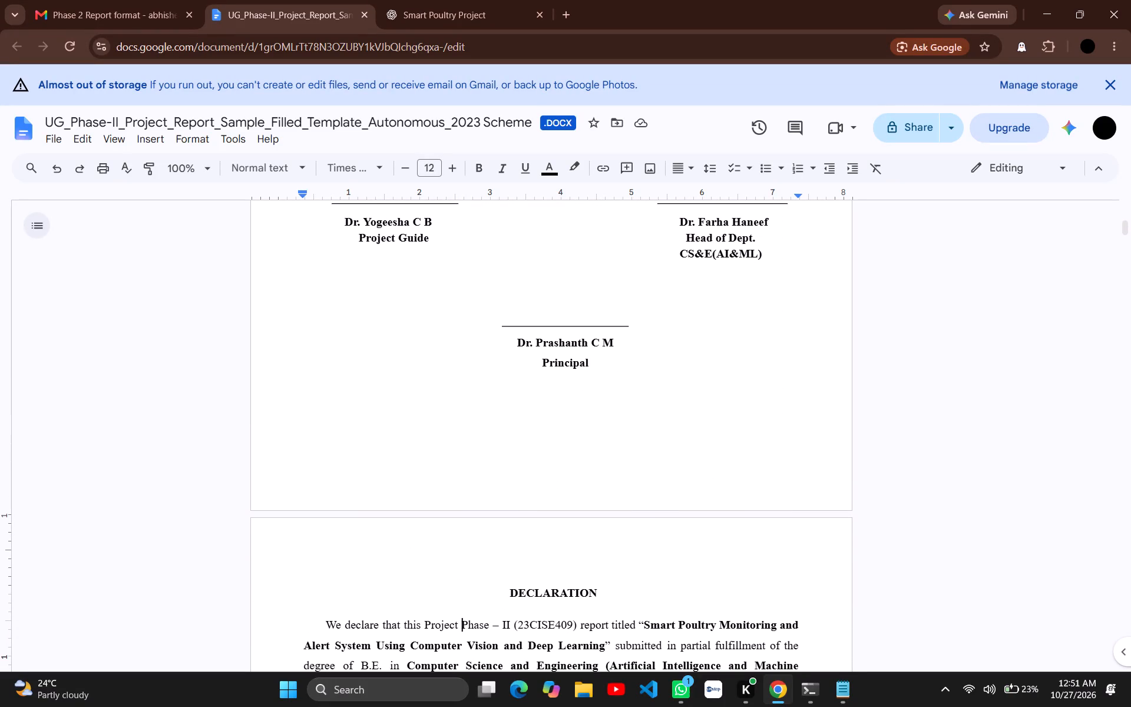
Review the report's front matter pages from the Declaration through the Acknowledgements to the Abstract.
scroll(607, 510, "right", 1)
scroll(607, 510, "down", 2)
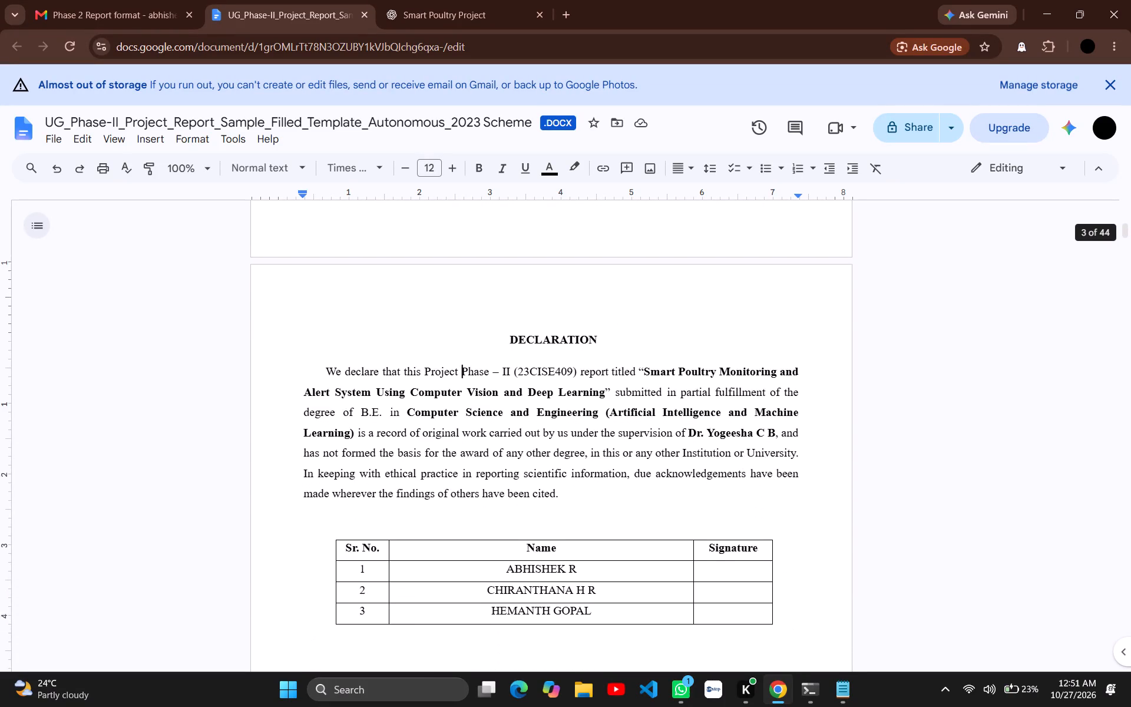
scroll(607, 510, "down", 3)
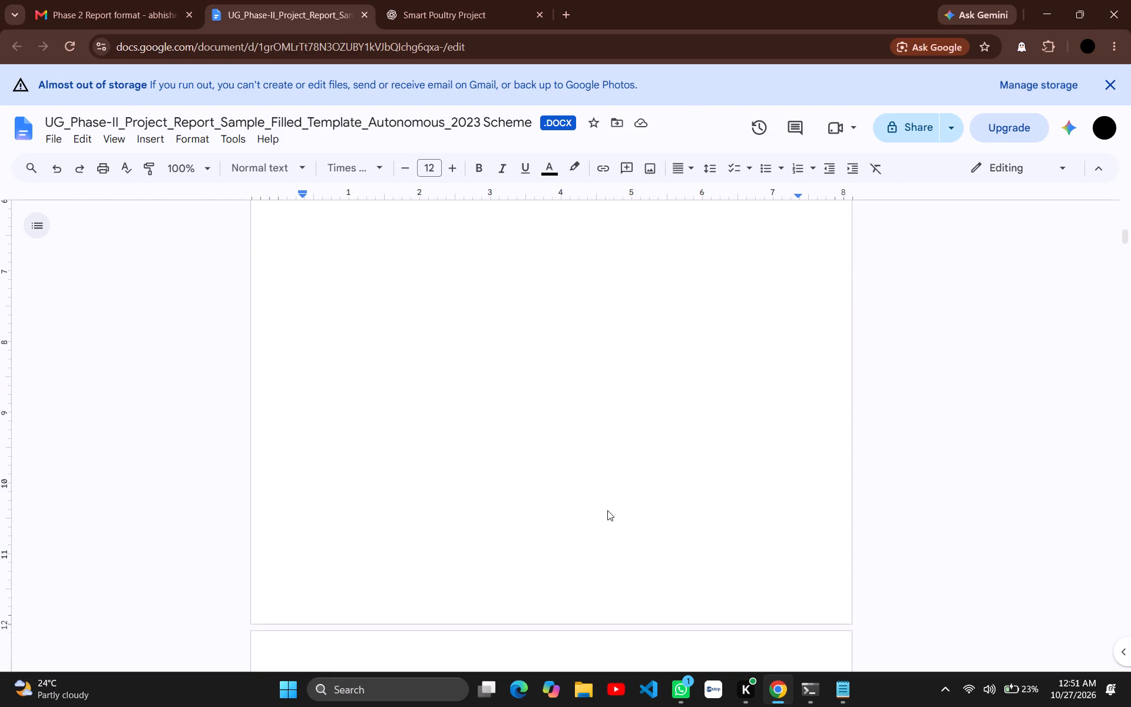
scroll(607, 510, "down", 3)
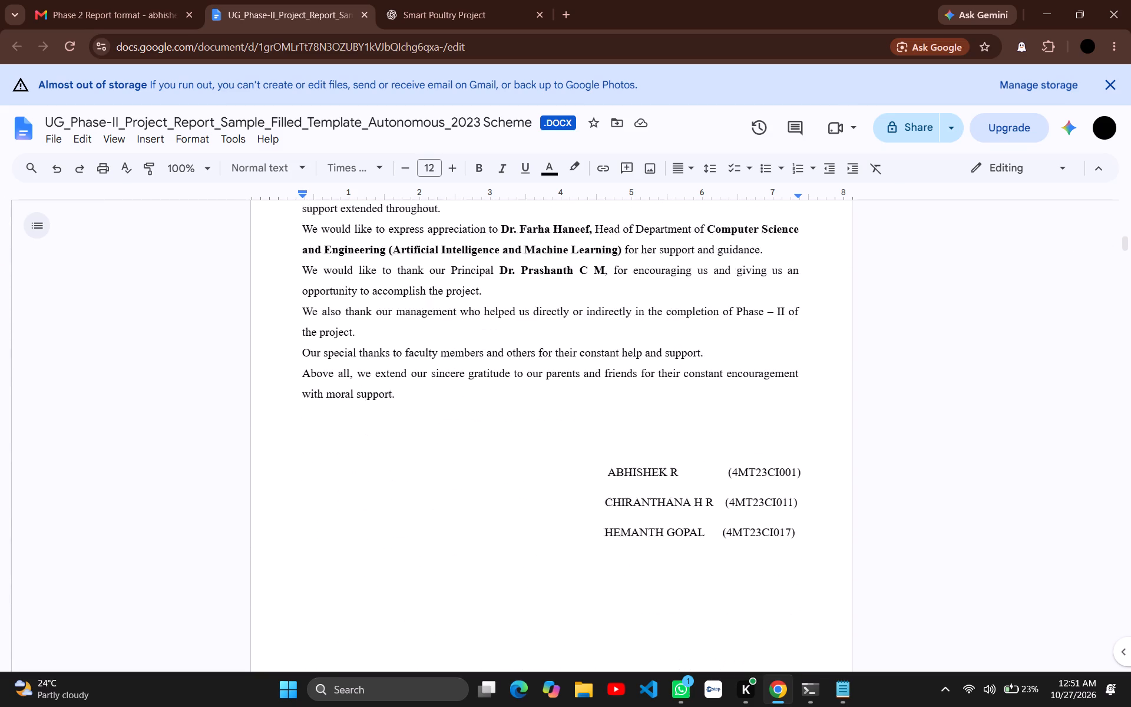
scroll(607, 510, "down", 3)
scroll(607, 510, "up", 1)
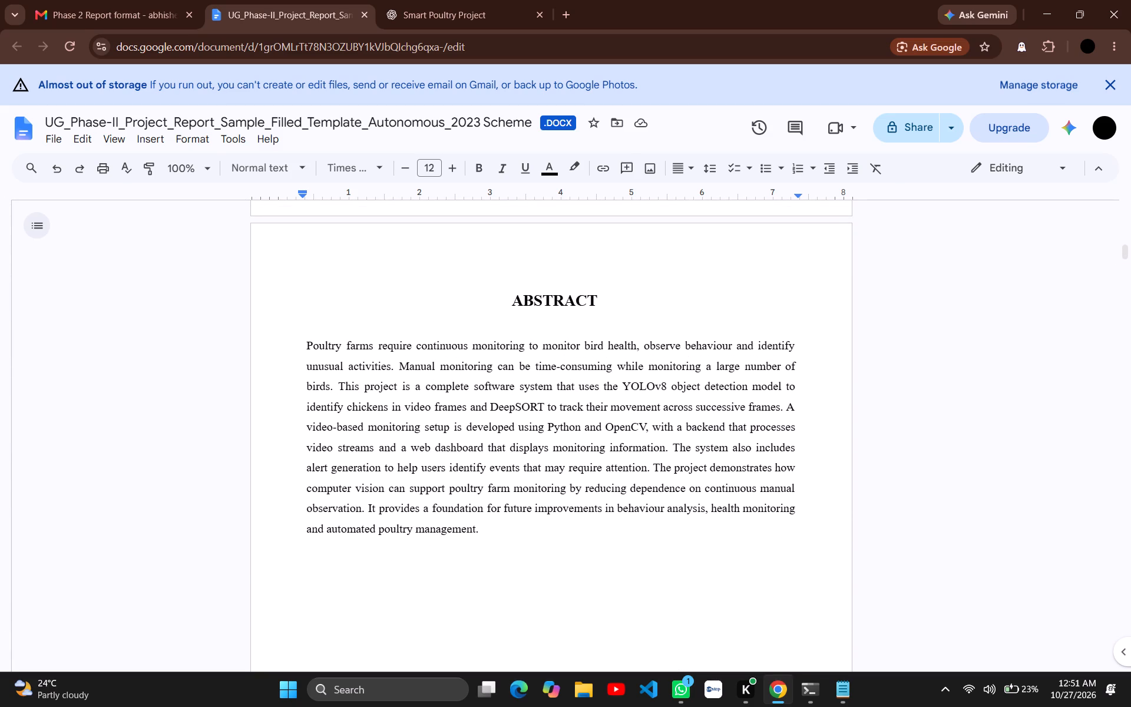
scroll(609, 327, "up", 6)
left_click(495, 0)
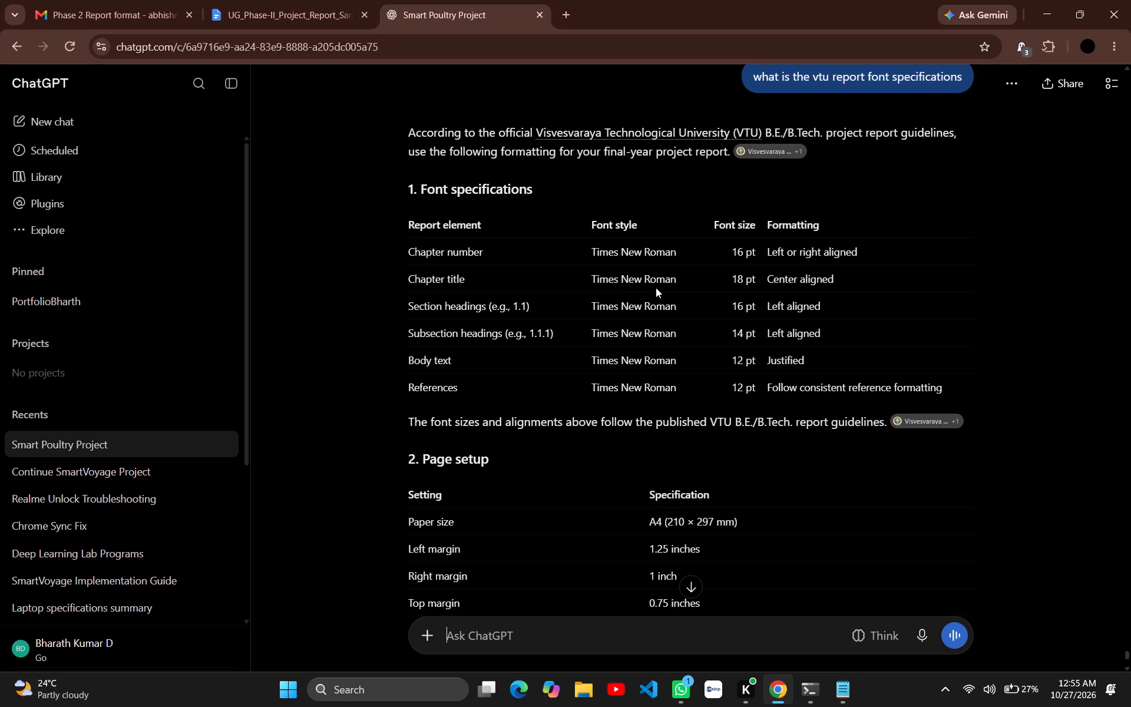
Switch to the project report document and set the ACKNOWLEDGEMENTS heading's font size to 18.
left_click(315, 0)
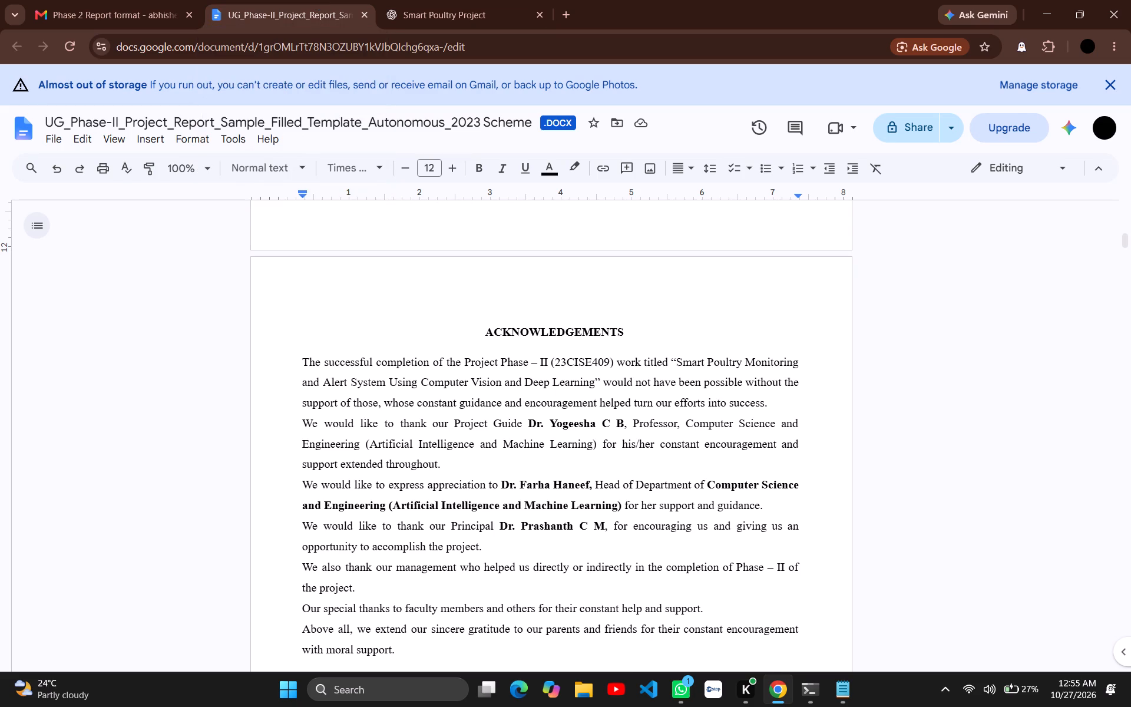
scroll(473, 386, "up", 3)
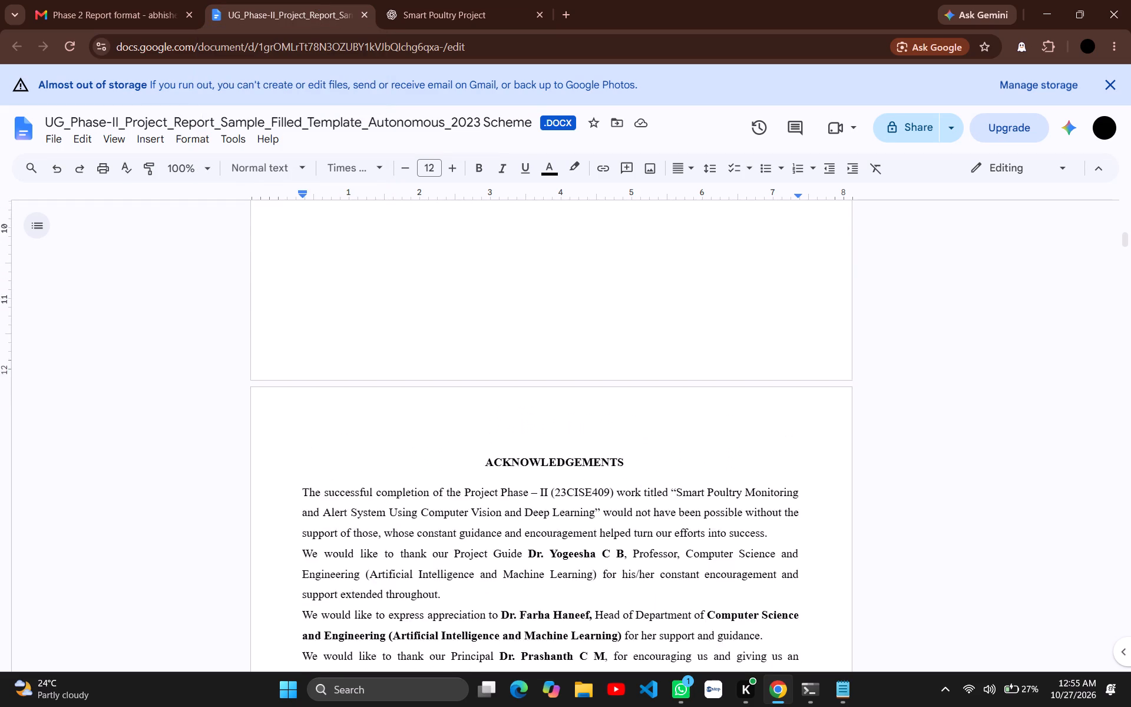
scroll(473, 386, "up", 2)
scroll(473, 386, "right", 1)
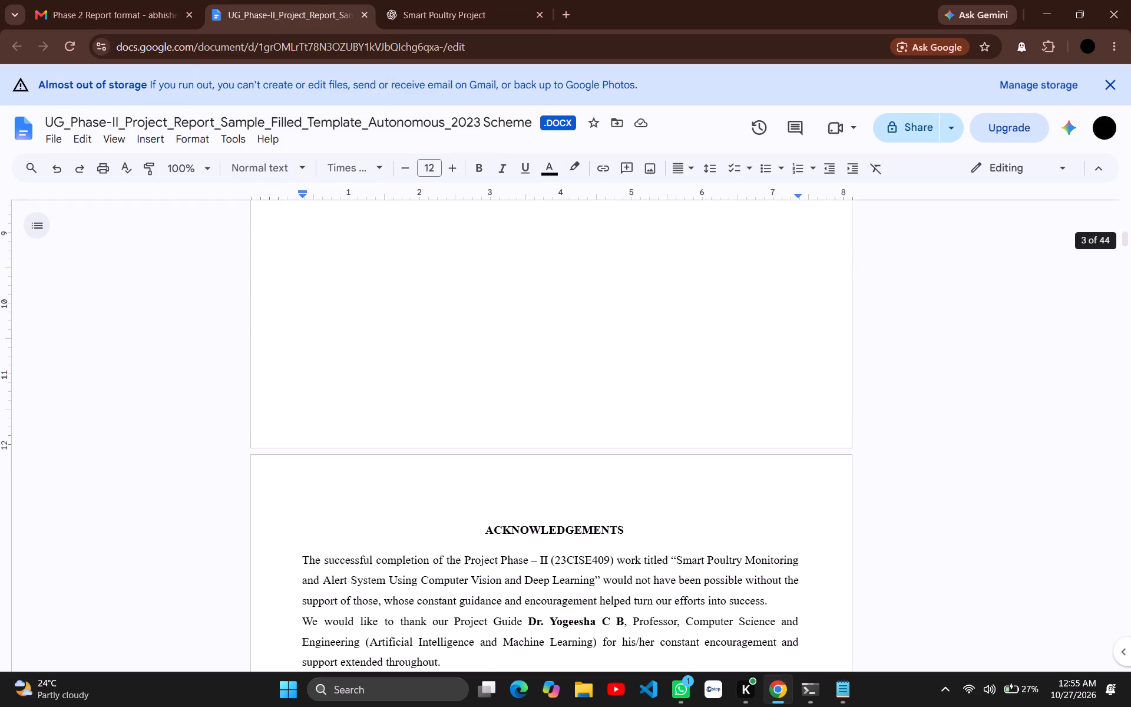
scroll(473, 386, "right", 1)
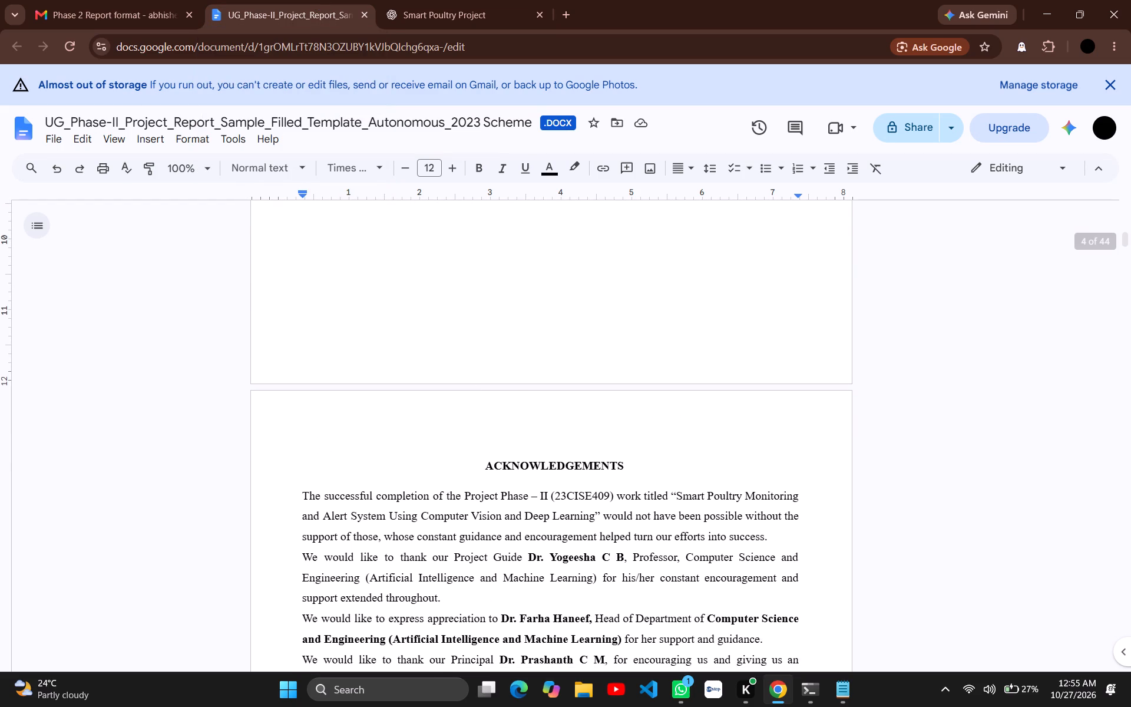
left_click_drag(627, 464, 489, 451)
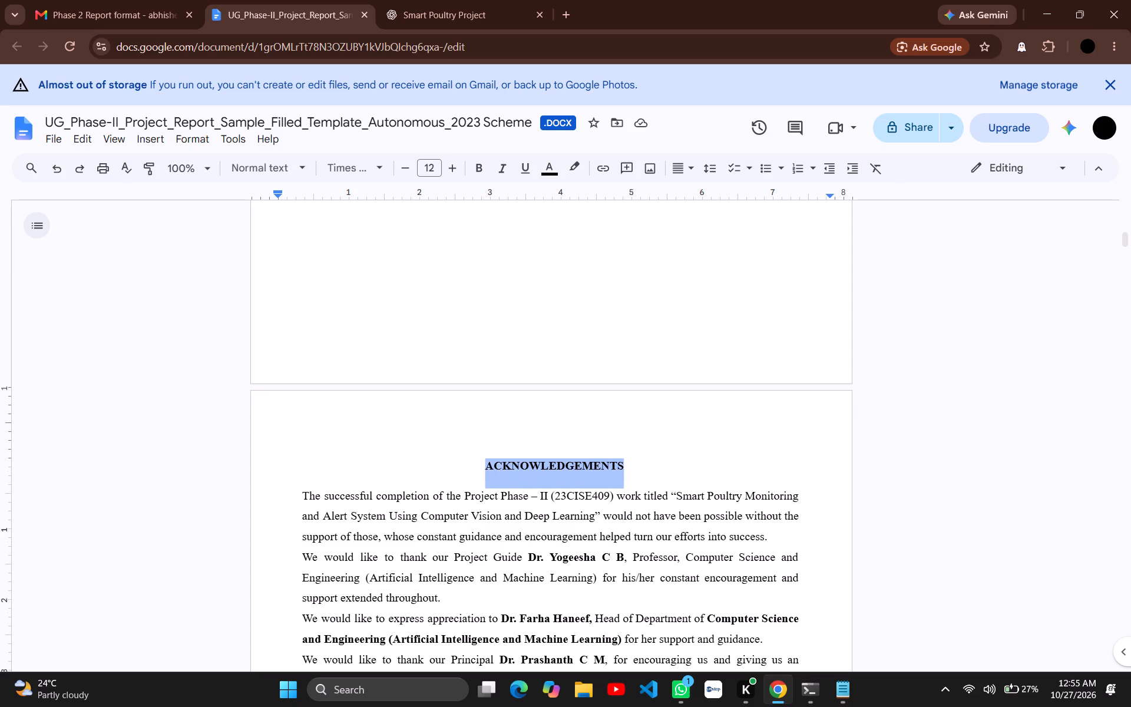
left_click_drag(489, 451, 488, 451)
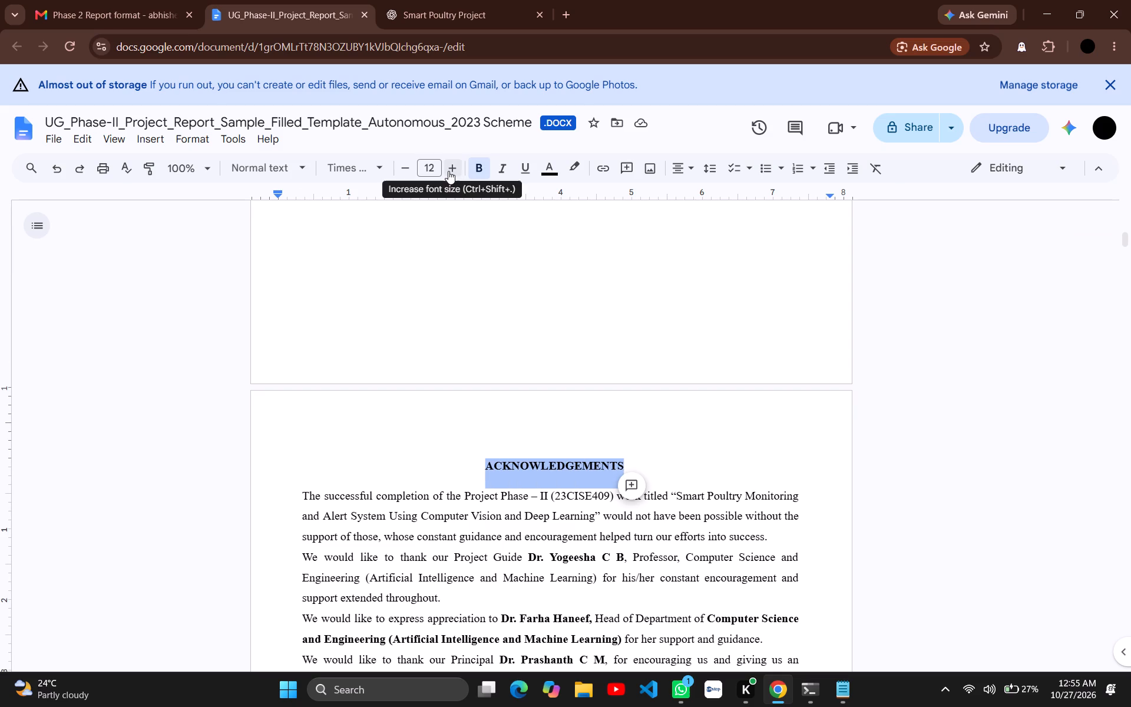
left_click(448, 171)
left_click(448, 171)
left_click(448, 171)
double_click(448, 171)
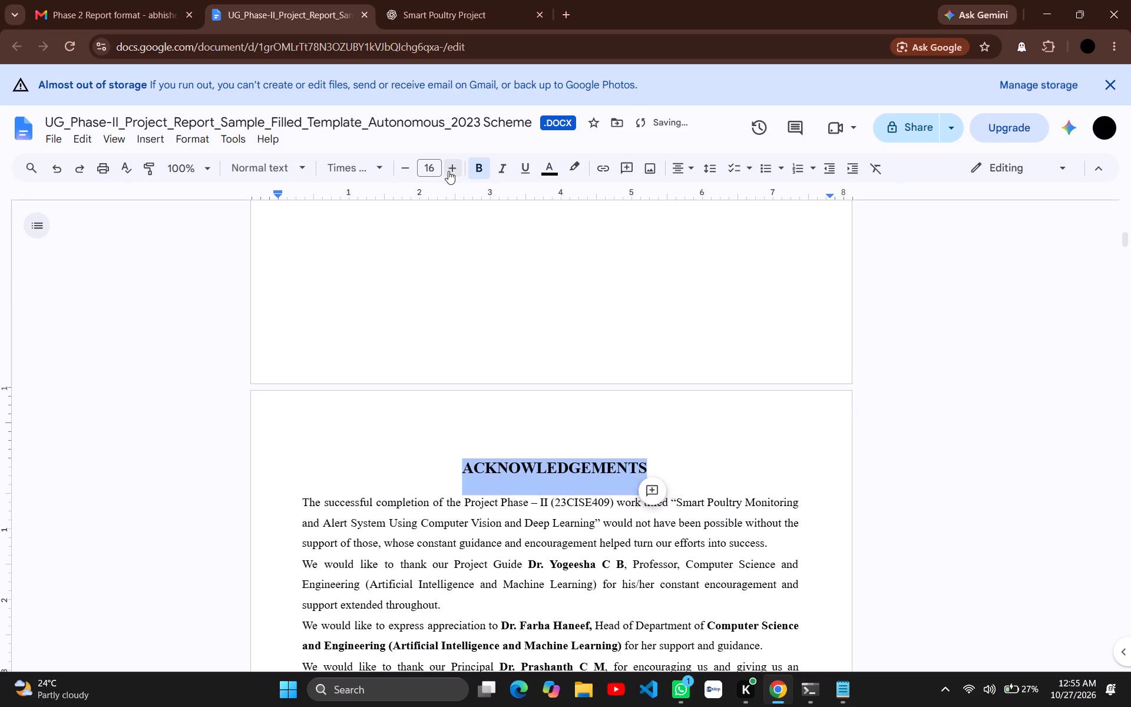
left_click(448, 171)
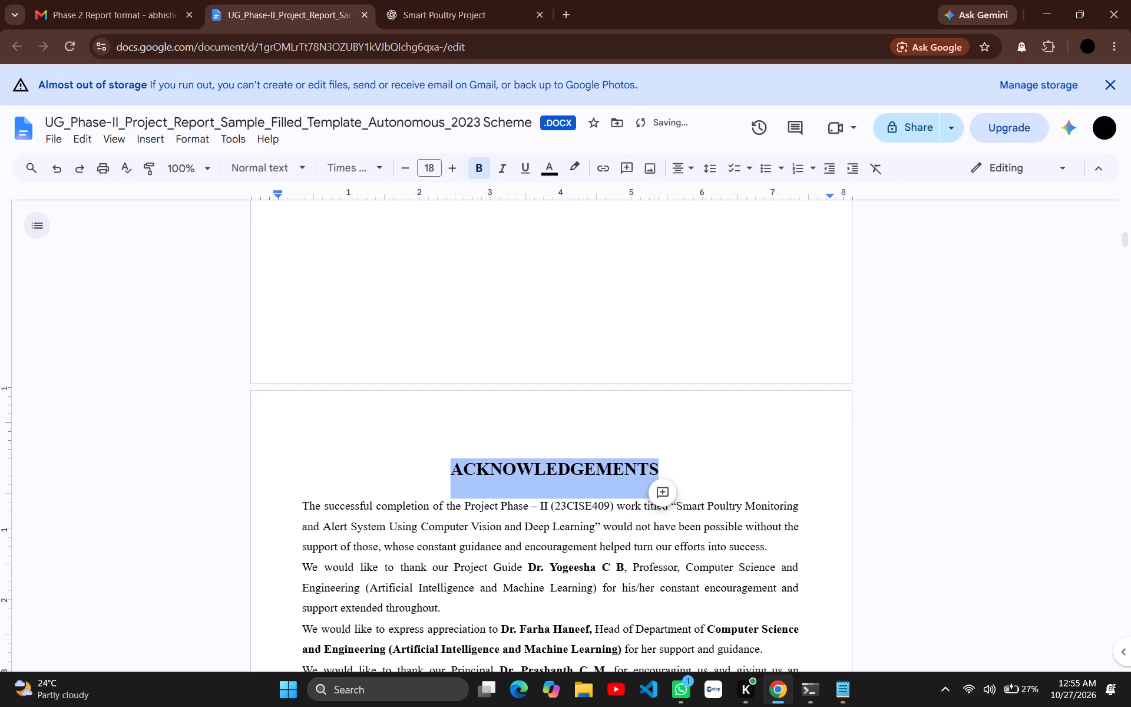
left_click(540, 465)
Set the DECLARATION heading's font size to 18.
scroll(563, 443, "up", 2)
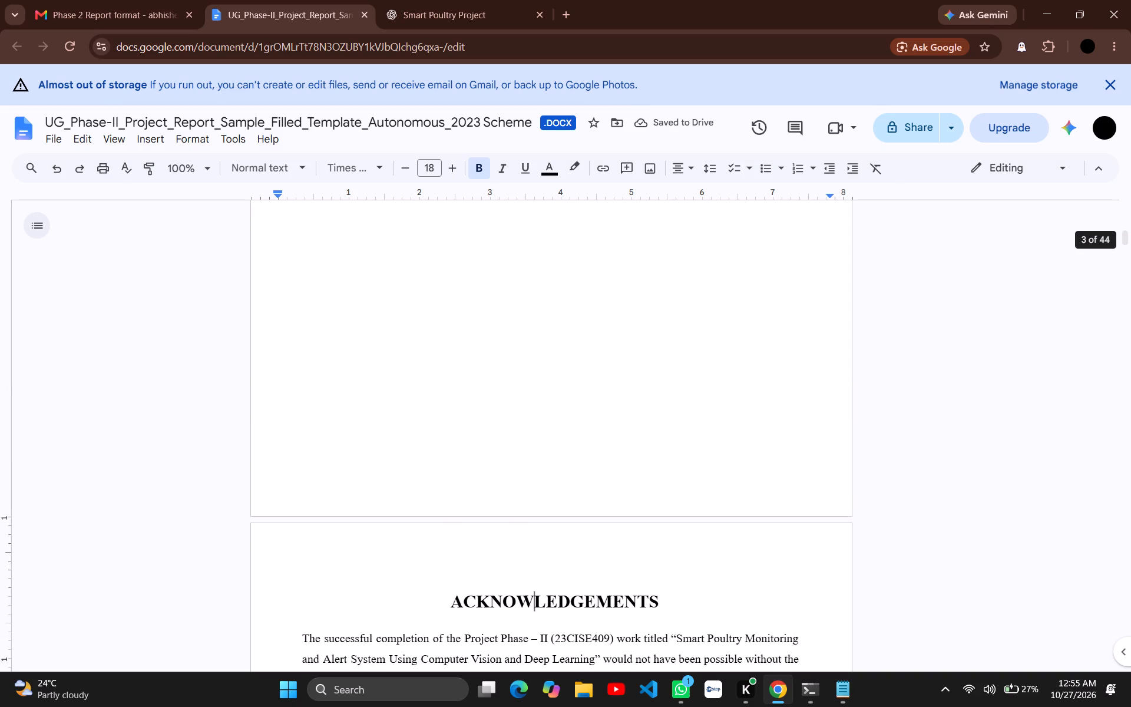
scroll(563, 443, "up", 3)
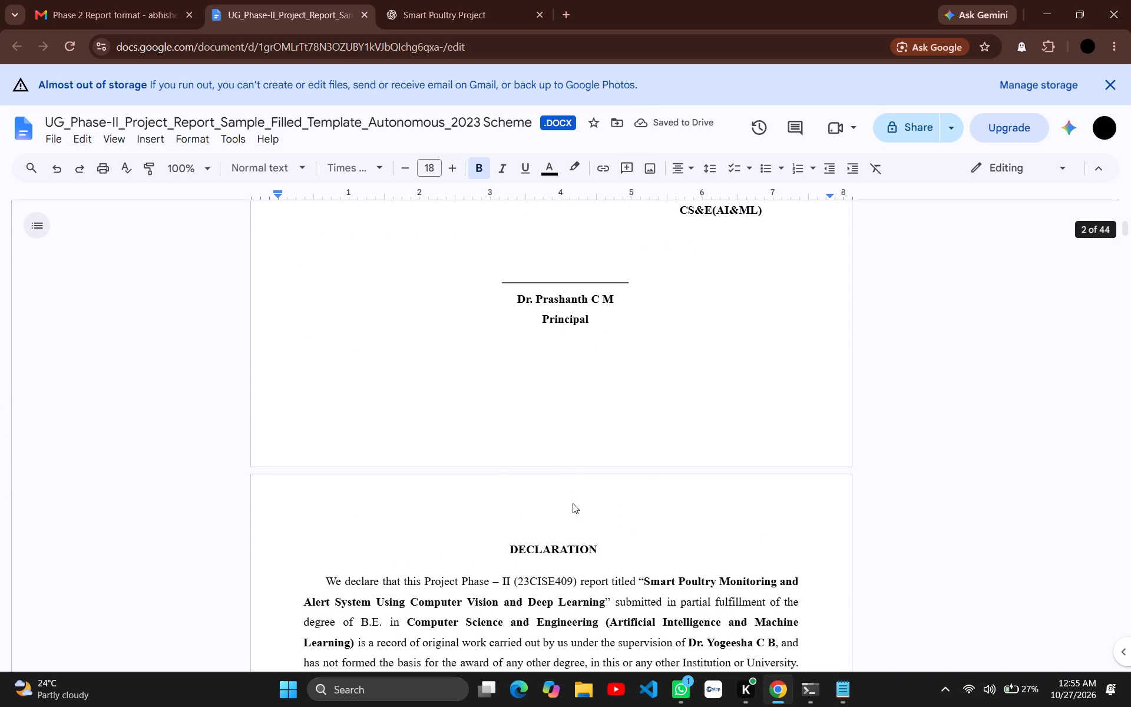
left_click_drag(602, 546, 587, 547)
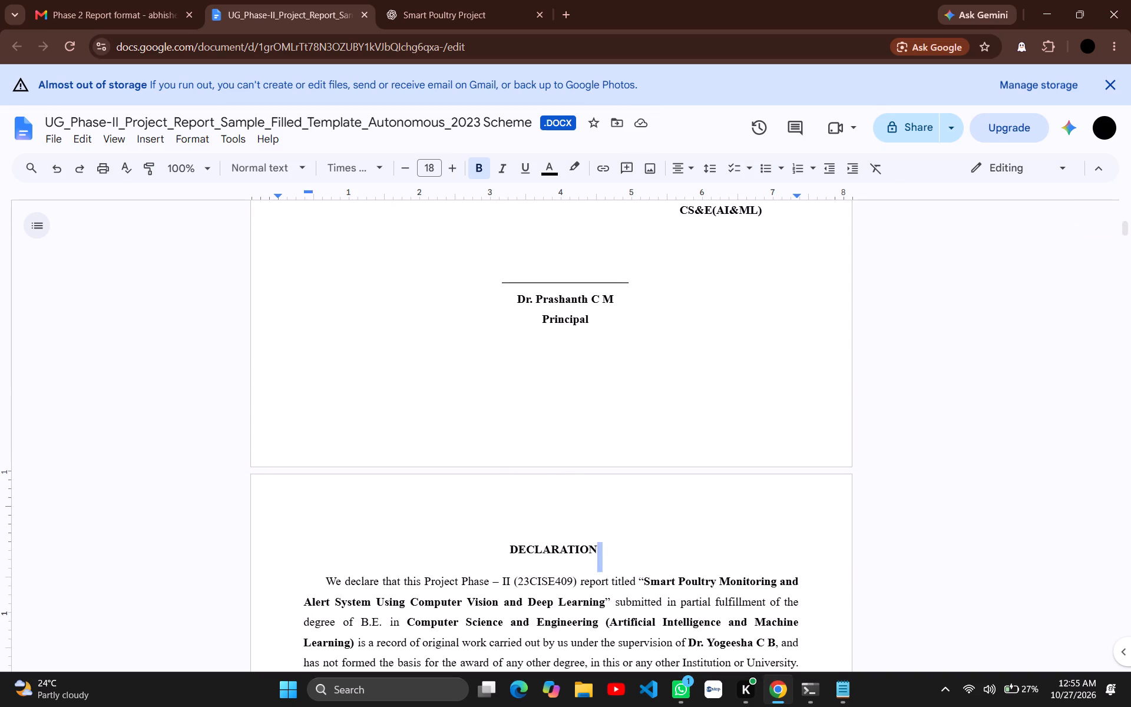
left_click_drag(587, 547, 514, 541)
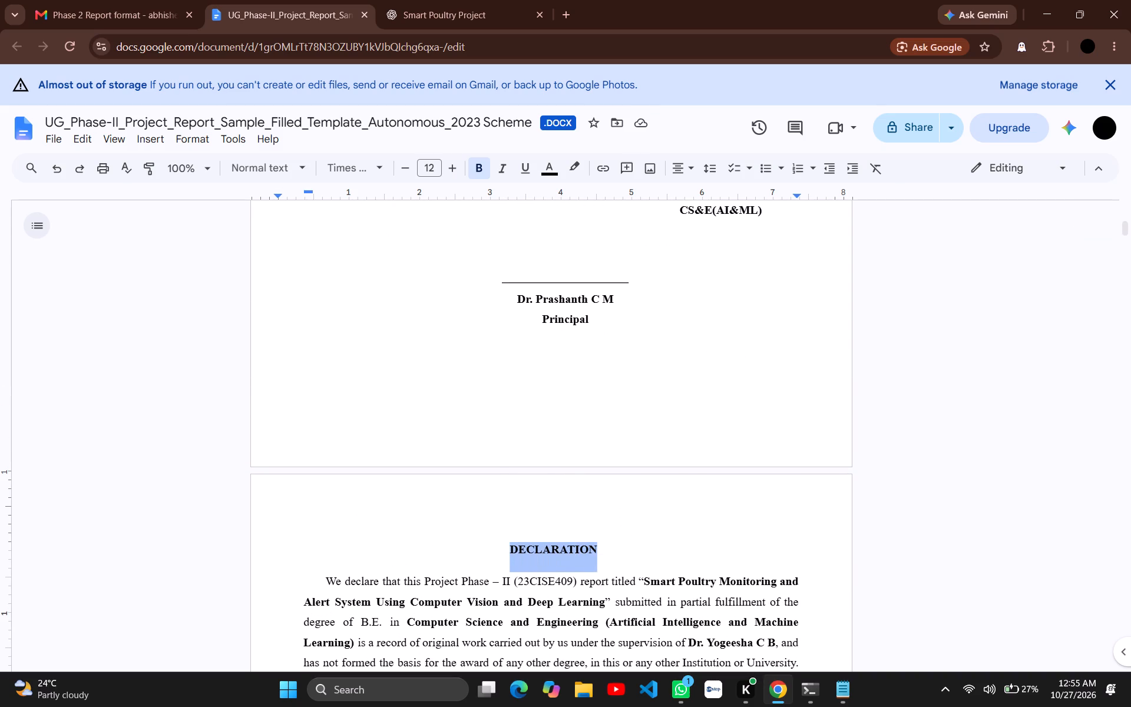
left_click(451, 167)
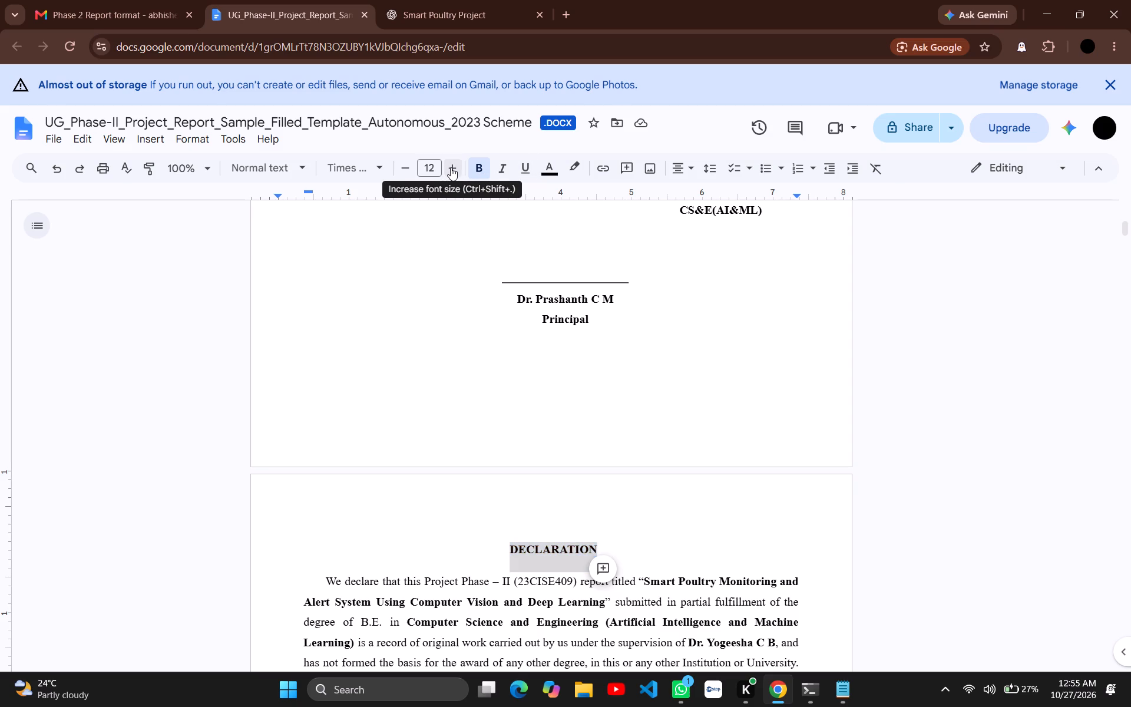
left_click(451, 167)
left_click(451, 167)
left_click(451, 167)
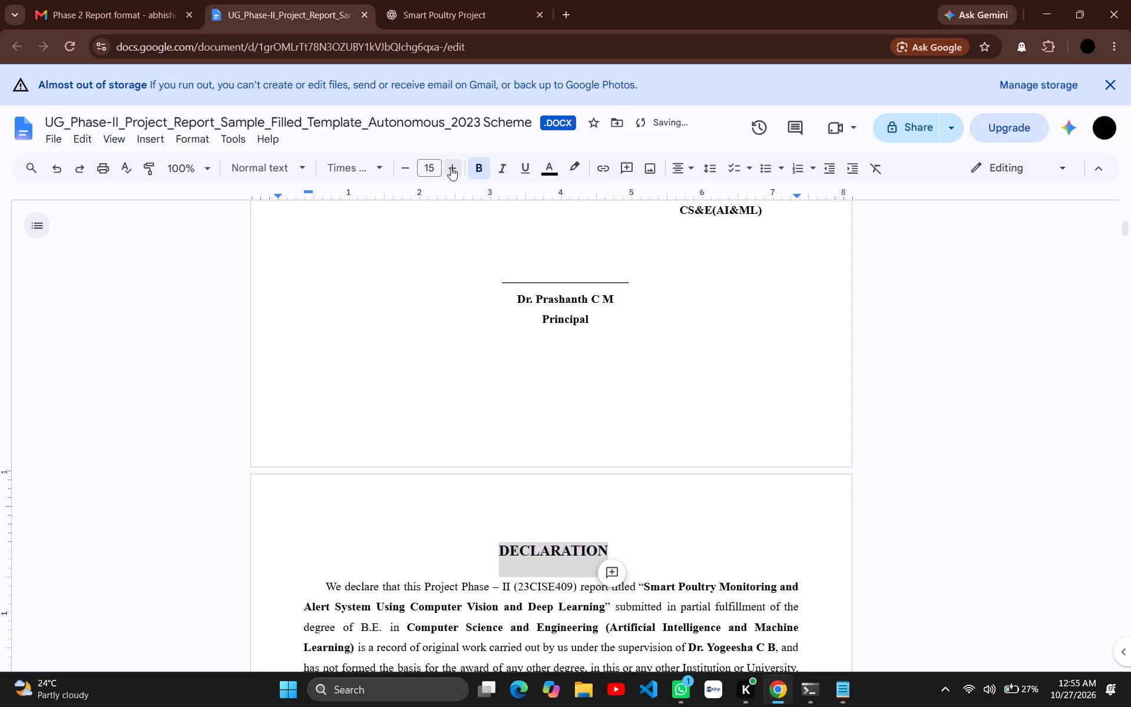
double_click(451, 167)
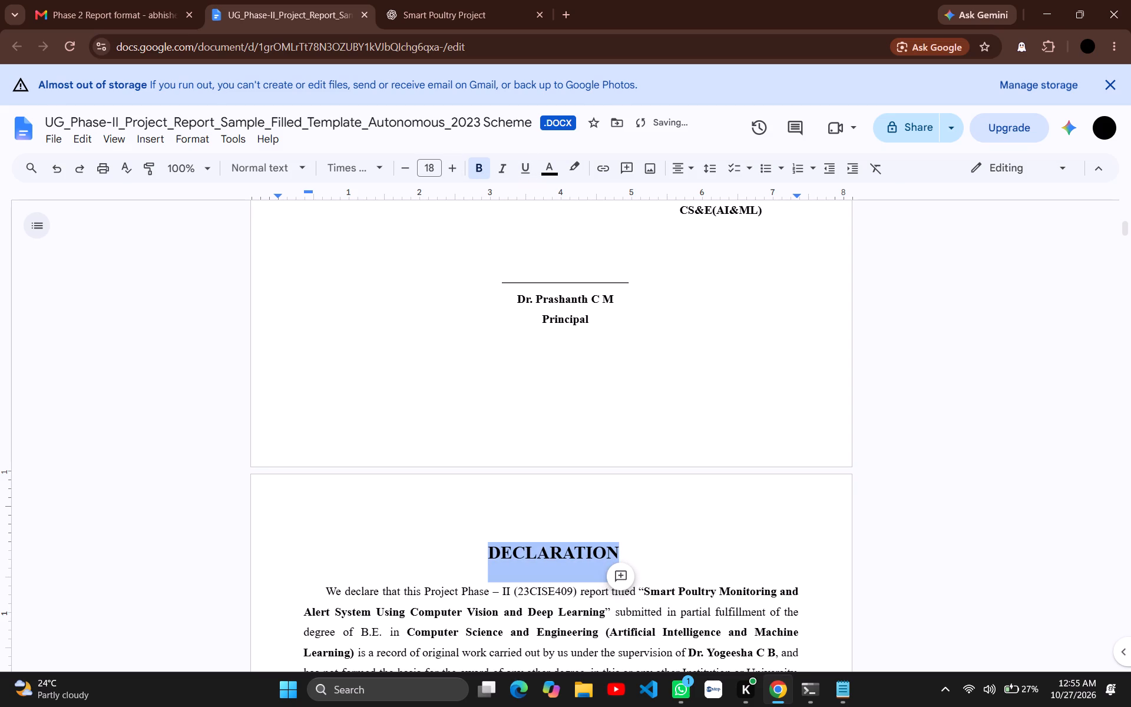
left_click(504, 527)
Check the font size of the CERTIFICATE heading on the certificate page.
scroll(504, 527, "down", 2)
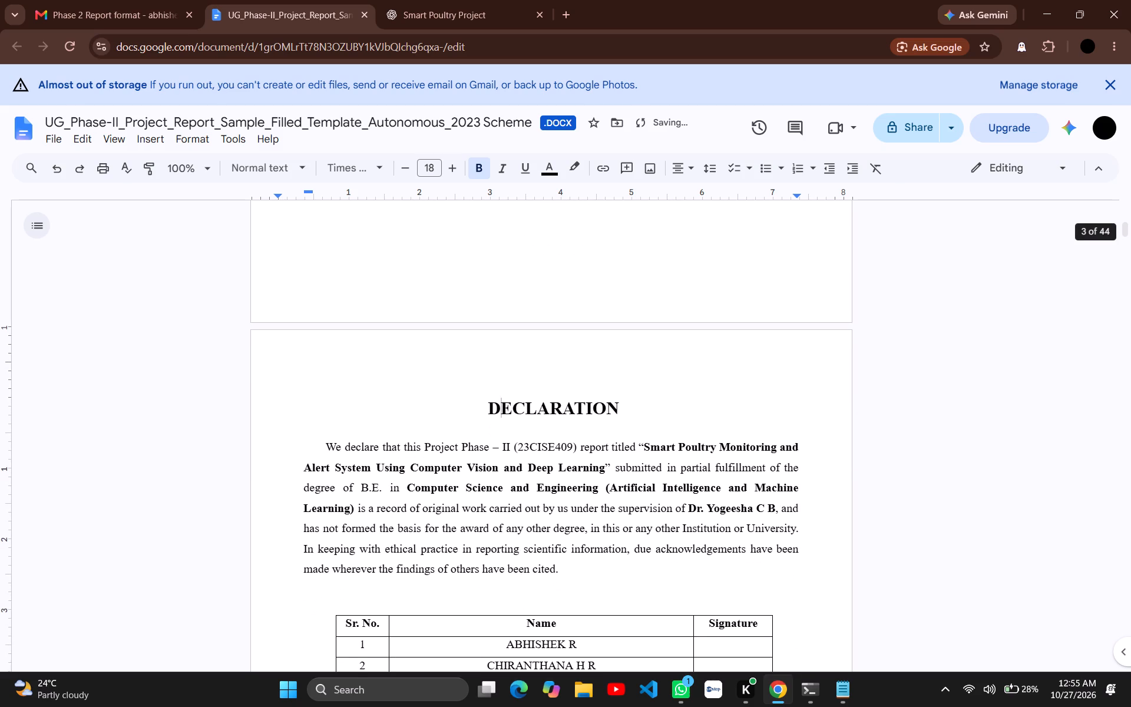
scroll(504, 527, "up", 3)
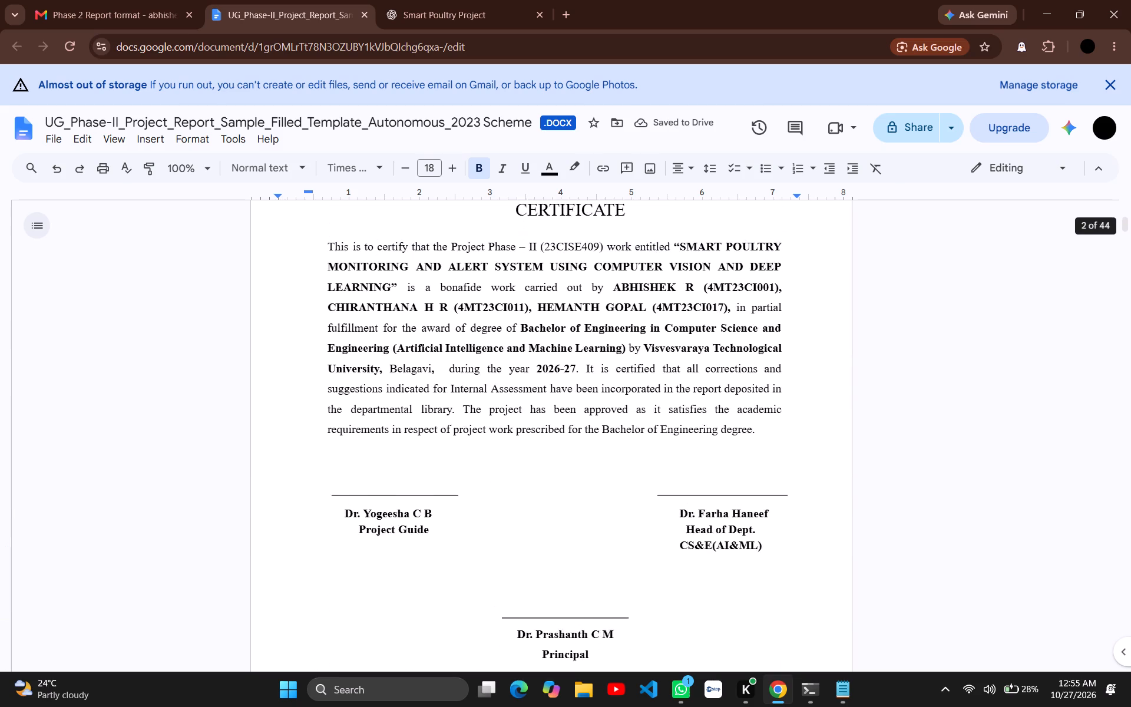
scroll(504, 527, "up", 1)
scroll(504, 527, "down", 1)
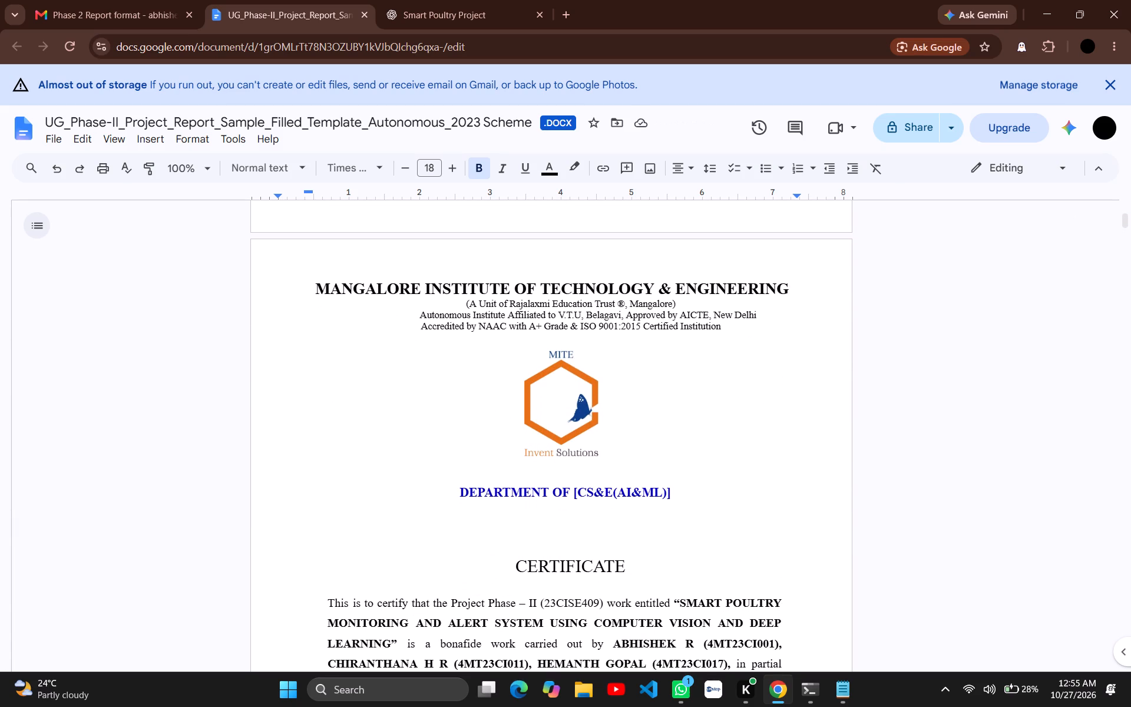
left_click(616, 566)
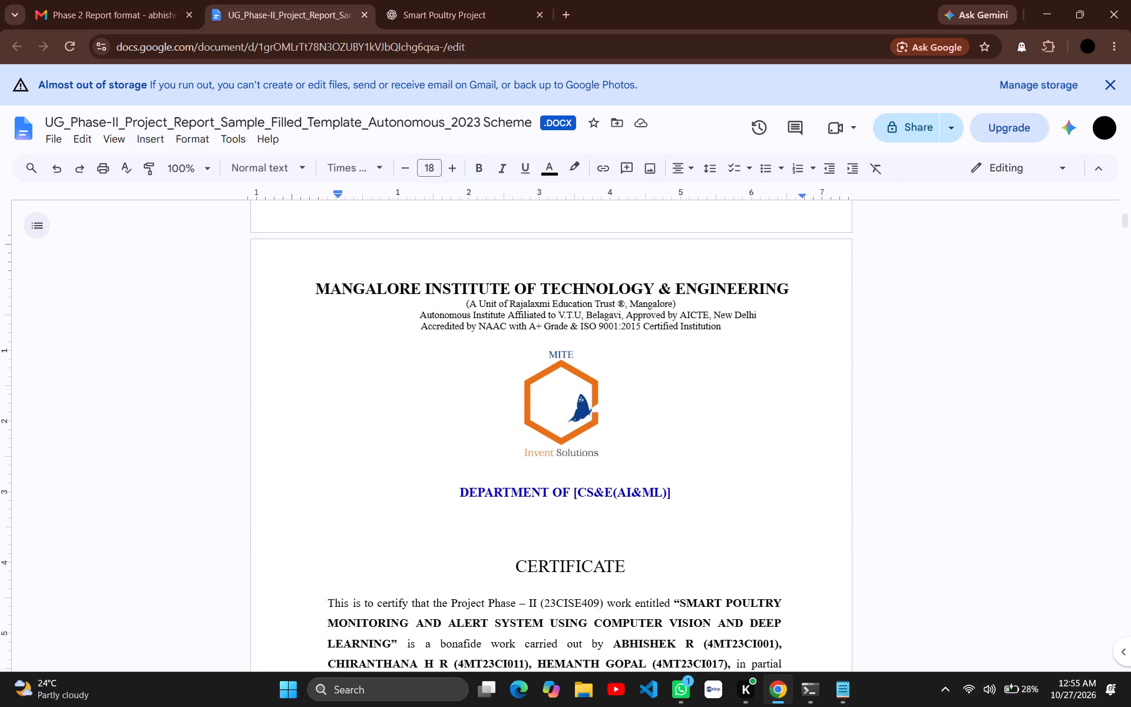
left_click_drag(630, 567, 539, 569)
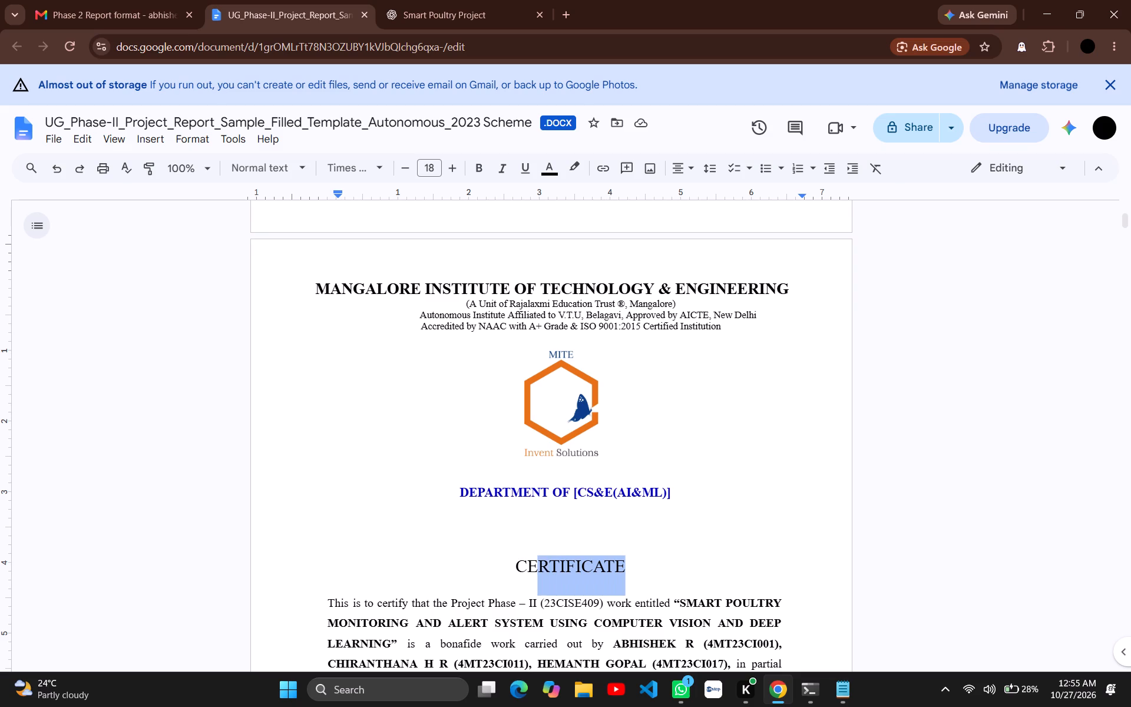
left_click_drag(539, 569, 521, 567)
left_click(627, 542)
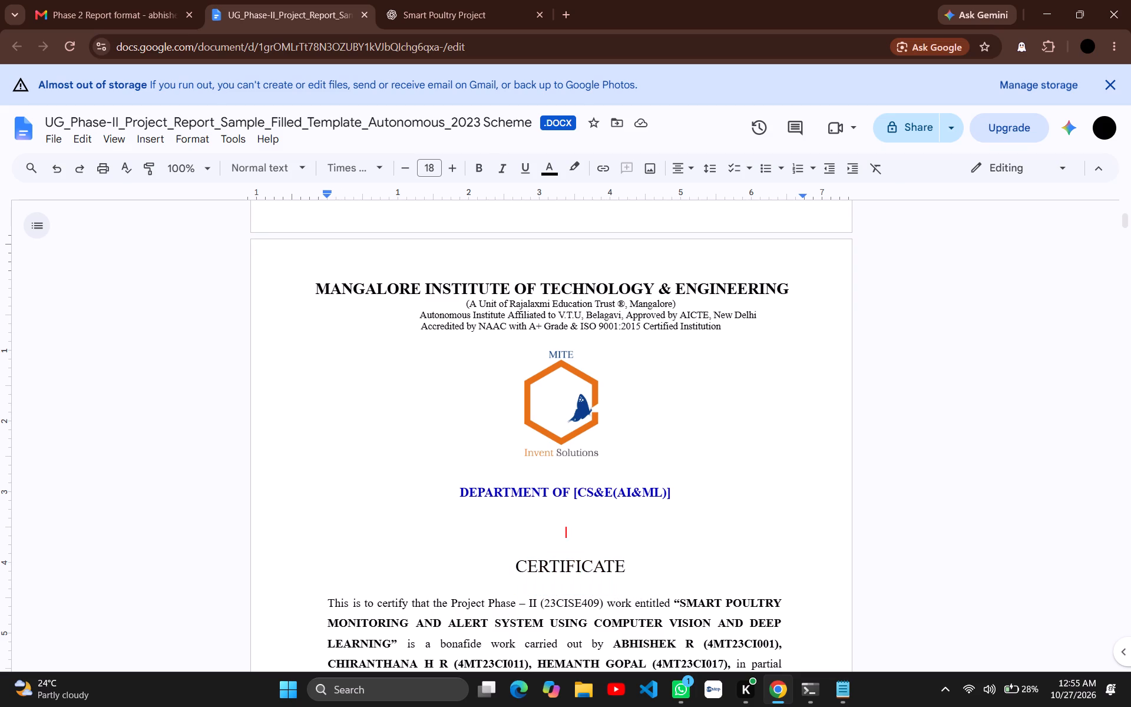
Review the Declaration page, including its resized heading, body text and signature table.
scroll(627, 542, "down", 6)
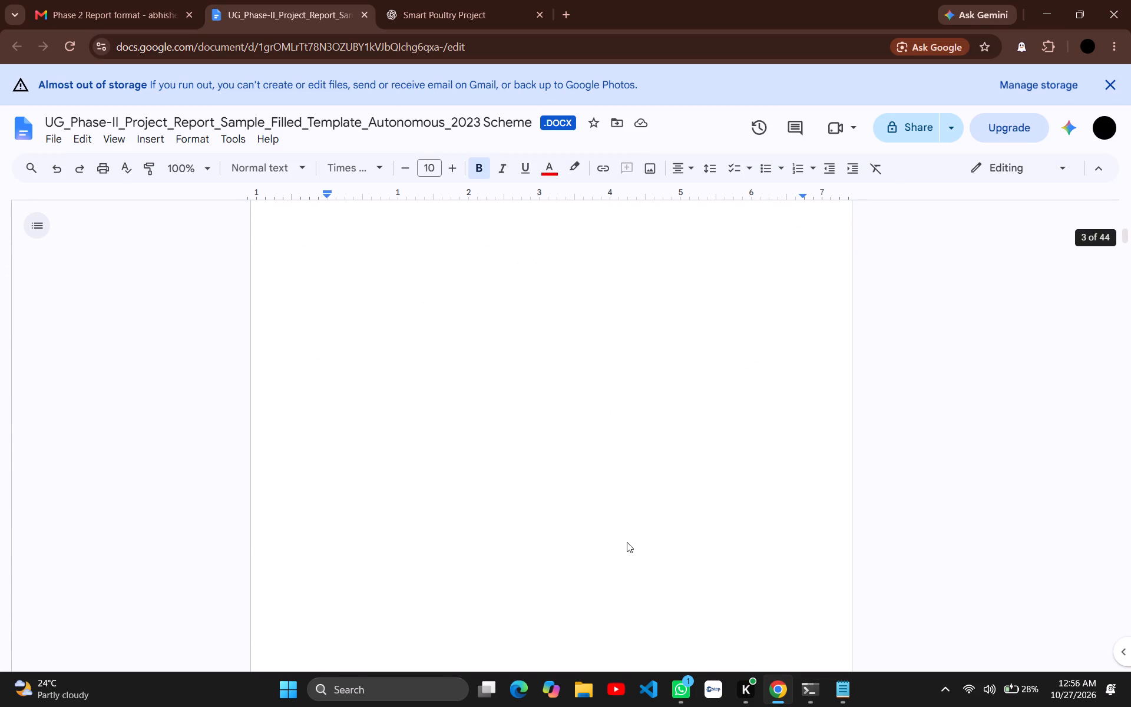
scroll(627, 542, "up", 4)
scroll(627, 542, "down", 2)
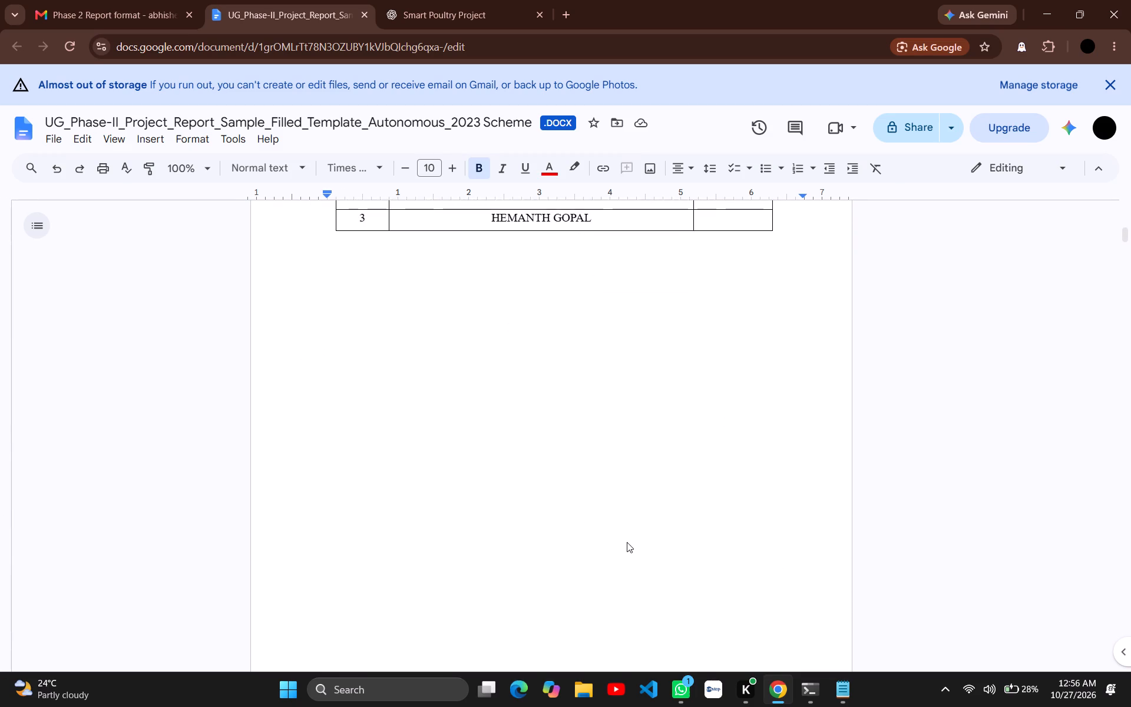
scroll(627, 542, "down", 1)
scroll(627, 542, "up", 3)
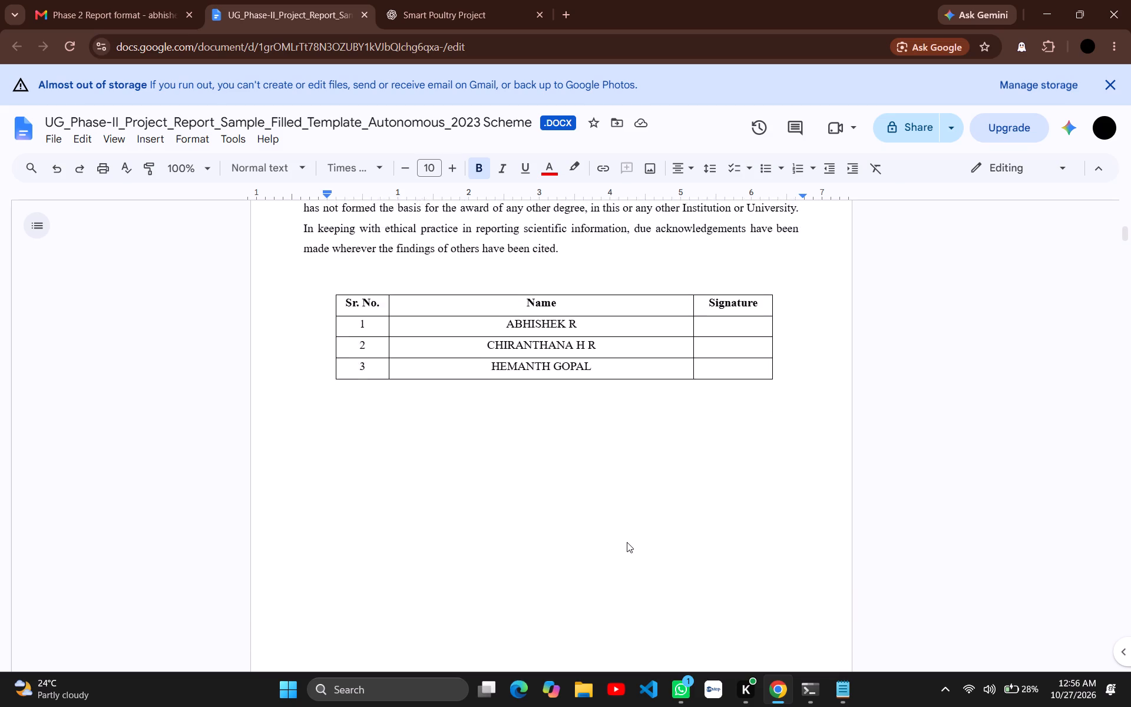
scroll(627, 542, "up", 1)
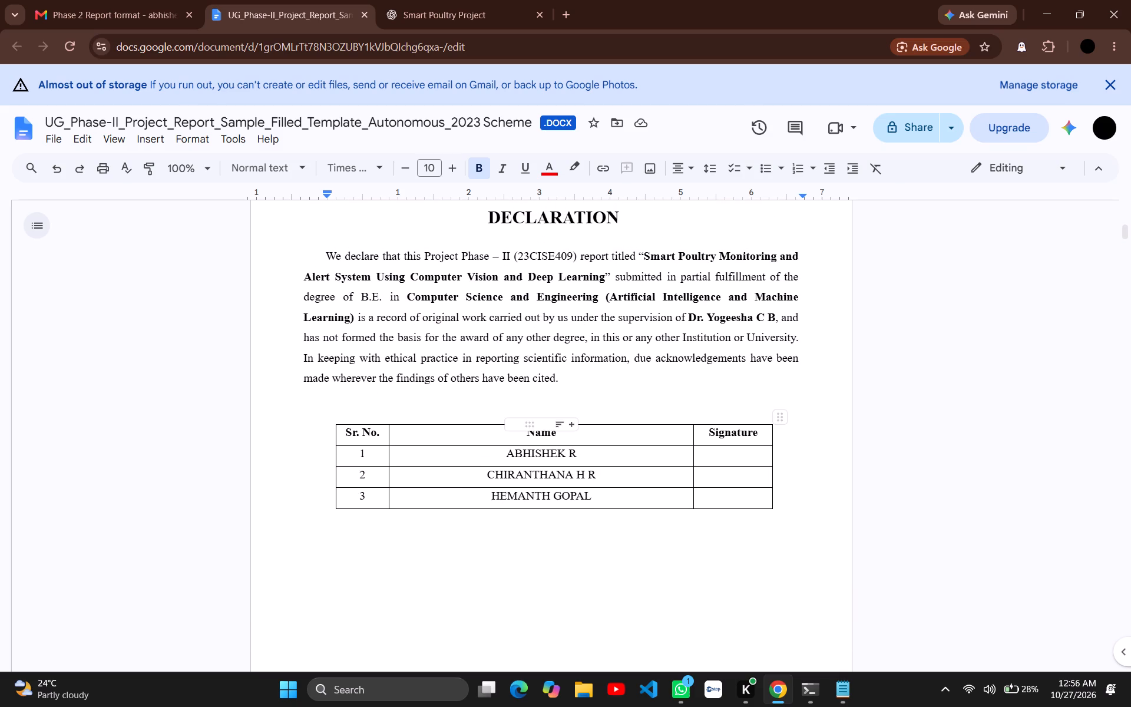
Set the ABSTRACT heading's font size to 18.
scroll(550, 613, "down", 3)
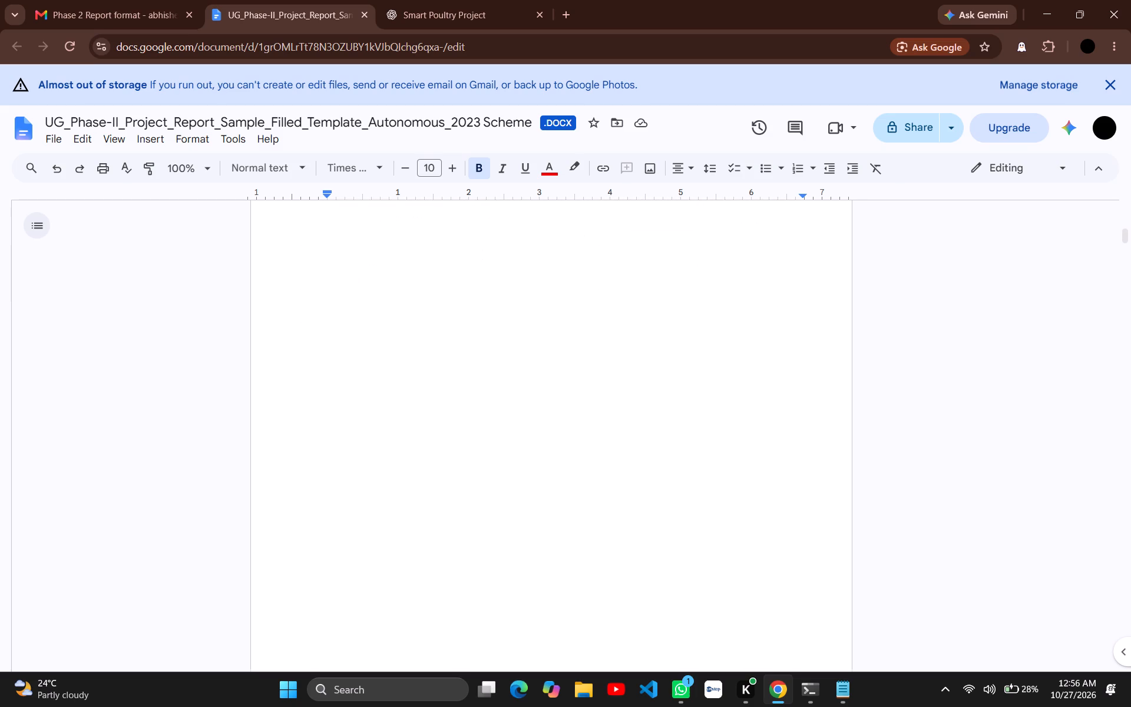
scroll(550, 613, "down", 4)
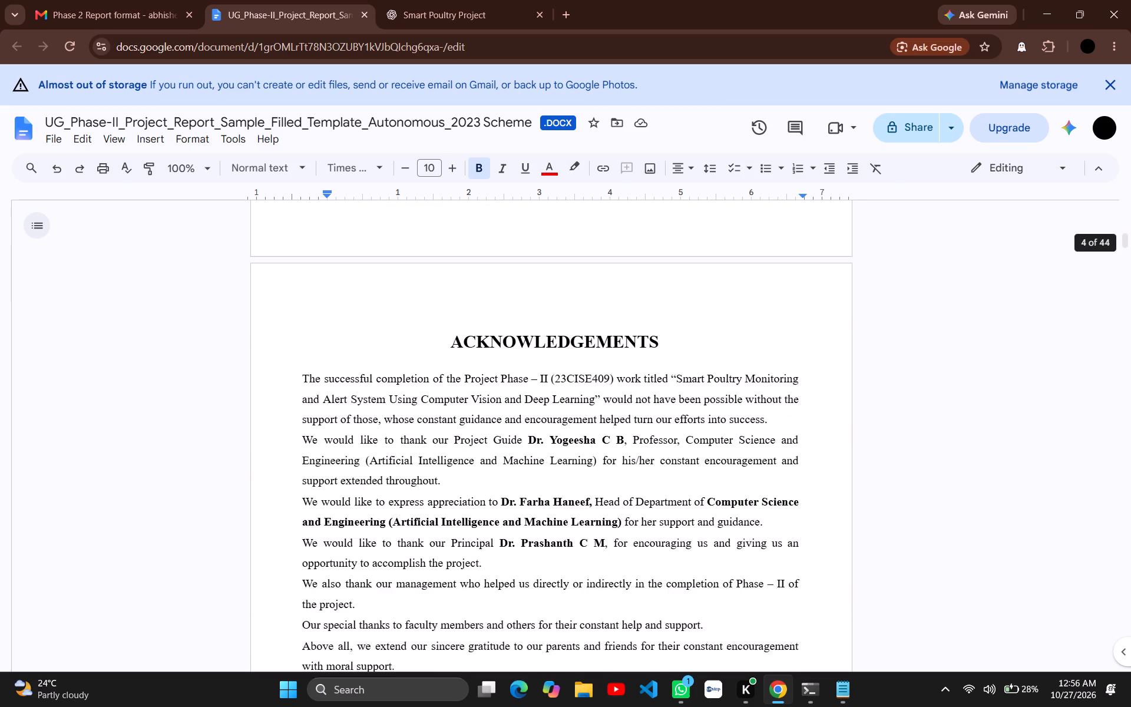
scroll(550, 613, "down", 4)
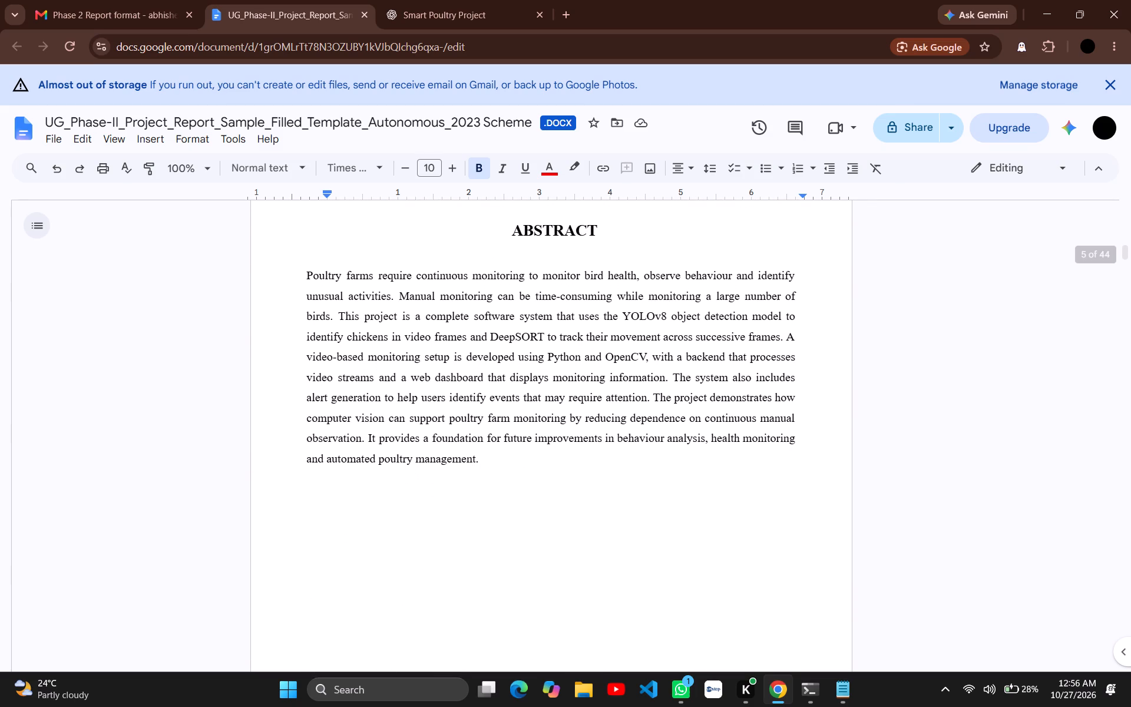
left_click_drag(600, 229, 521, 228)
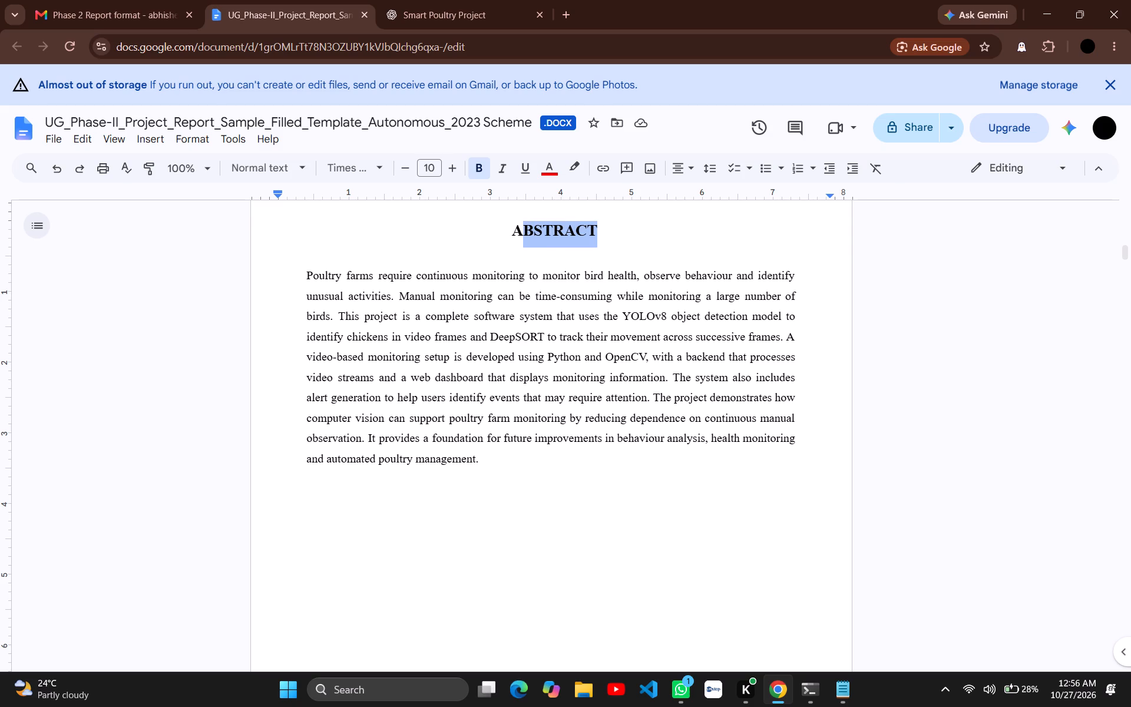
left_click_drag(521, 228, 511, 224)
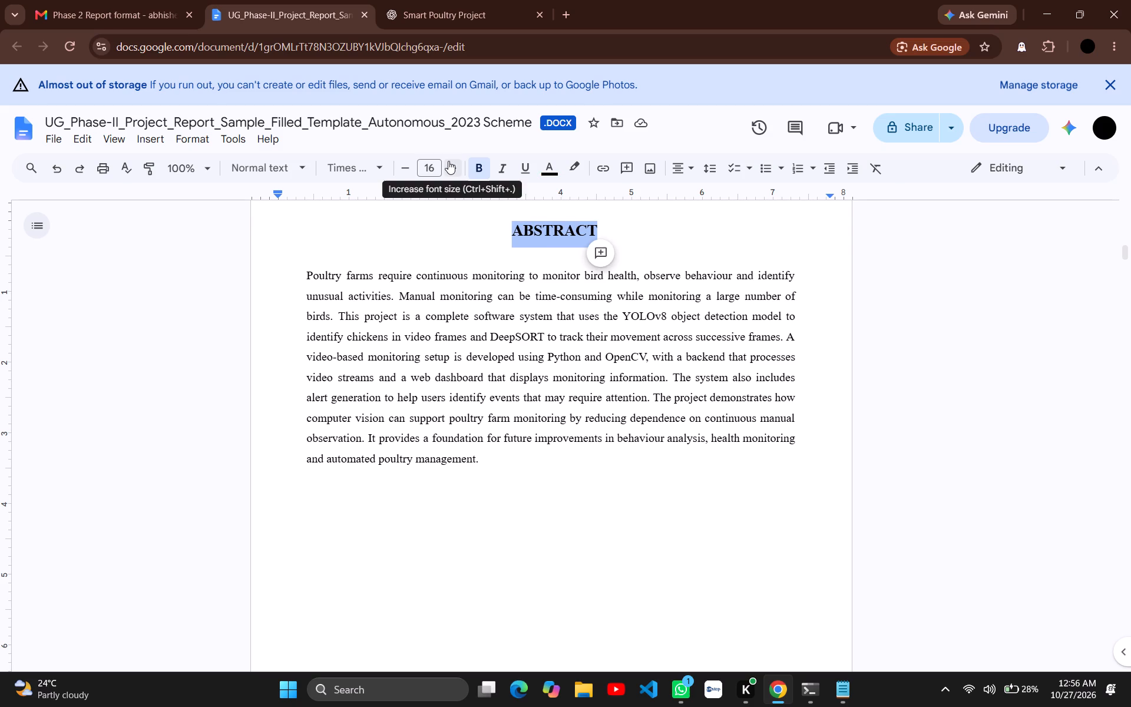
double_click(448, 161)
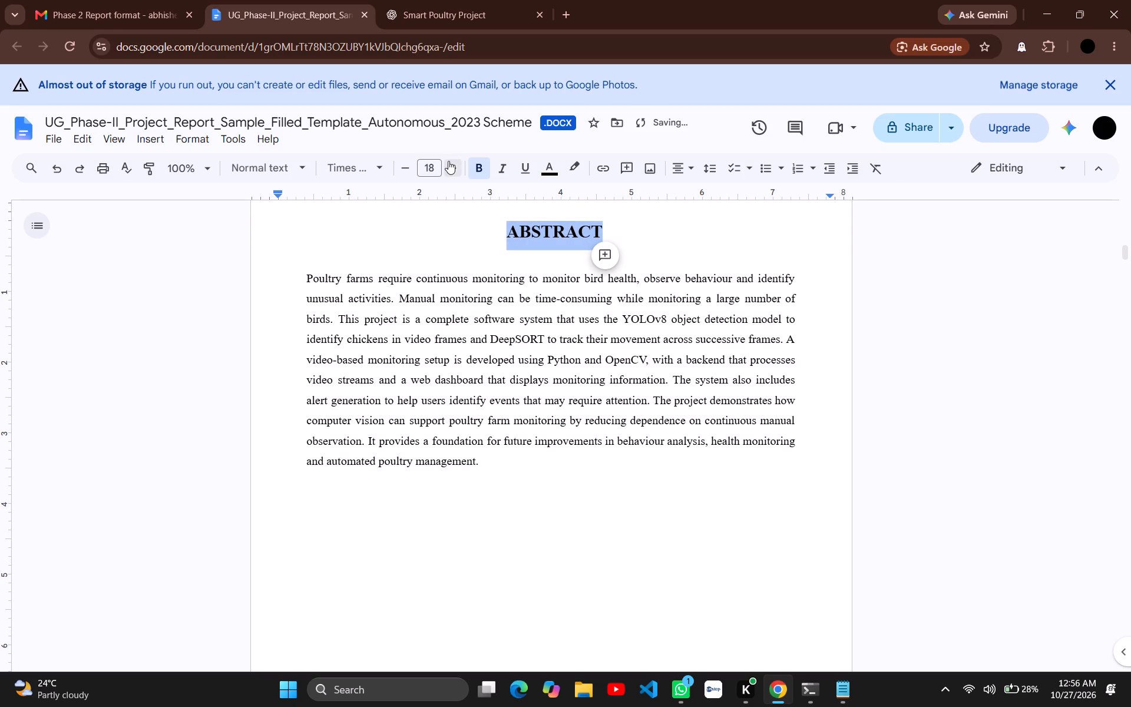
left_click(521, 227)
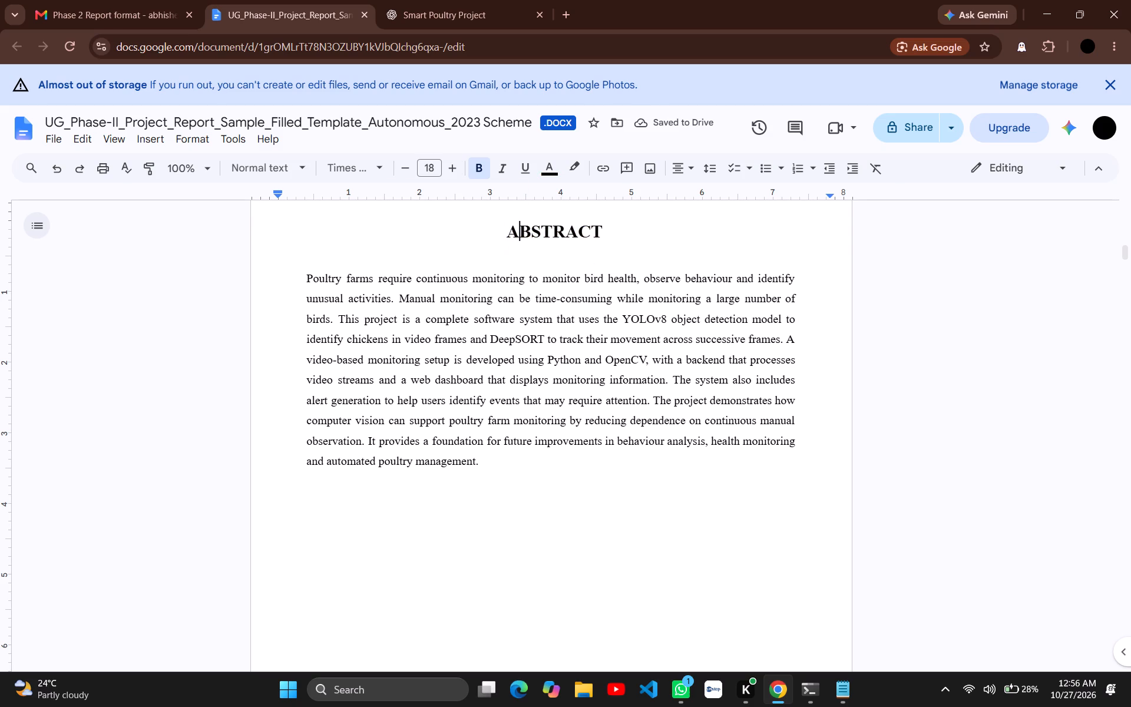
Check the font size of the TABLE OF CONTENTS heading.
scroll(500, 366, "down", 5)
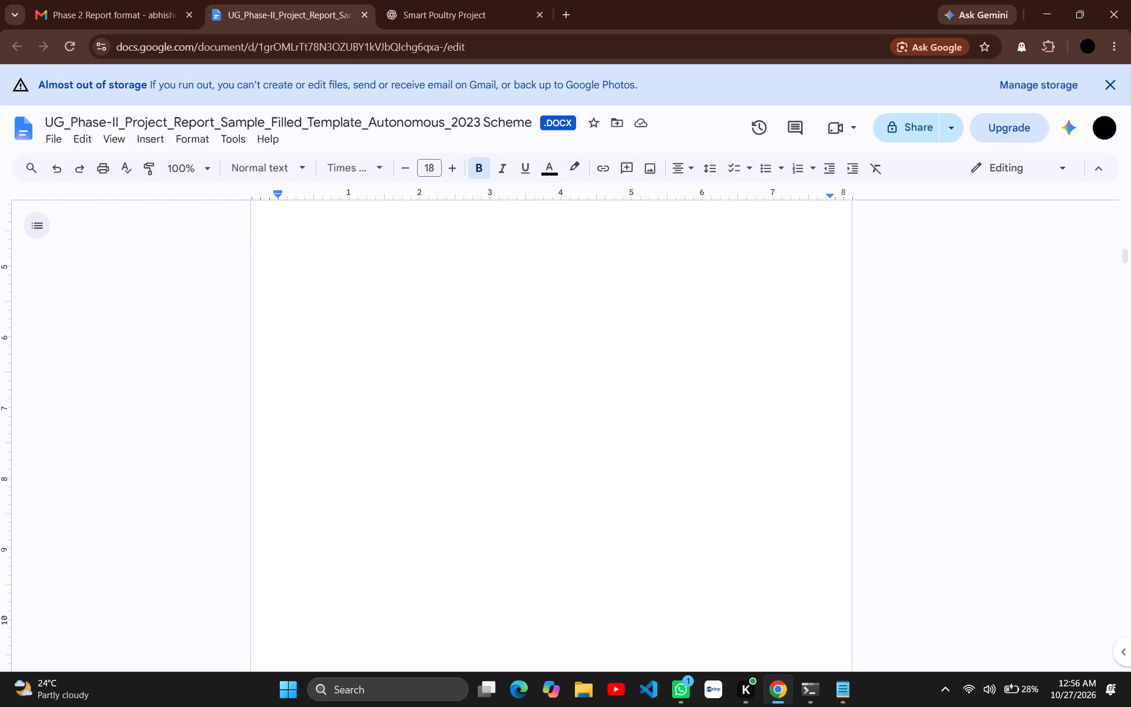
scroll(500, 366, "down", 2)
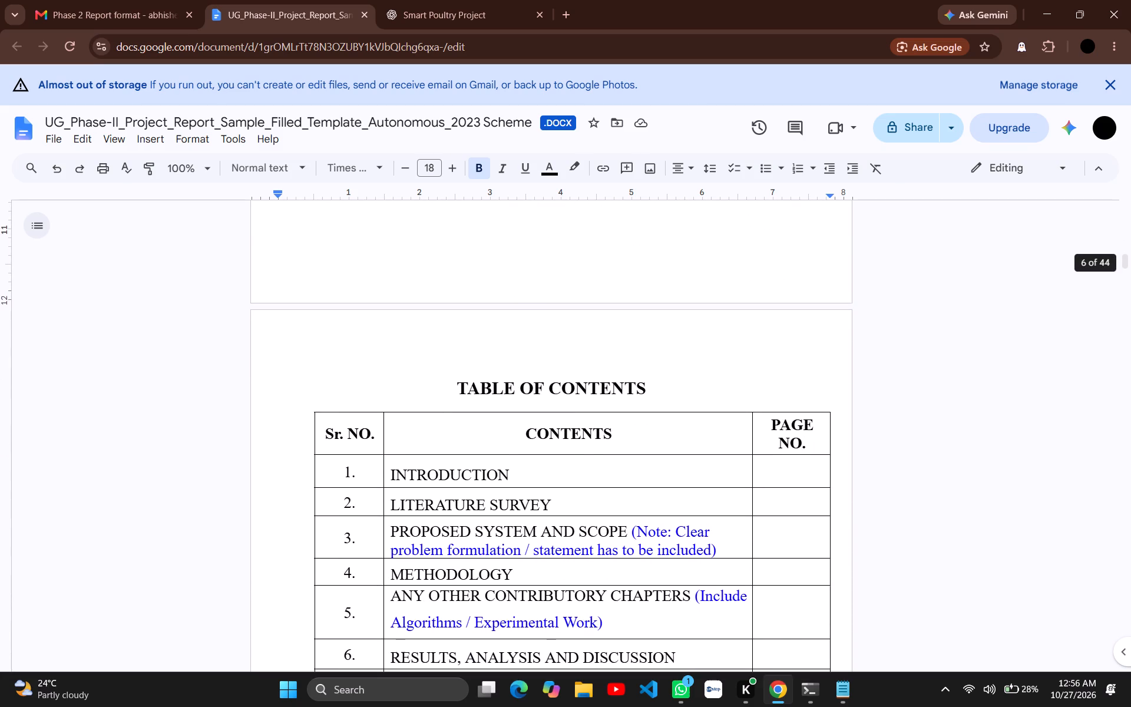
scroll(500, 366, "down", 1)
left_click(581, 338)
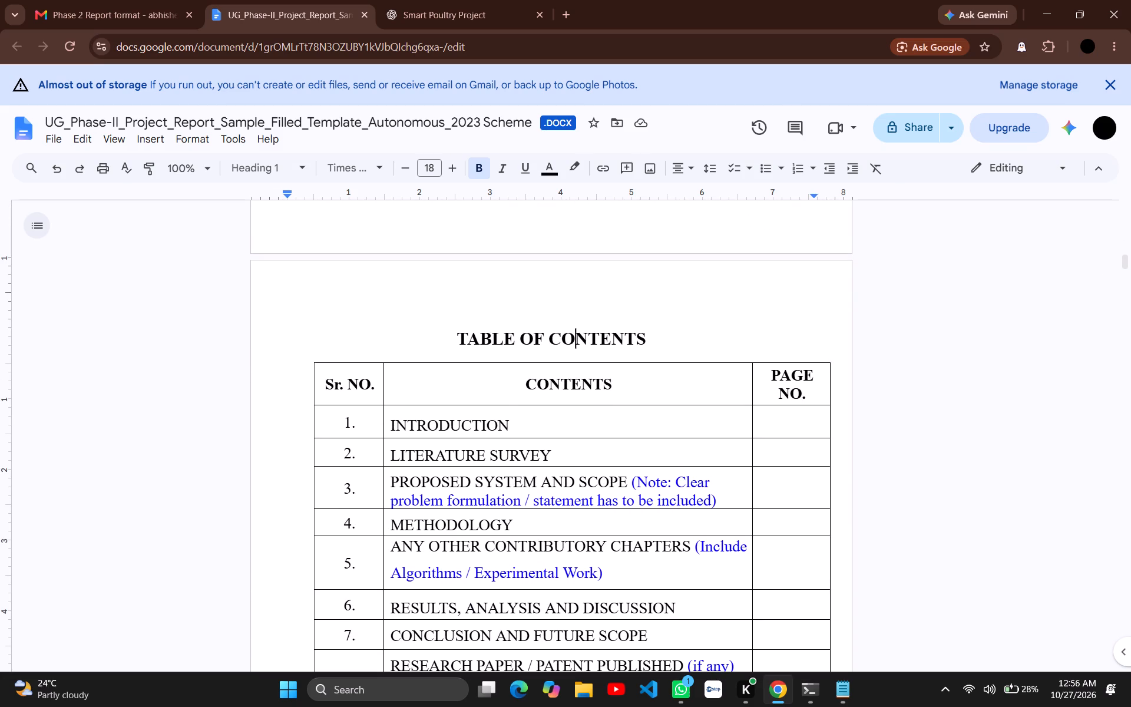
Check the font size of the CONTENTS column header in the table of contents.
left_click(581, 385)
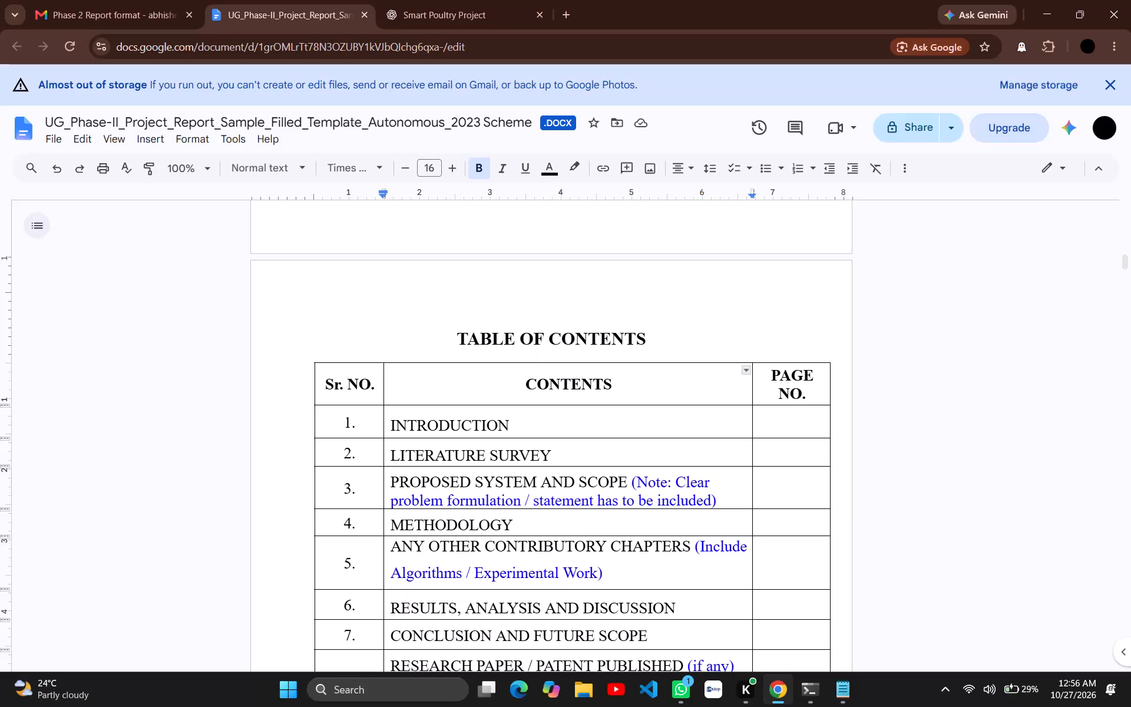
Look over the List of Figures page and check the font size of the LIST OF TABLES heading.
scroll(533, 513, "down", 5)
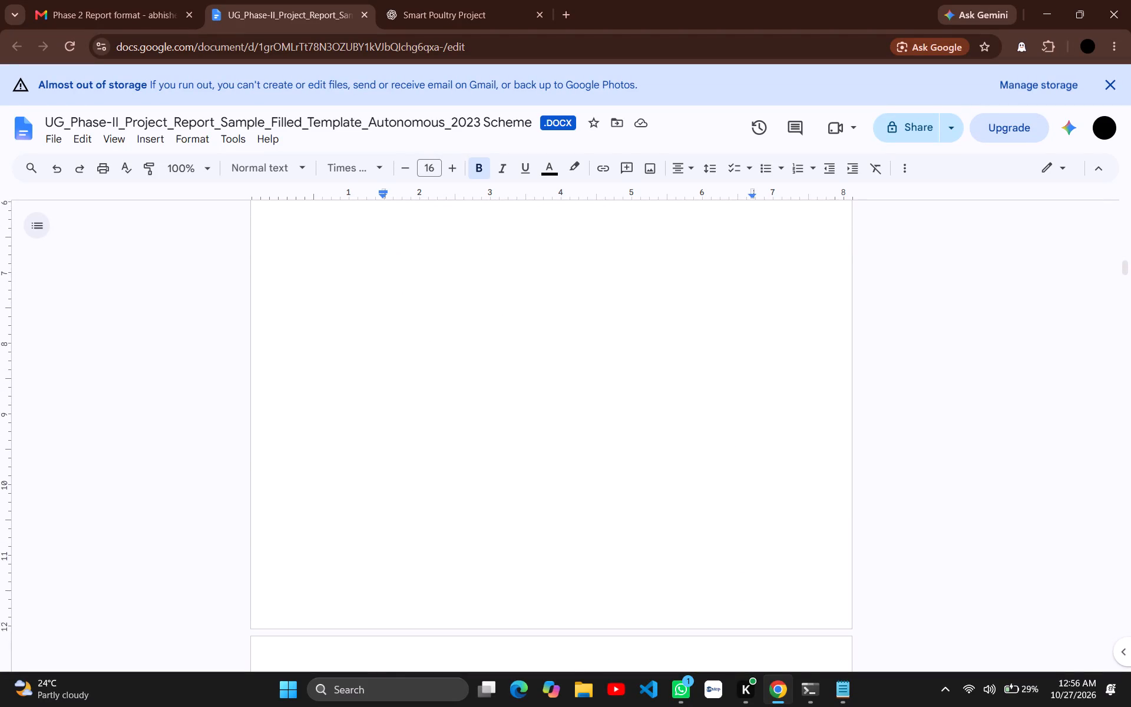
scroll(533, 513, "down", 3)
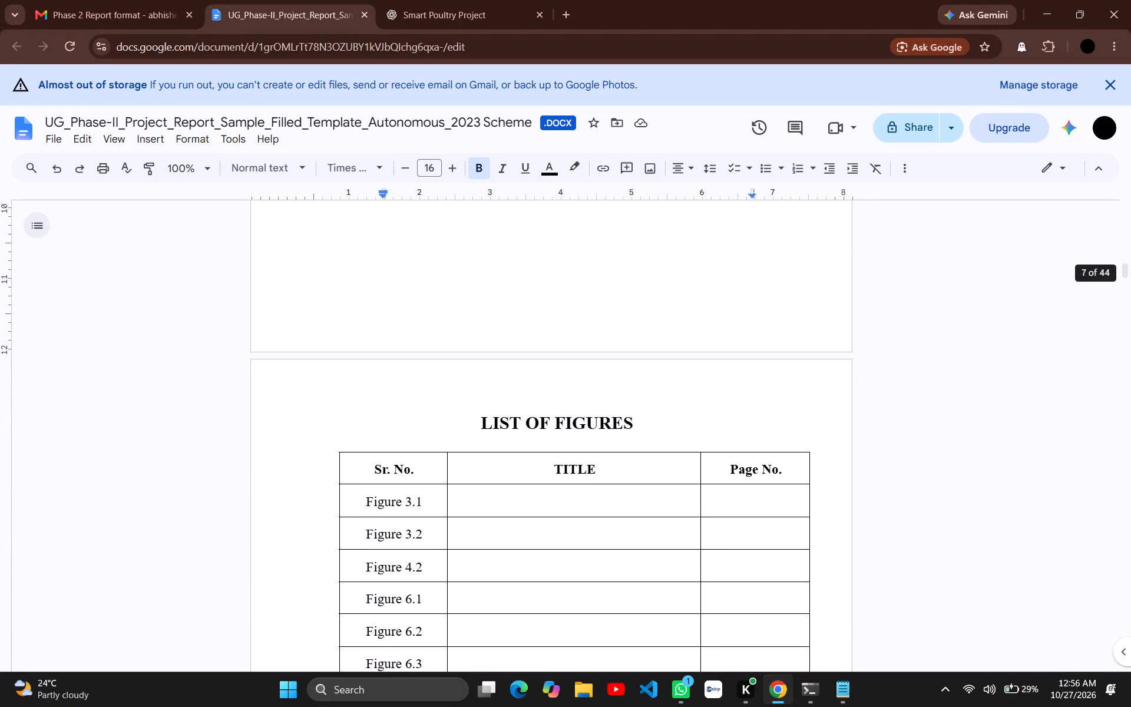
scroll(533, 513, "down", 3)
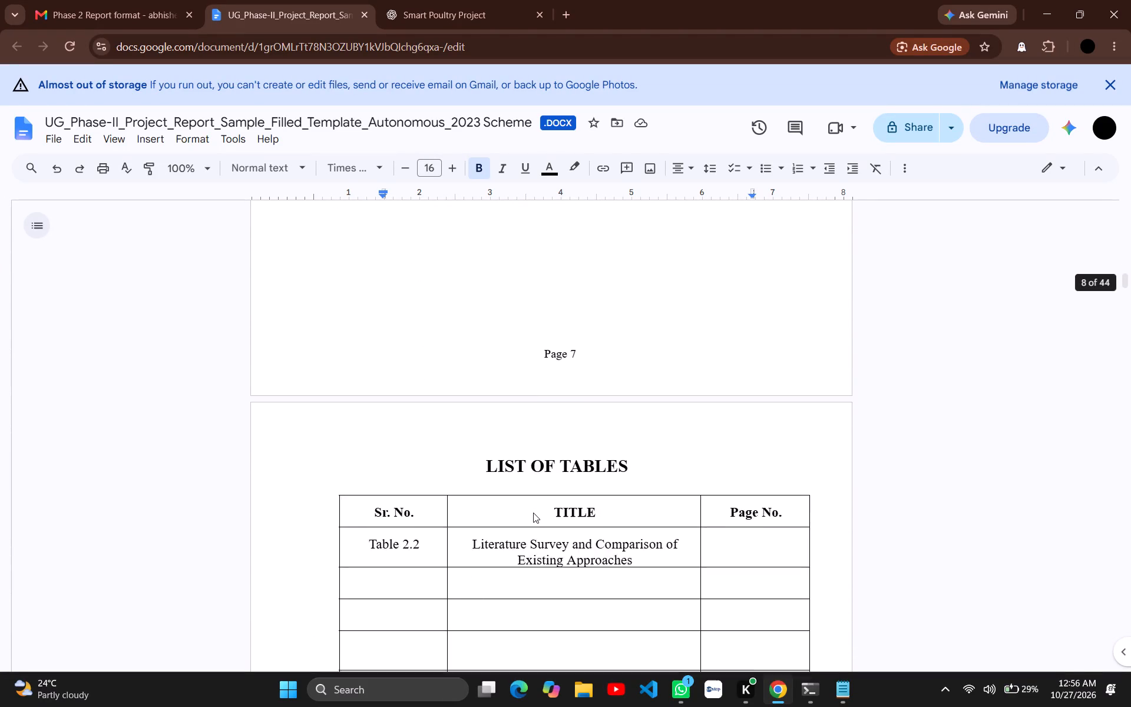
scroll(533, 513, "down", 1)
scroll(583, 407, "down", 1)
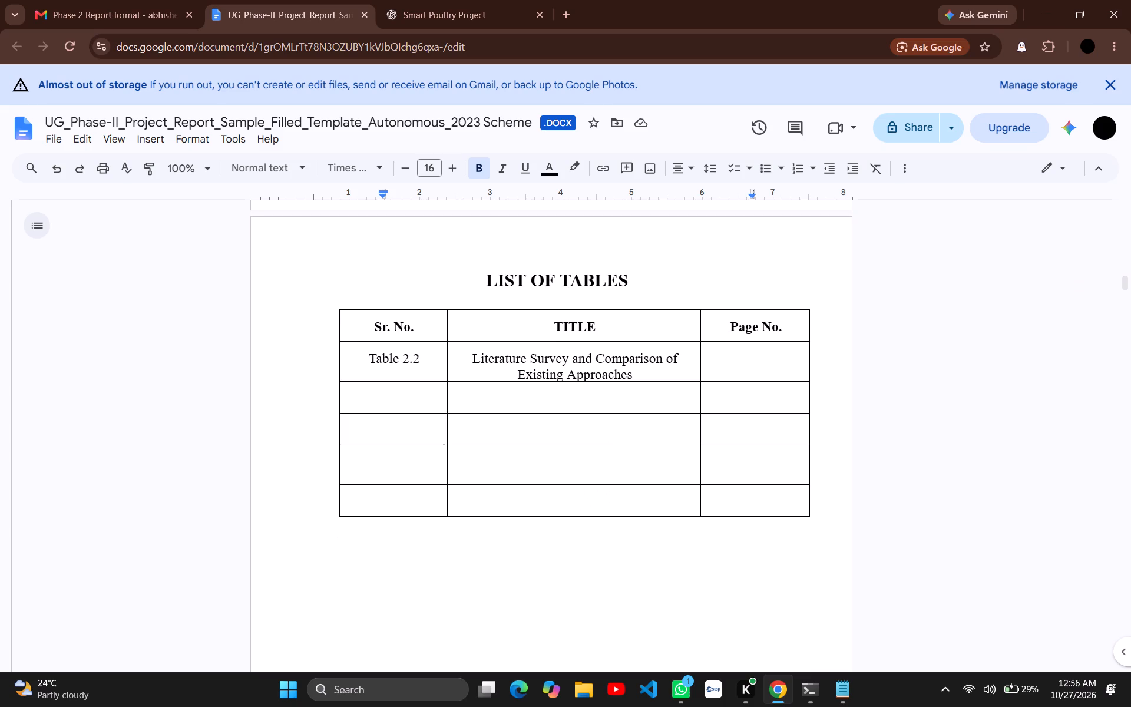
left_click(590, 279)
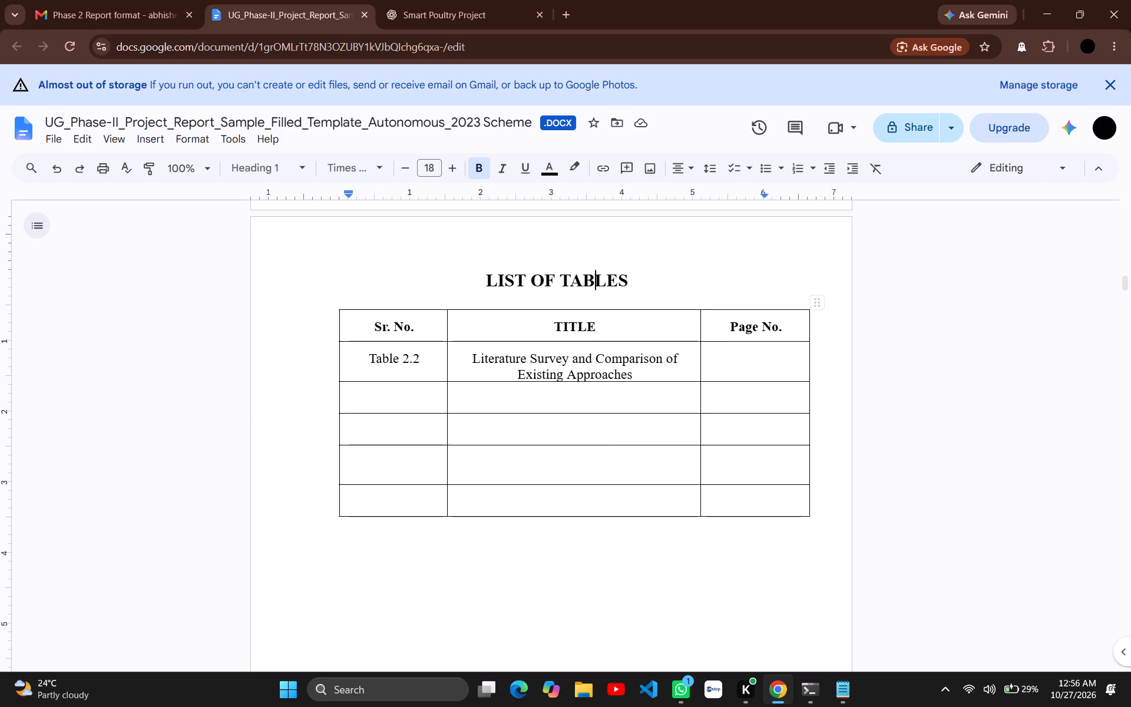
Check the font size of the Abbreviations / Notations heading.
scroll(539, 453, "down", 4)
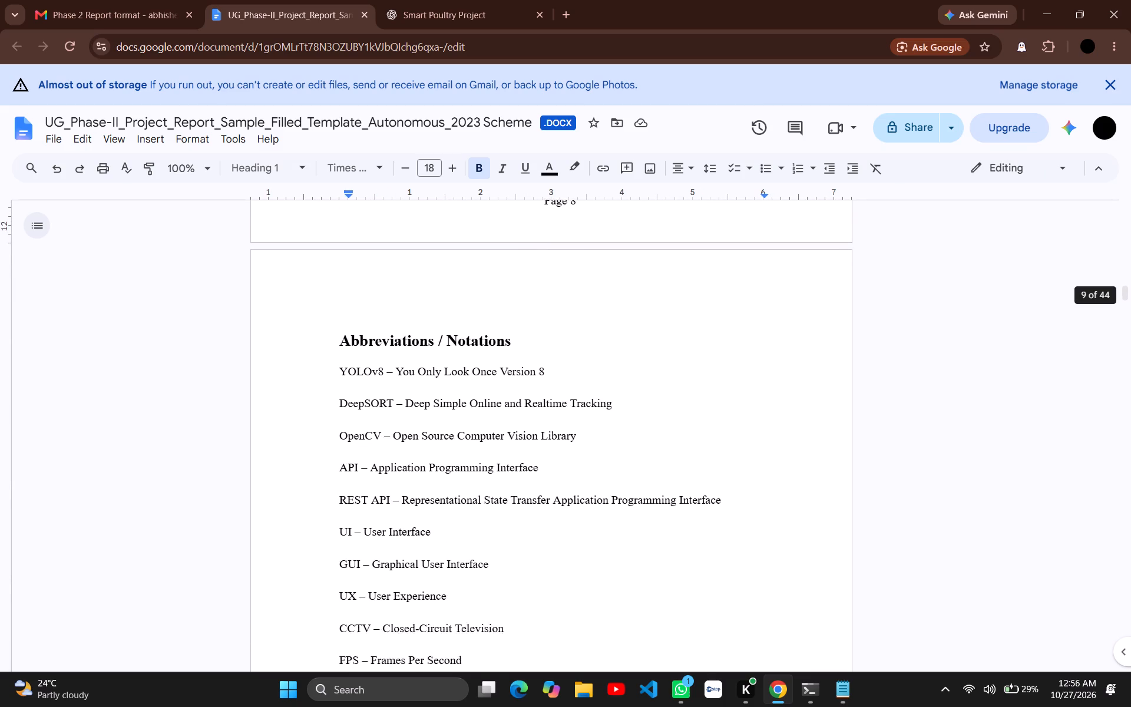
scroll(539, 453, "down", 1)
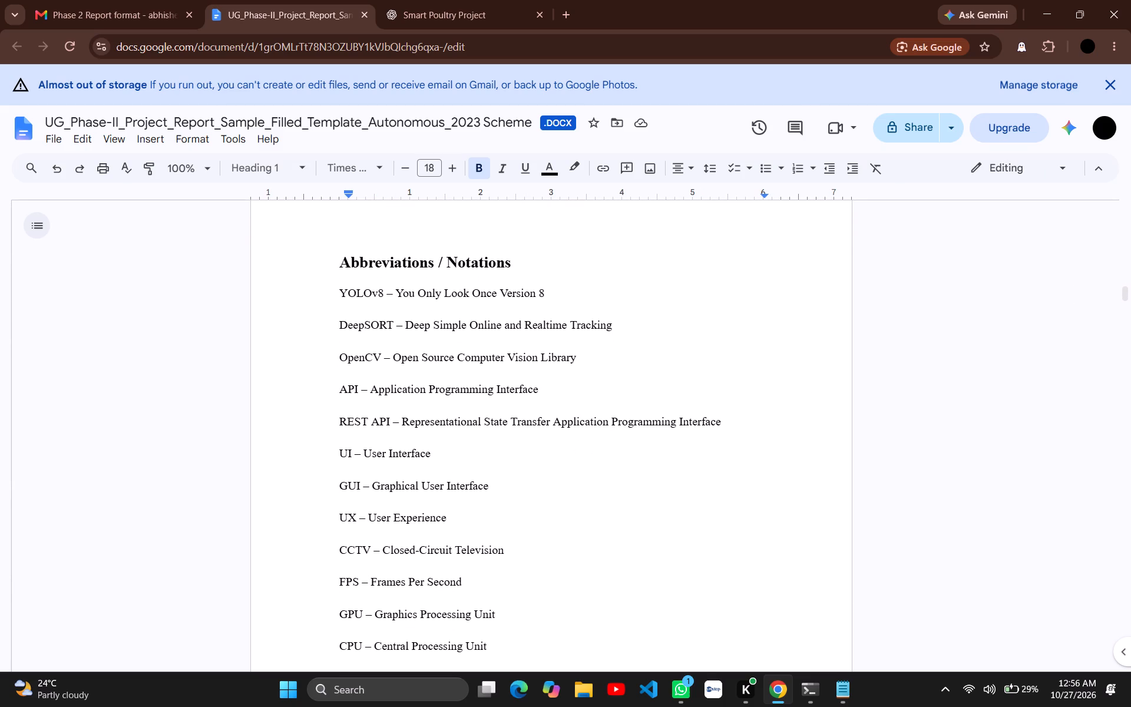
left_click(481, 269)
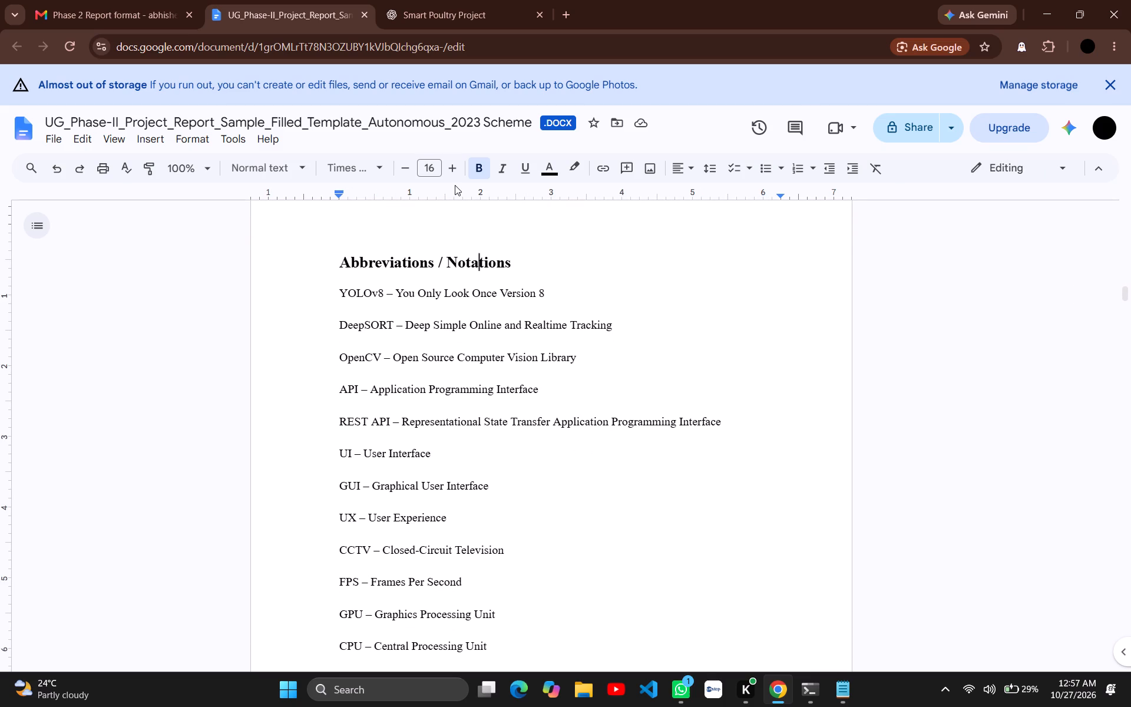
scroll(448, 402, "down", 4)
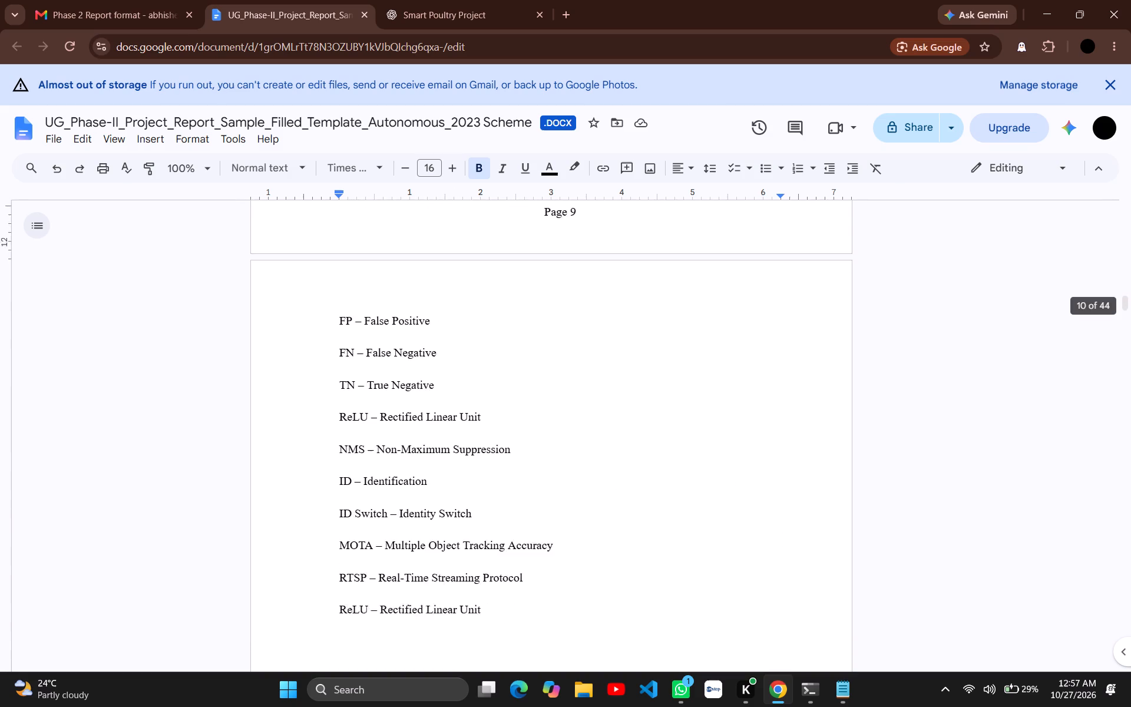
scroll(448, 402, "down", 3)
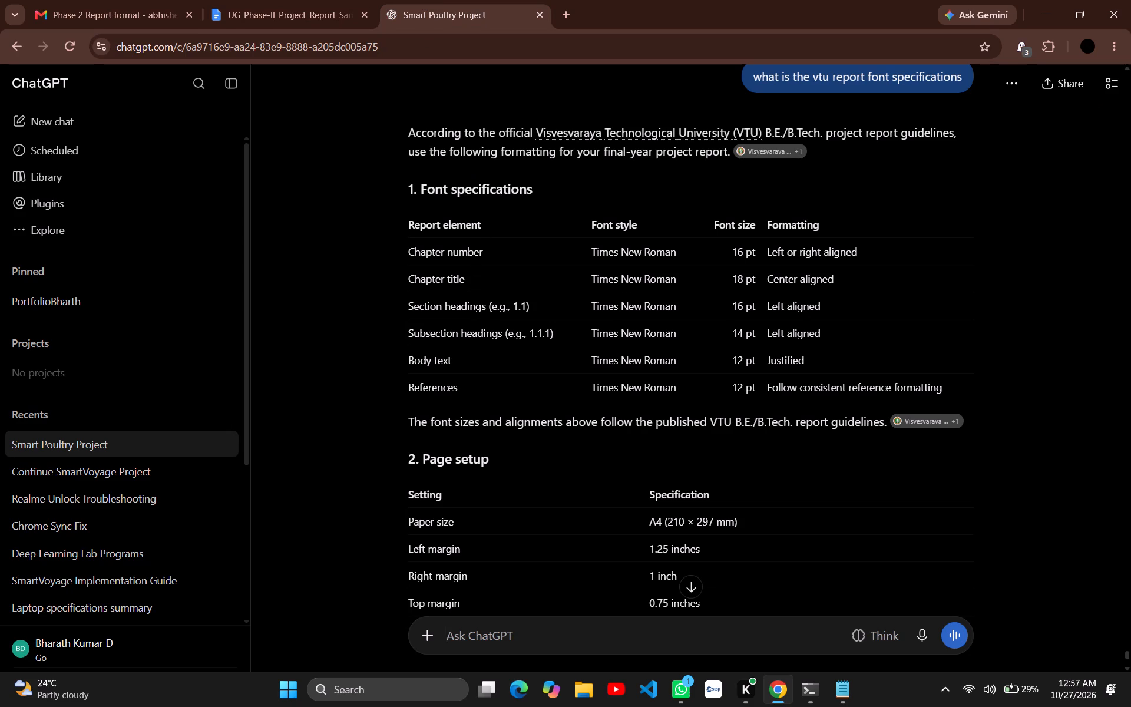
Switch from the ChatGPT font specifications back to the UG Phase-II project report in Google Docs.
left_click(280, 0)
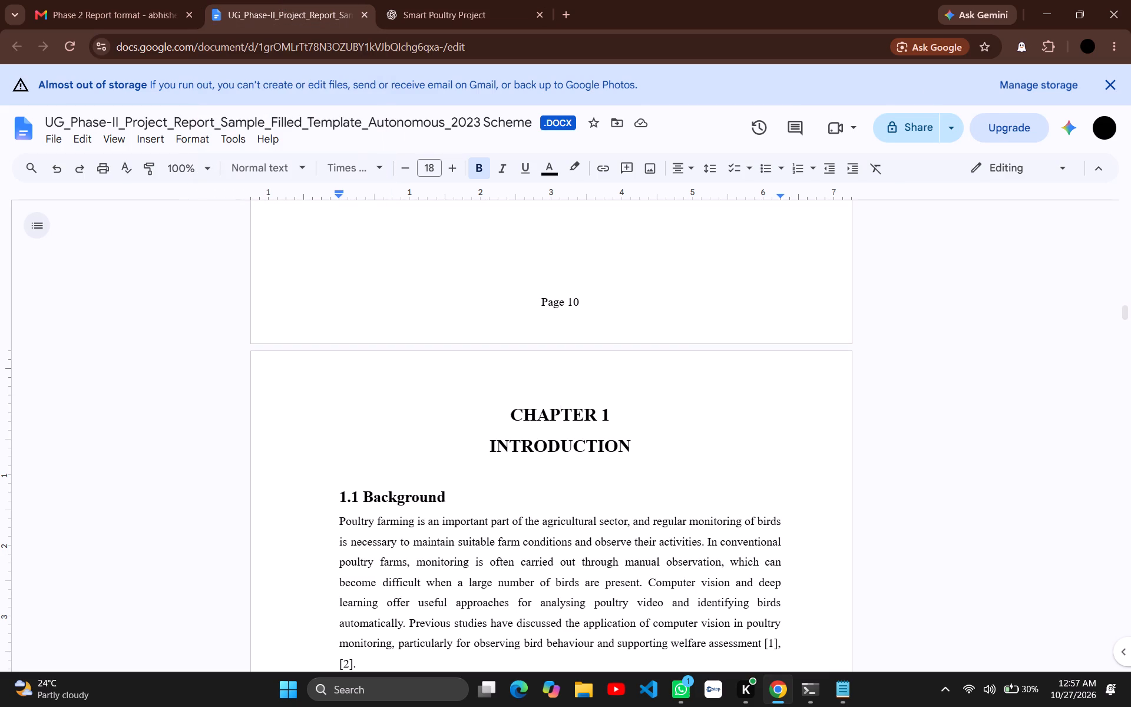
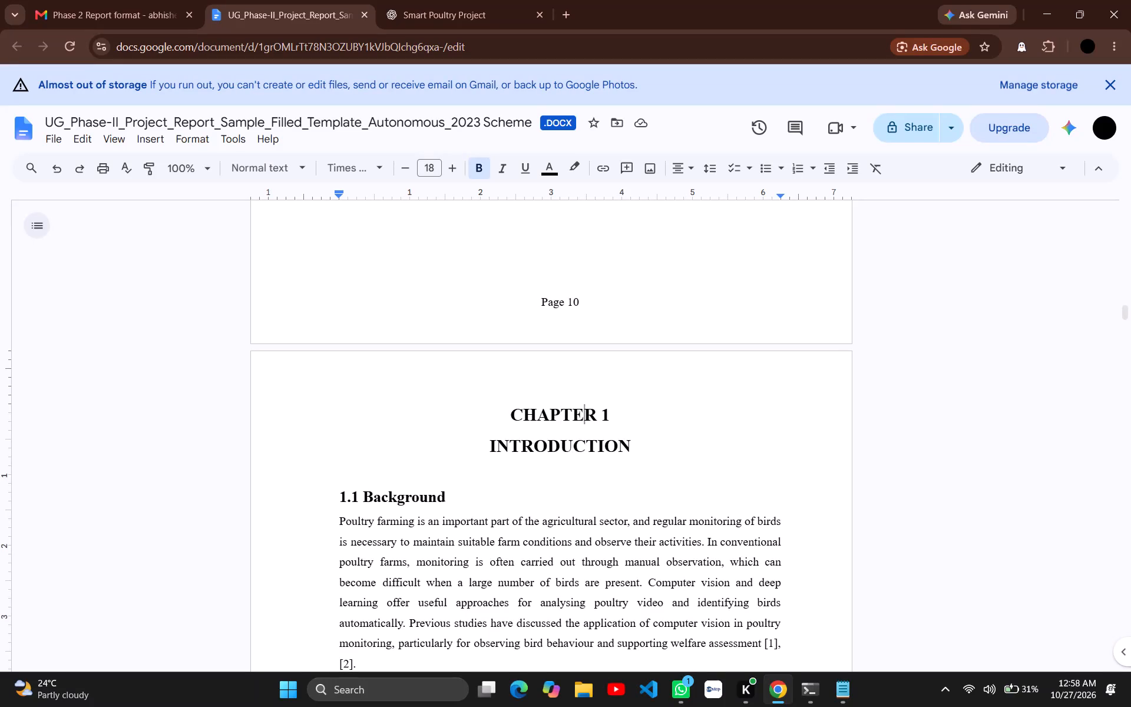
Check the font sizes of the INTRODUCTION title and the 1.1 Background heading in Chapter 1.
left_click(603, 446)
scroll(577, 479, "down", 2)
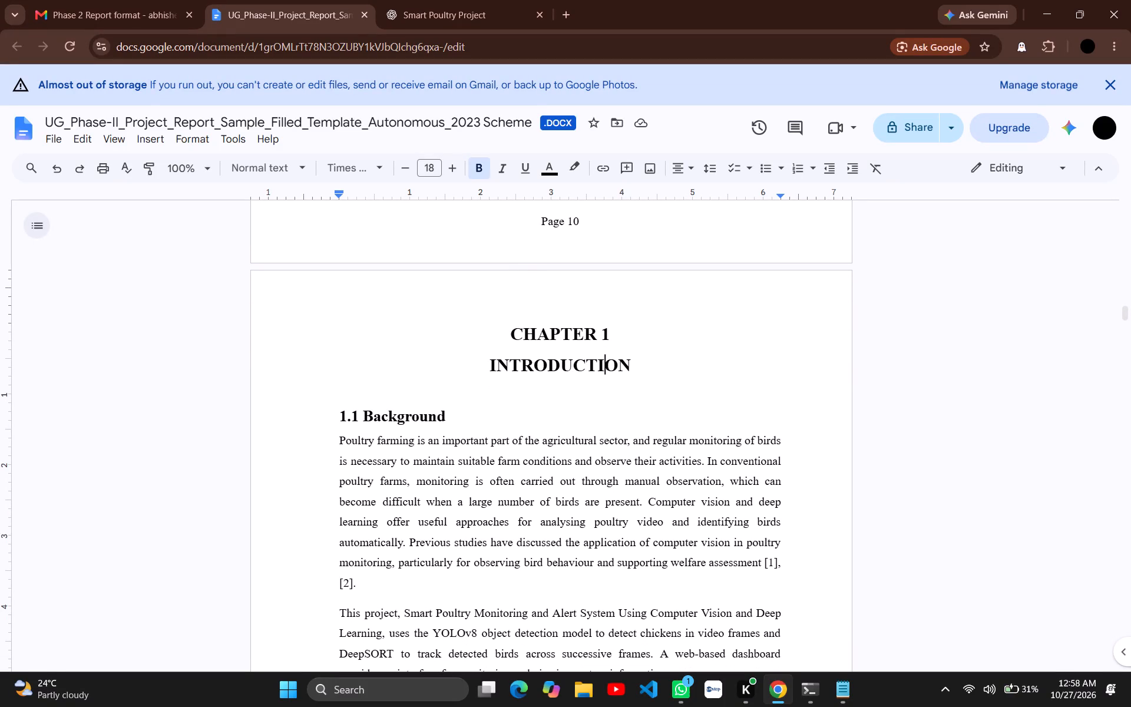
left_click_drag(448, 414, 389, 414)
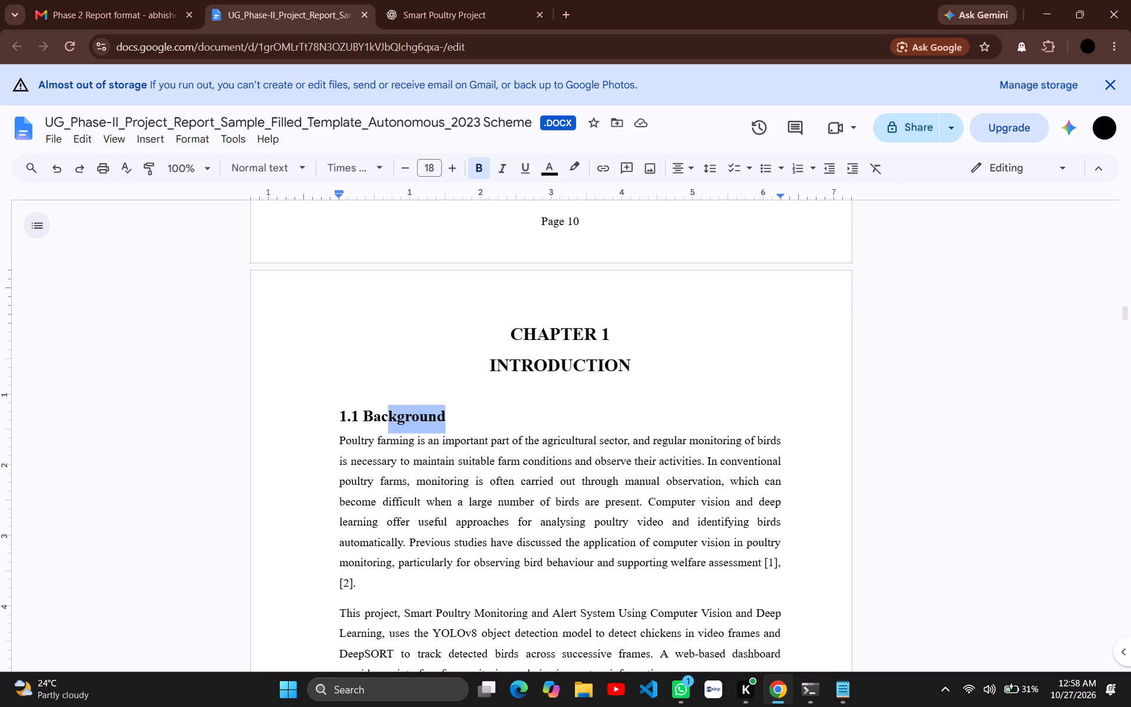
left_click_drag(389, 414, 343, 419)
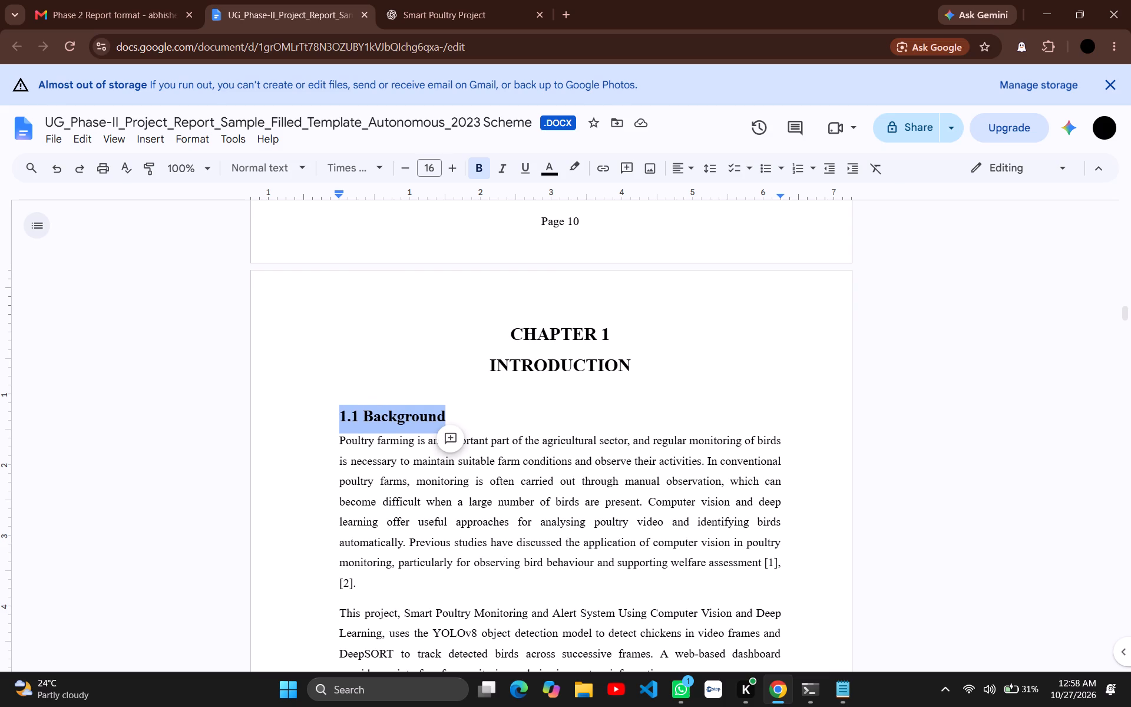
Check the font sizes of the 1.2 Problem Statement and 1.3 Motivation / Need for the Project headings.
scroll(468, 409, "down", 4)
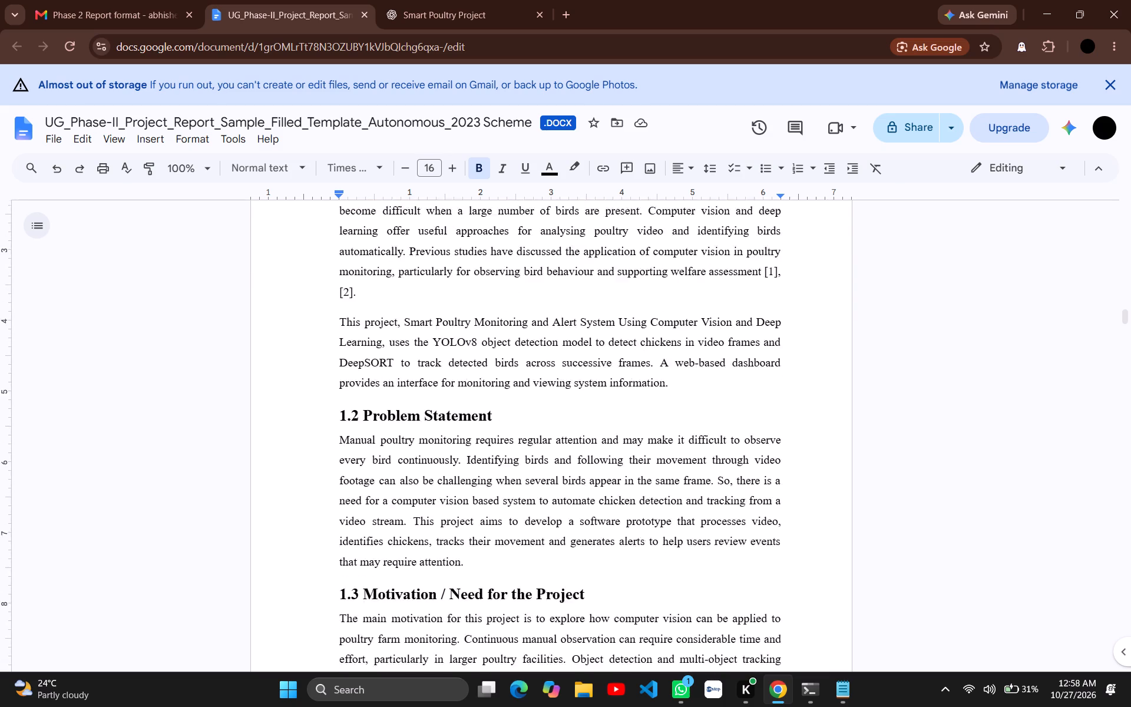
scroll(468, 409, "down", 1)
left_click(452, 369)
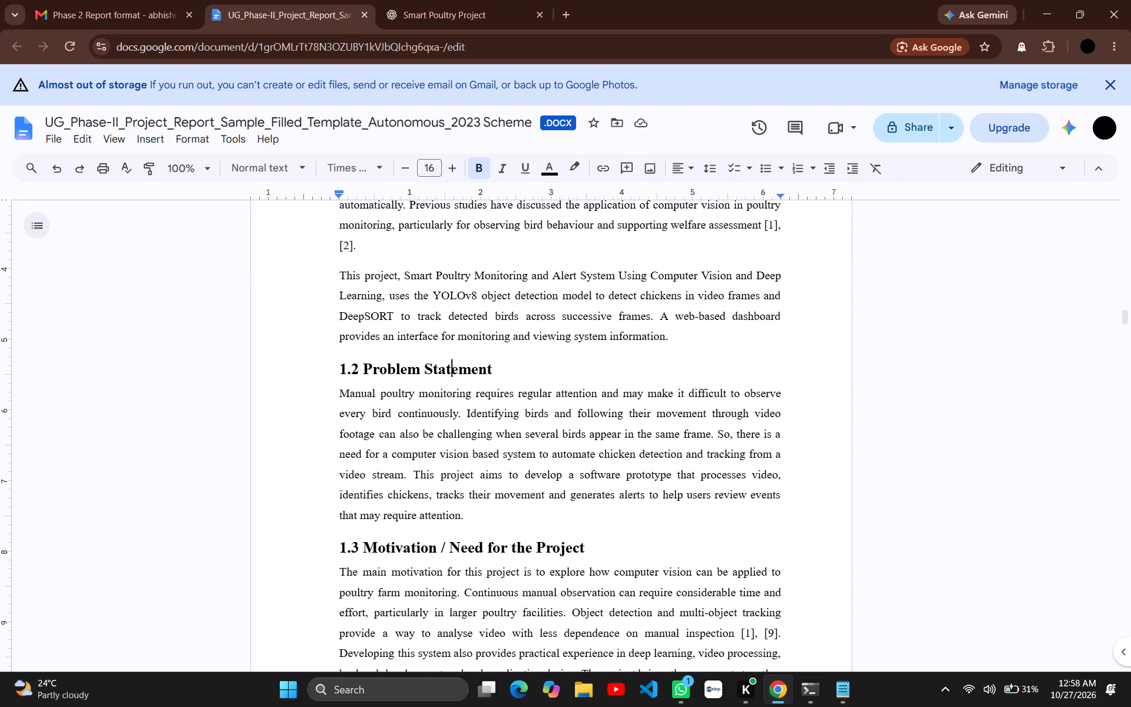
left_click(495, 550)
Look back over the abbreviations list and the List of Tables page before returning to Chapter 1.
scroll(495, 550, "up", 5)
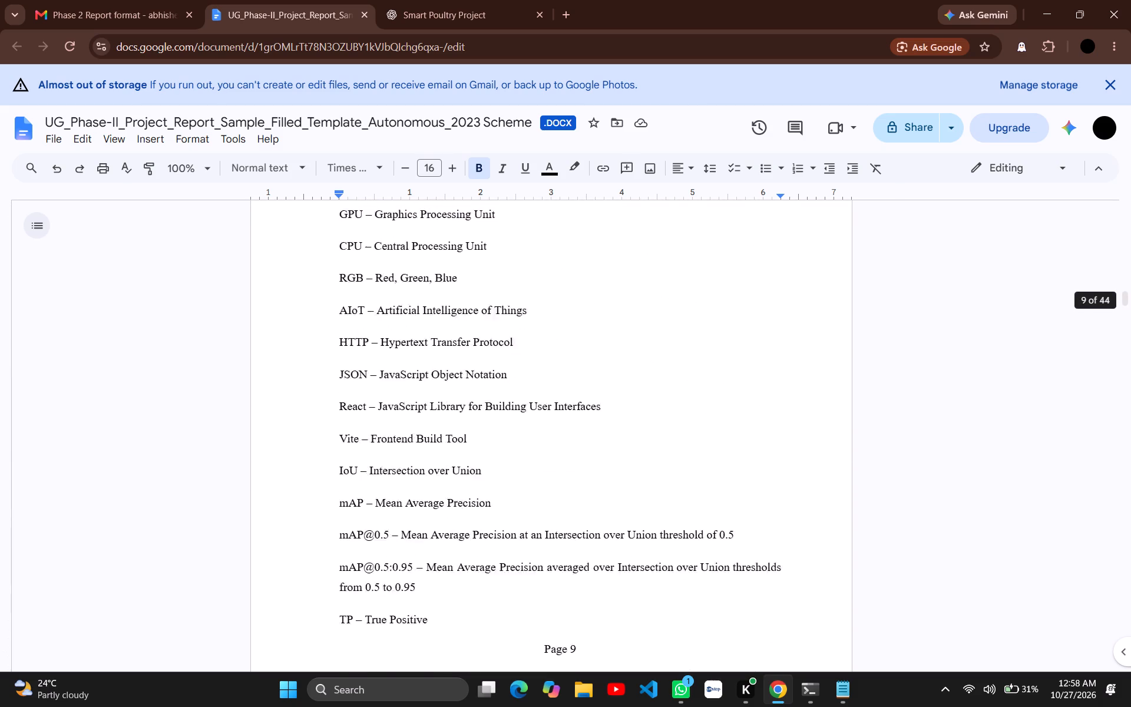
scroll(495, 550, "up", 5)
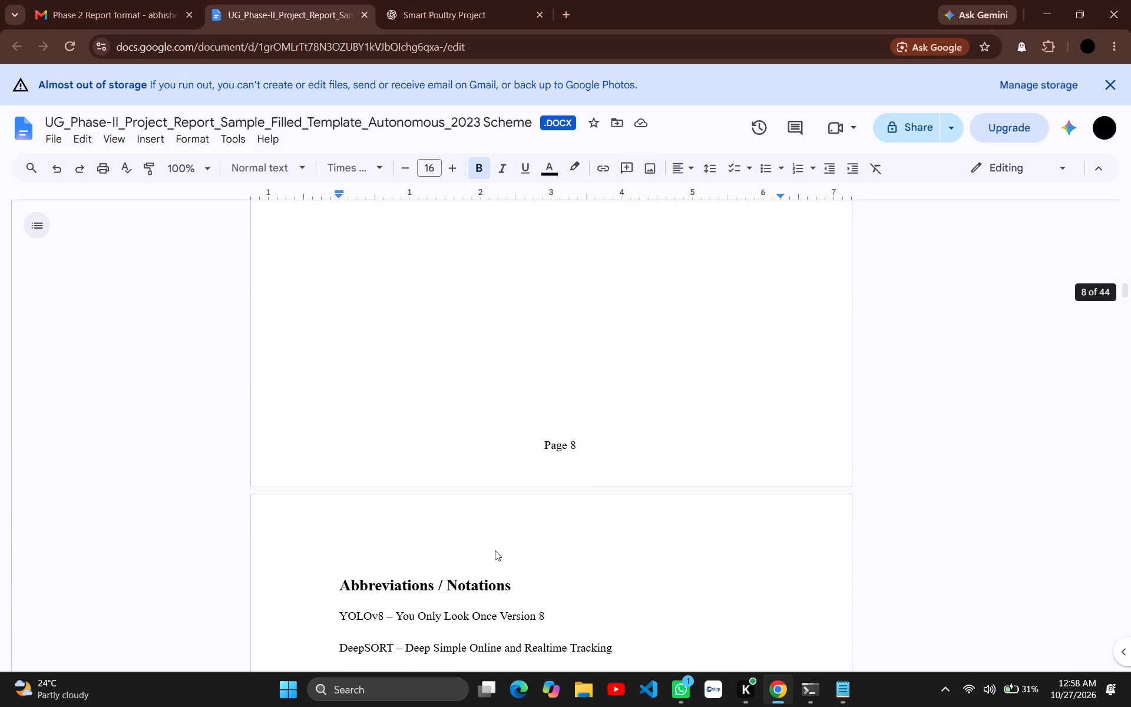
scroll(495, 550, "up", 5)
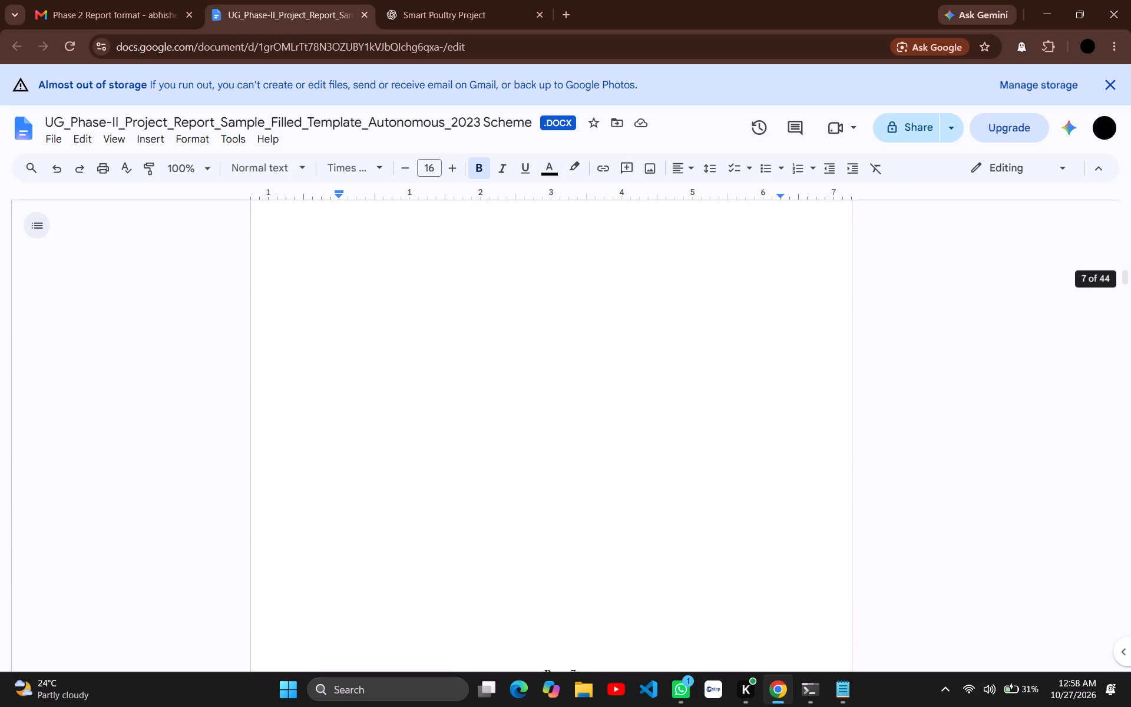
scroll(495, 550, "up", 2)
scroll(495, 550, "down", 1)
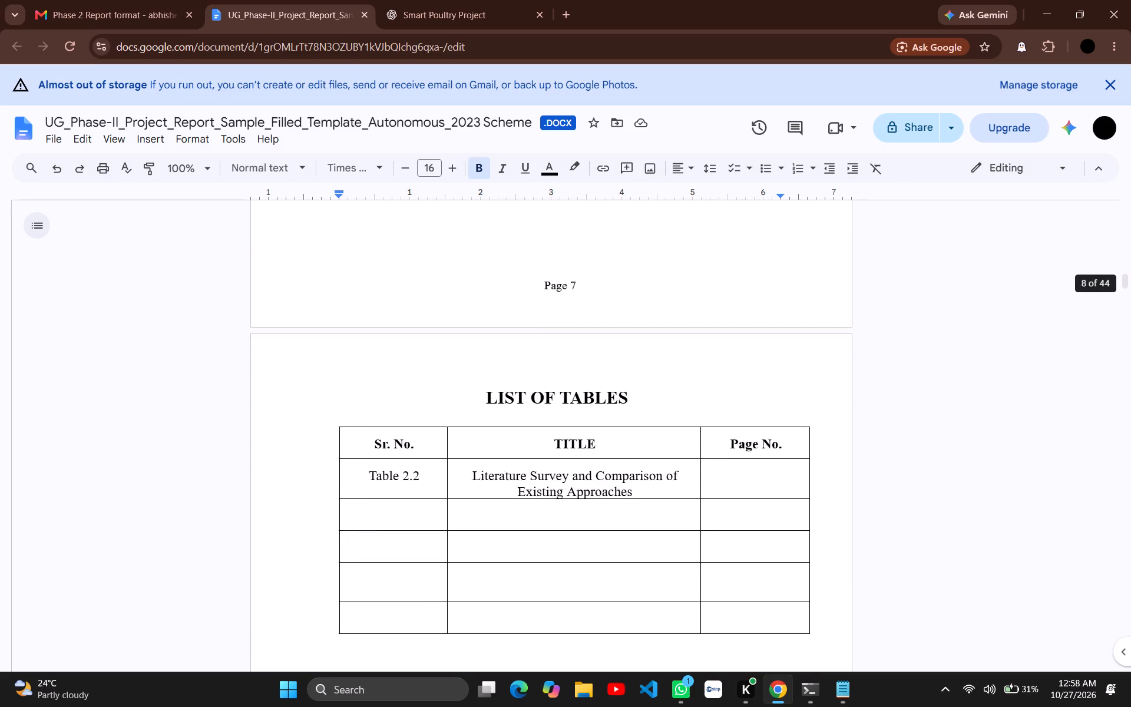
scroll(495, 550, "down", 8)
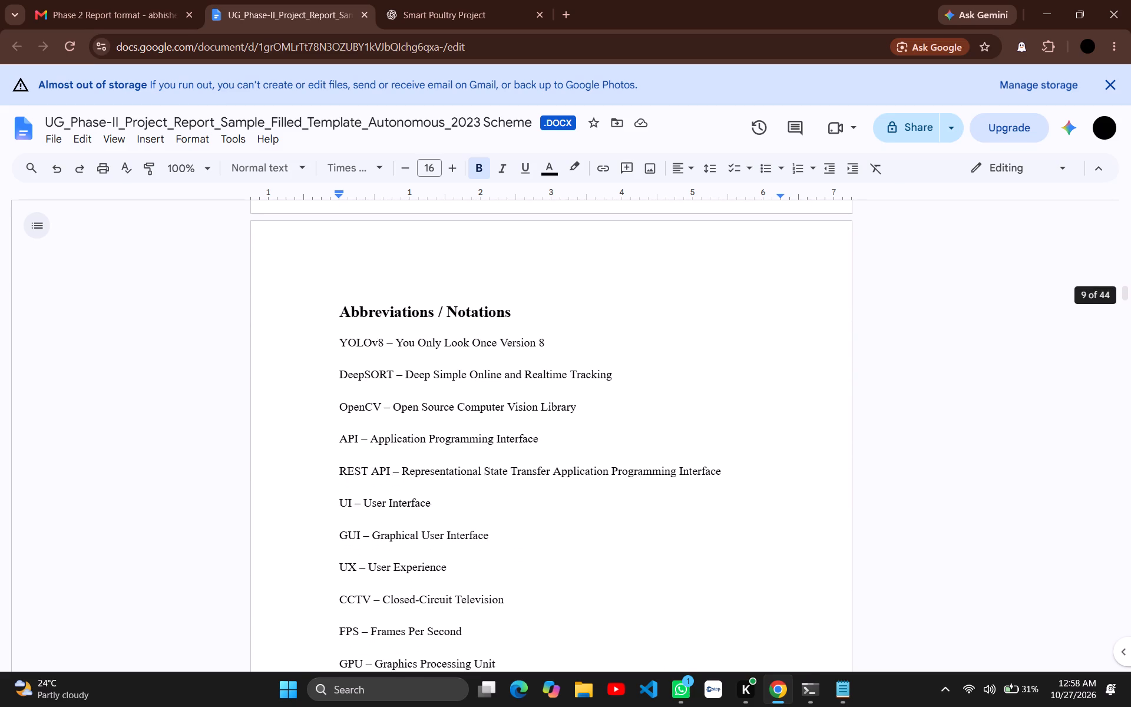
scroll(495, 550, "down", 8)
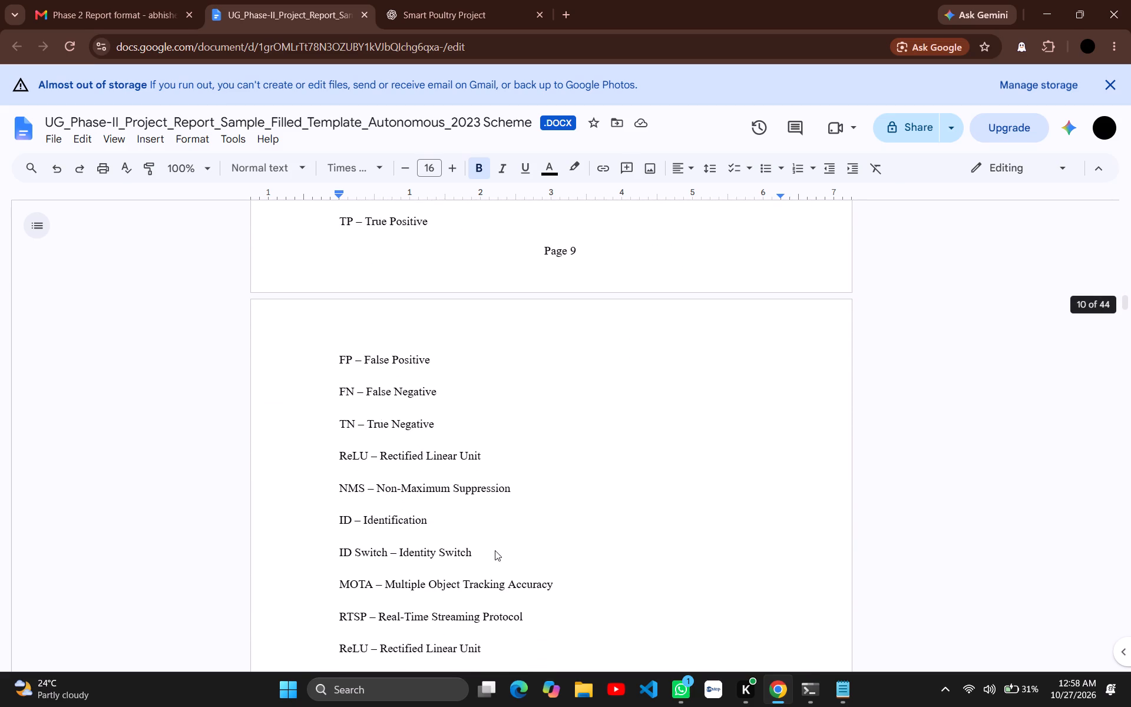
scroll(495, 550, "down", 9)
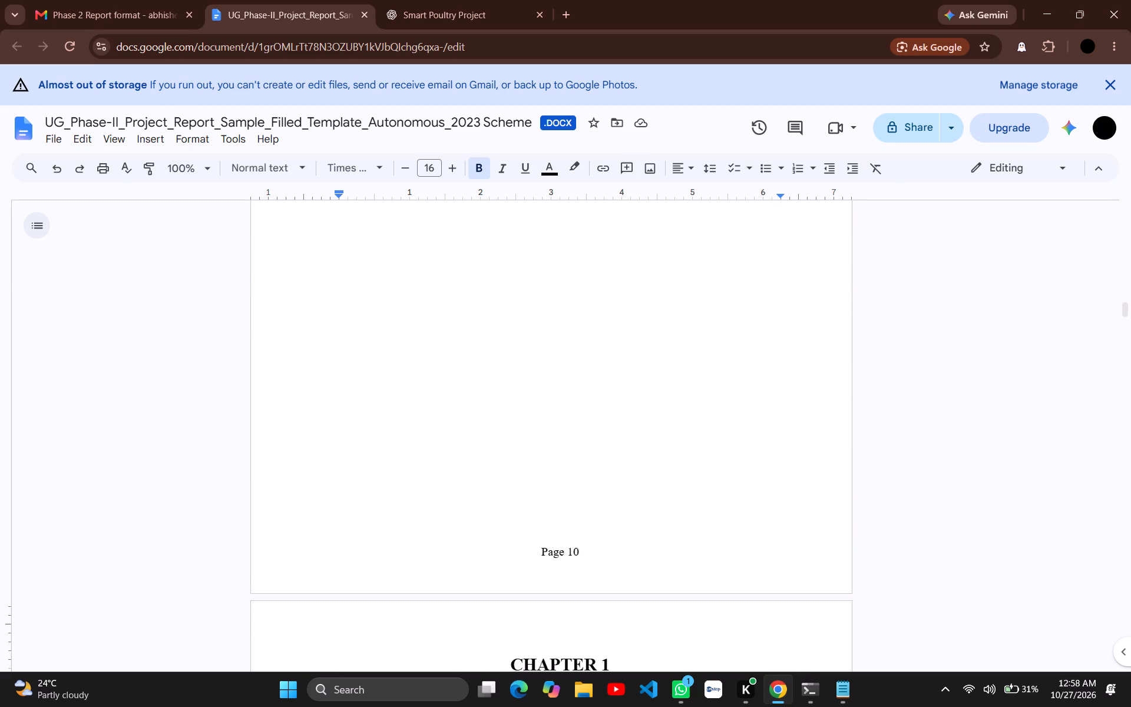
Check the font size of the 1.4 Objectives heading in Chapter 1.
scroll(495, 550, "down", 5)
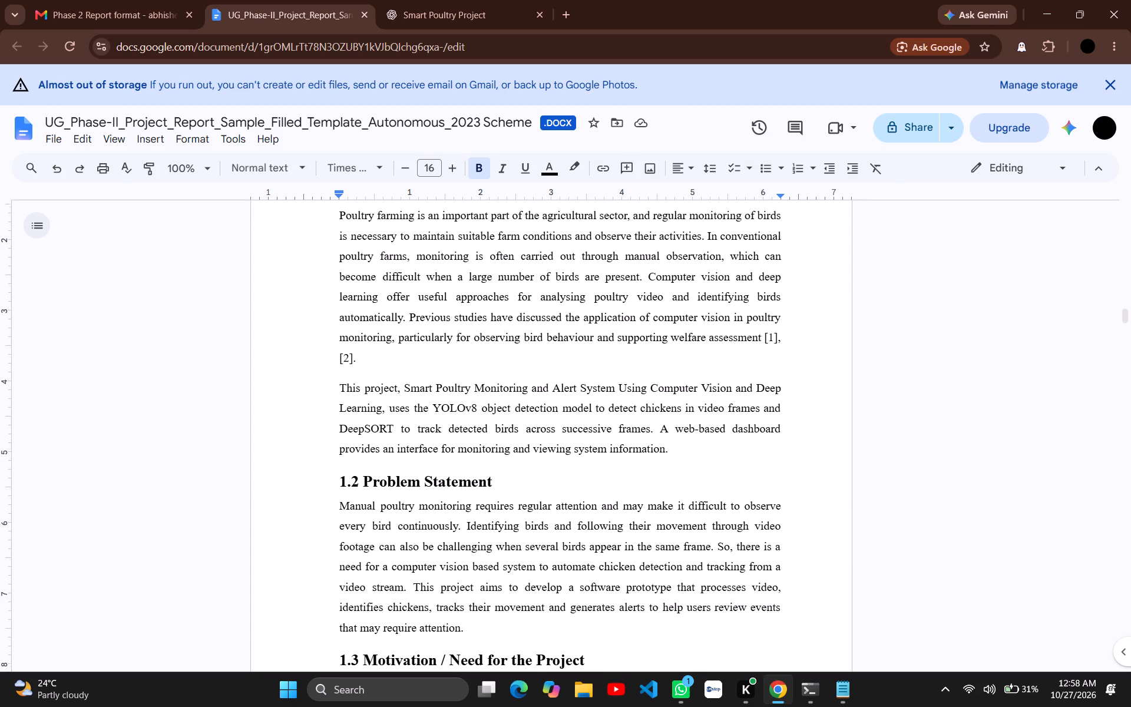
scroll(495, 550, "down", 5)
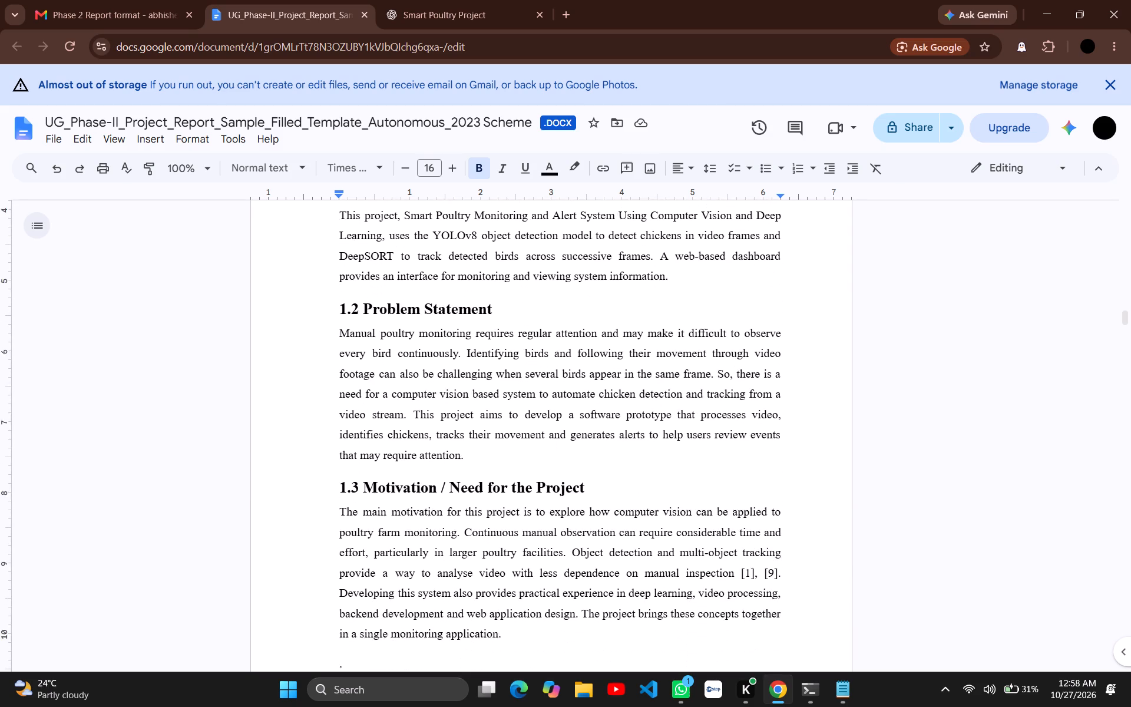
scroll(495, 550, "down", 5)
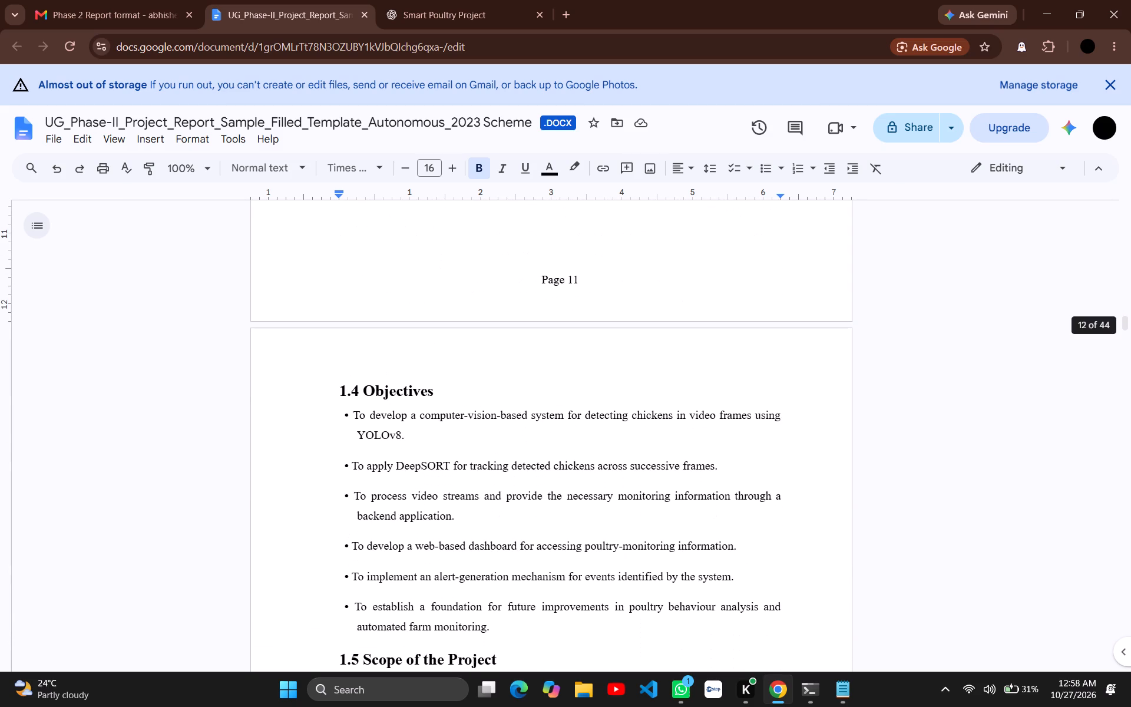
scroll(495, 550, "down", 1)
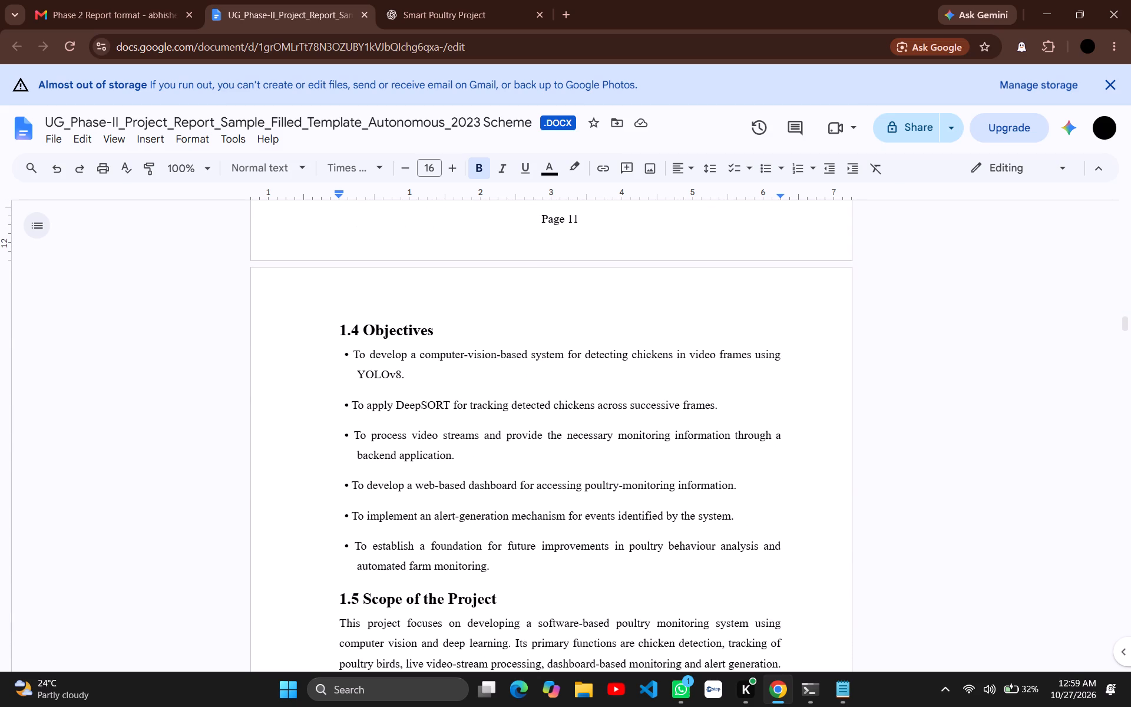
left_click(399, 324)
Look through sections 1.5 and 1.6 and check the font size of the 1.7 Organization of the Report heading.
scroll(529, 412, "down", 3)
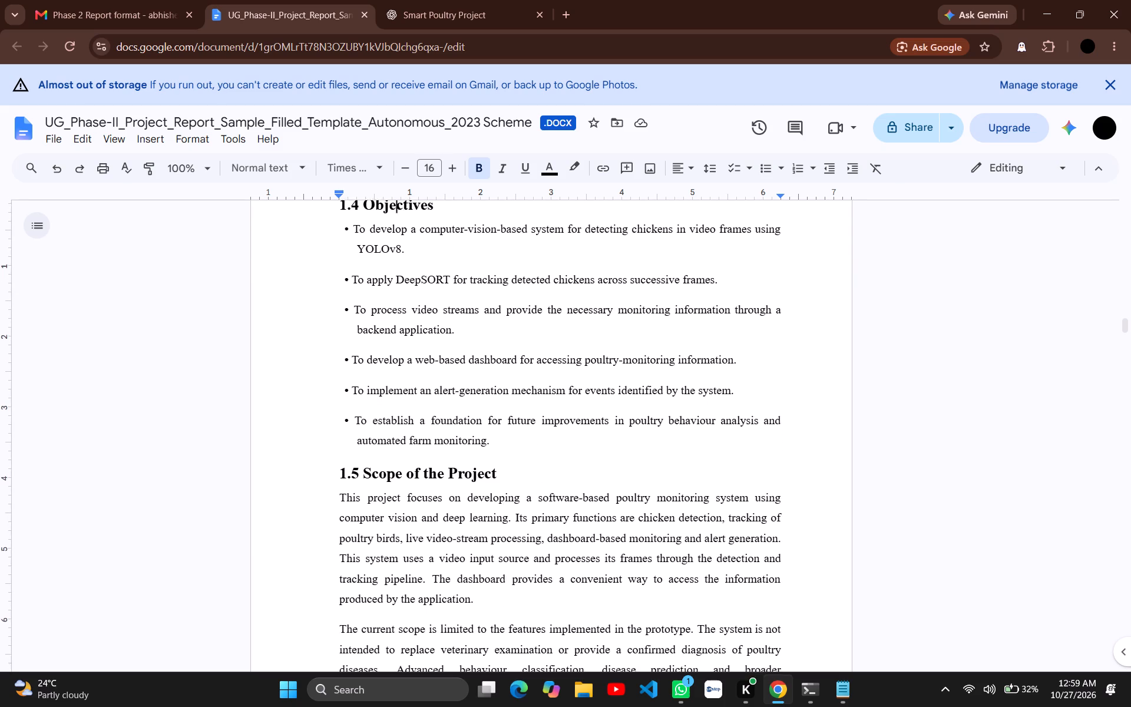
scroll(529, 412, "down", 1)
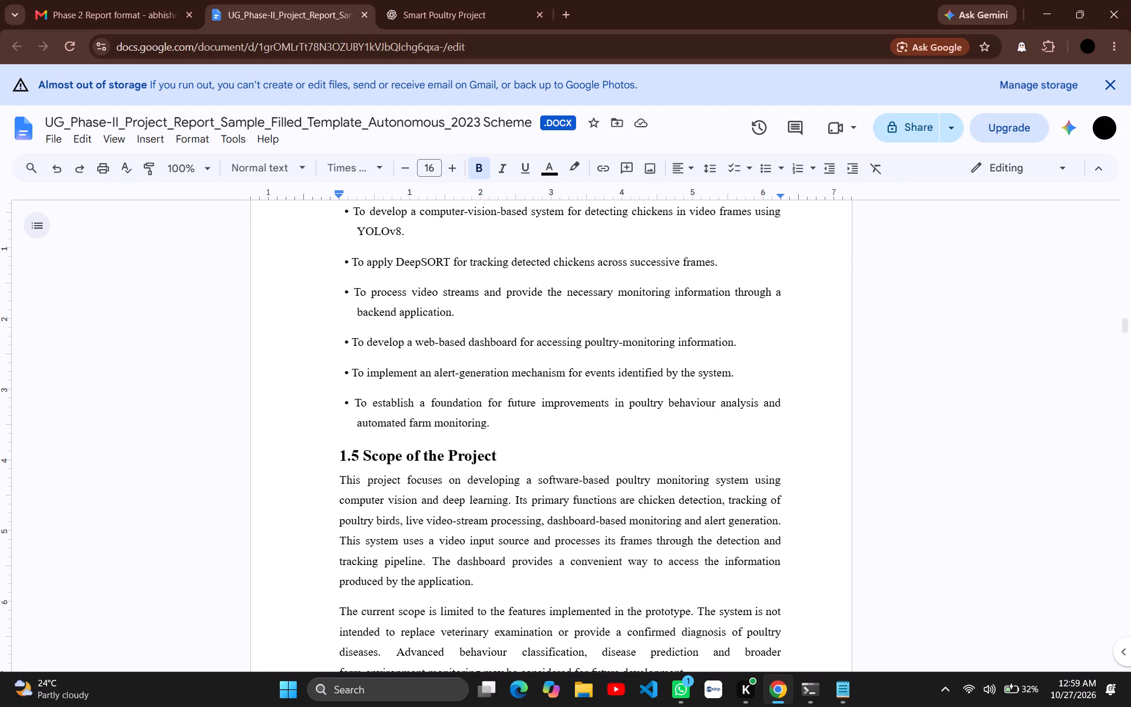
scroll(529, 412, "down", 2)
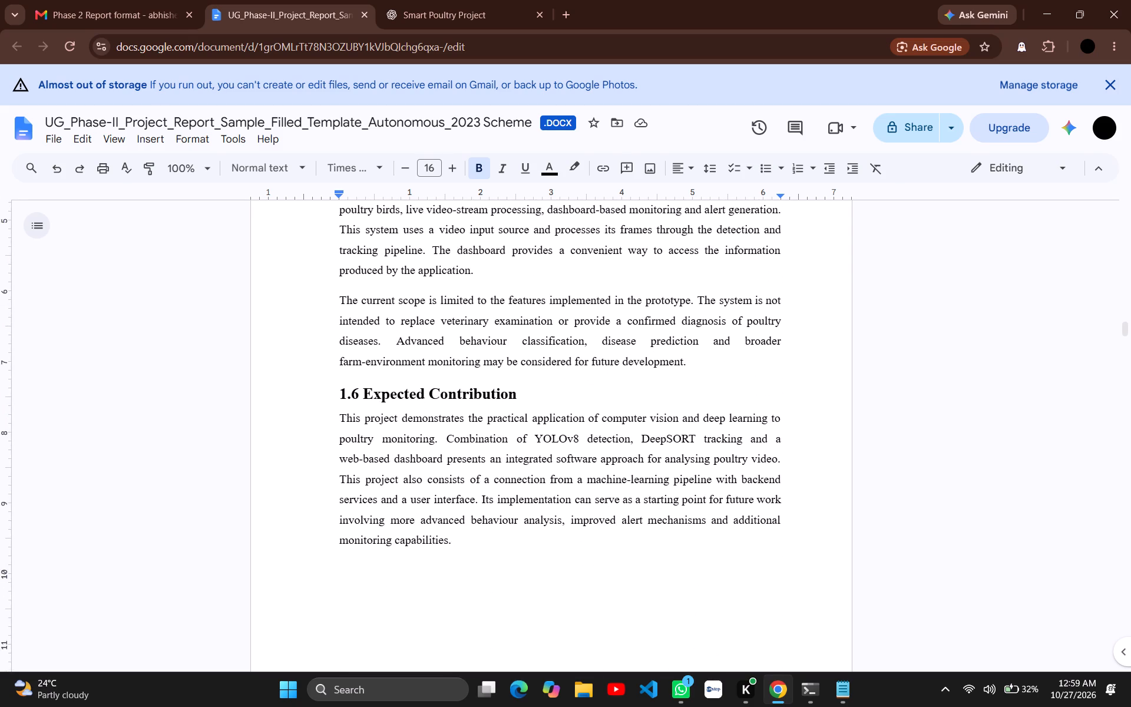
scroll(529, 412, "down", 3)
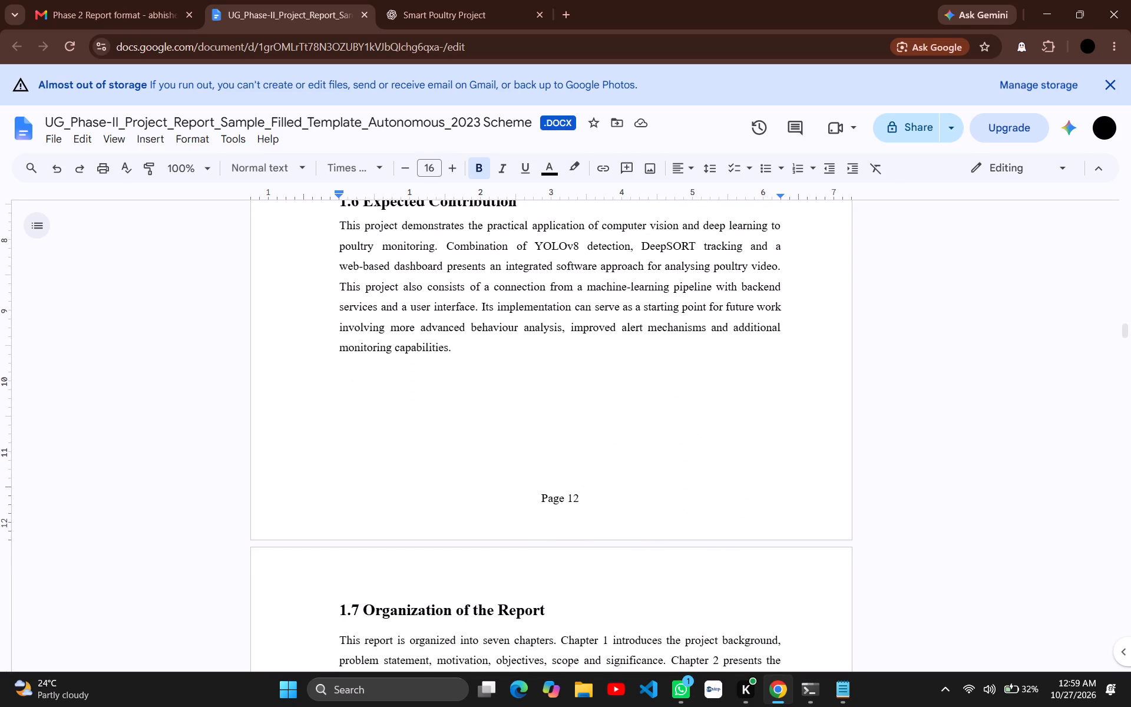
scroll(529, 412, "down", 2)
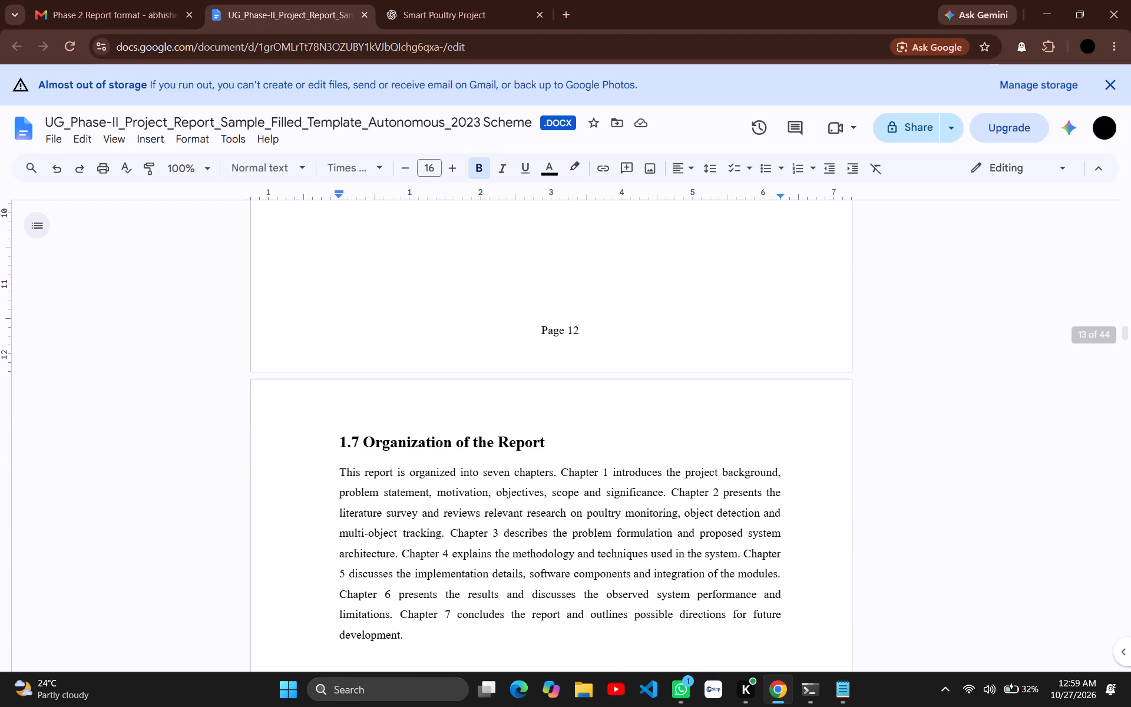
left_click(491, 439)
scroll(491, 439, "down", 3)
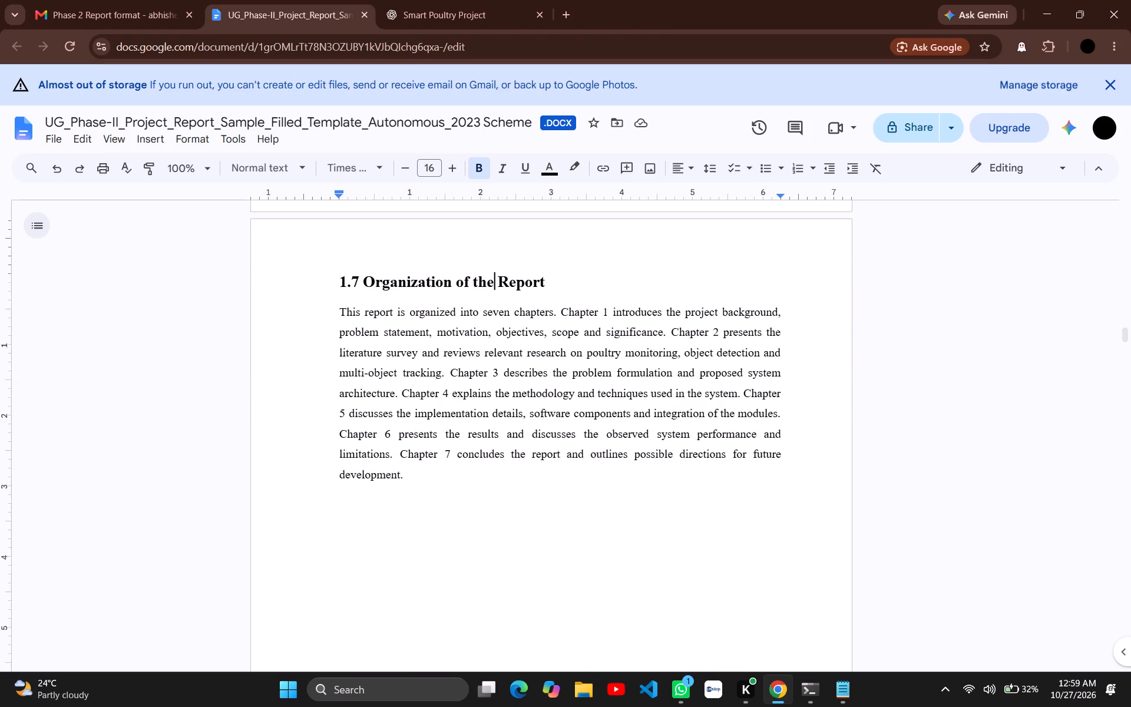
Check the font sizes of the LITERATURE REVIEW and CHAPTER 2 headings.
scroll(491, 439, "up", 3)
scroll(491, 439, "down", 1)
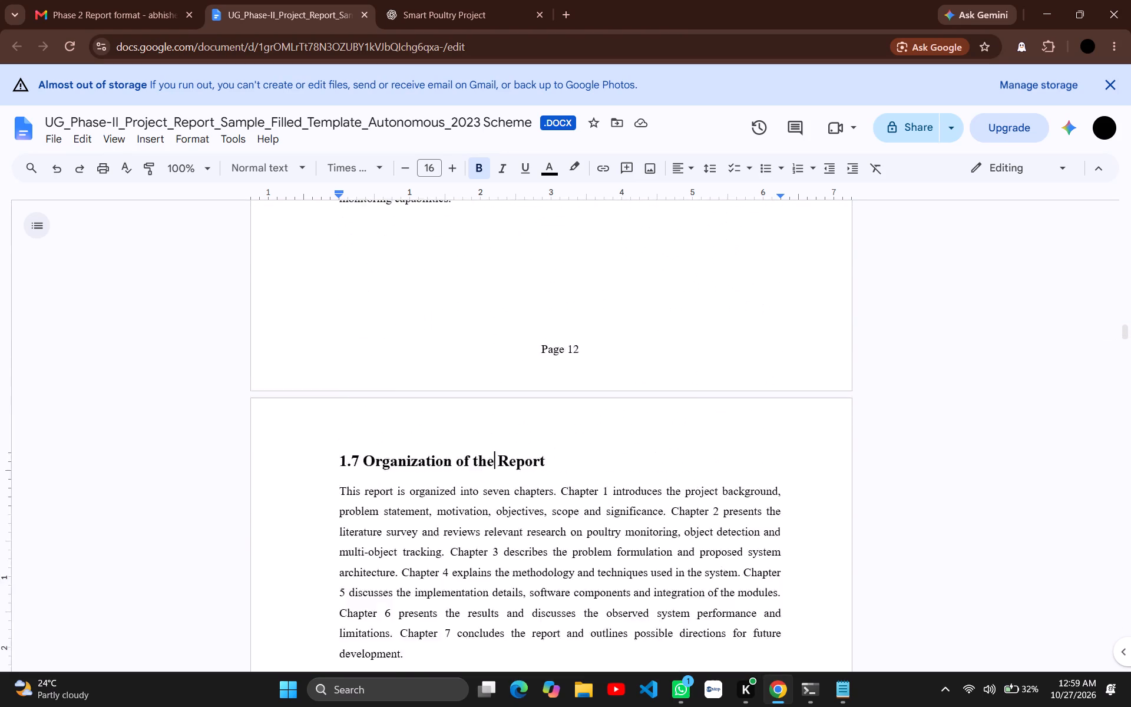
scroll(491, 439, "down", 4)
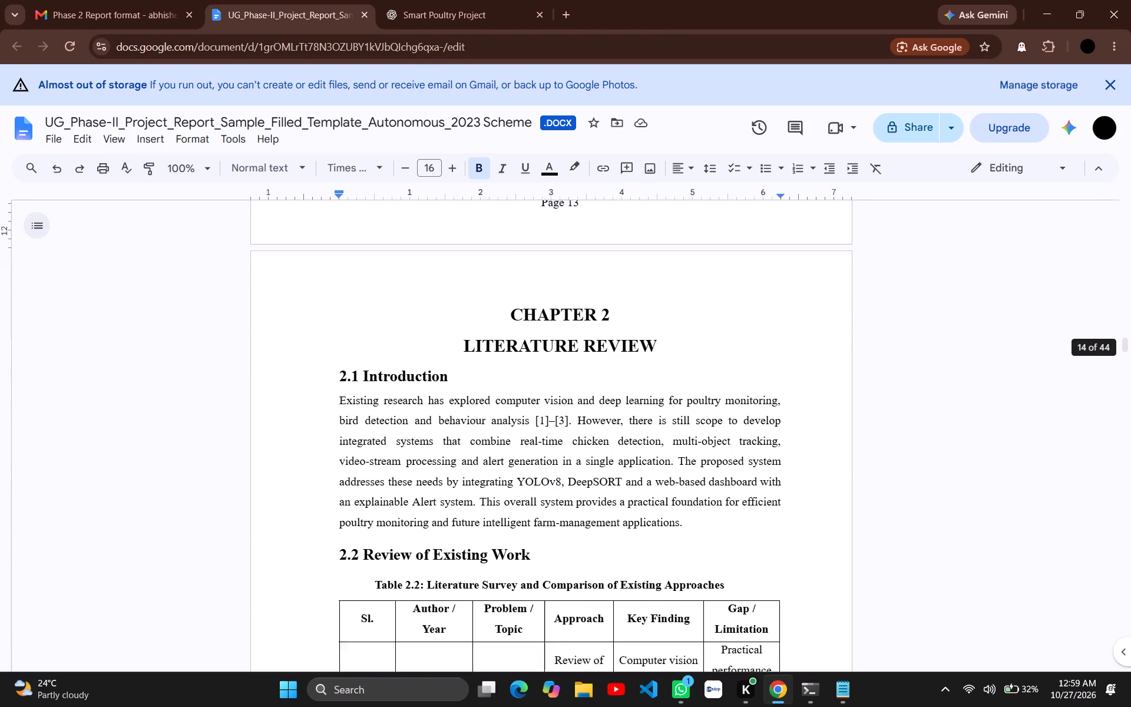
scroll(491, 439, "down", 1)
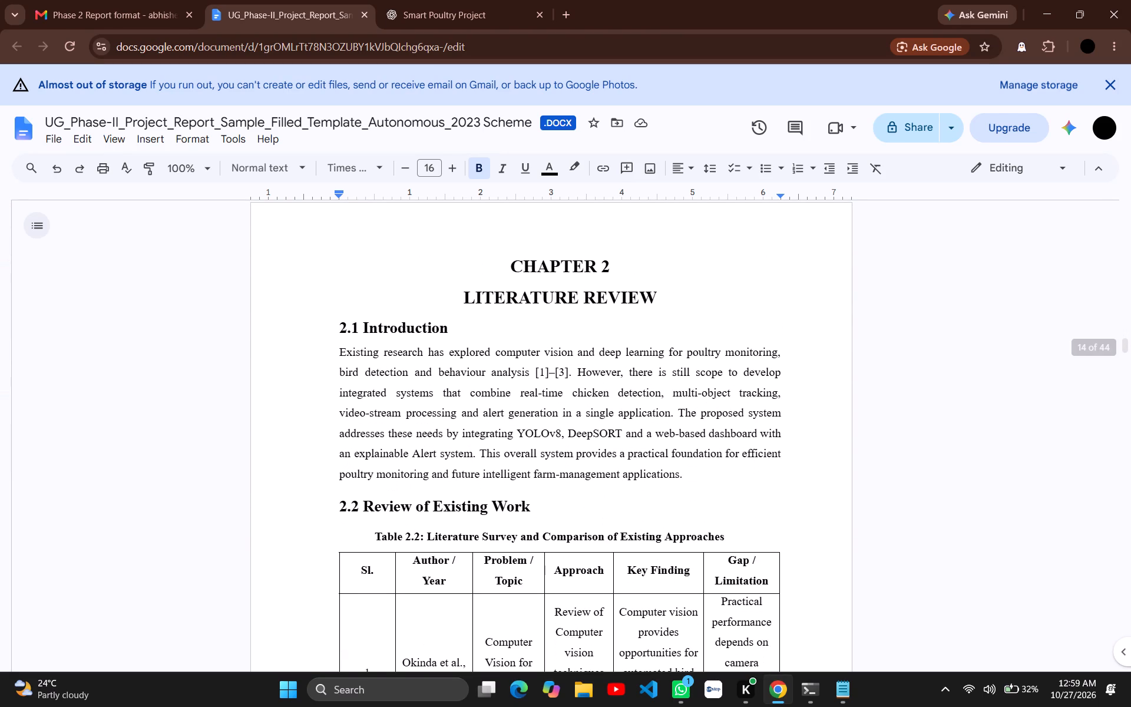
left_click(563, 301)
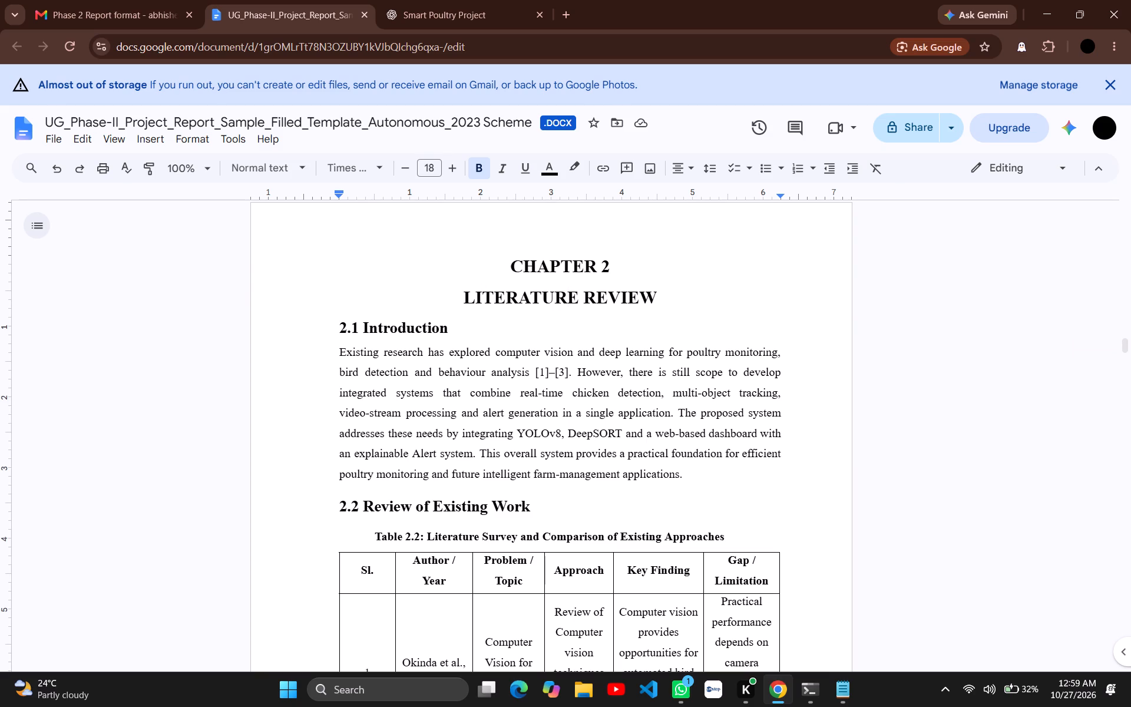
left_click(578, 264)
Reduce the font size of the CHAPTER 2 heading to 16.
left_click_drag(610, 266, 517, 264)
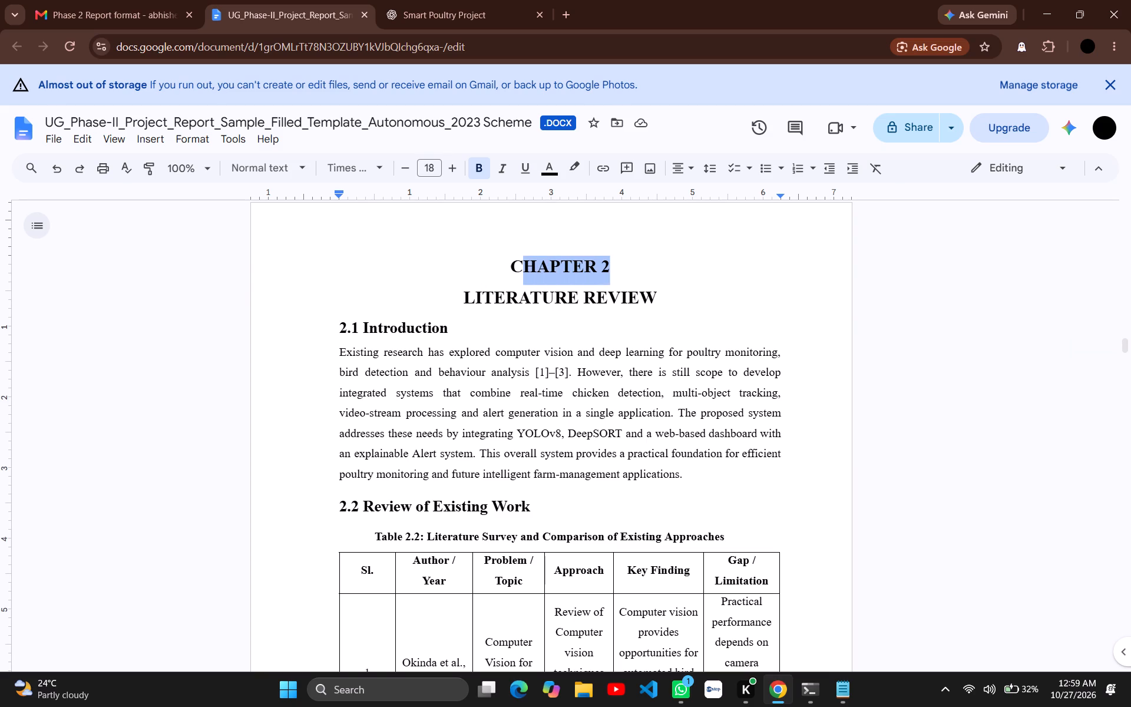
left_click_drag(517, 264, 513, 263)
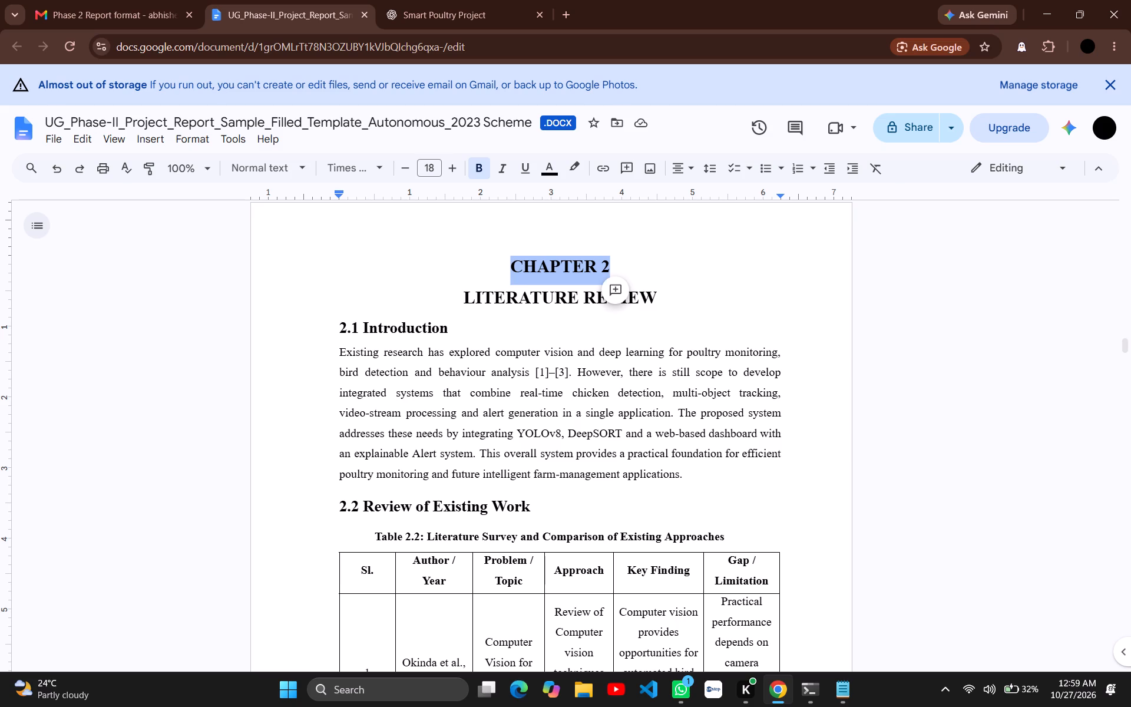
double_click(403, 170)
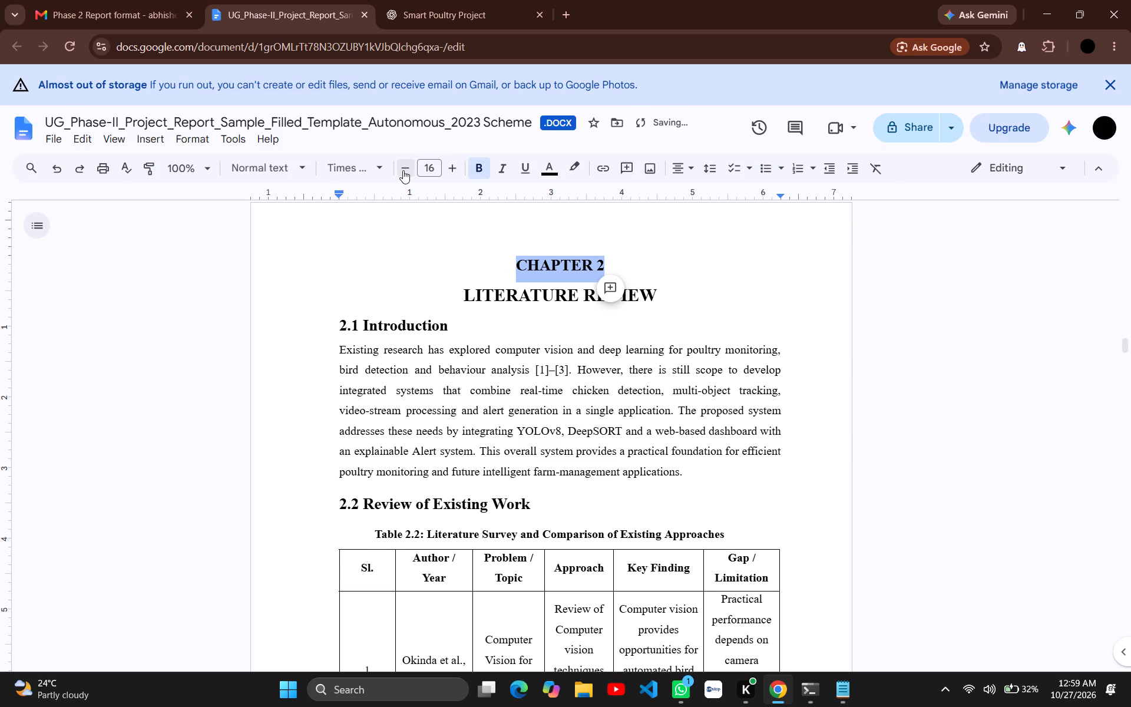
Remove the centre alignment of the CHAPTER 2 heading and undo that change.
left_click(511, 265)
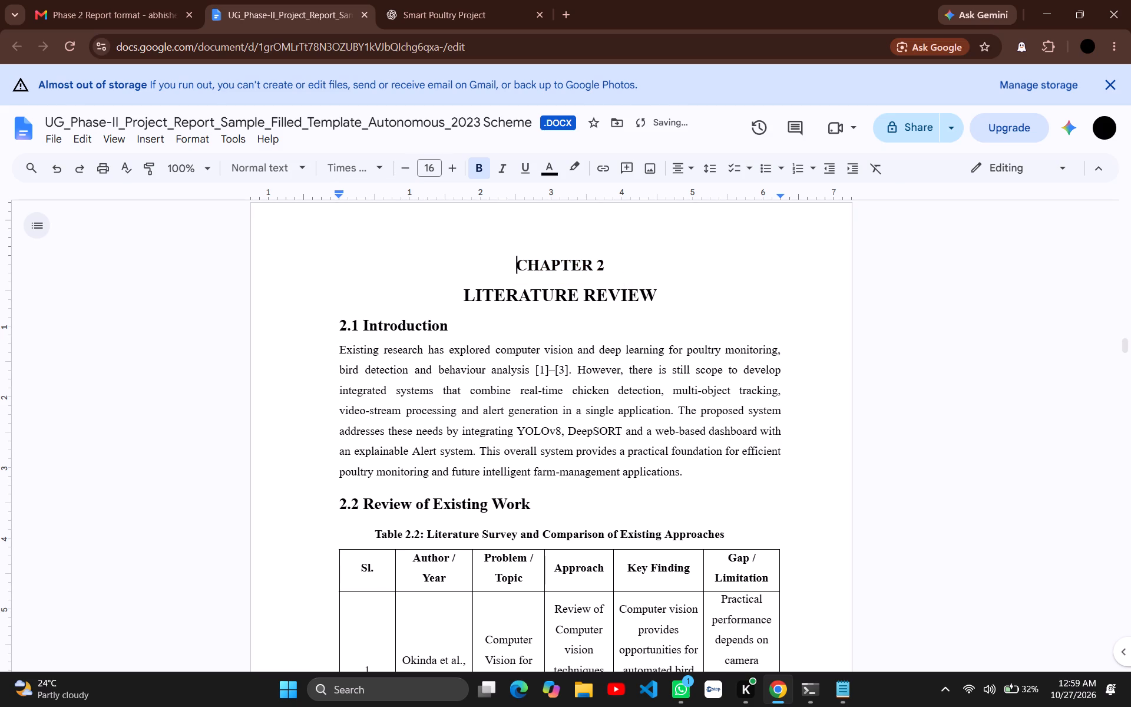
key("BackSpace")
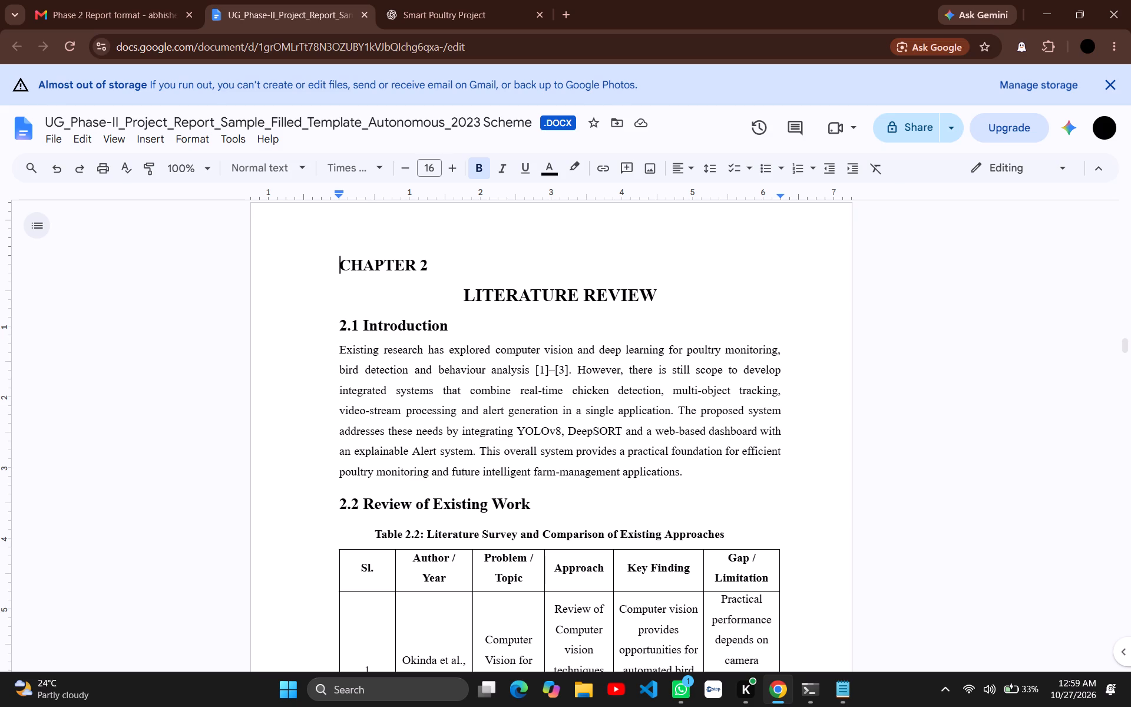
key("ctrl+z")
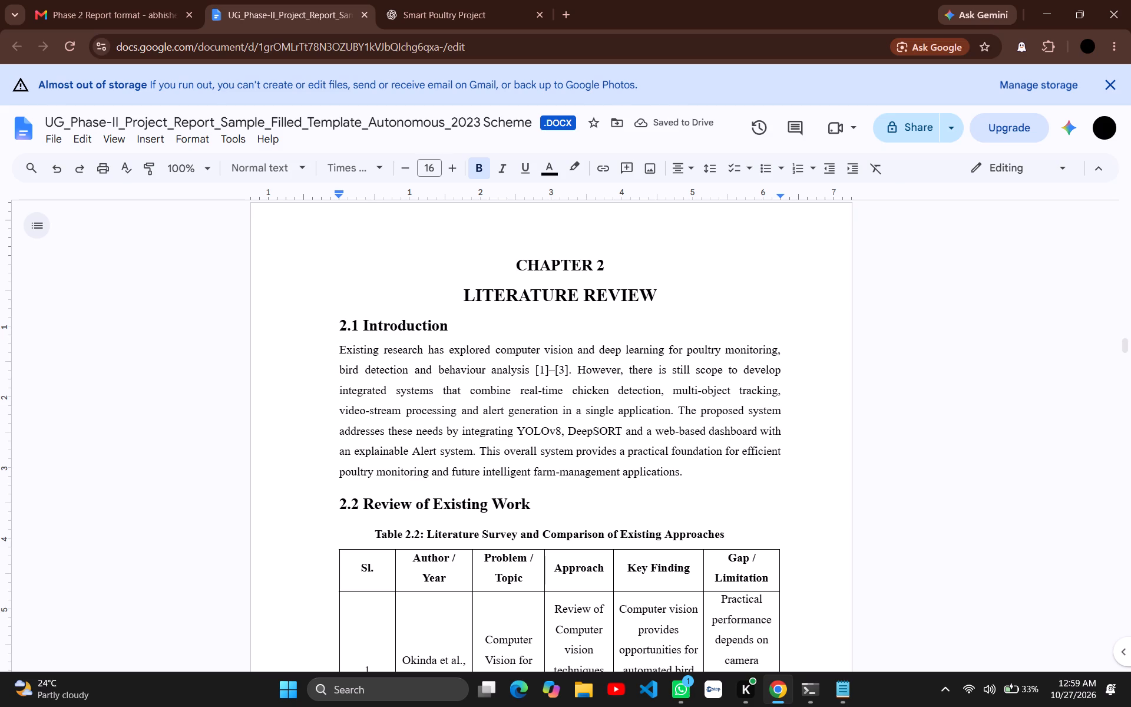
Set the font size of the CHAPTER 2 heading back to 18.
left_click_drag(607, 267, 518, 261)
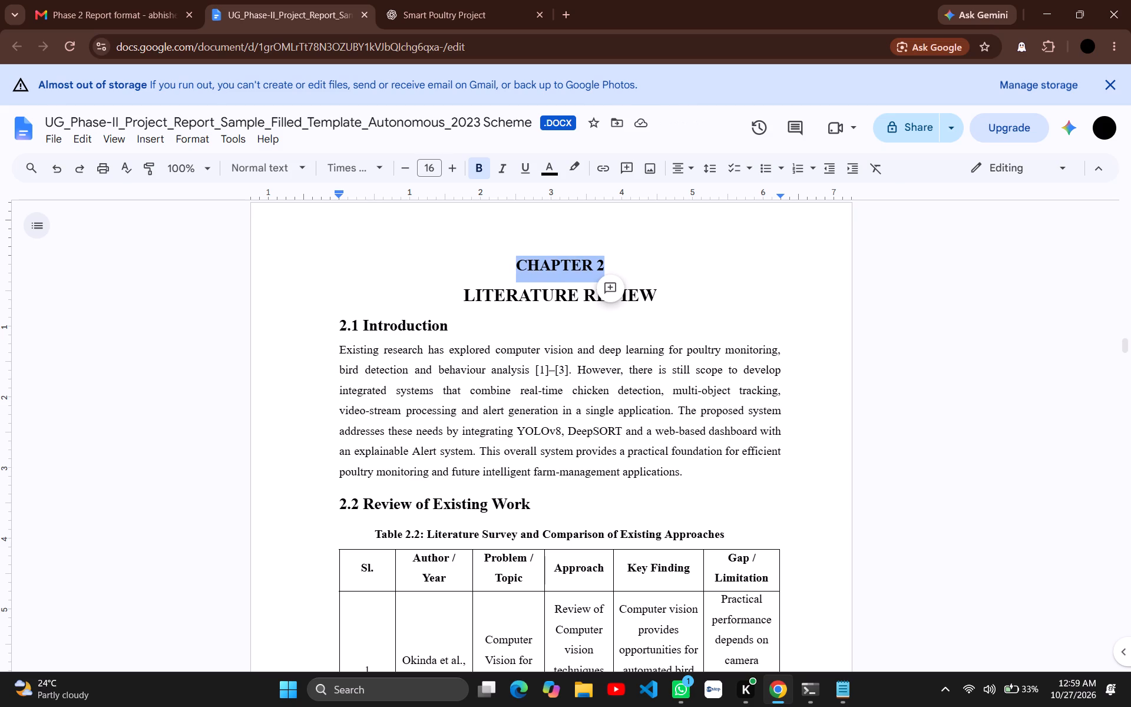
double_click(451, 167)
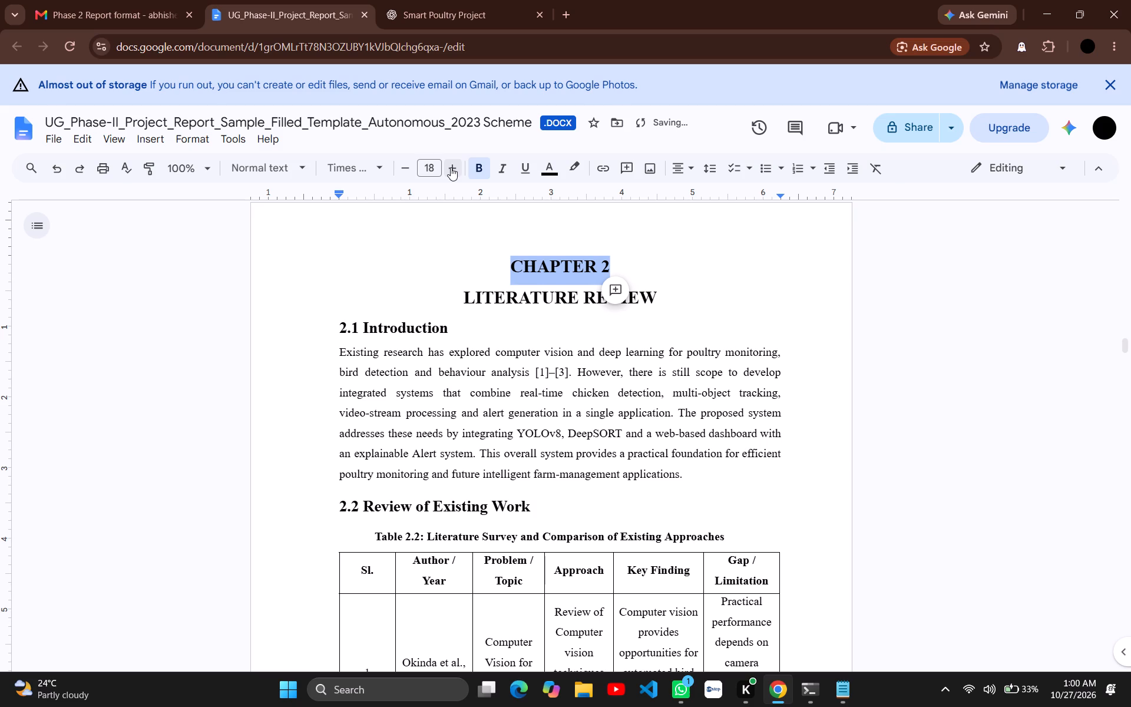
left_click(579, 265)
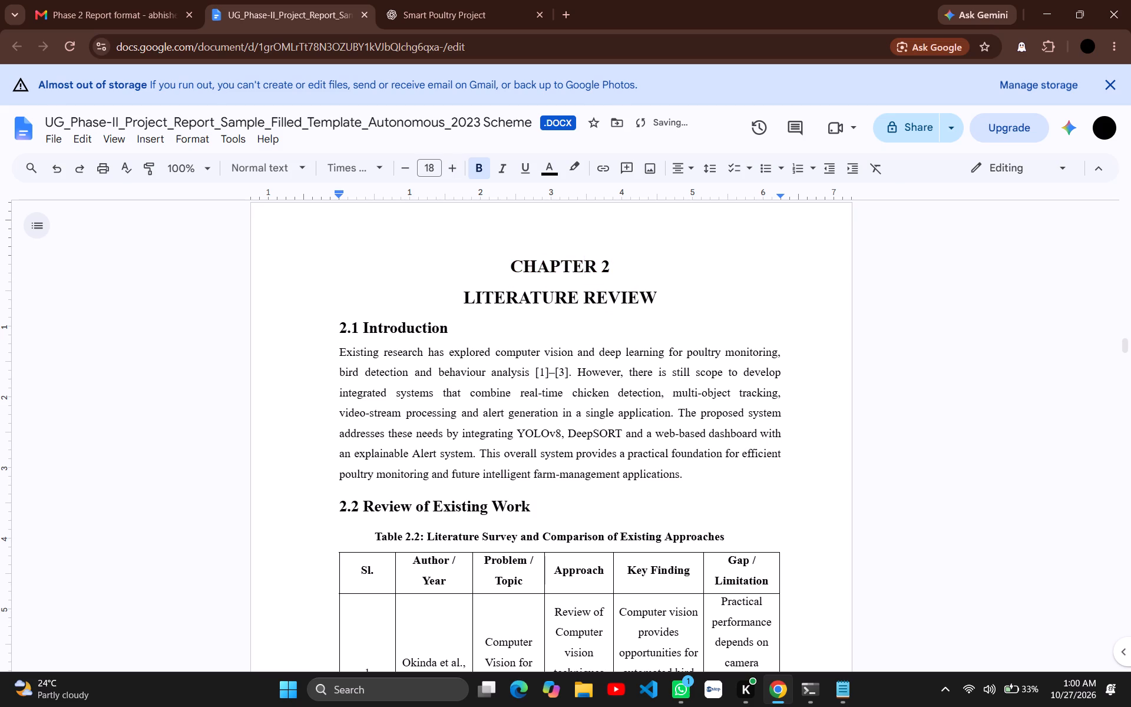
Check the font sizes of the 2.1 Introduction heading, the Table 2.2 caption and the table's Author / Year header cell.
scroll(578, 355, "down", 1)
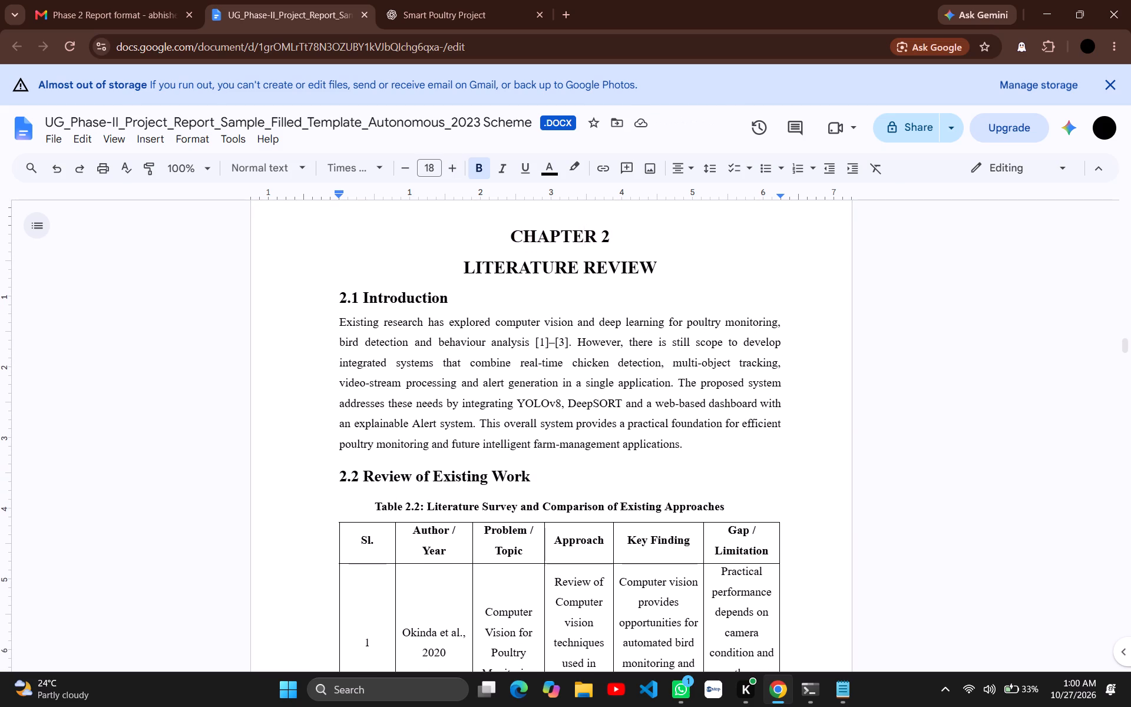
left_click(418, 299)
scroll(443, 432, "down", 2)
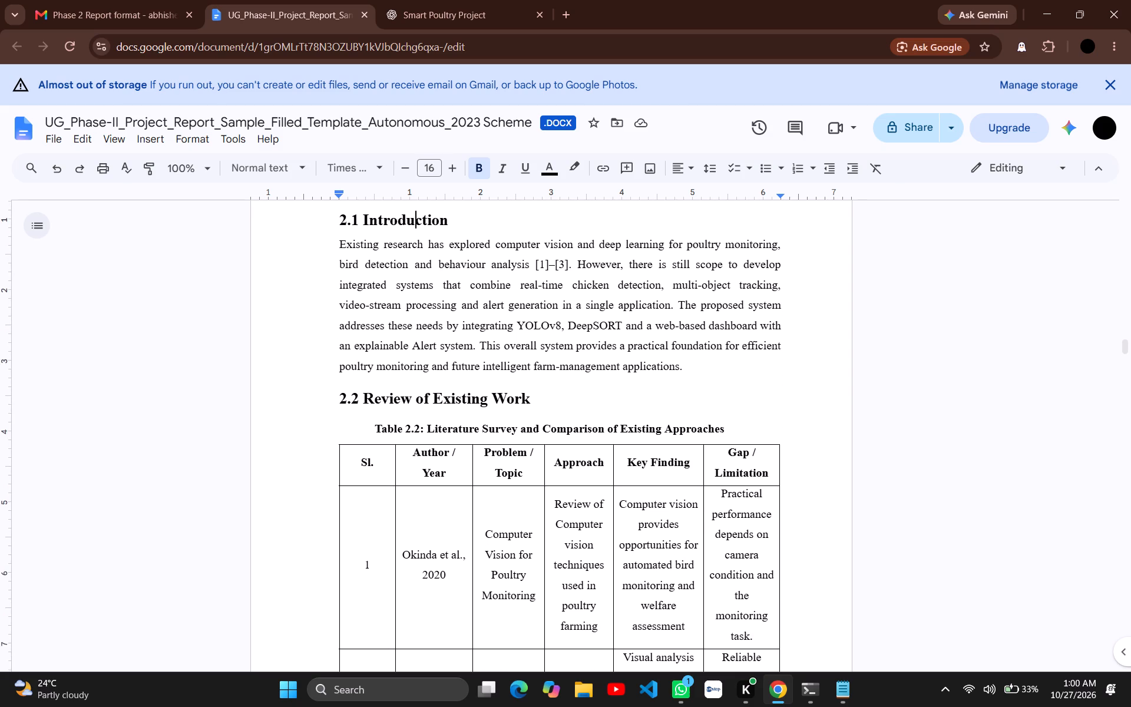
scroll(443, 432, "down", 1)
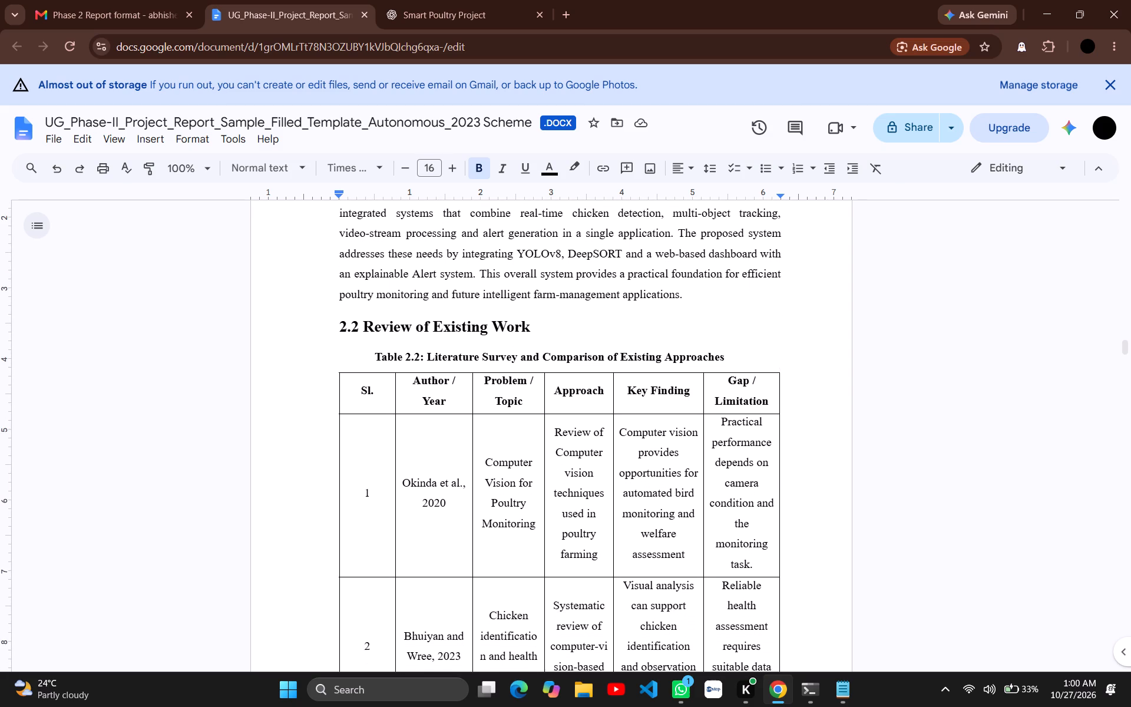
scroll(443, 432, "down", 1)
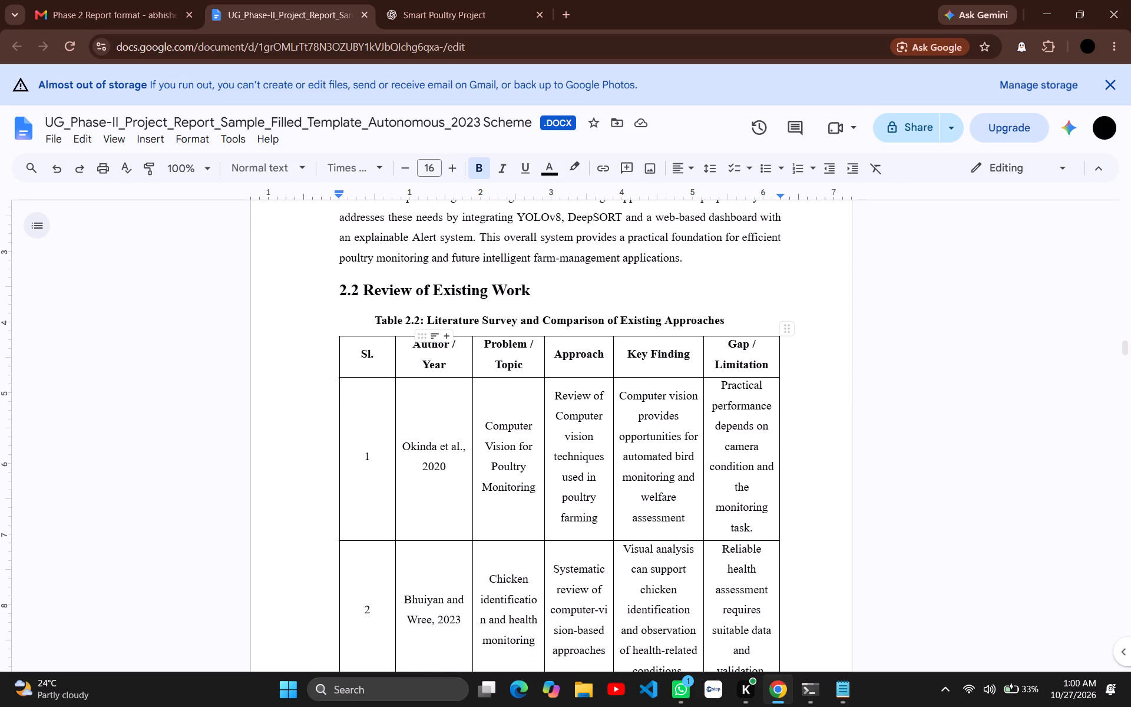
left_click(477, 317)
left_click(417, 348)
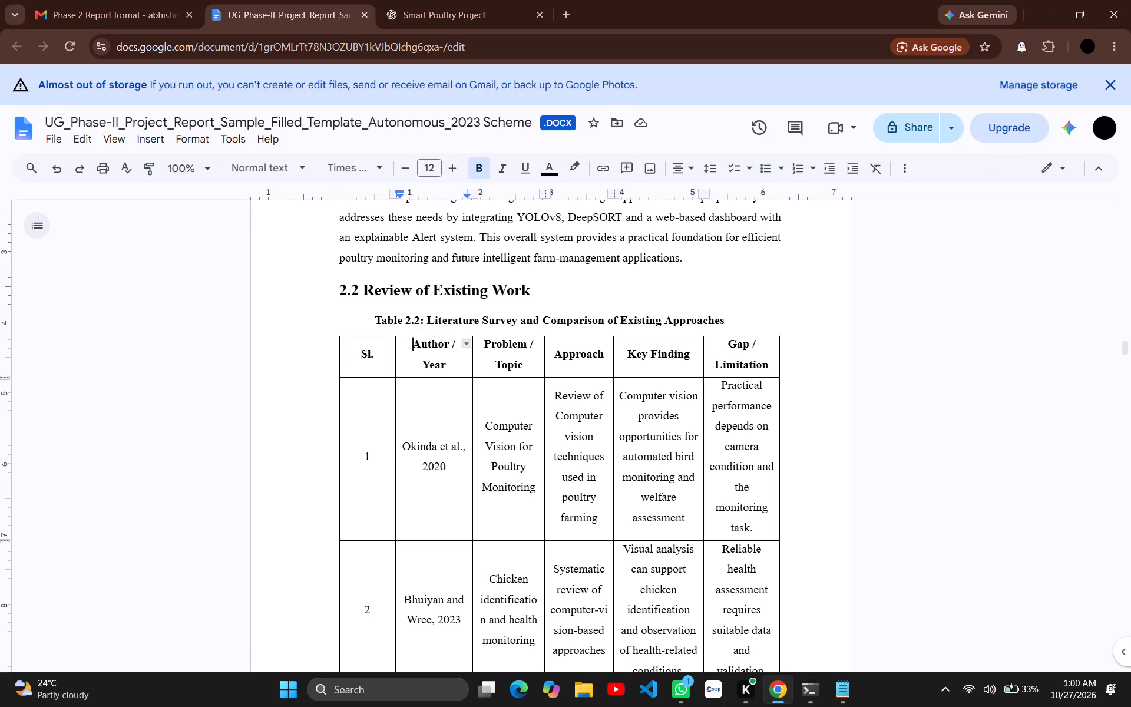
Review the layout of the first page of Chapter 2, including its headings, introduction paragraph and the opening rows of Table 2.2.
scroll(432, 340, "up", 3)
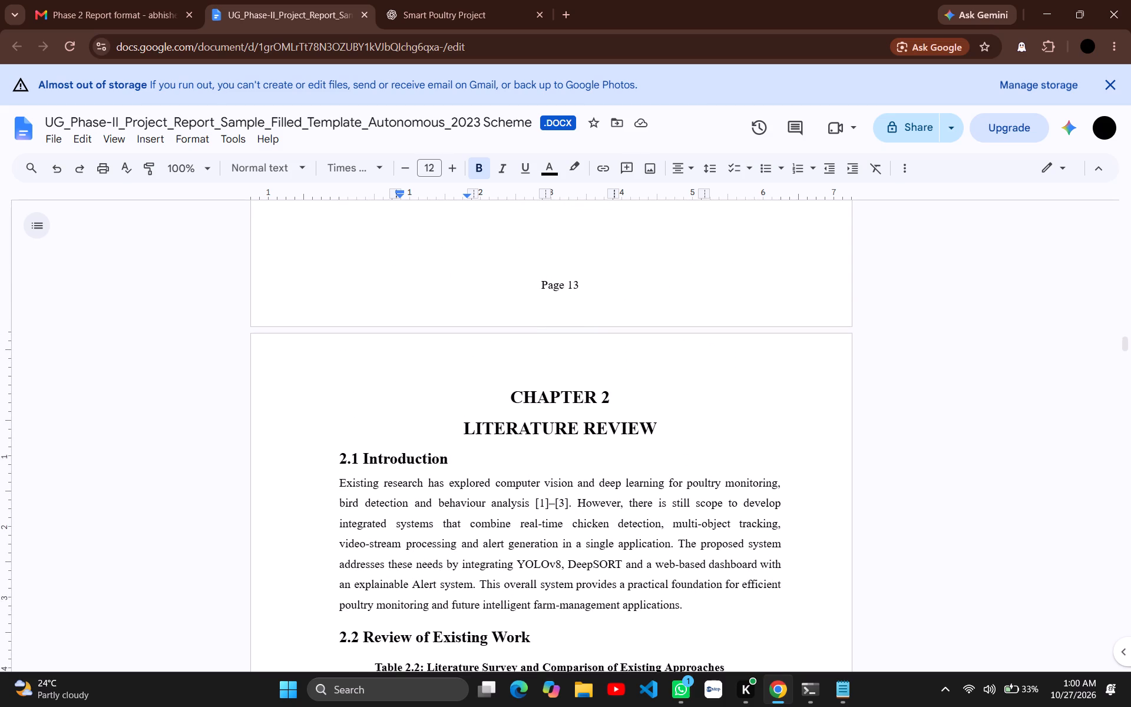
scroll(432, 340, "up", 2)
scroll(432, 340, "down", 2)
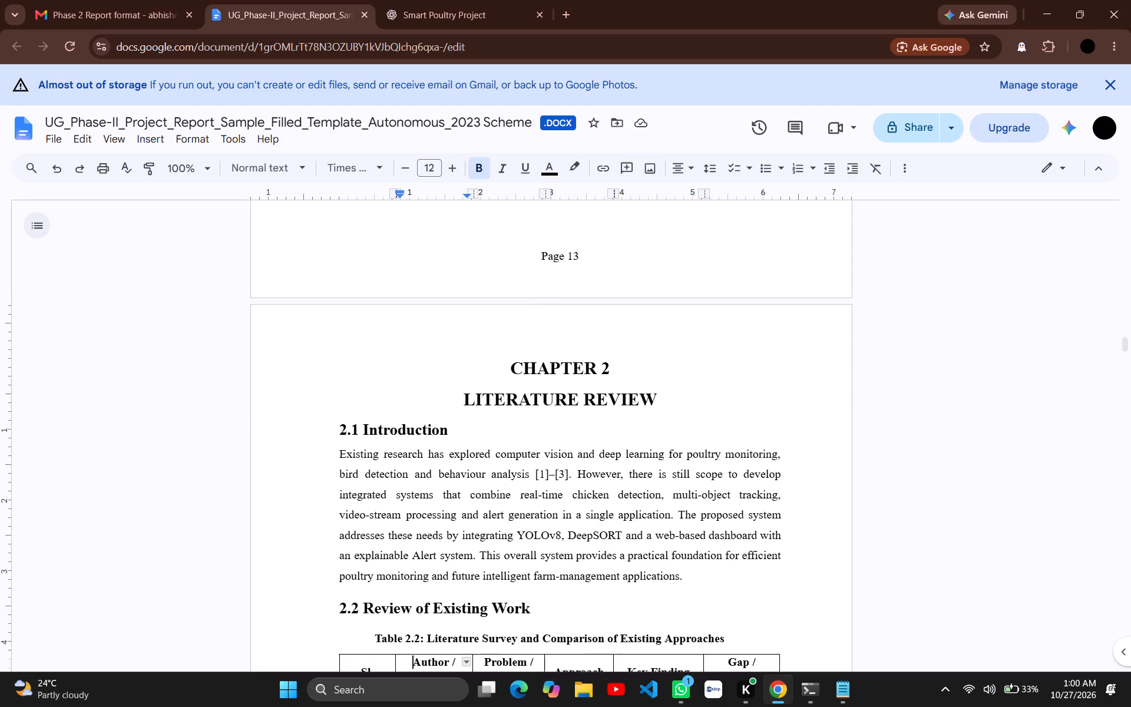
scroll(432, 340, "down", 2)
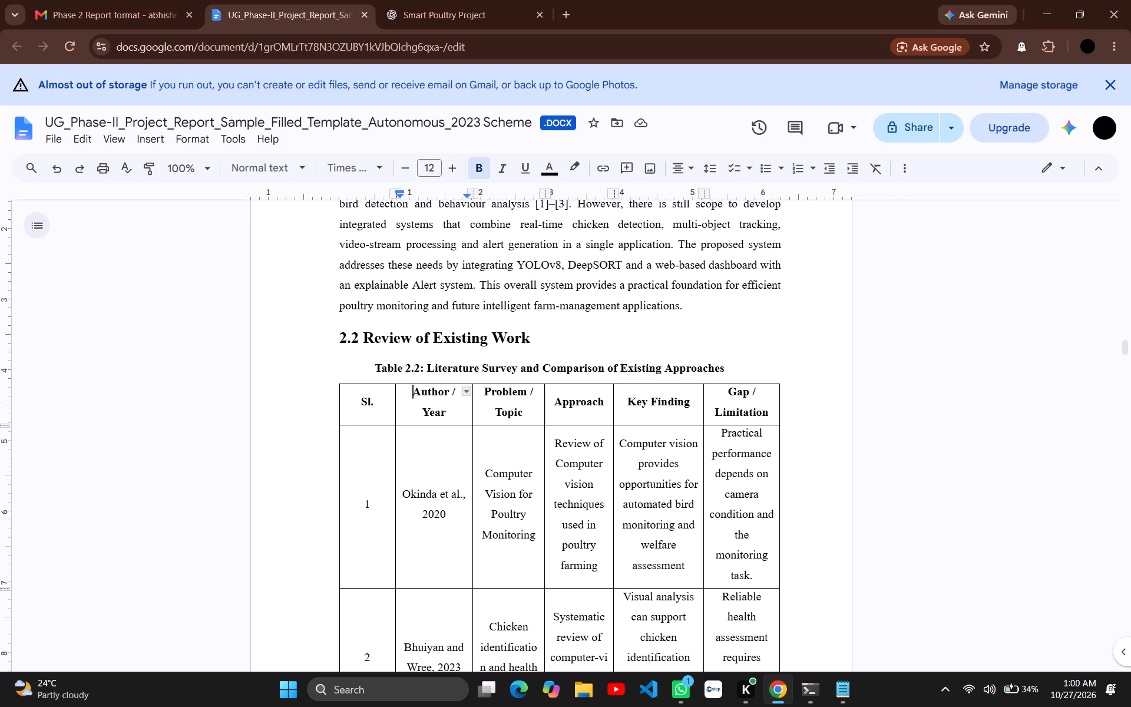
scroll(416, 438, "up", 2)
scroll(416, 438, "down", 1)
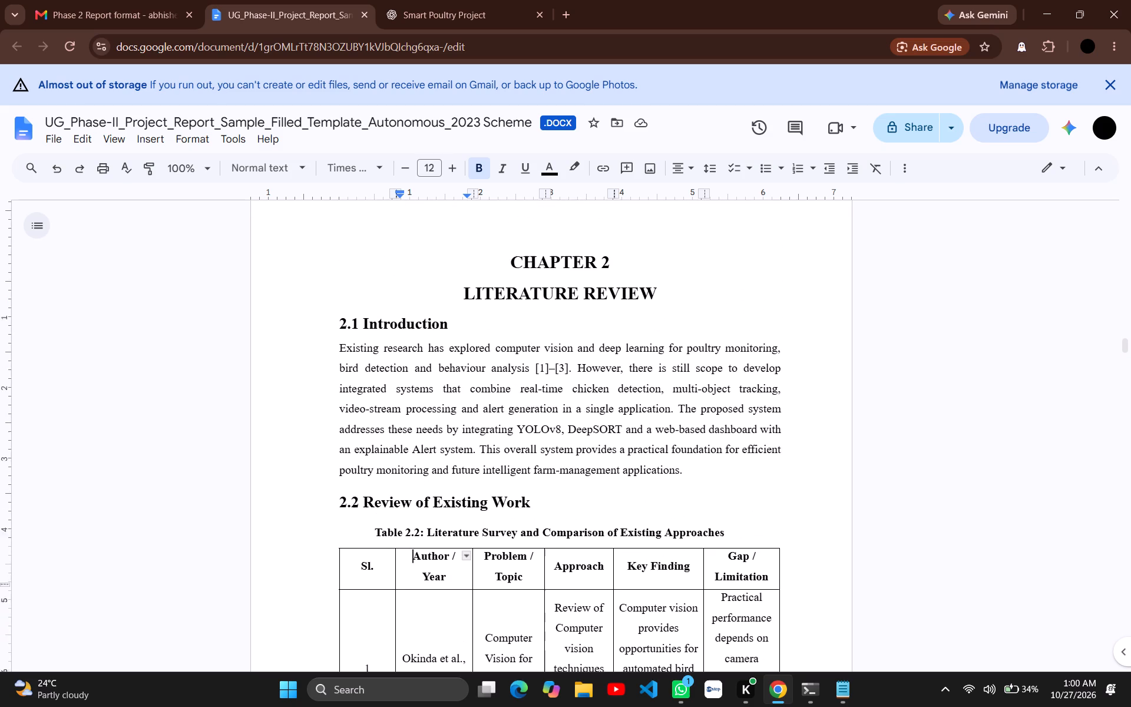
scroll(416, 438, "down", 2)
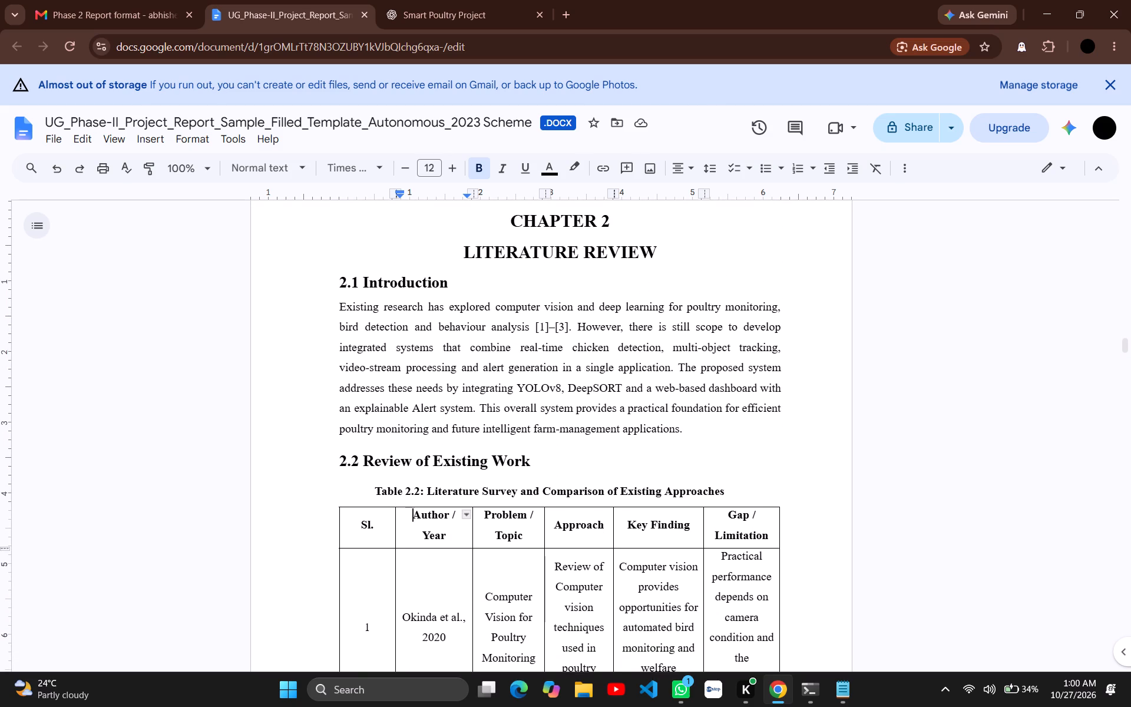
scroll(416, 438, "down", 3)
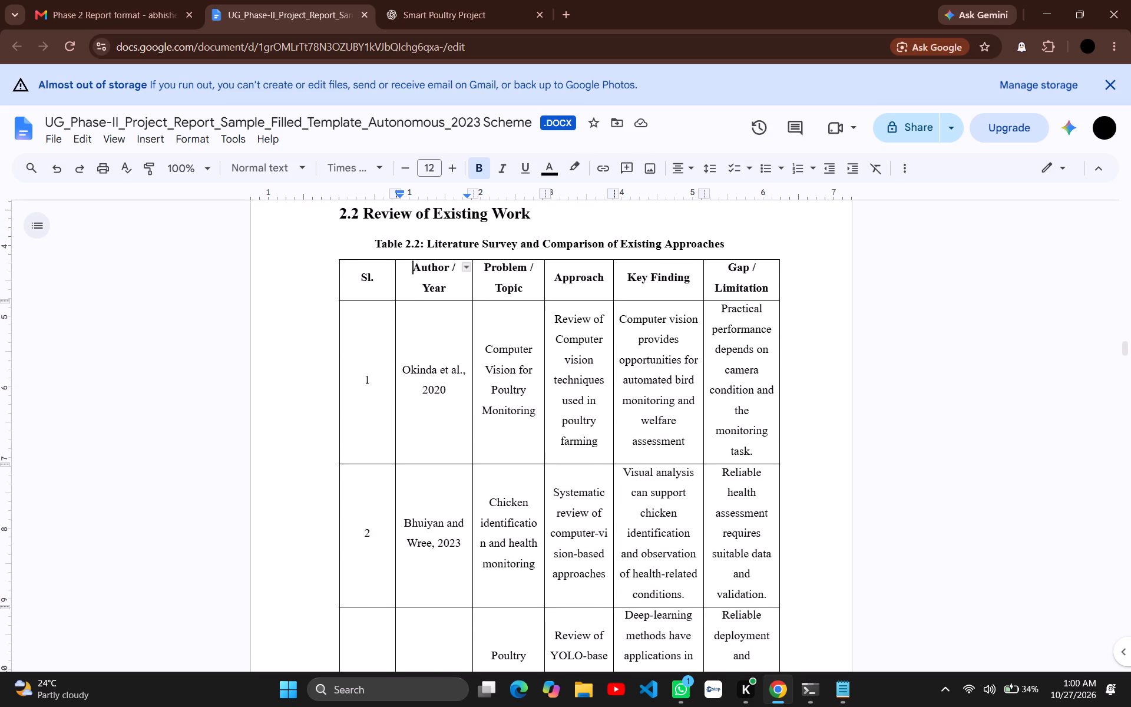
scroll(416, 438, "down", 3)
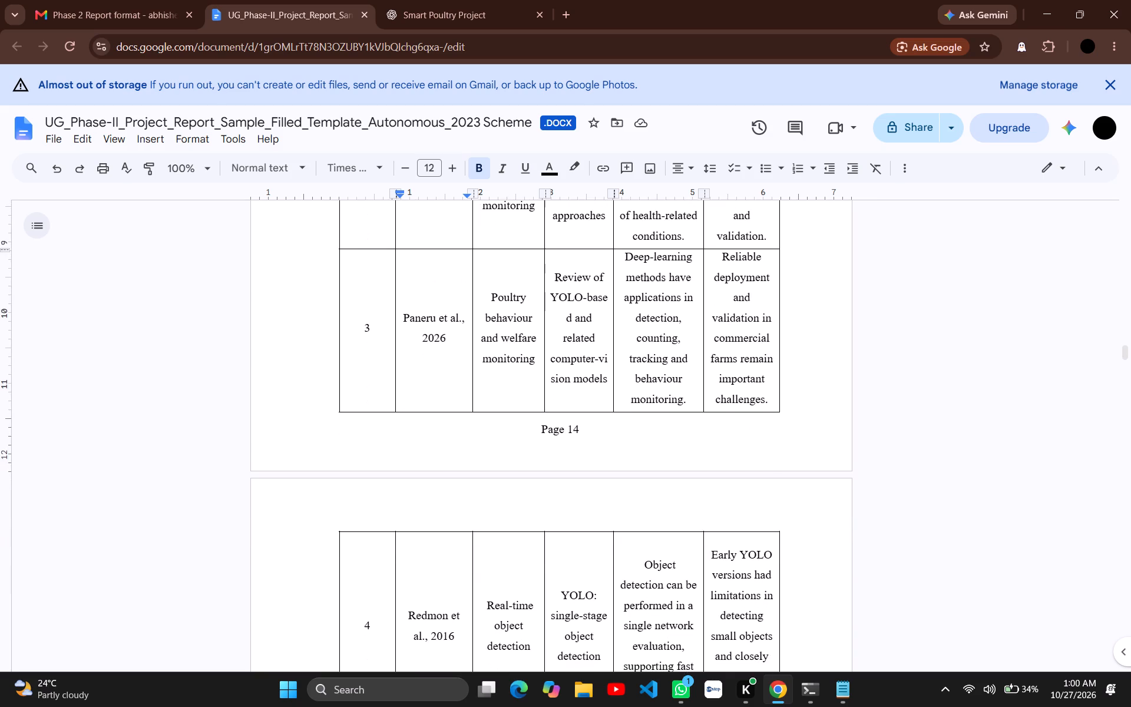
scroll(416, 438, "down", 1)
scroll(416, 438, "up", 4)
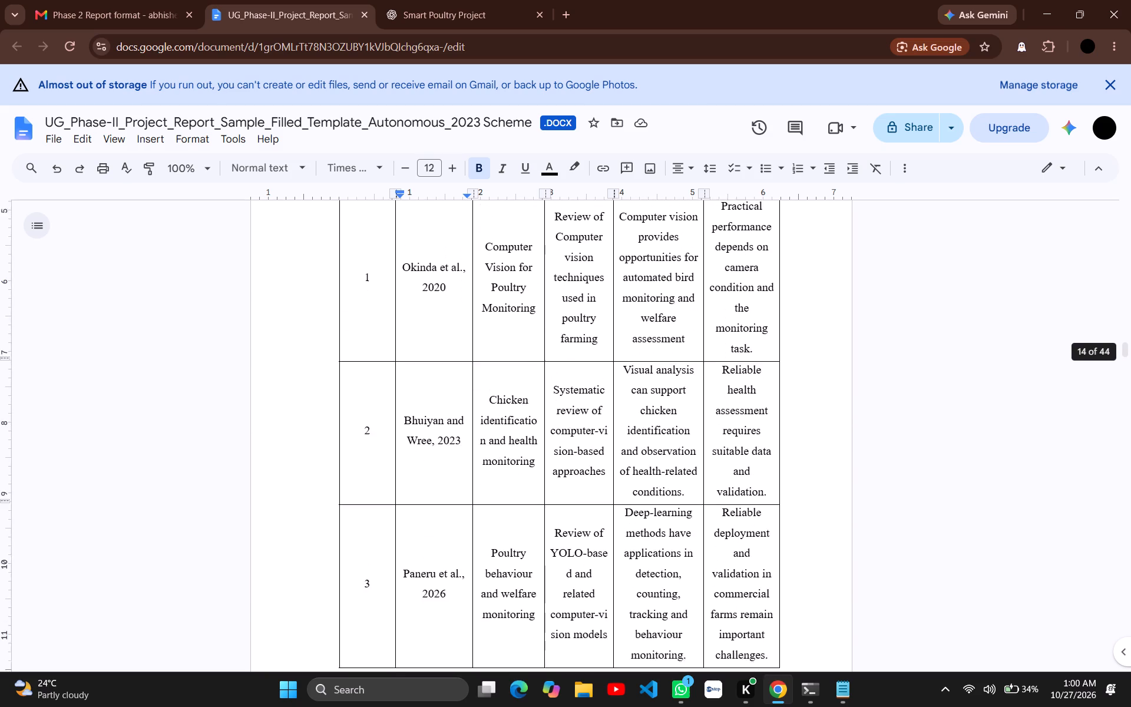
scroll(416, 438, "up", 1)
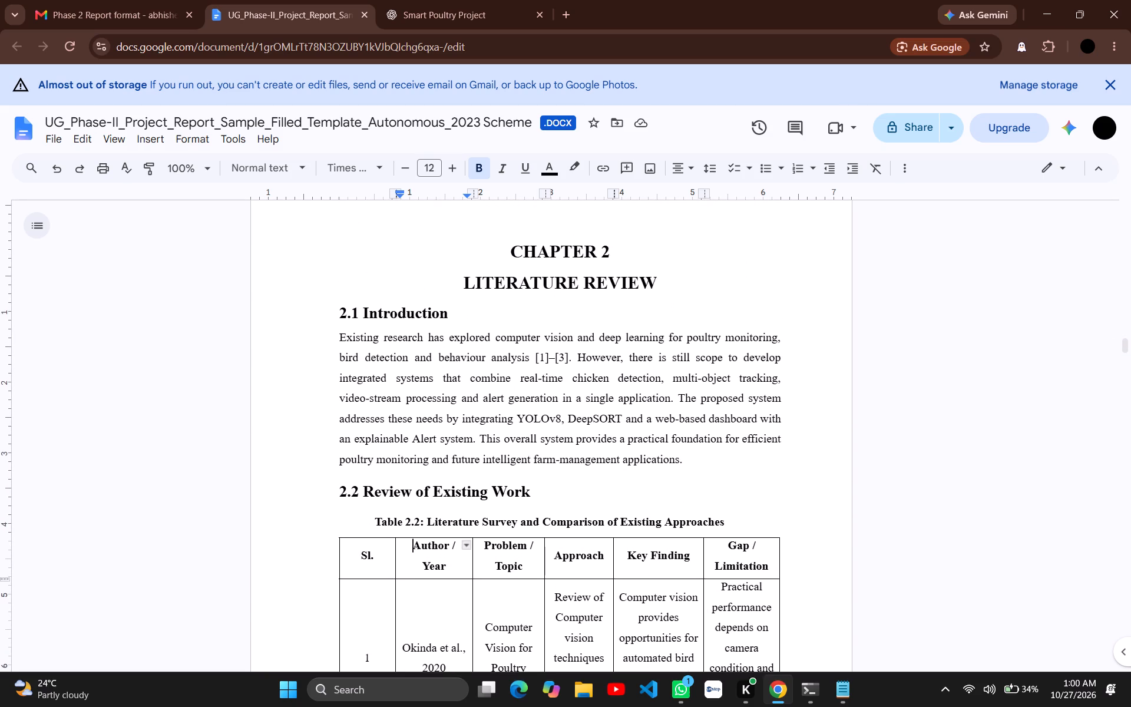
scroll(416, 438, "down", 1)
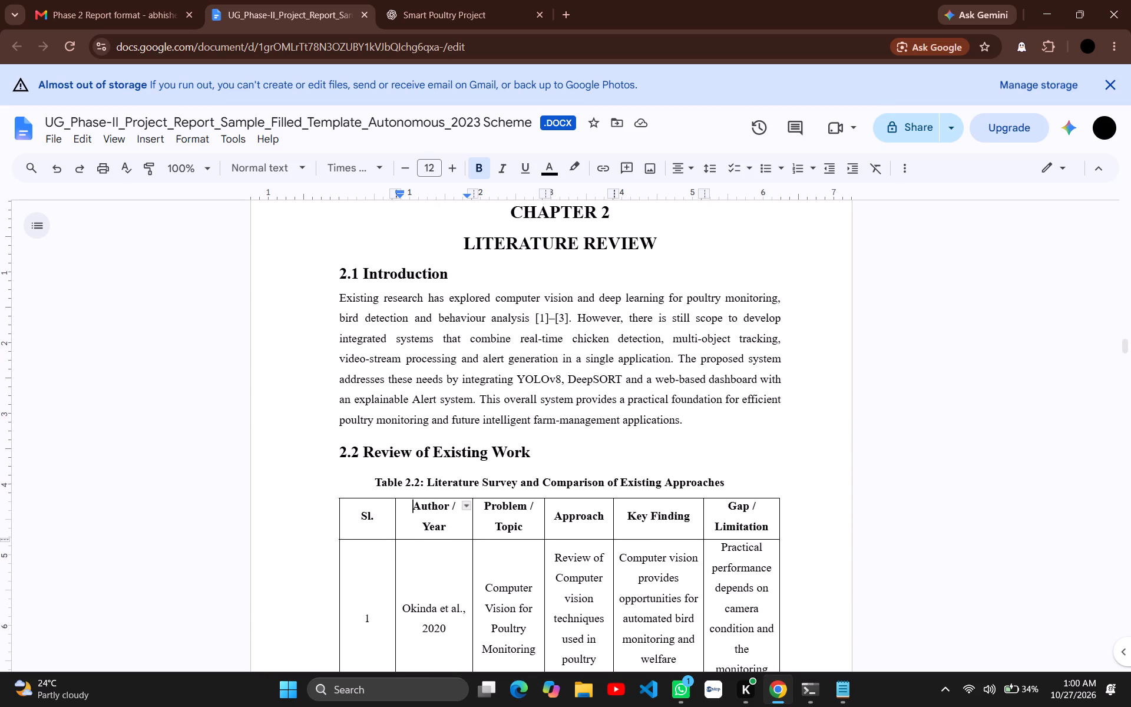
scroll(416, 438, "down", 1)
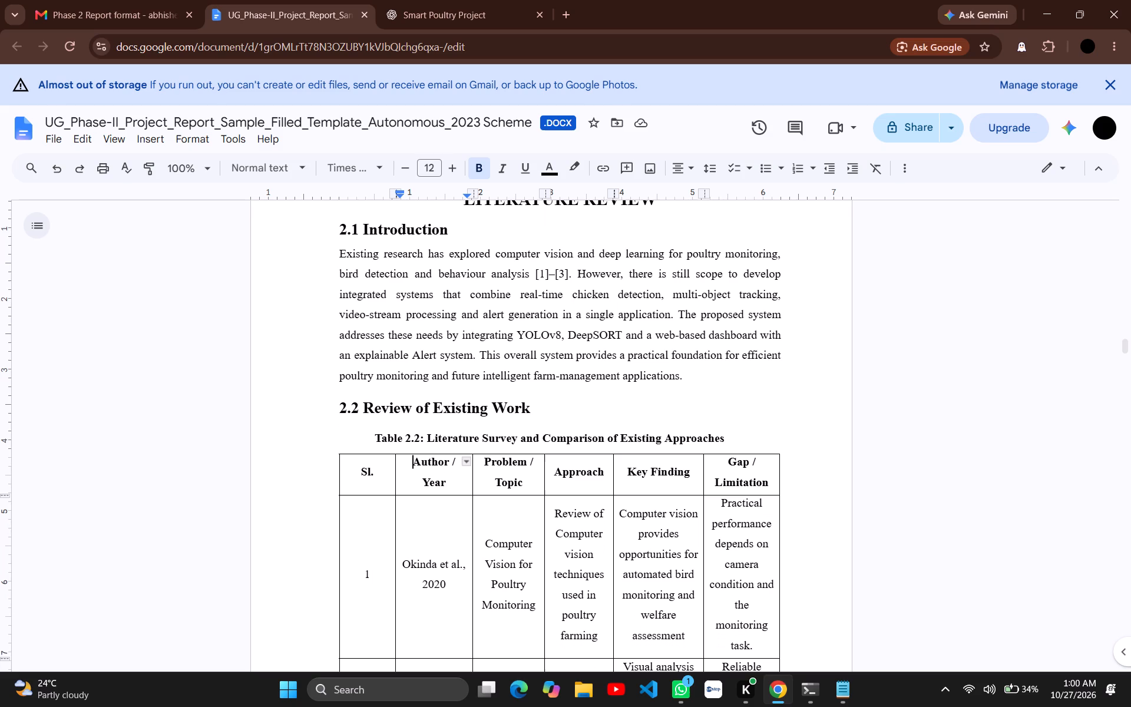
scroll(416, 438, "down", 1)
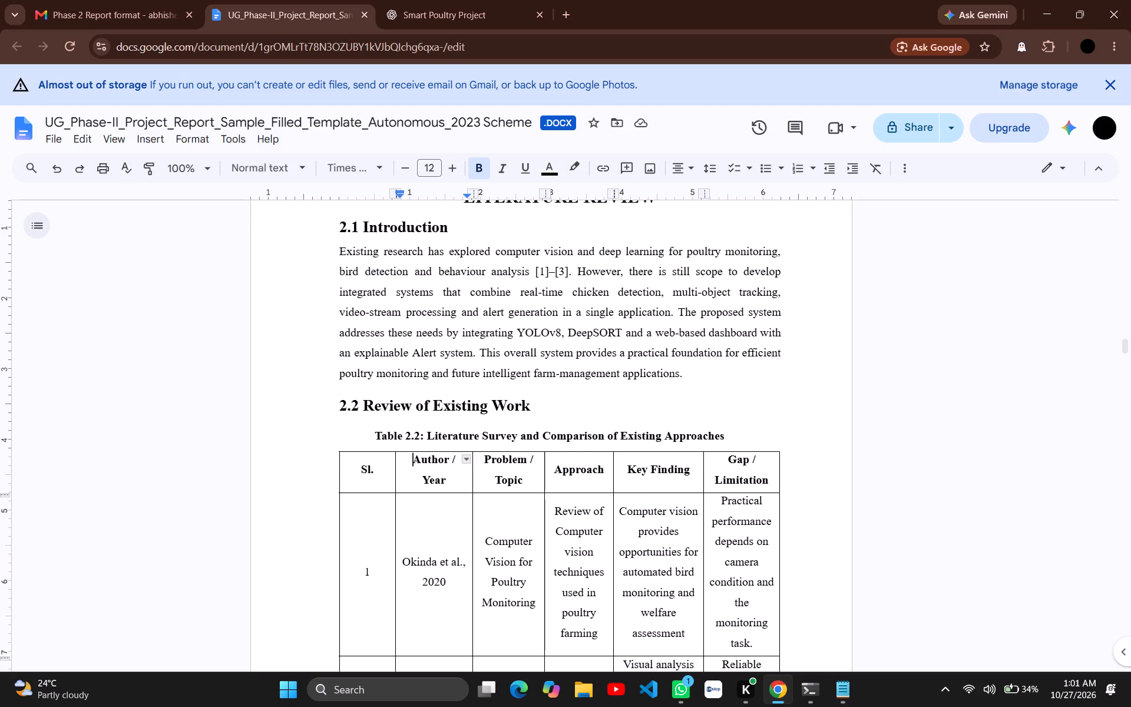
Look through rows 1 to 13 of Table 2.2 and examine how they break across the pages.
scroll(416, 438, "down", 1)
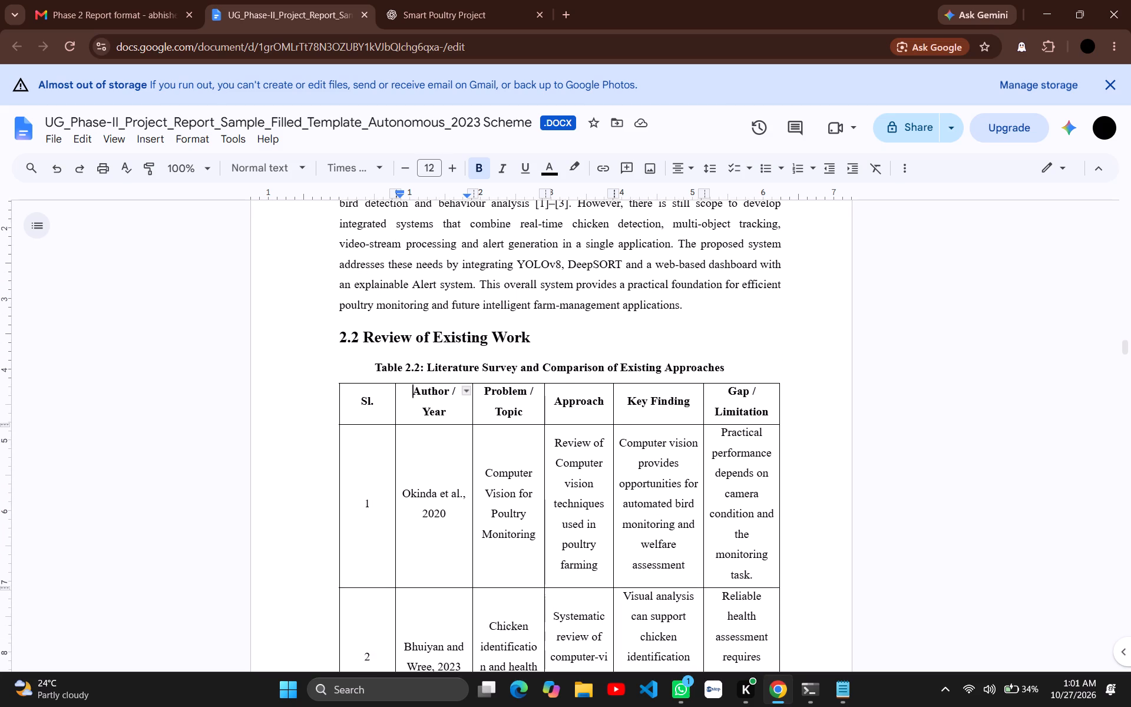
scroll(416, 438, "down", 3)
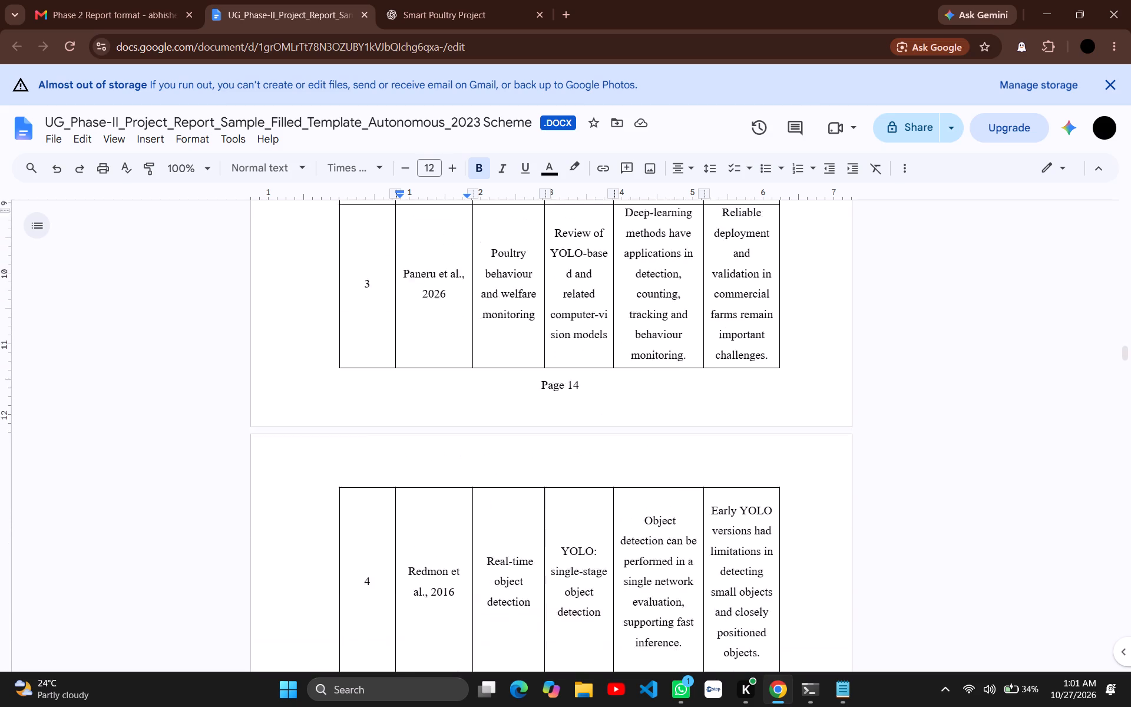
scroll(416, 438, "down", 3)
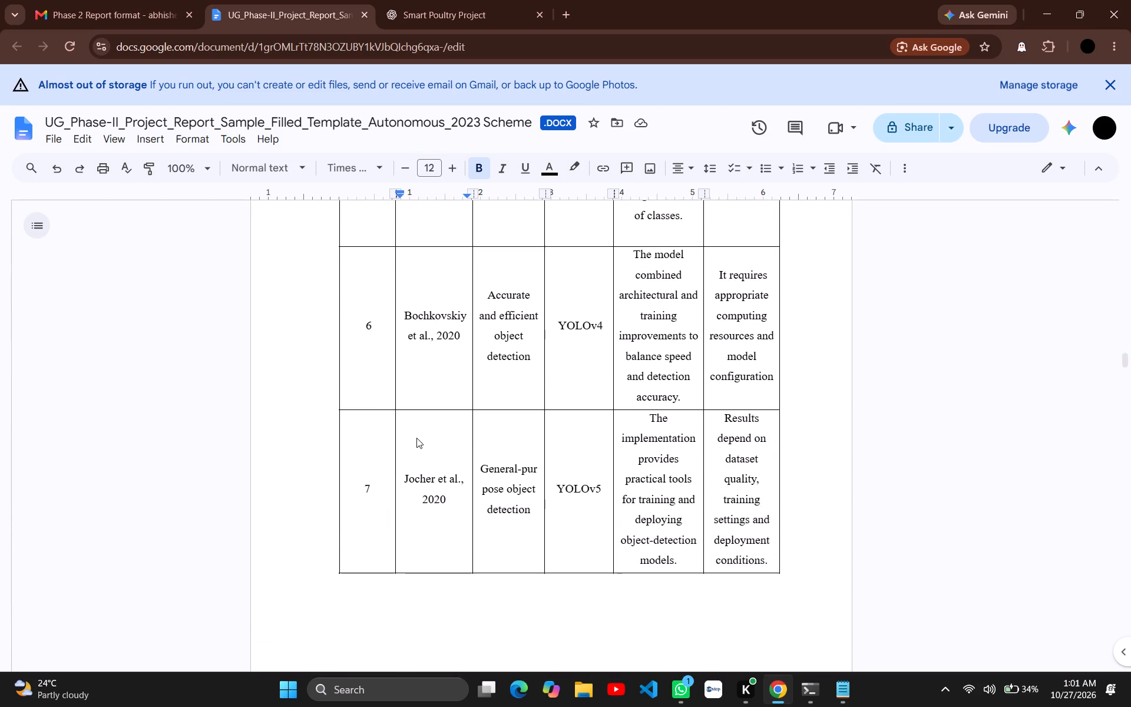
scroll(416, 438, "down", 3)
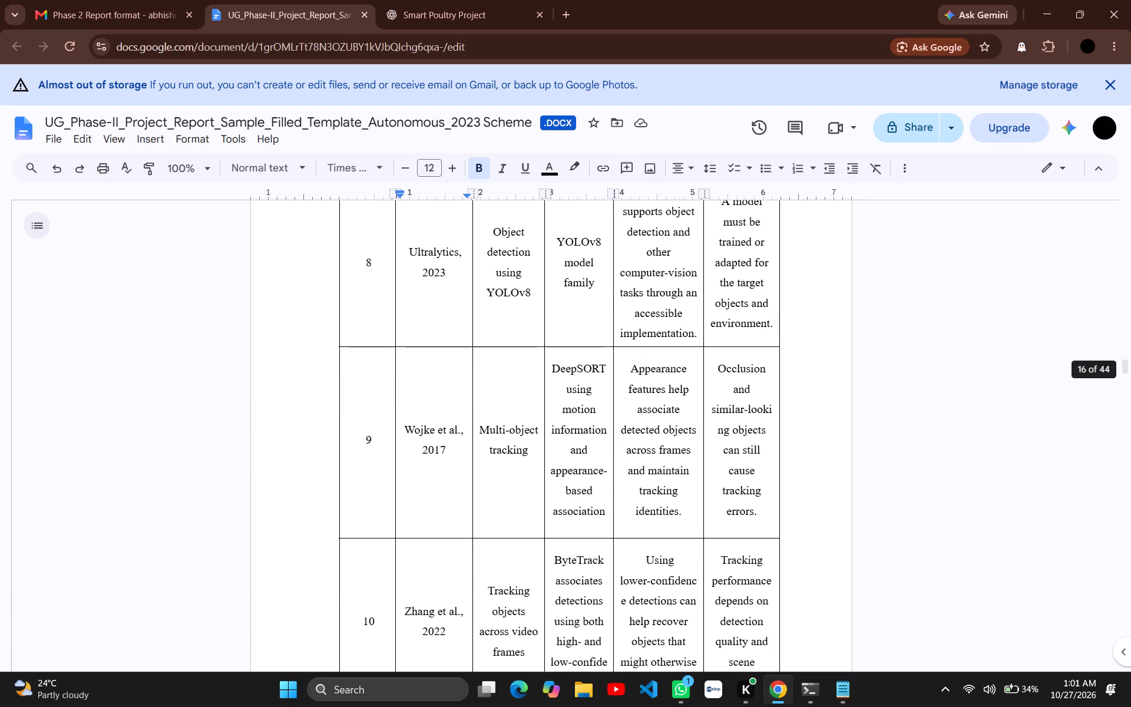
scroll(416, 438, "down", 2)
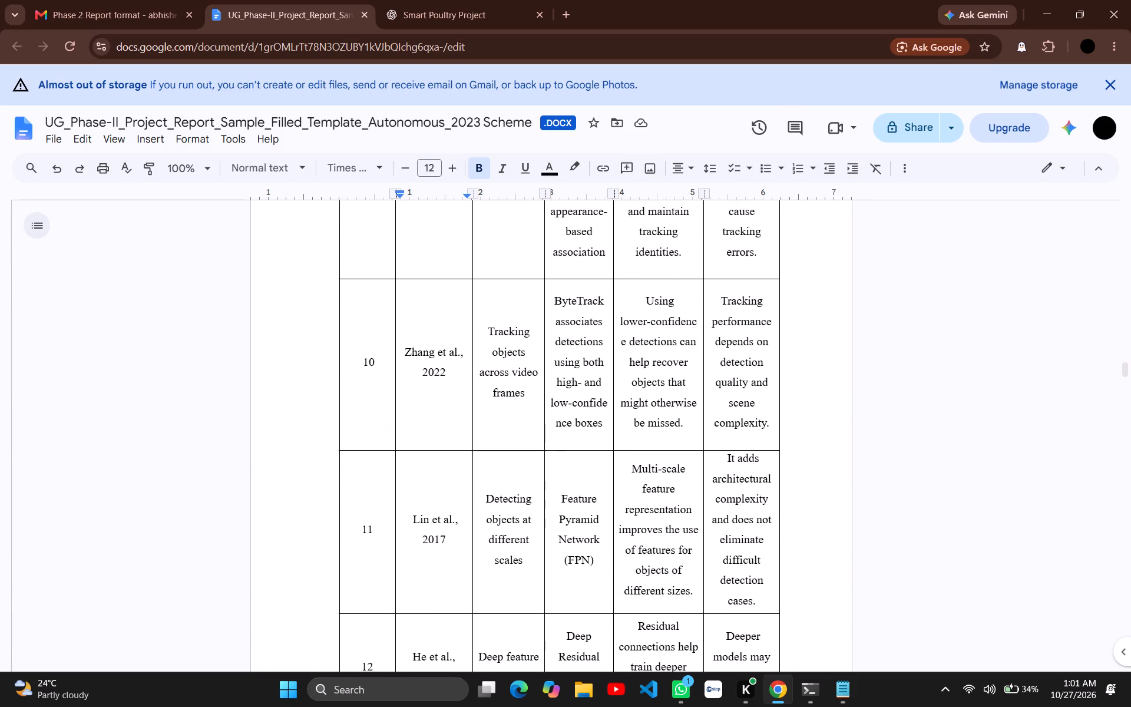
scroll(416, 438, "down", 2)
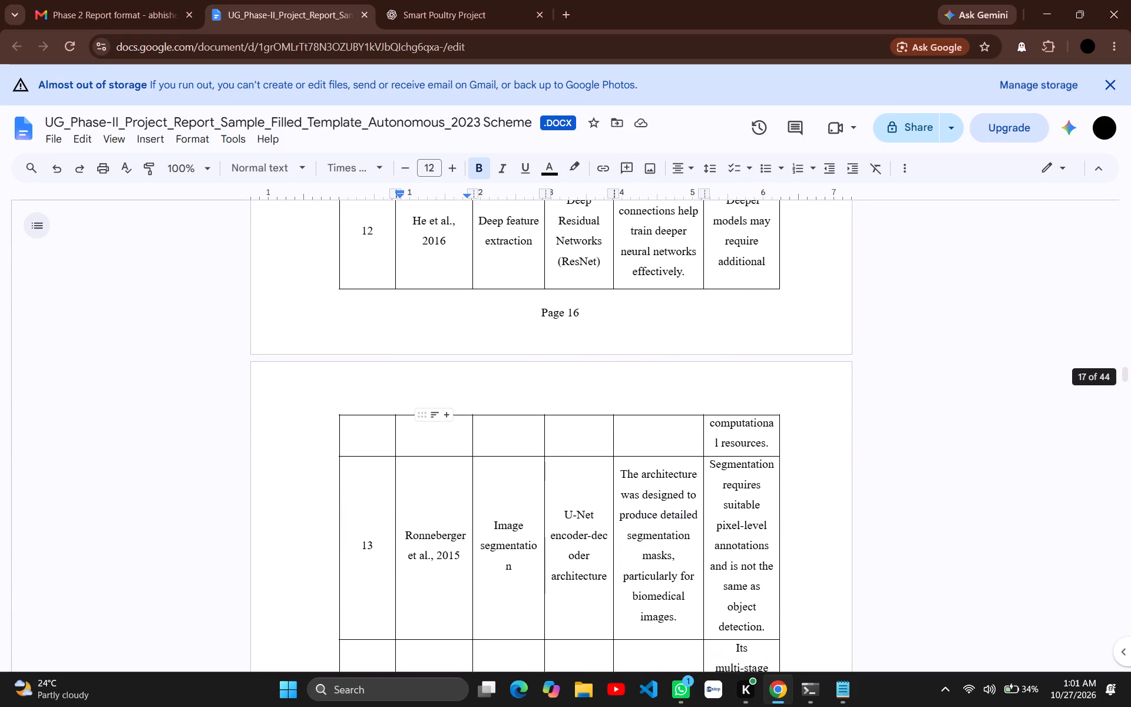
scroll(416, 438, "down", 1)
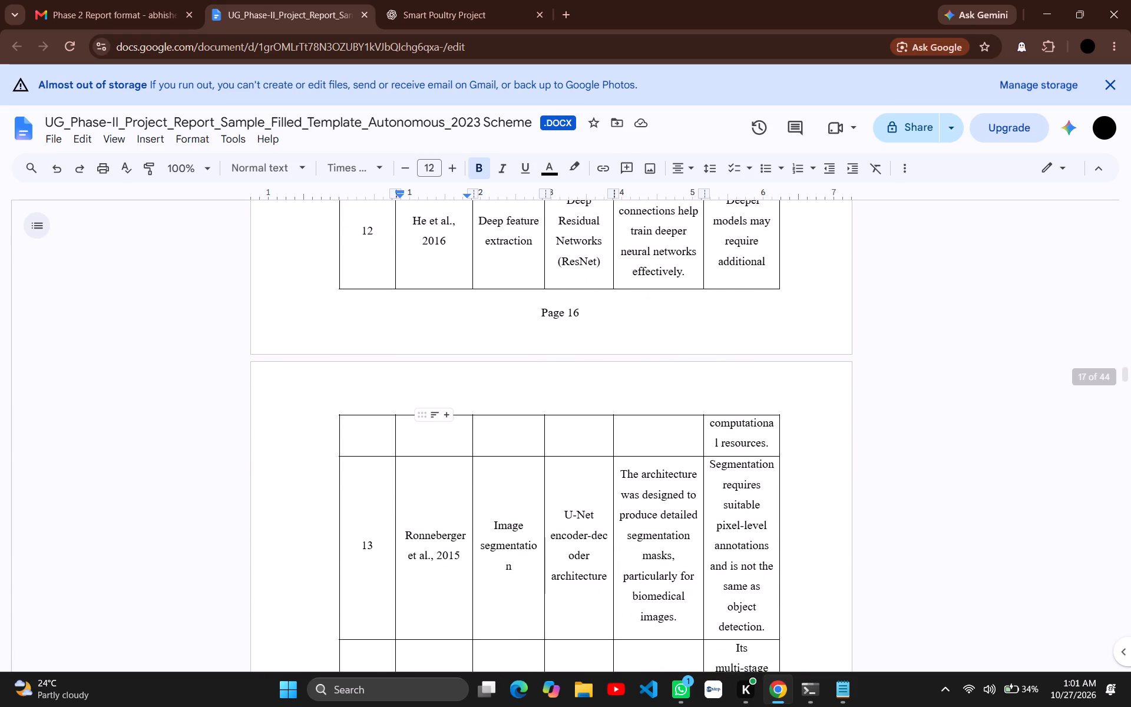
Slightly shorten row 10 (Zhang et al., 2022) of Table 2.2 to keep row 12 whole on page 16.
scroll(416, 438, "up", 1)
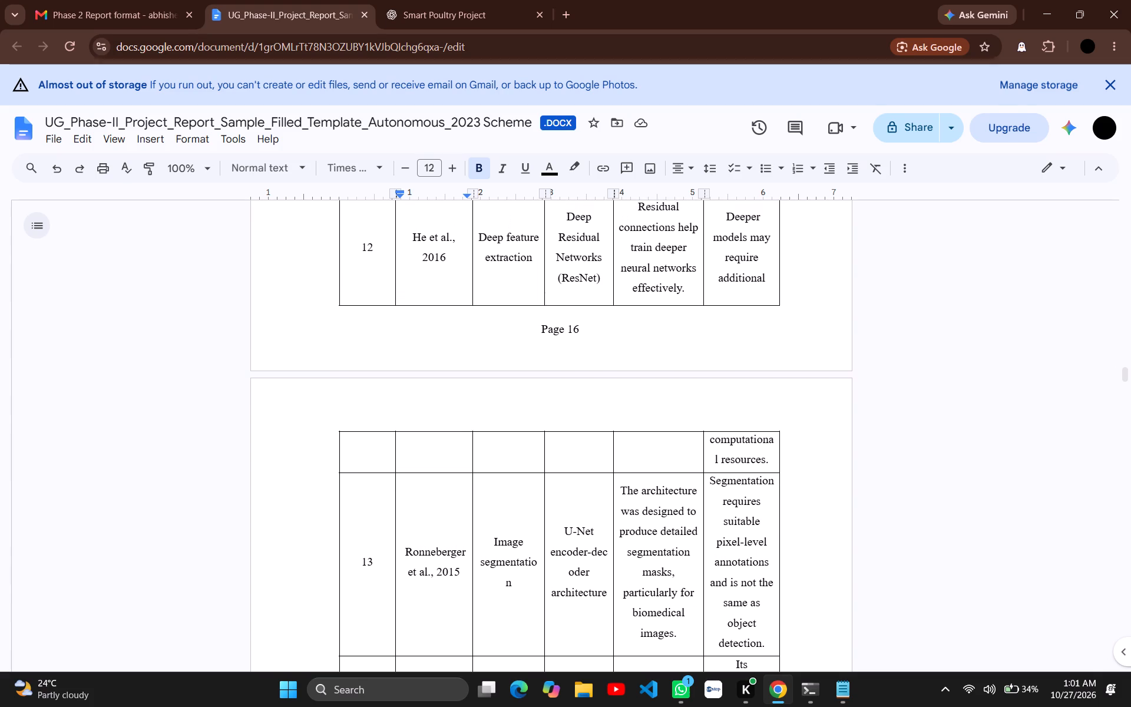
scroll(416, 438, "up", 2)
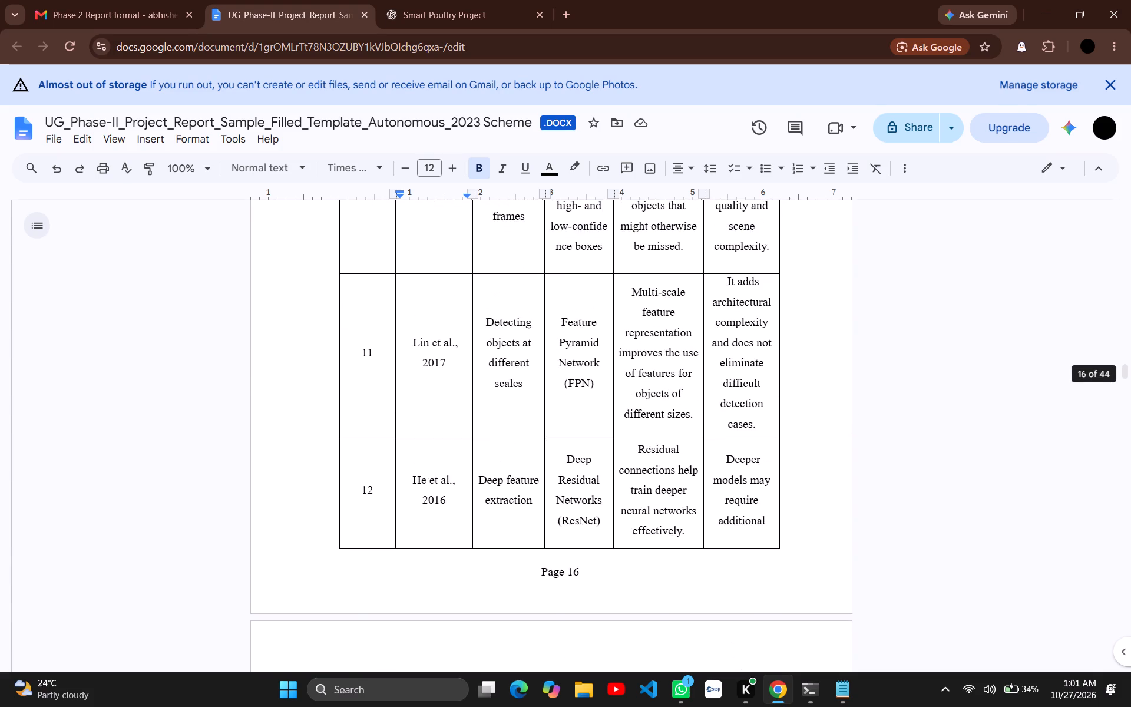
scroll(416, 438, "up", 2)
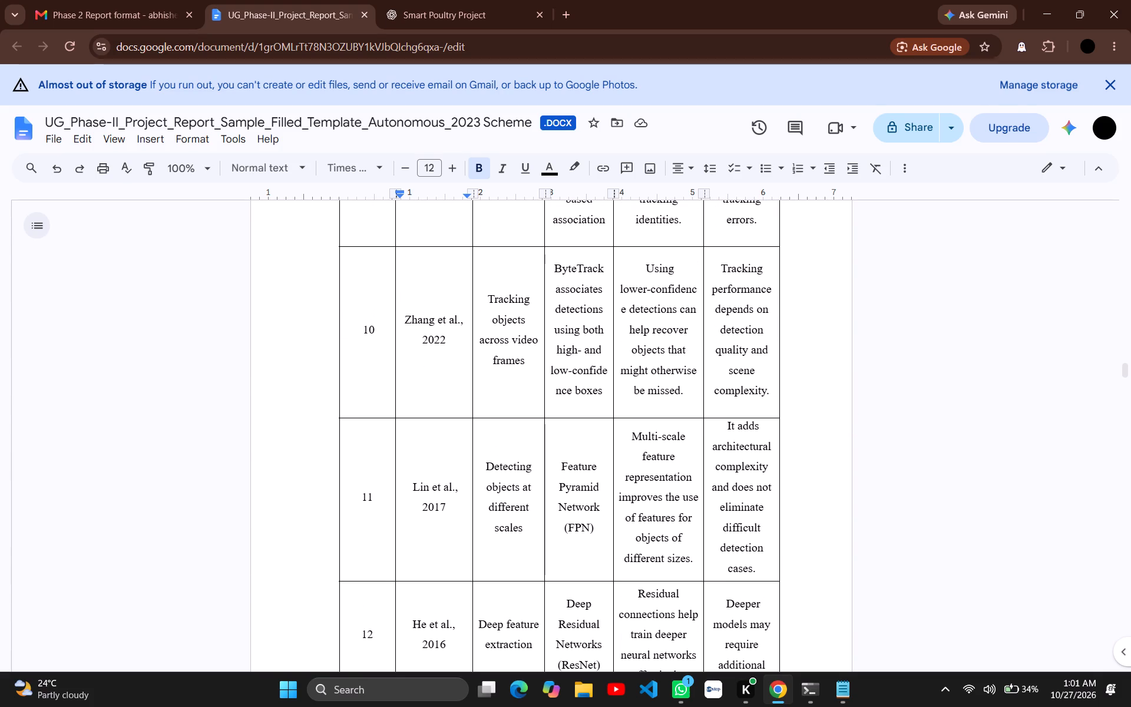
left_click_drag(459, 419, 461, 410)
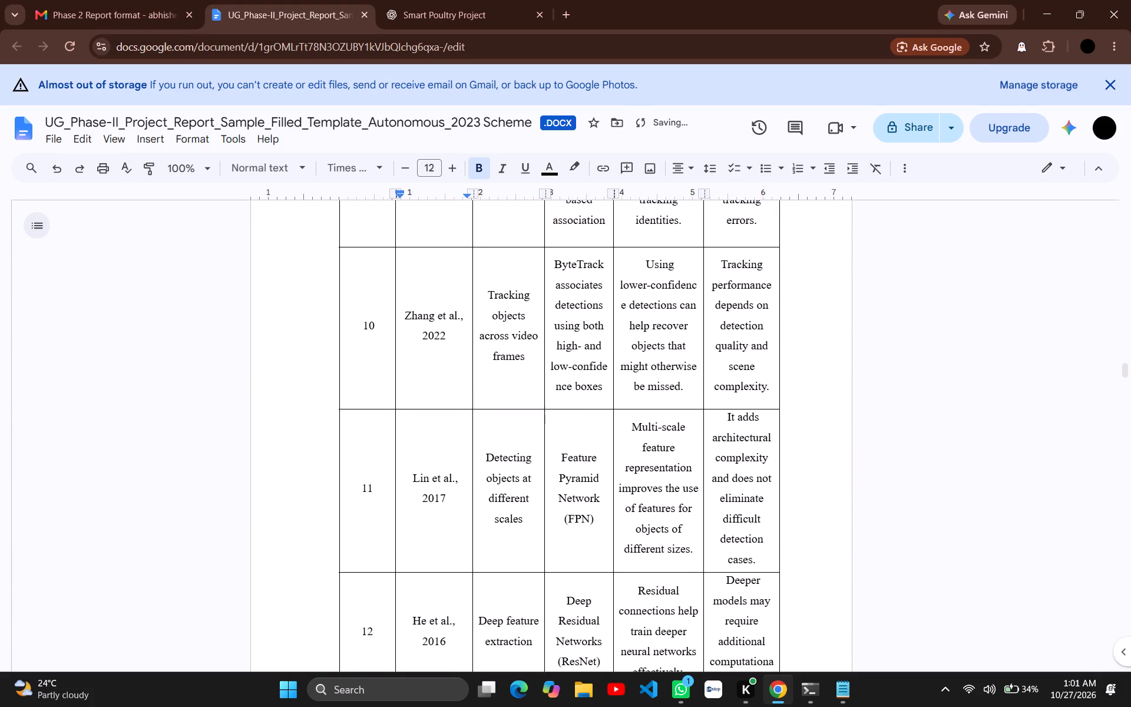
Check the page break after row 12 of Table 2.2 and the layout of rows 13 and 14.
scroll(478, 533, "down", 2)
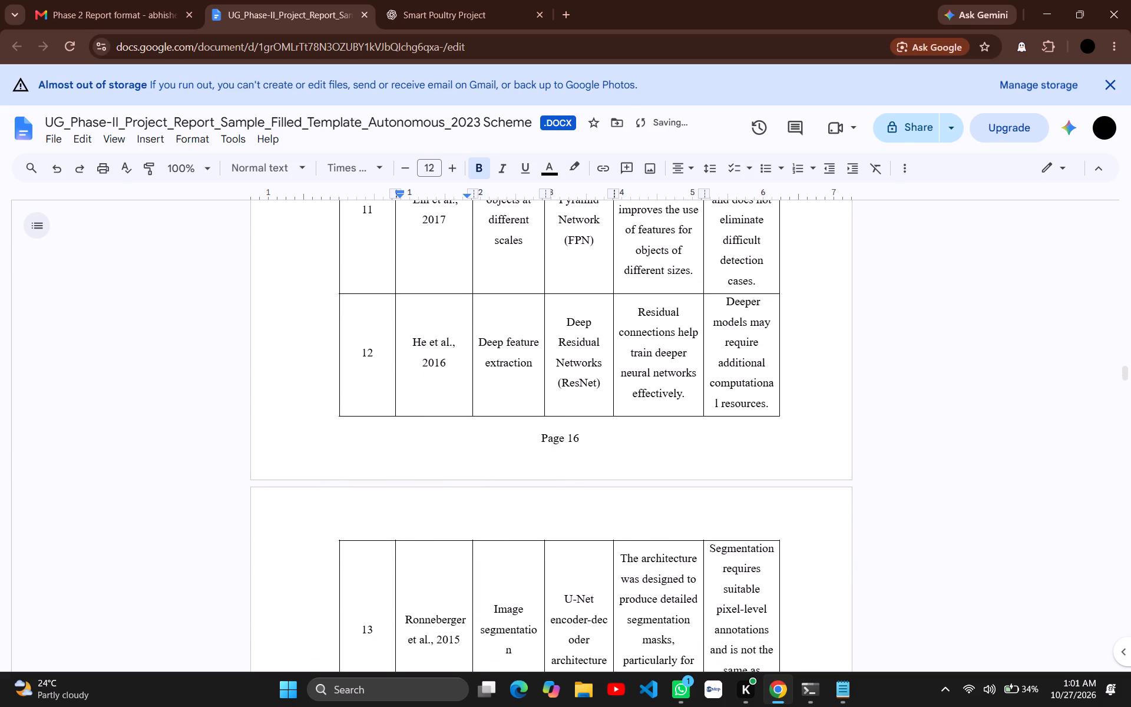
scroll(478, 533, "up", 2)
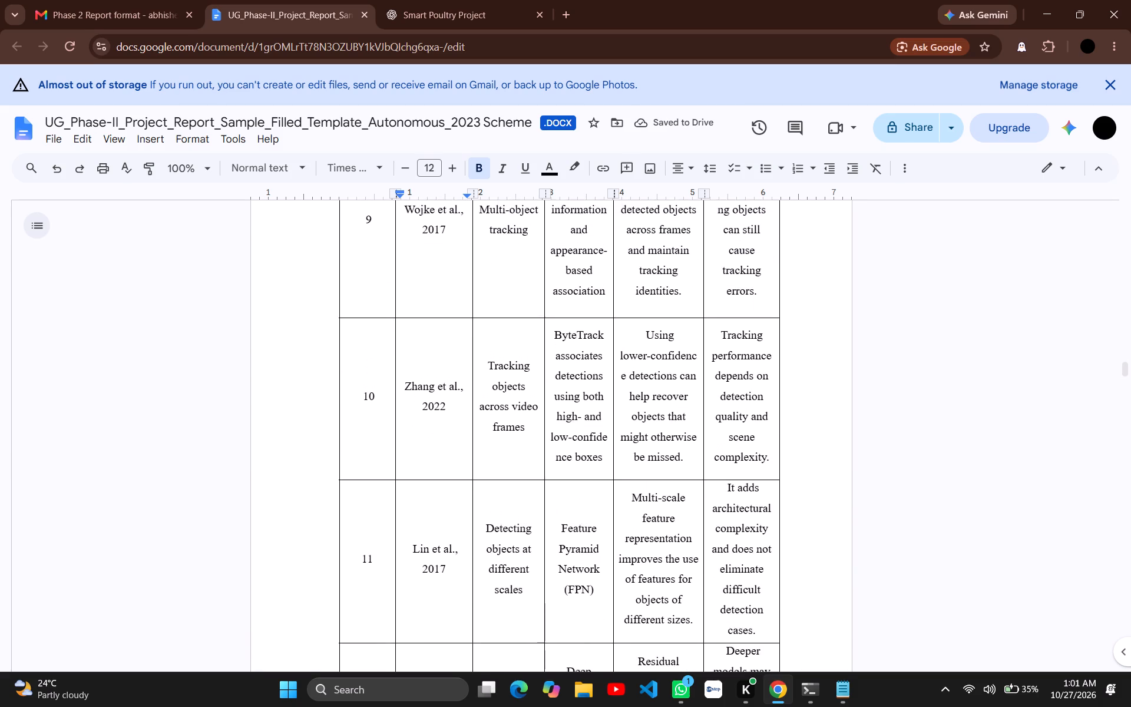
scroll(478, 533, "down", 1)
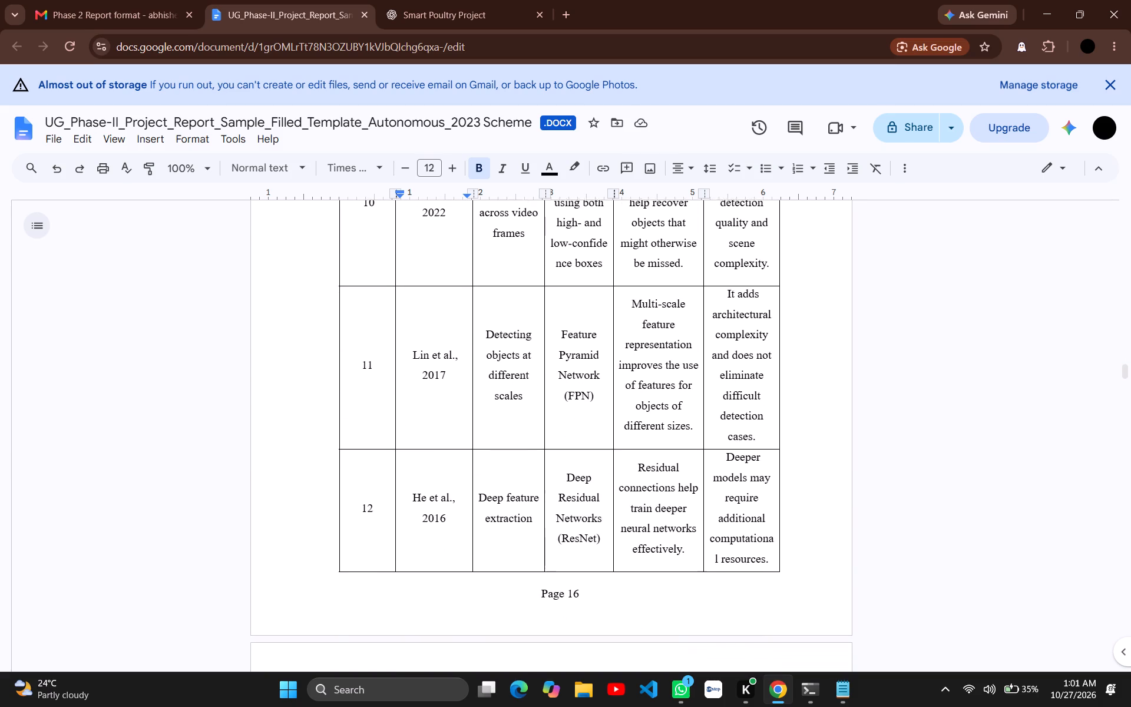
scroll(478, 533, "down", 3)
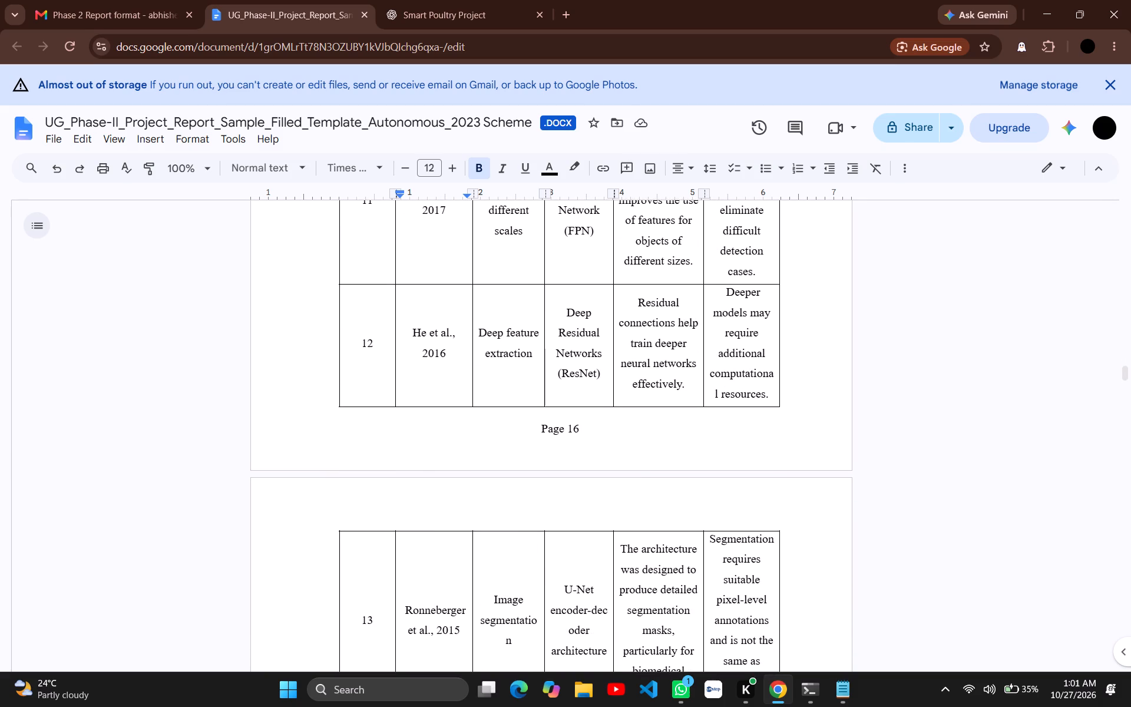
scroll(478, 533, "down", 3)
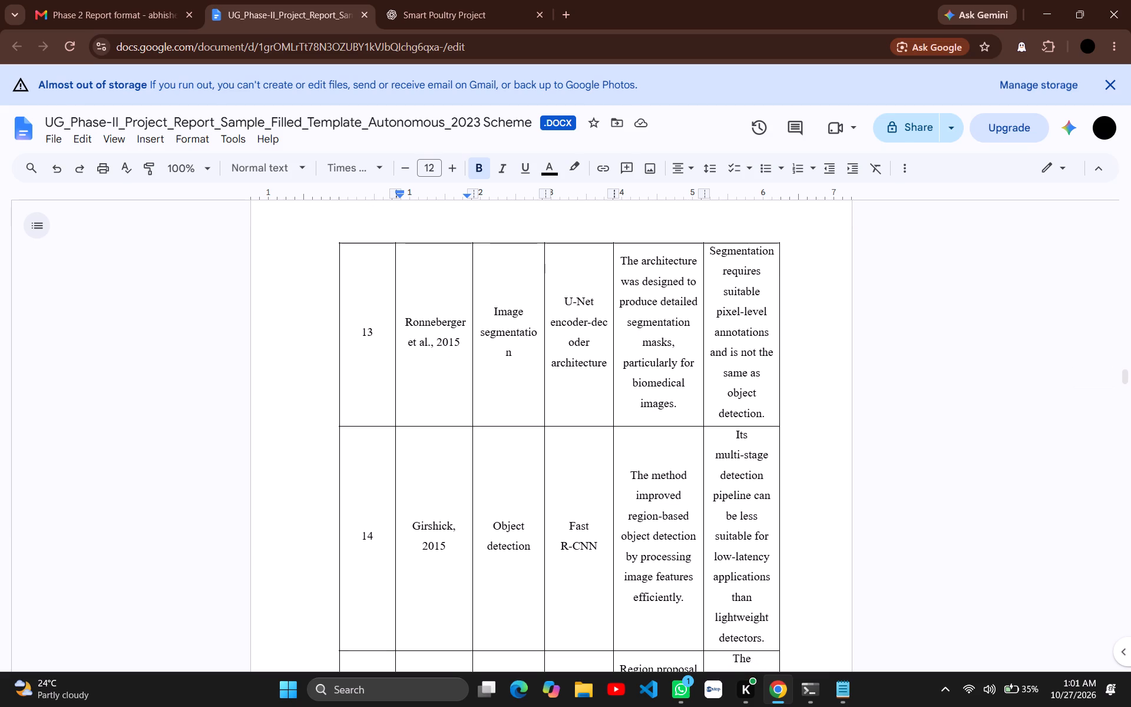
Look through rows 13 to 18 of Table 2.2 and examine how they break across the pages.
scroll(478, 533, "down", 3)
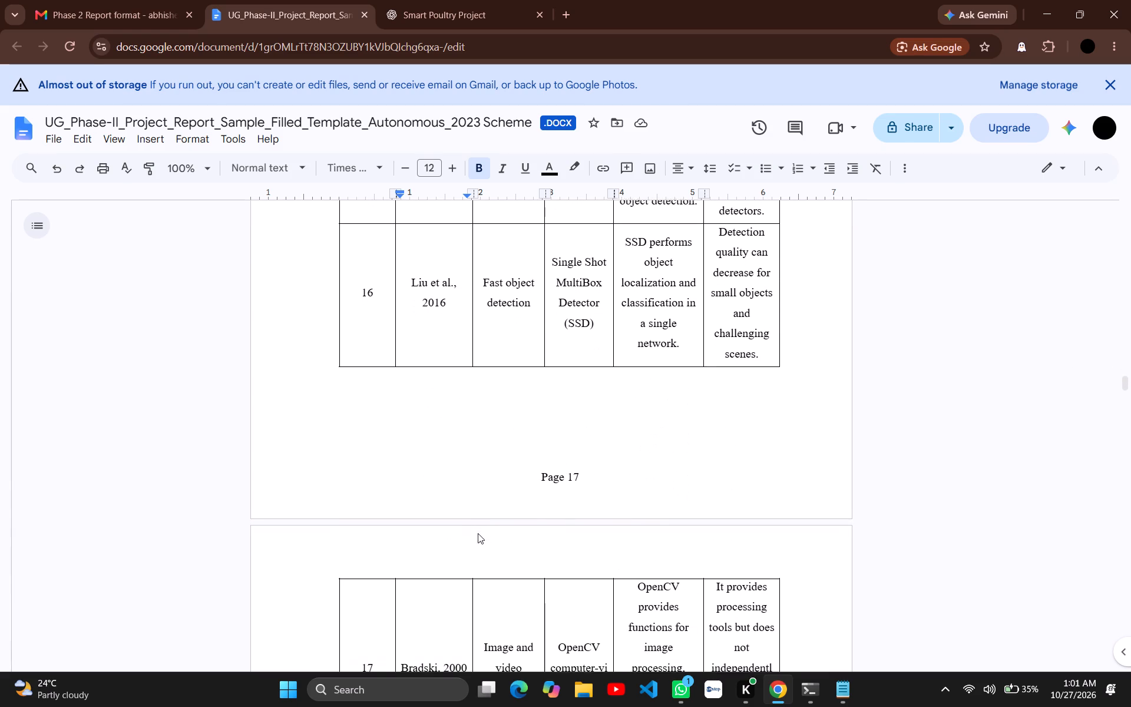
scroll(478, 533, "down", 1)
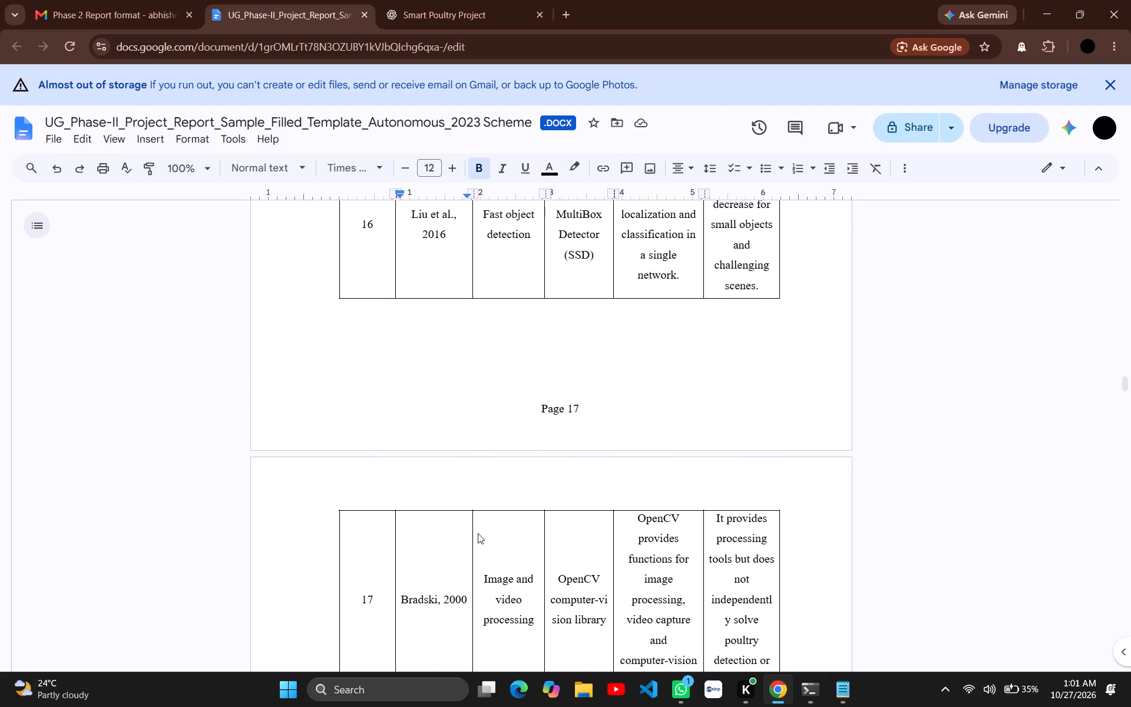
scroll(478, 533, "down", 3)
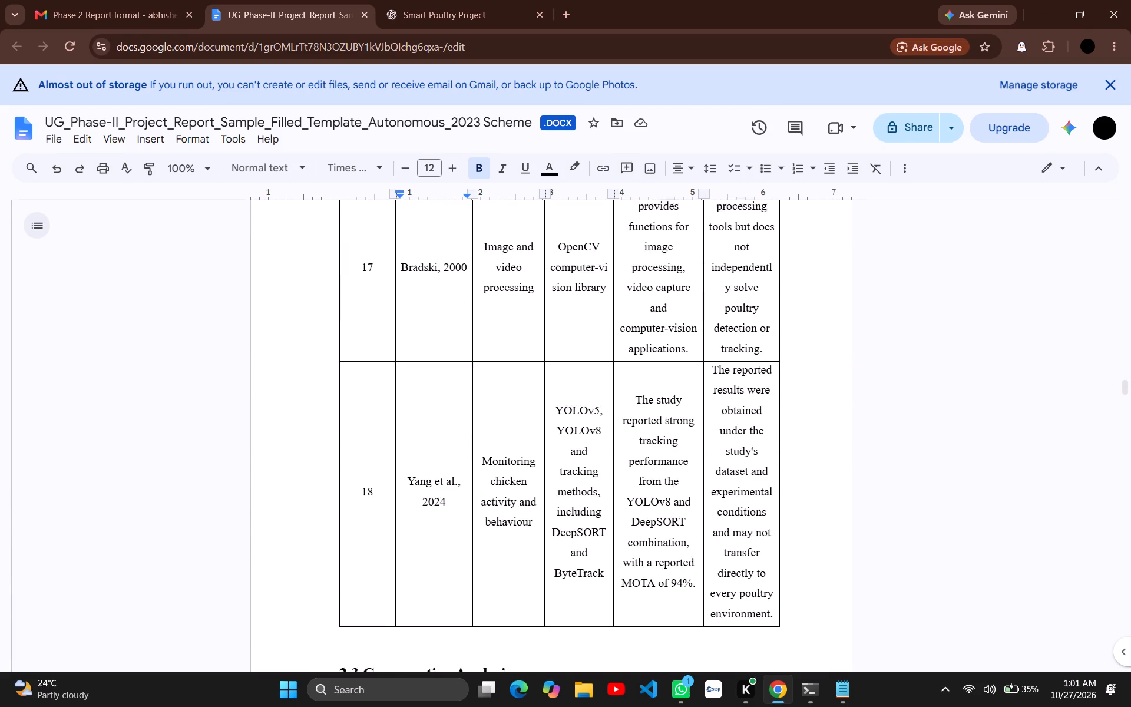
scroll(478, 533, "down", 3)
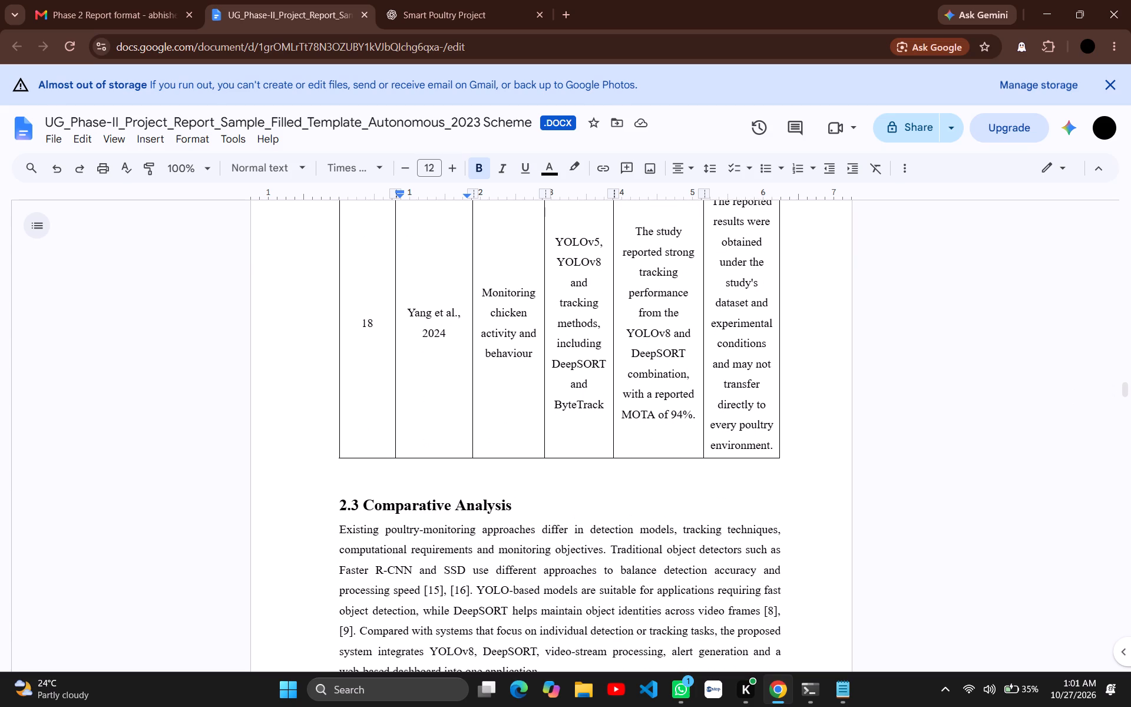
scroll(478, 533, "down", 1)
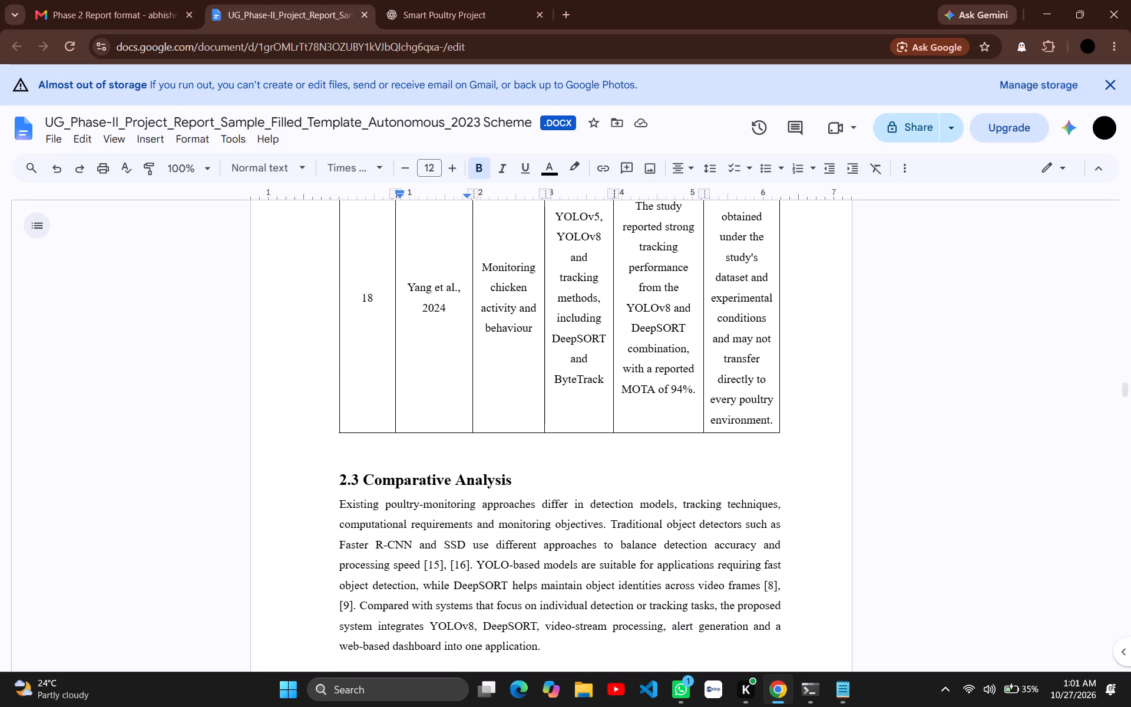
Review the layout of sections 2.3 Comparative Analysis, 2.4 Research Gap and 2.5 Summary, including the page break between them.
scroll(478, 533, "down", 3)
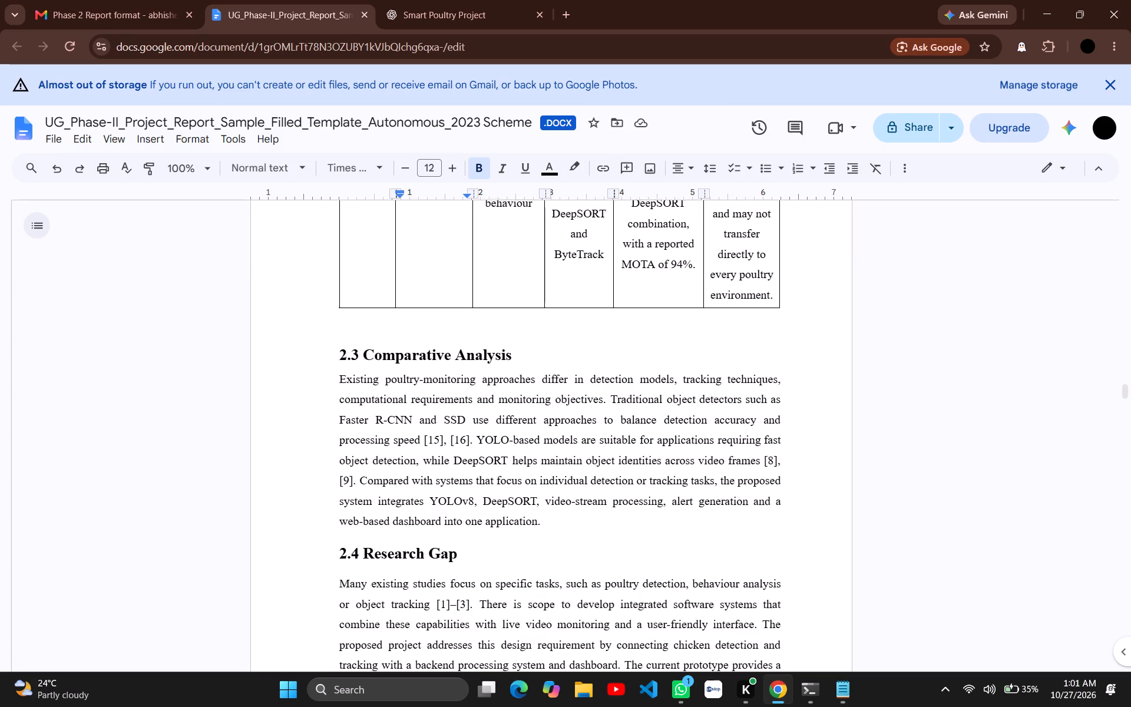
scroll(478, 533, "down", 2)
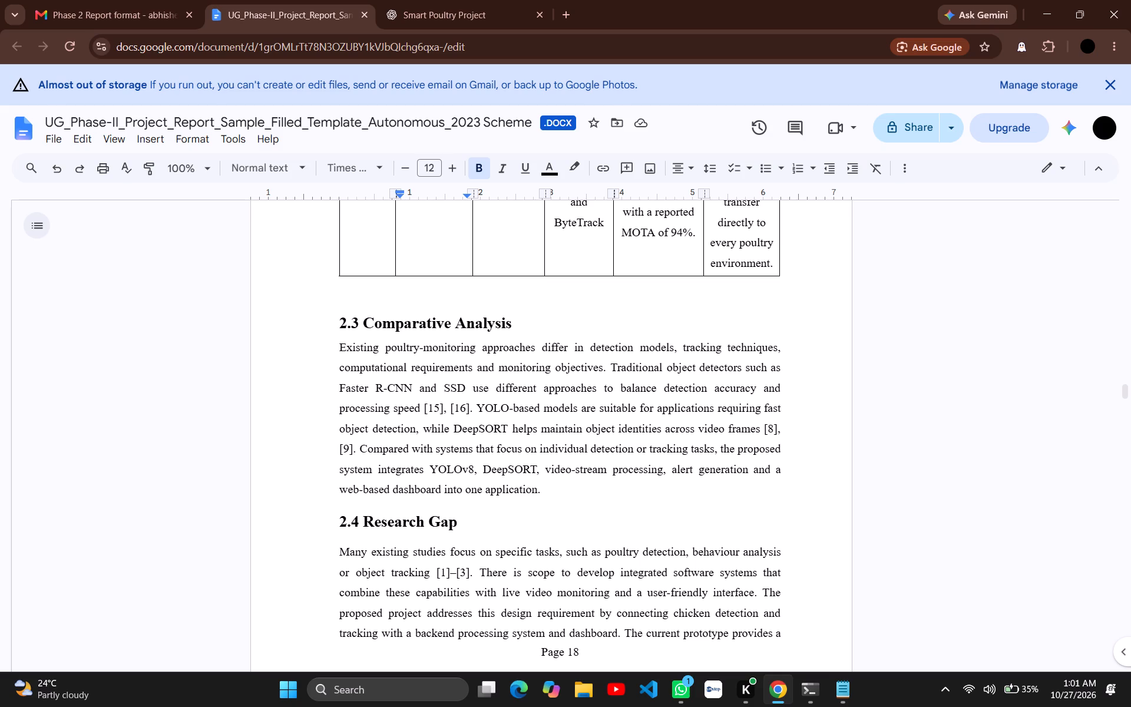
scroll(463, 493, "down", 2)
scroll(463, 493, "up", 1)
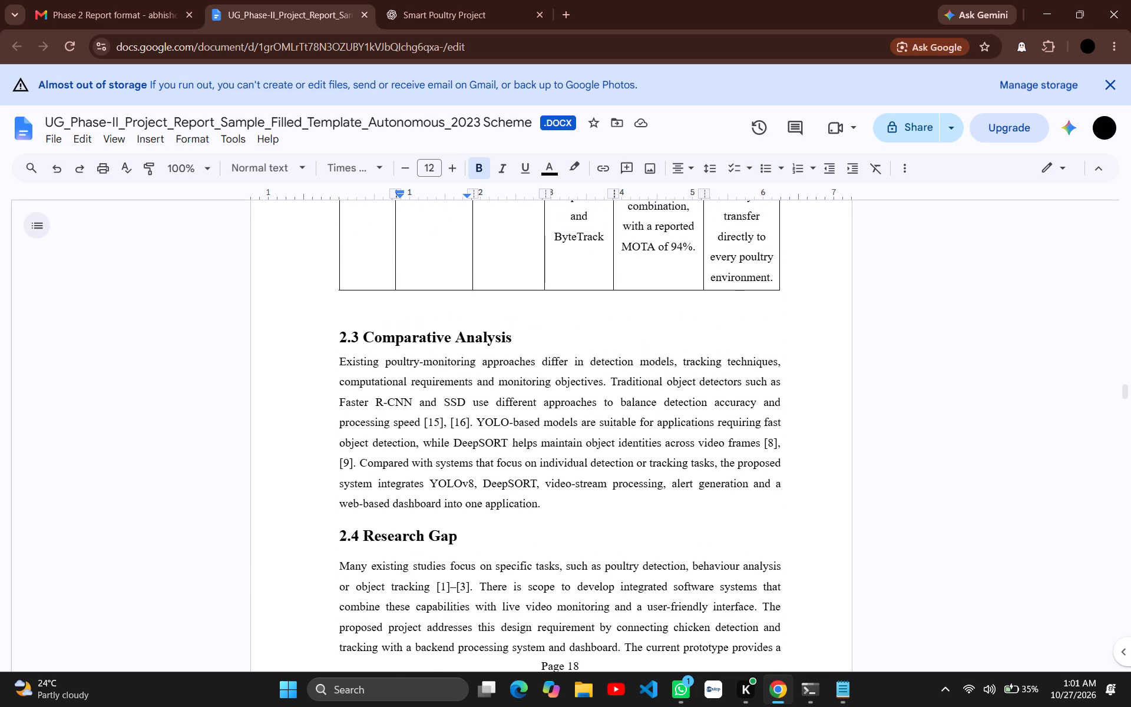
scroll(463, 493, "down", 4)
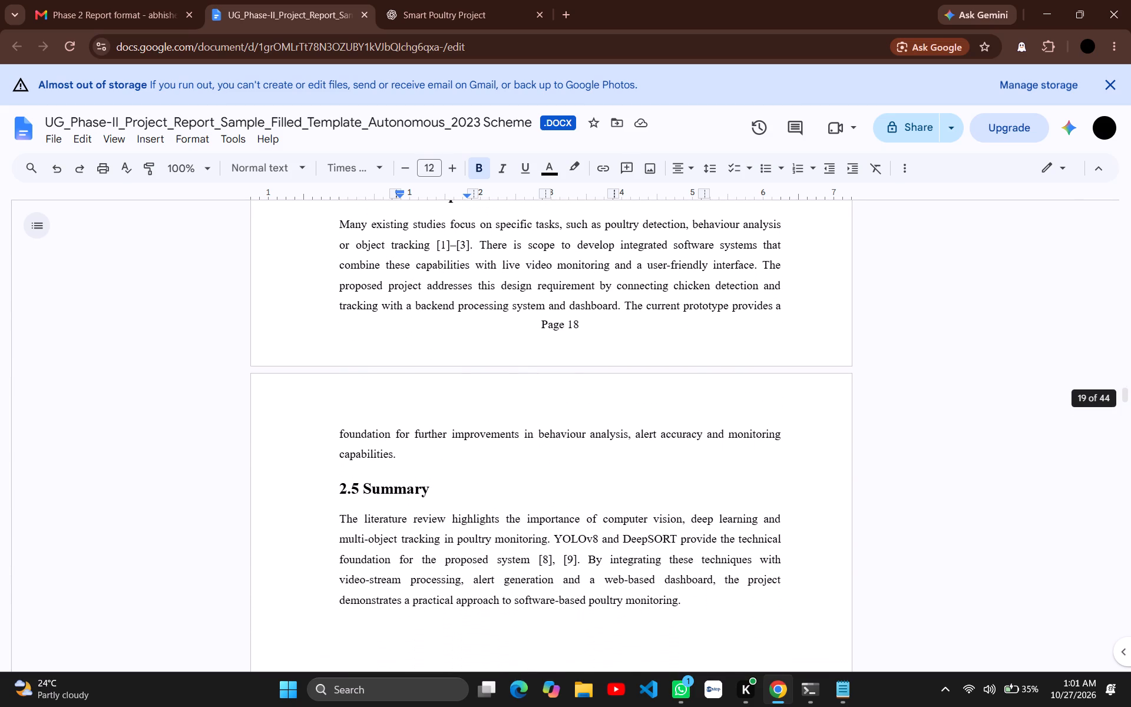
scroll(463, 493, "down", 3)
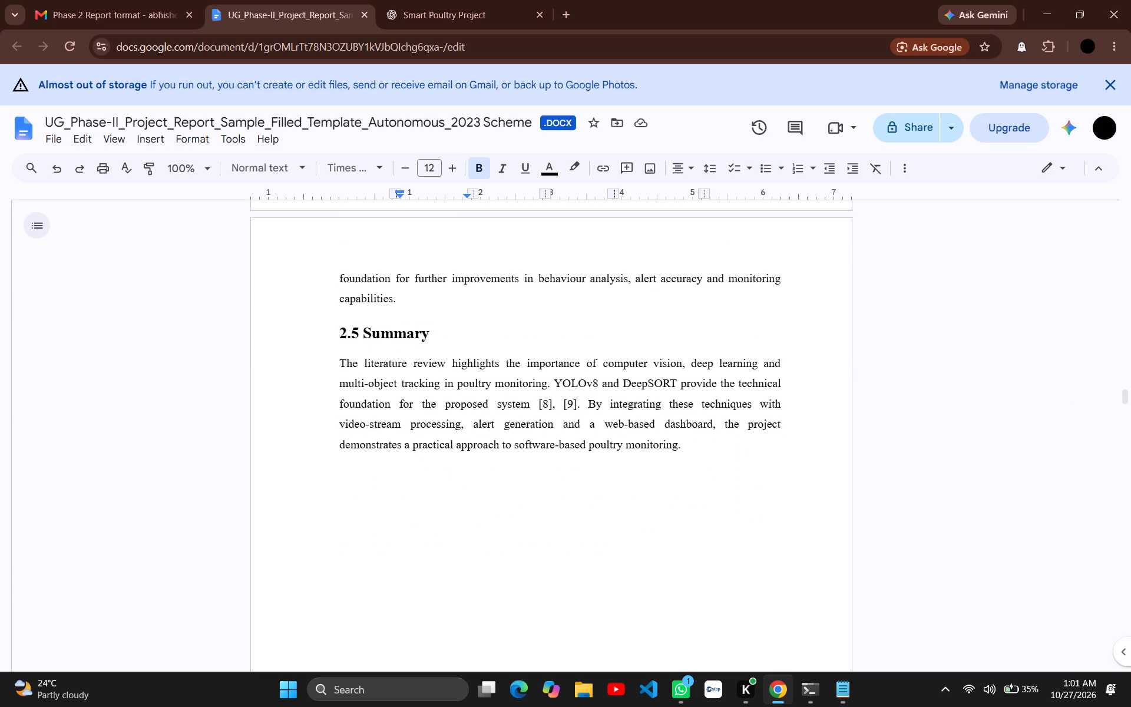
Insert four blank lines before the 2.4 Research Gap heading to move the whole section onto page 19.
scroll(463, 493, "up", 3)
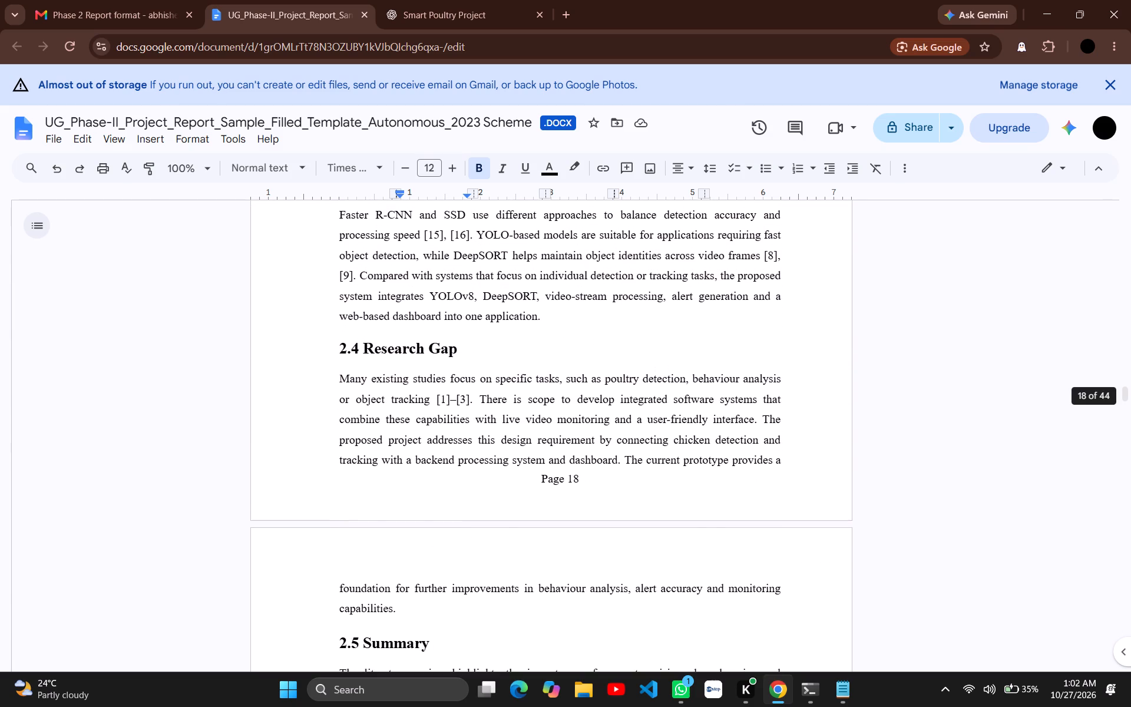
scroll(463, 493, "up", 2)
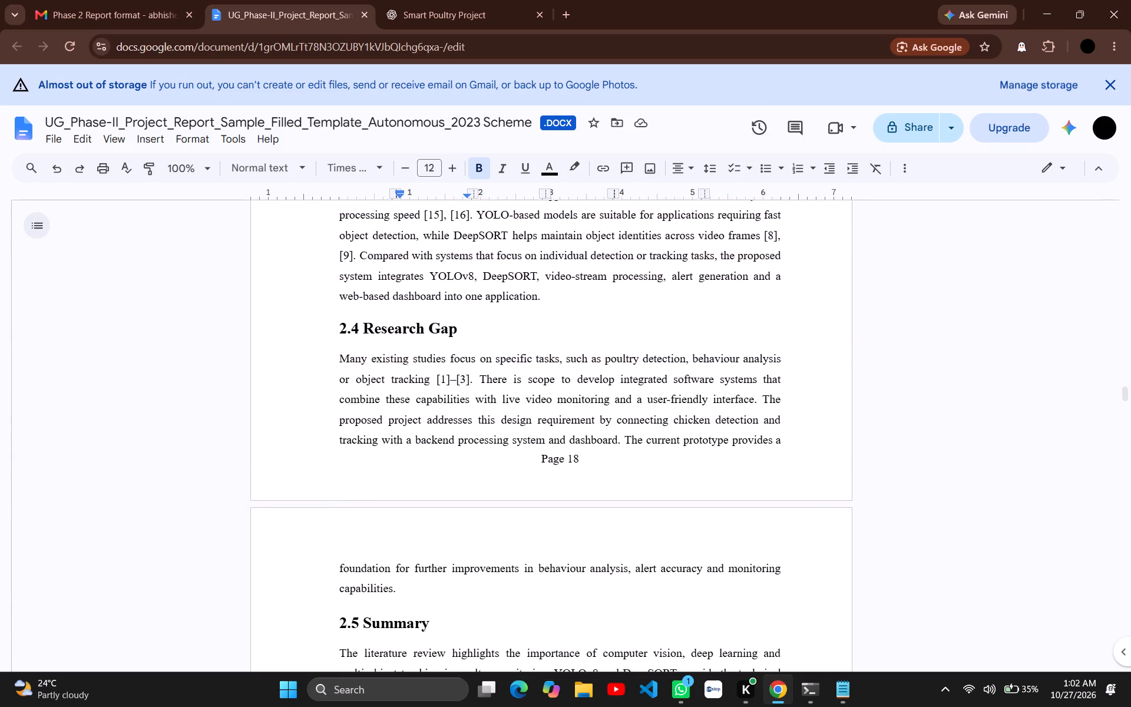
scroll(463, 493, "up", 3)
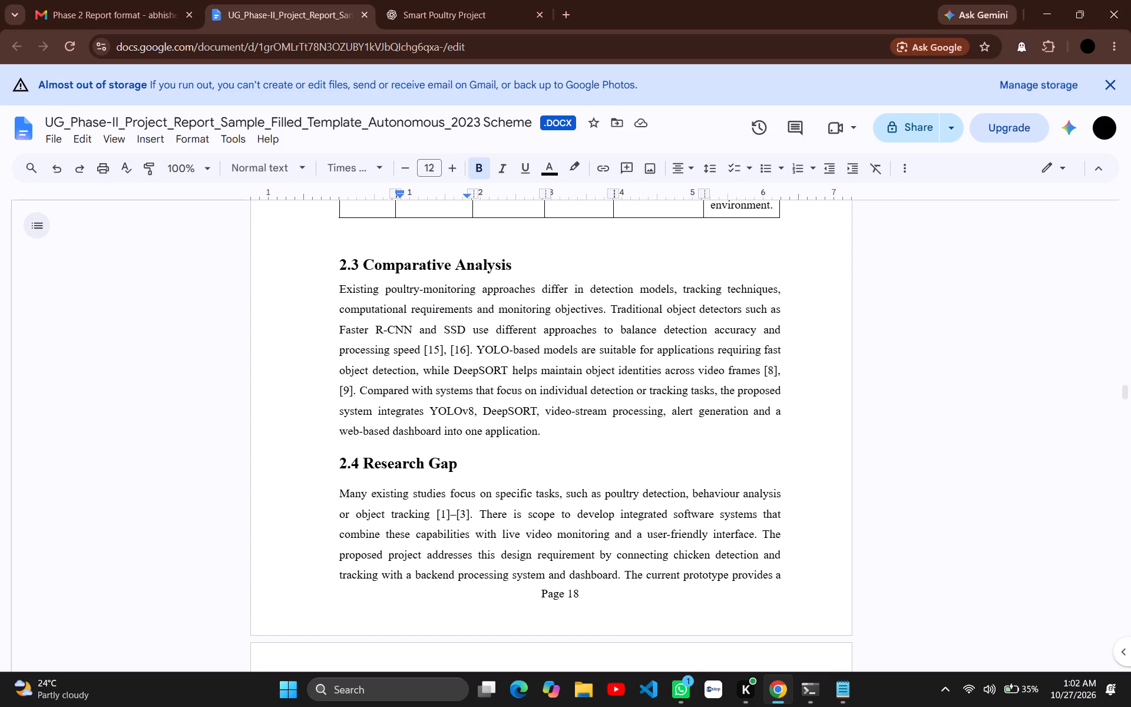
left_click(340, 462)
key("Return")
key("Return")
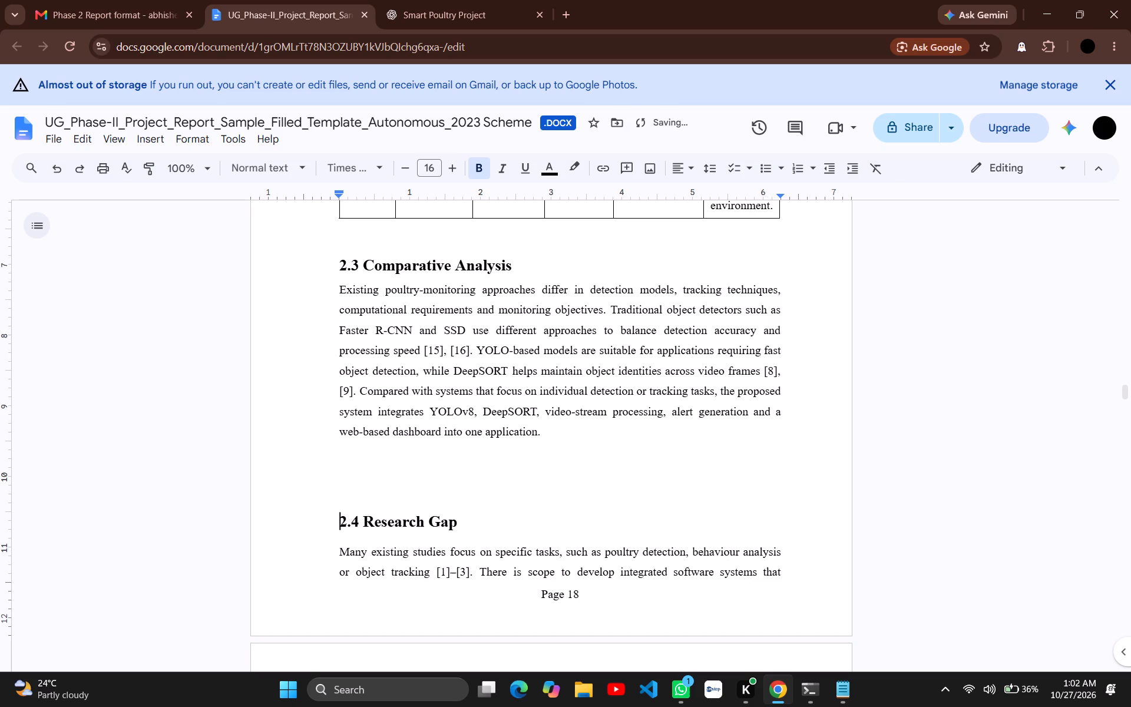
key("Return")
key("Return")
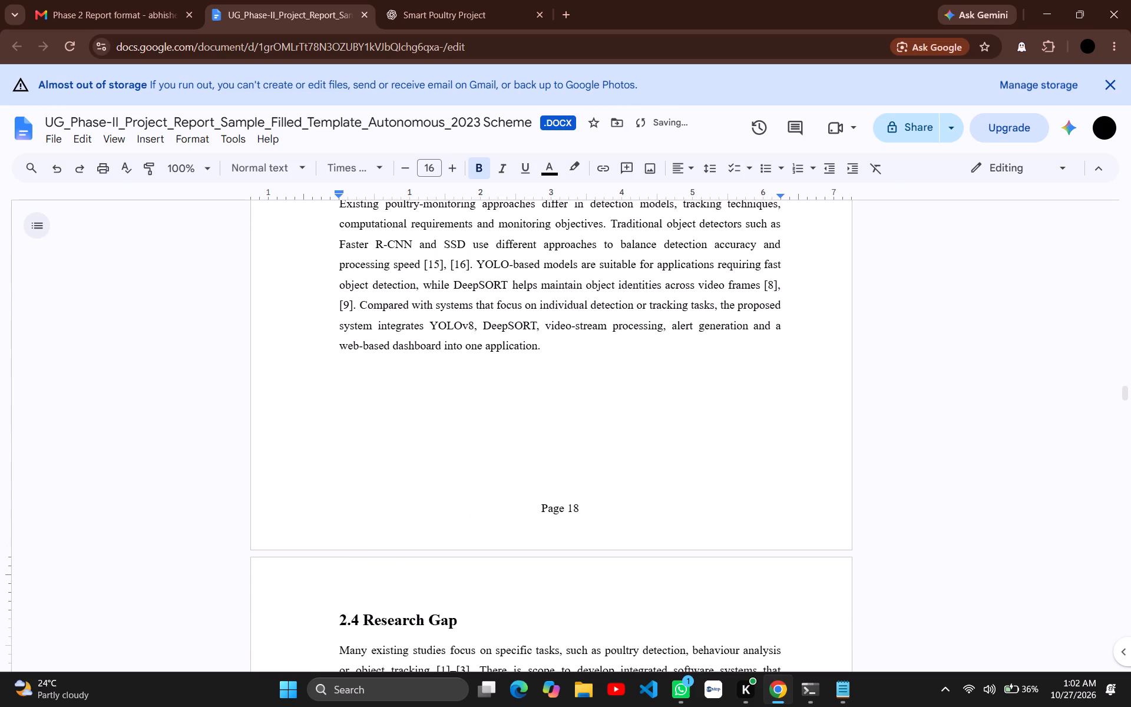
scroll(403, 442, "down", 3)
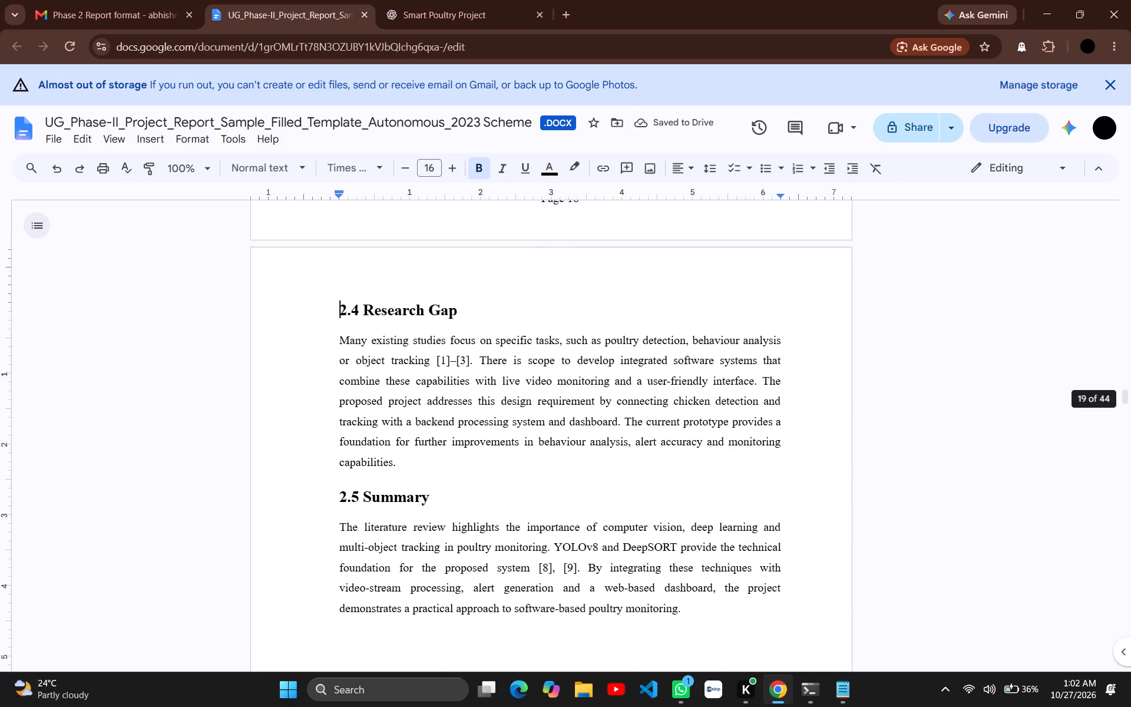
Check the font sizes of the Chapter 3 title and the 3.1 Problem Formulation heading.
scroll(403, 442, "down", 3)
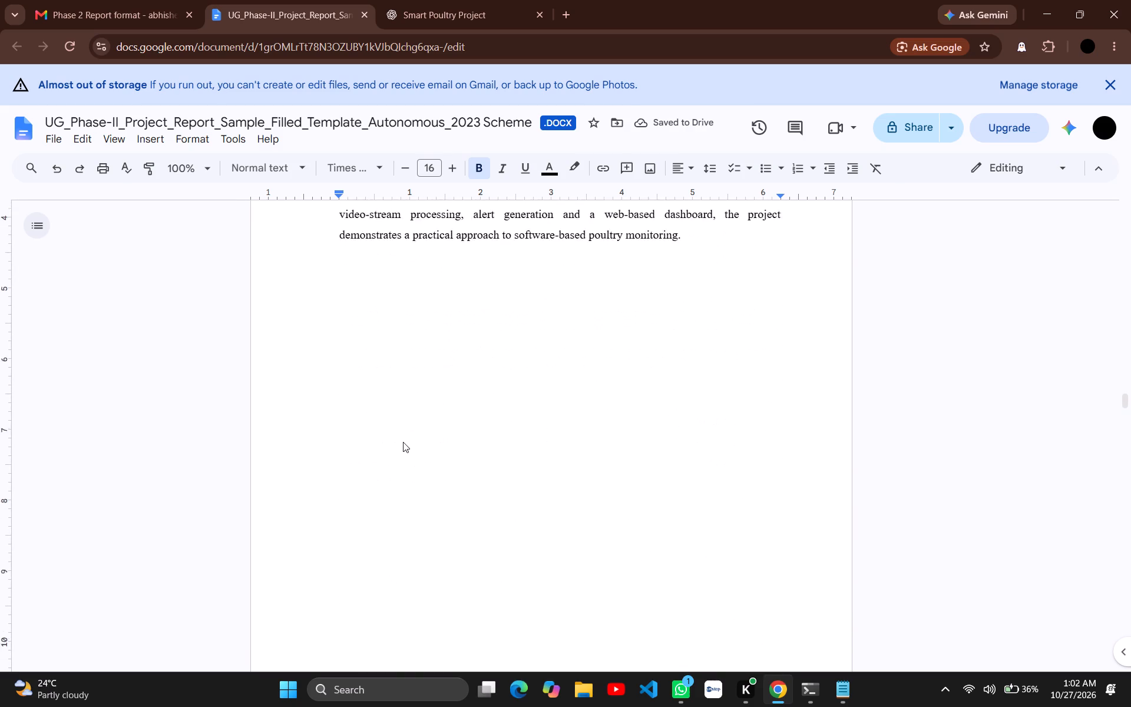
scroll(403, 442, "down", 3)
left_click(524, 303)
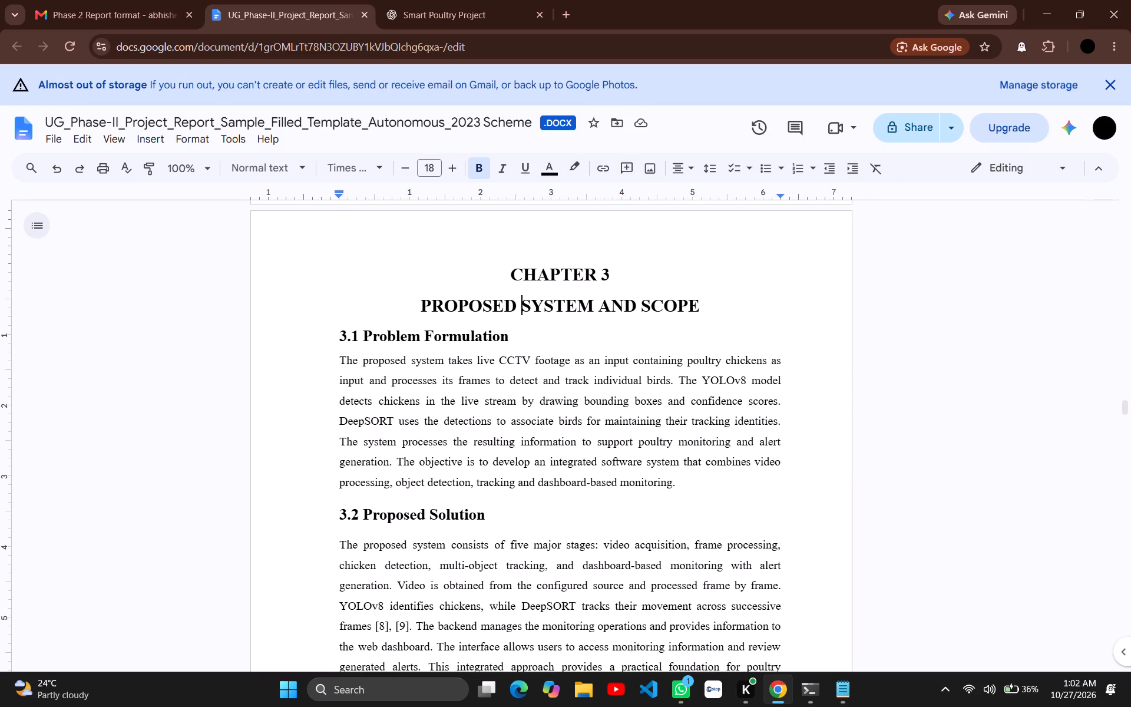
scroll(524, 303, "down", 2)
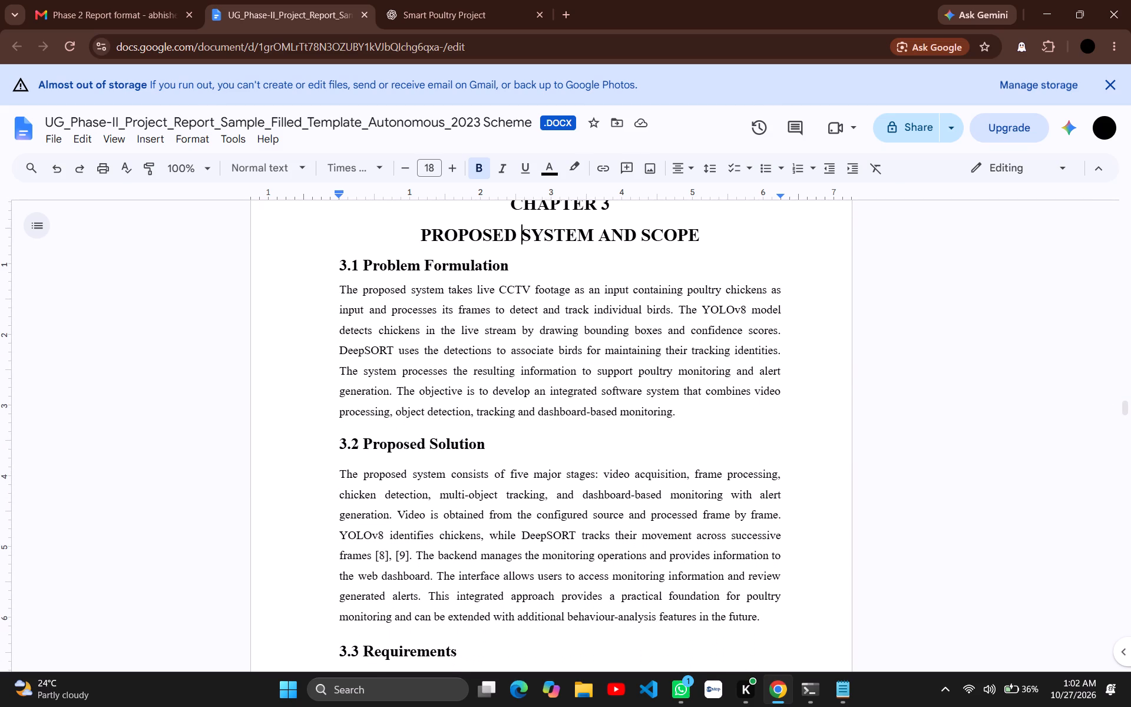
left_click(490, 268)
Check the font sizes of the 3.3 Requirements, 3.3.1 Functional & Non-Functional Requirements and Functional Requirements headings.
scroll(467, 421, "down", 3)
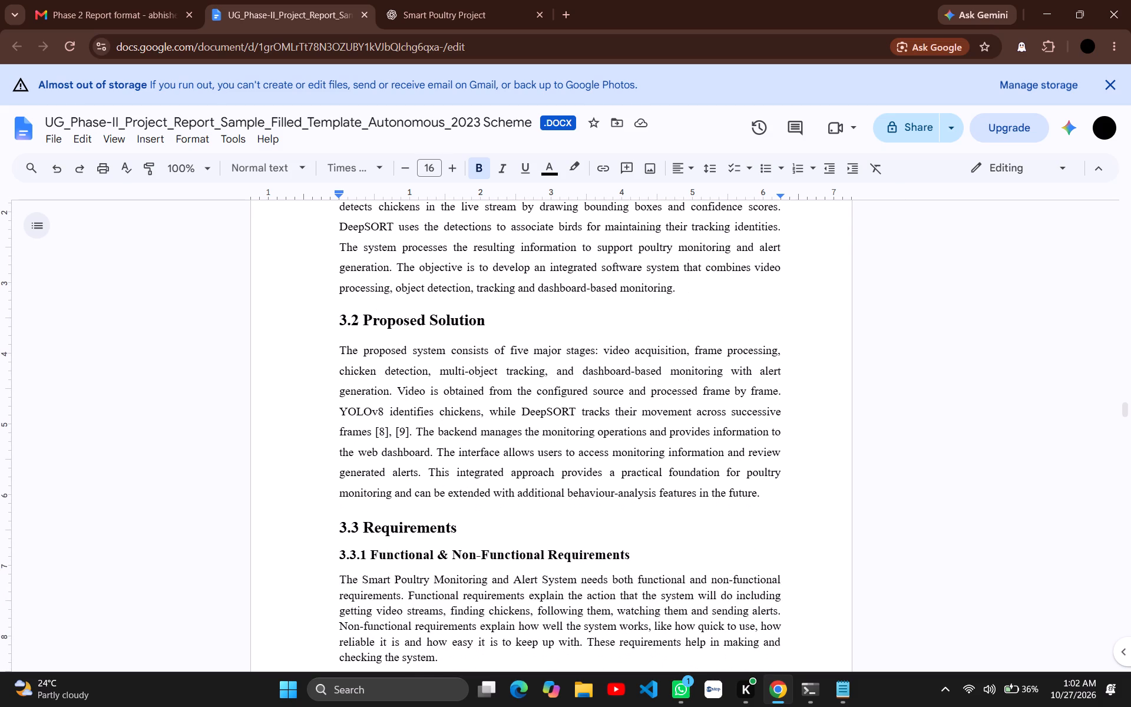
scroll(467, 421, "down", 2)
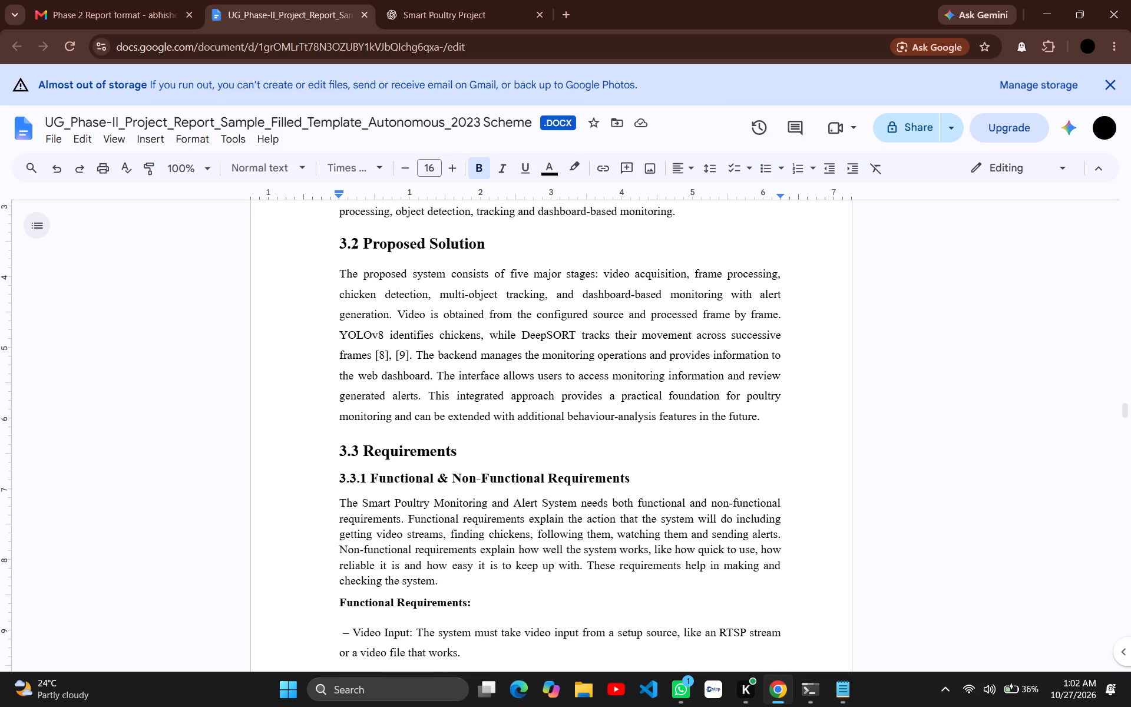
scroll(467, 421, "down", 1)
left_click(447, 418)
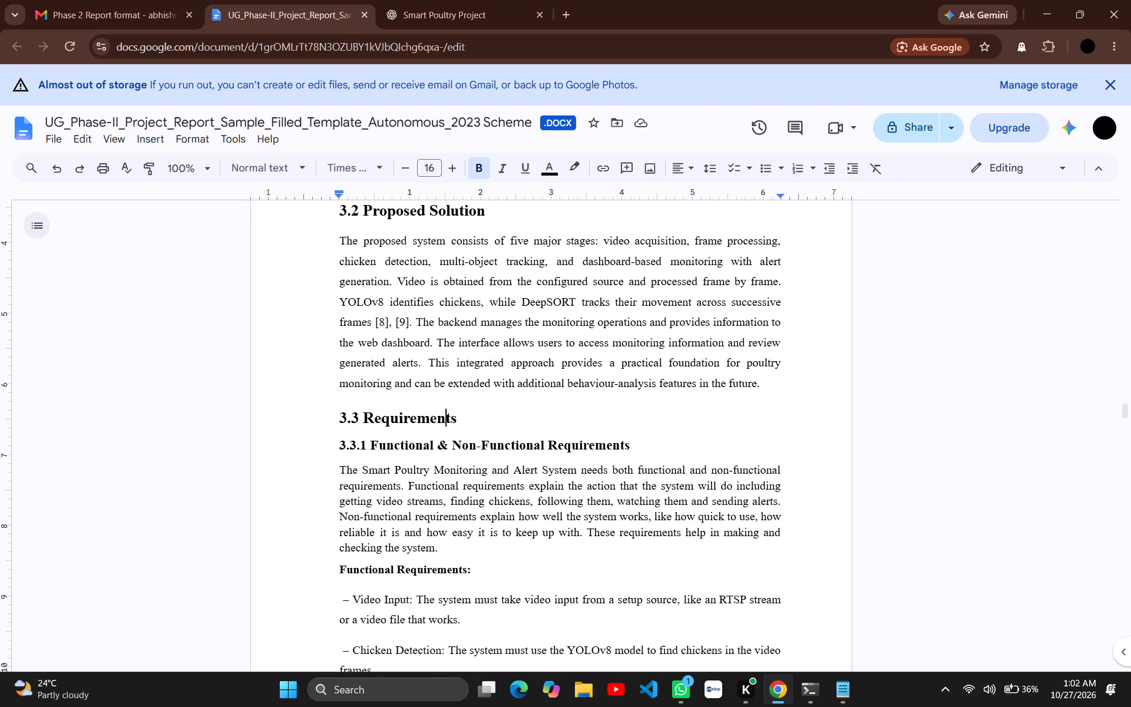
scroll(447, 418, "down", 1)
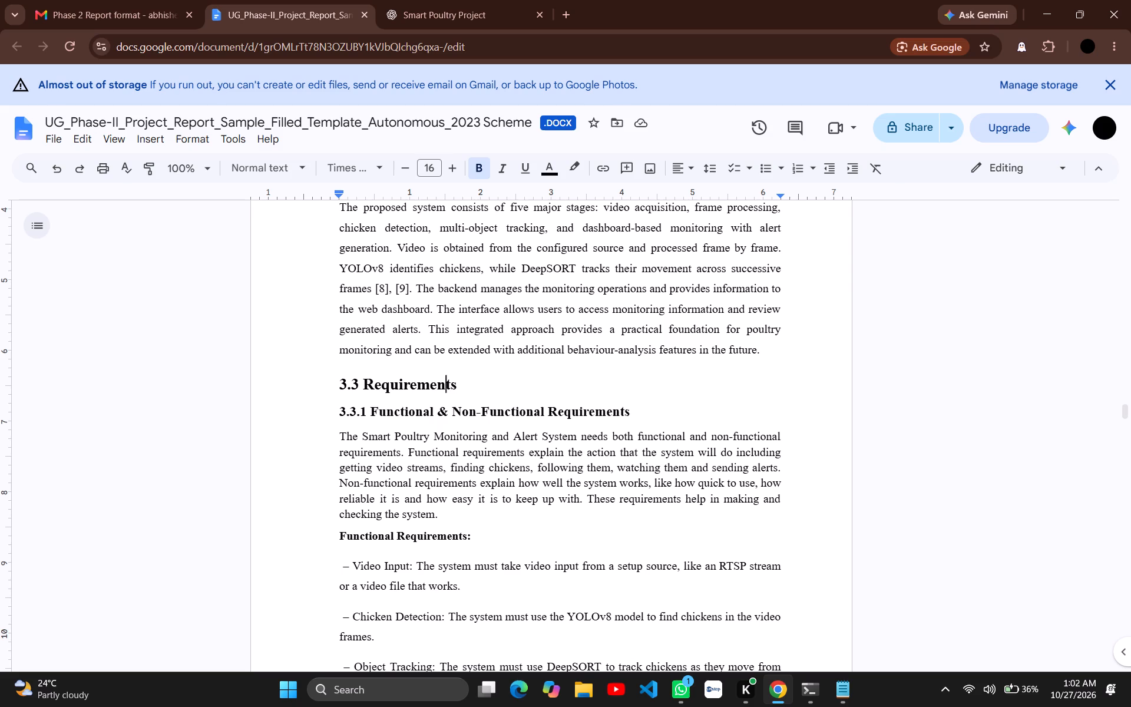
left_click(457, 411)
scroll(457, 411, "down", 1)
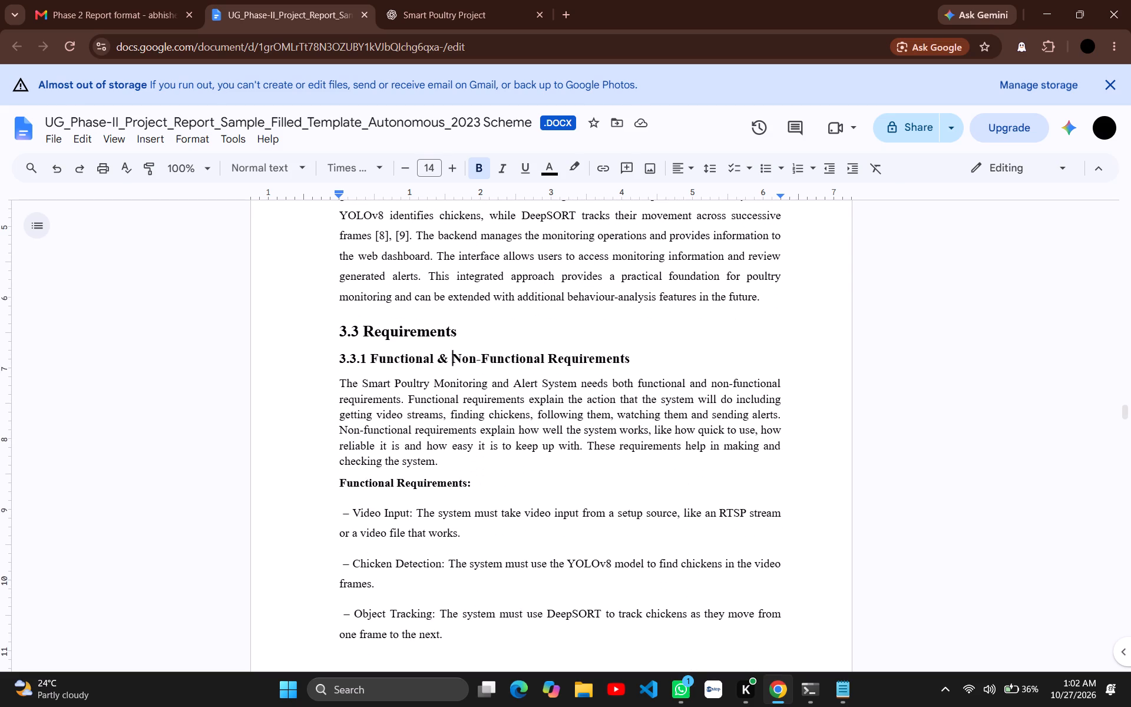
left_click(431, 480)
Look through the functional and non-functional requirements lists and examine their layout across the pages up to section 3.3.2.
scroll(431, 480, "down", 1)
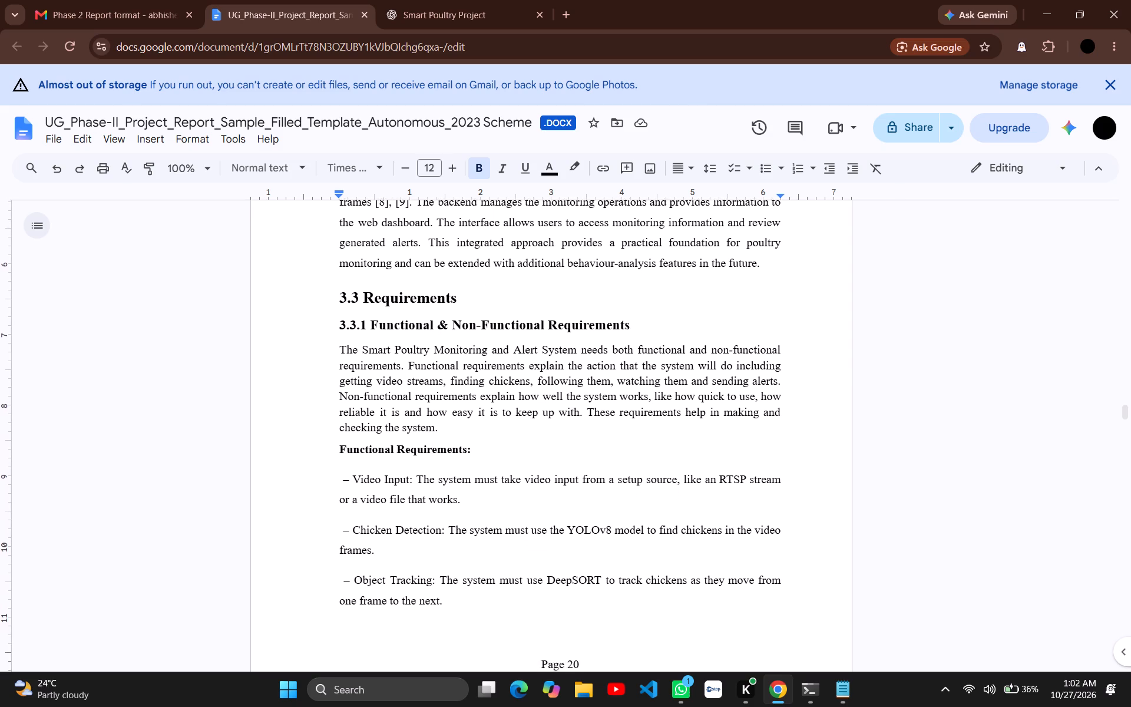
scroll(431, 480, "down", 3)
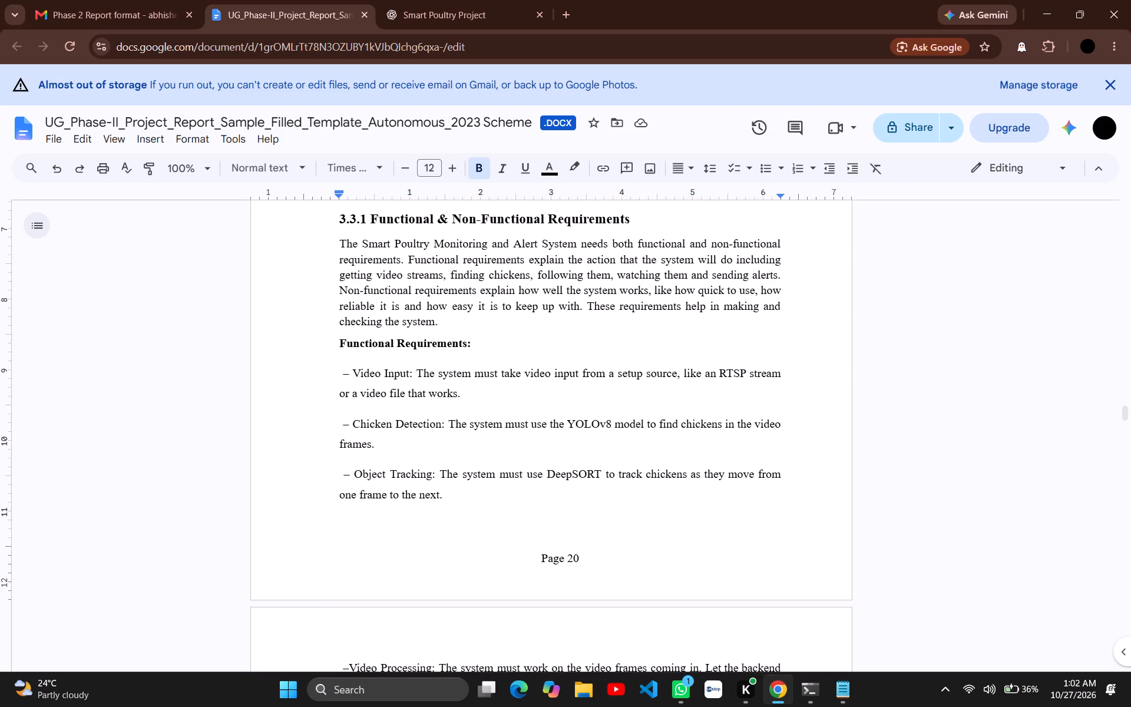
scroll(431, 480, "down", 3)
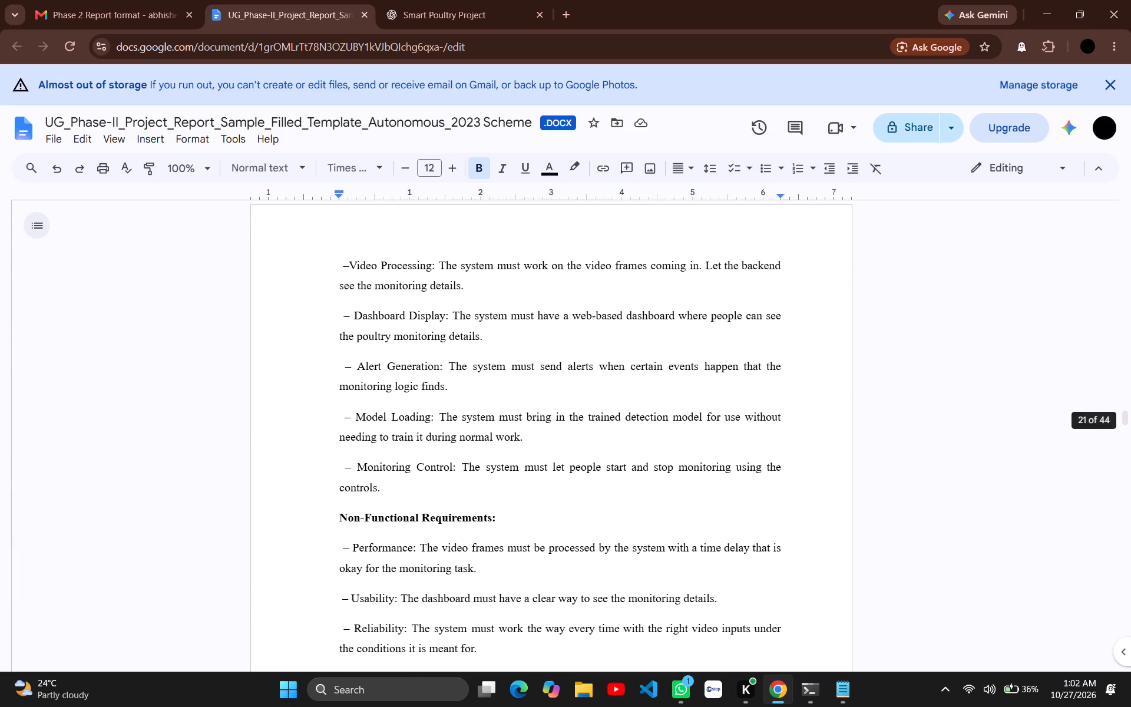
scroll(431, 480, "down", 3)
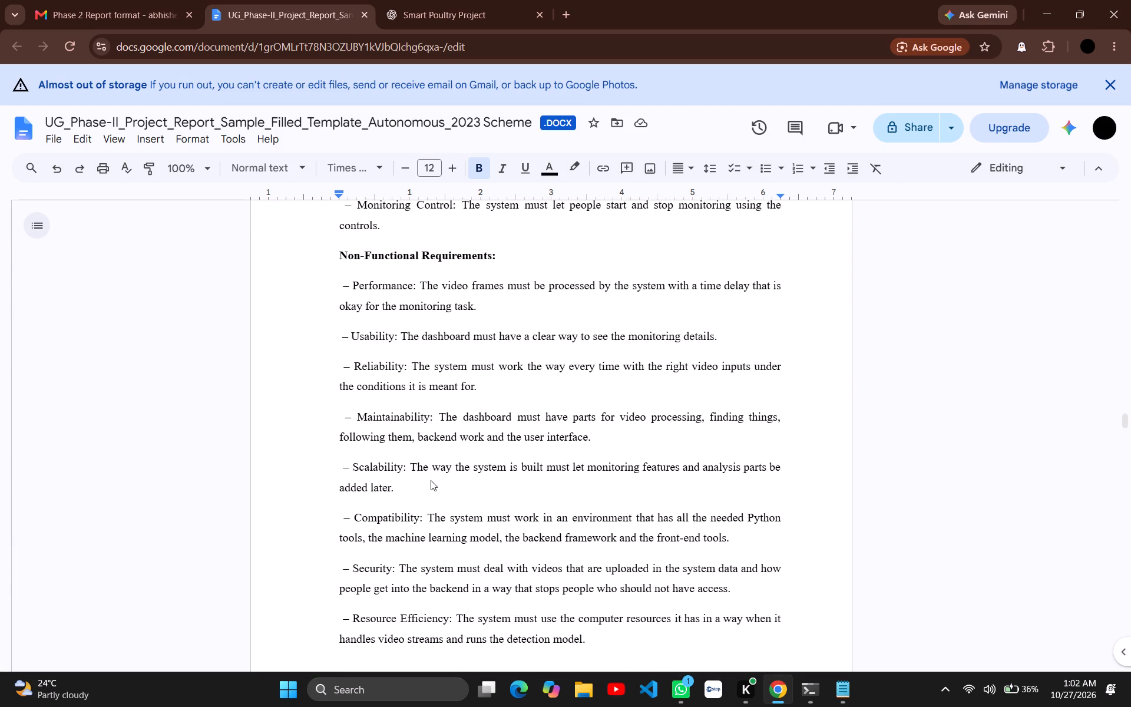
scroll(431, 480, "down", 3)
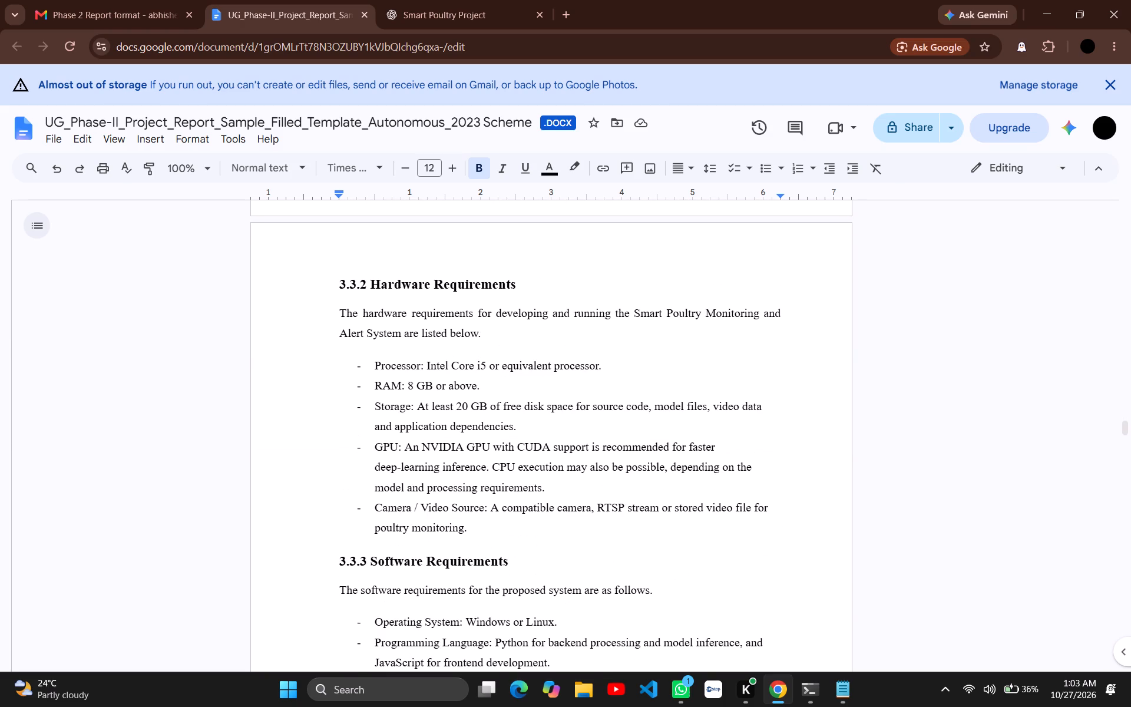
Check the font sizes of the 3.3.2 Hardware Requirements heading and the introductory line of 3.3.3 Software Requirements.
left_click(479, 284)
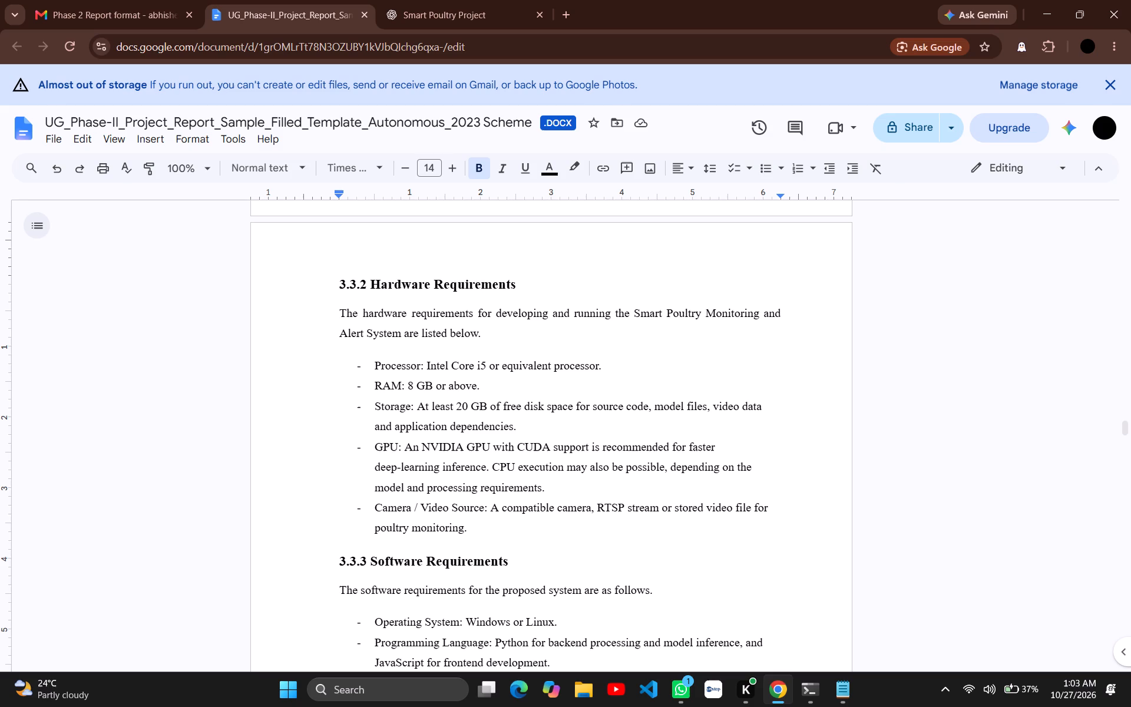
scroll(469, 550, "down", 2)
left_click(484, 480)
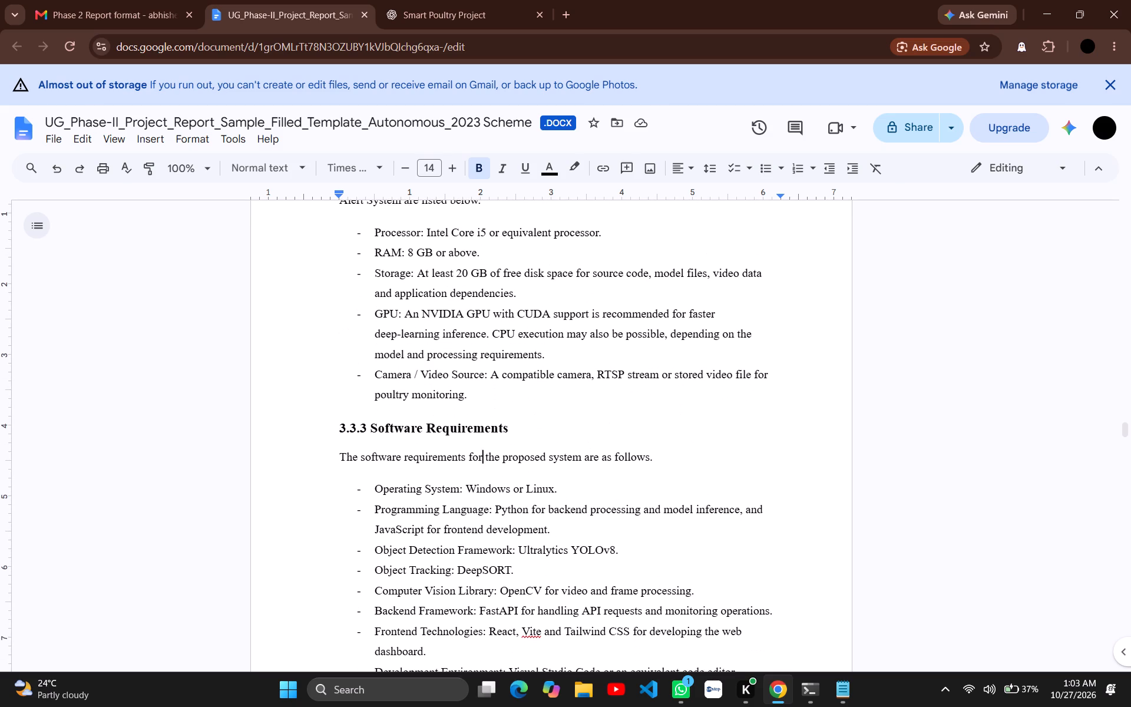
scroll(484, 480, "down", 1)
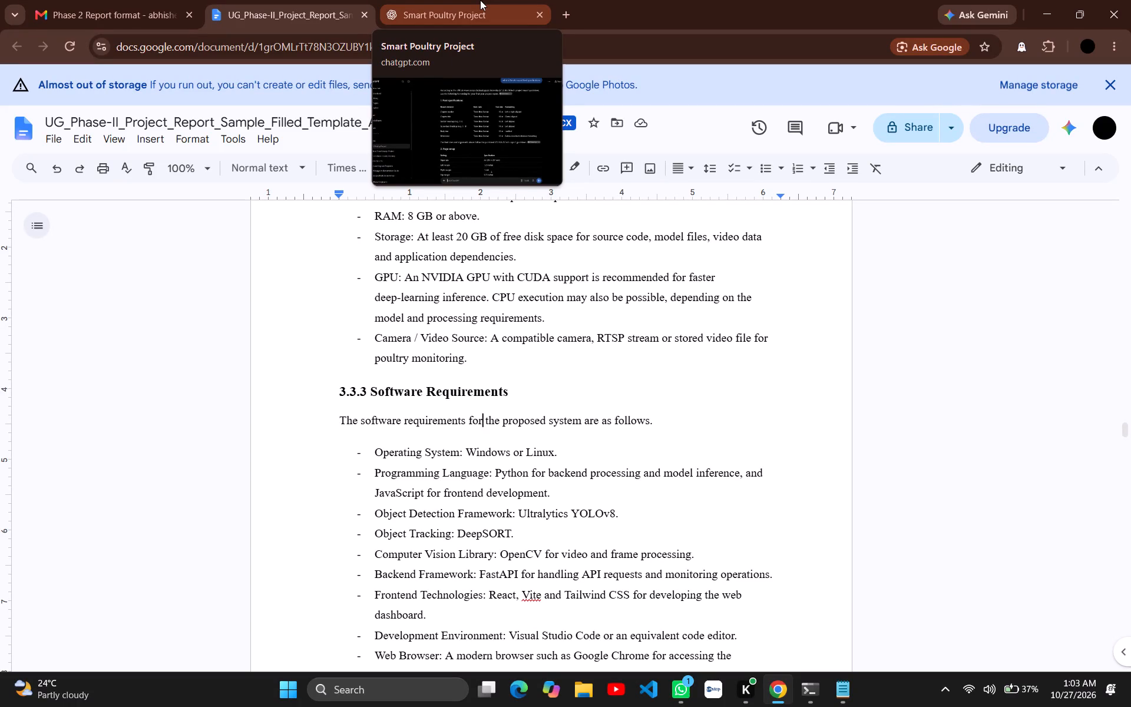
Examine the 3.3.3 Software Requirements list and its page layout through to the end of the section.
scroll(513, 438, "down", 3)
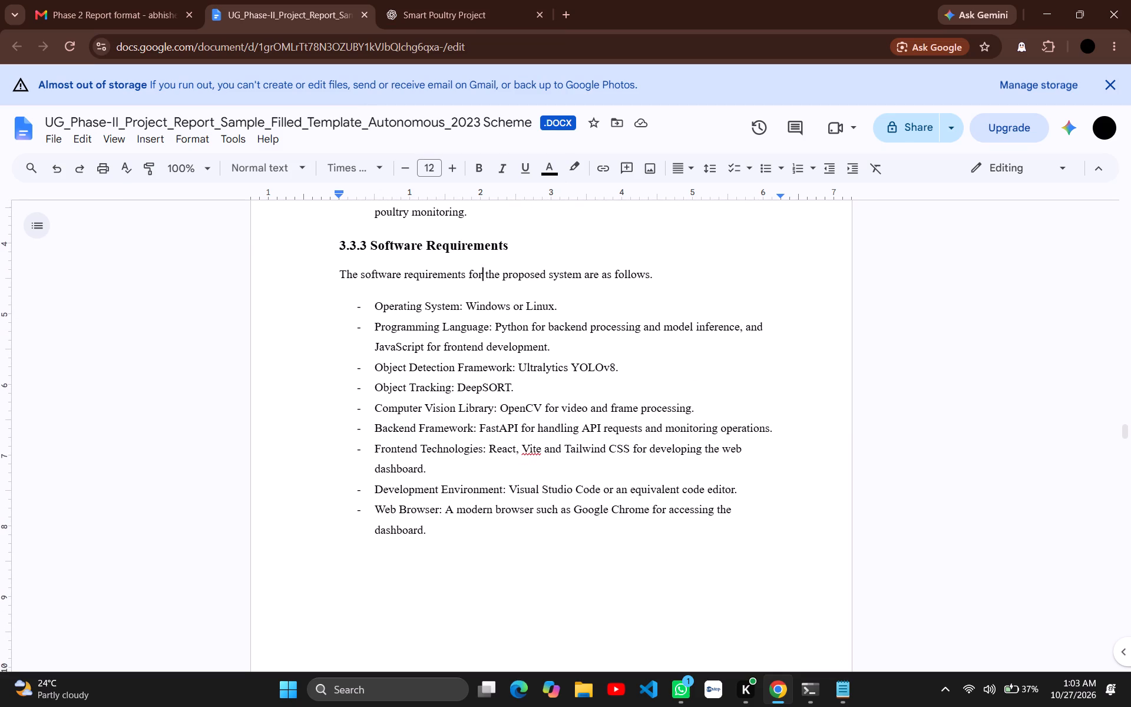
scroll(513, 438, "down", 1)
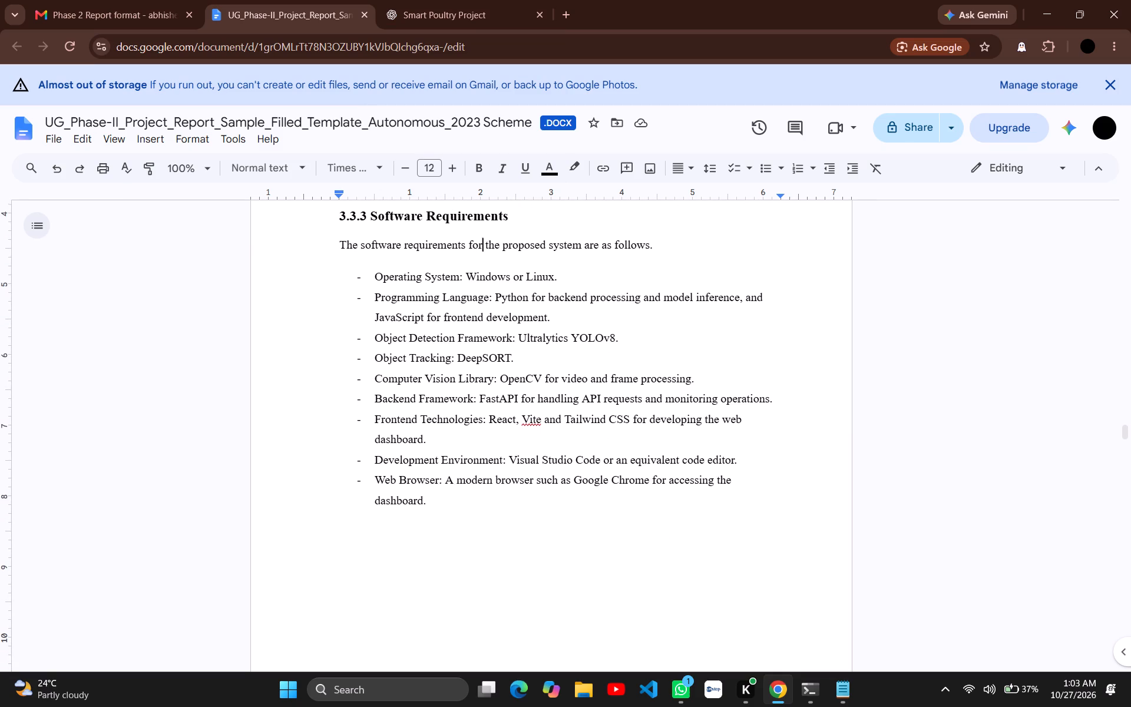
scroll(513, 438, "down", 2)
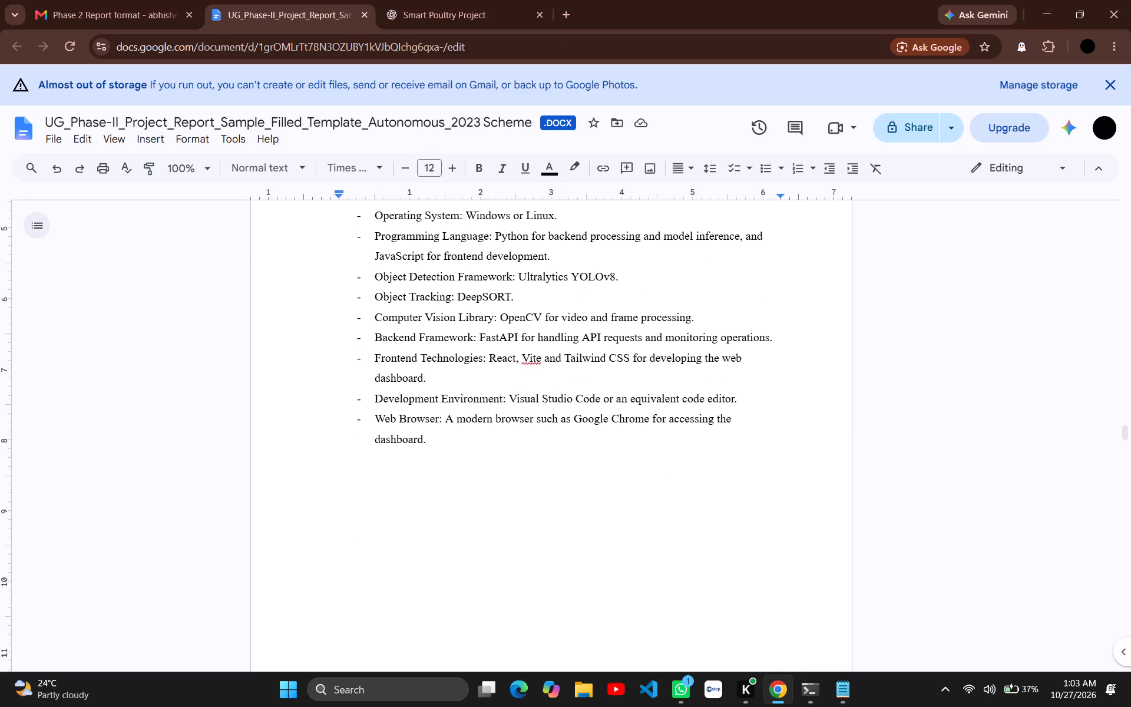
scroll(513, 438, "down", 4)
scroll(513, 438, "up", 4)
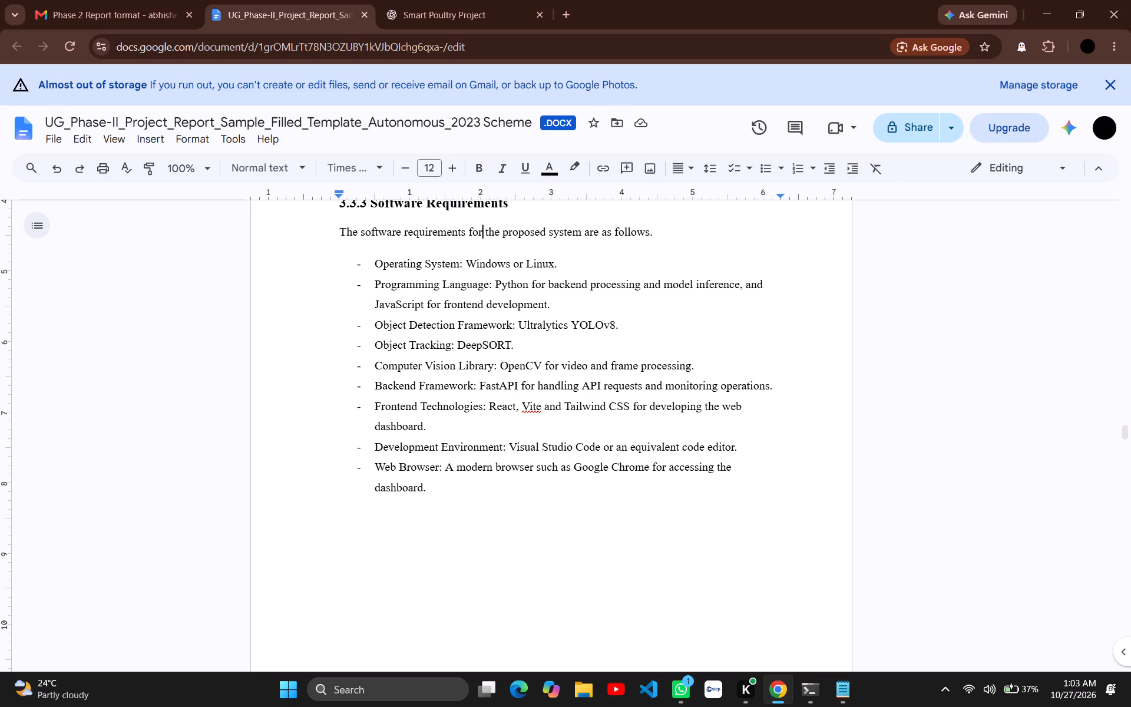
scroll(513, 438, "down", 1)
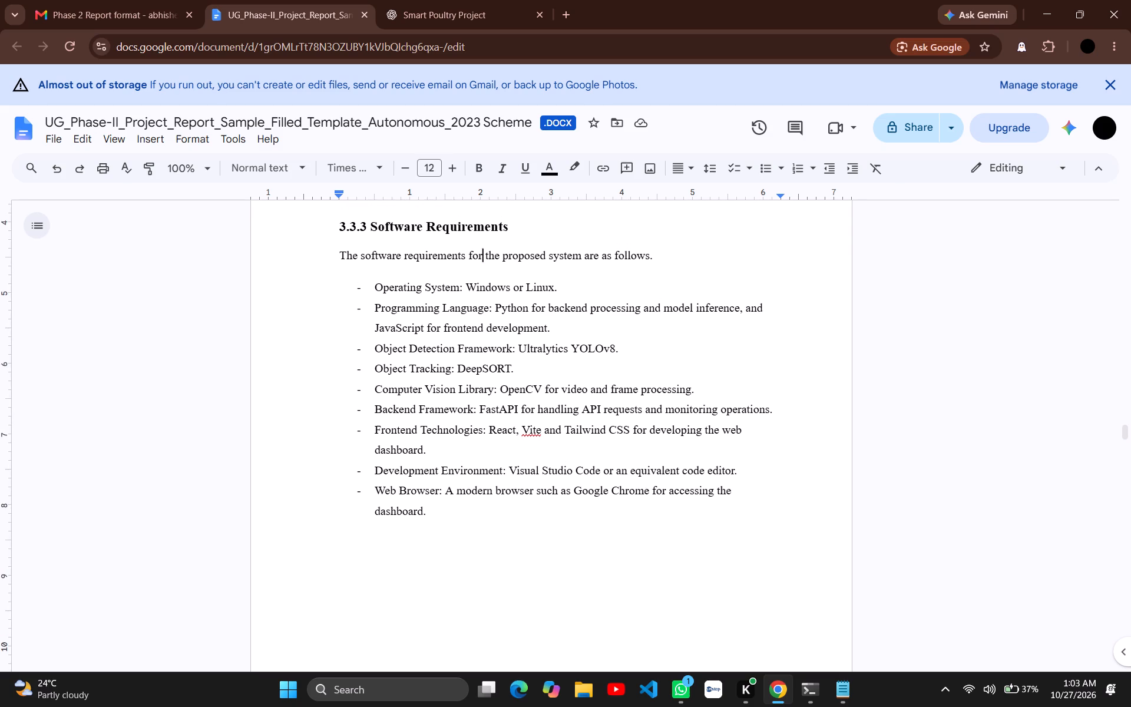
scroll(513, 438, "down", 1)
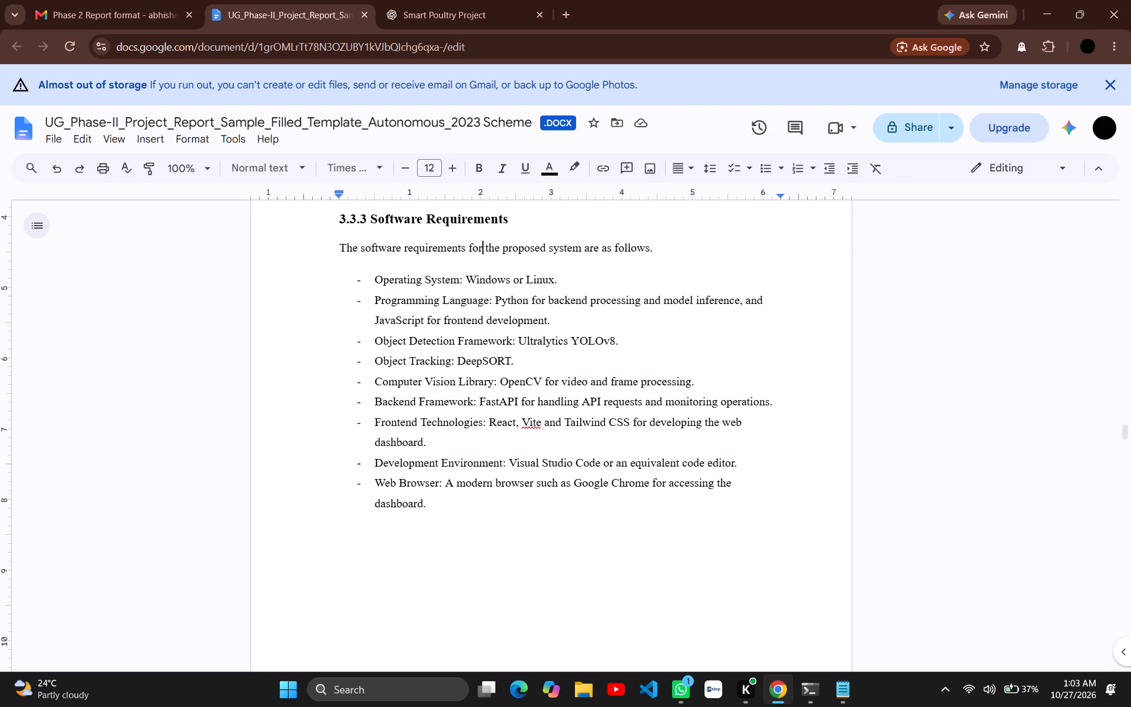
scroll(513, 438, "down", 2)
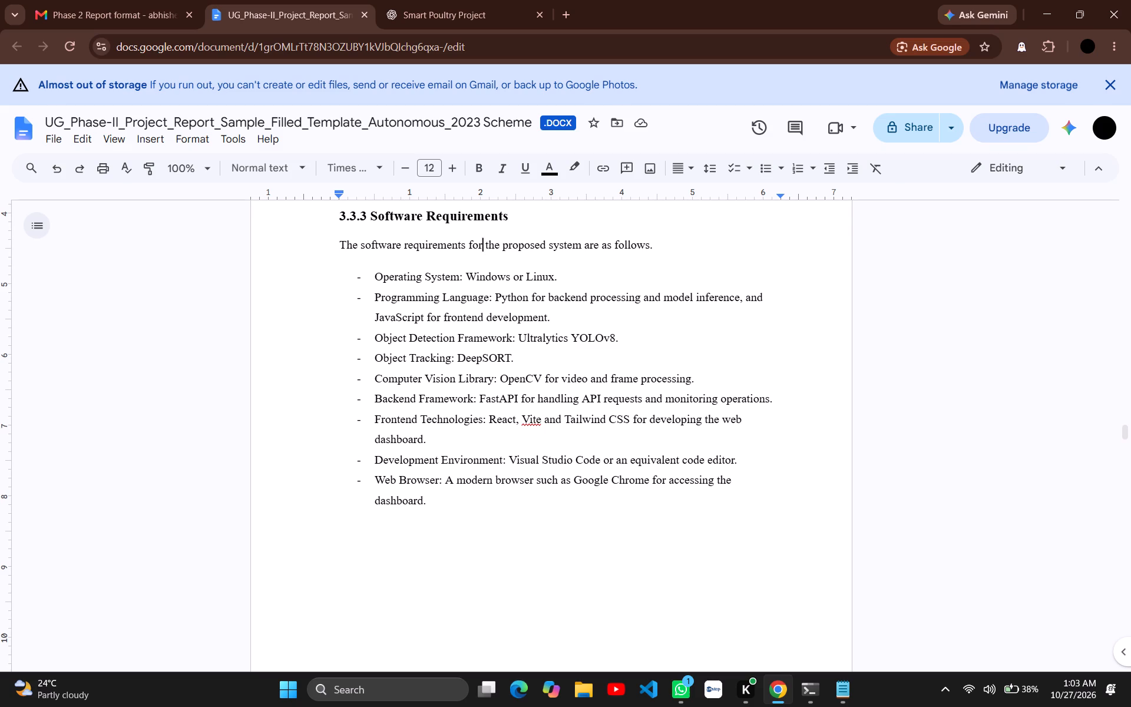
scroll(513, 438, "down", 1)
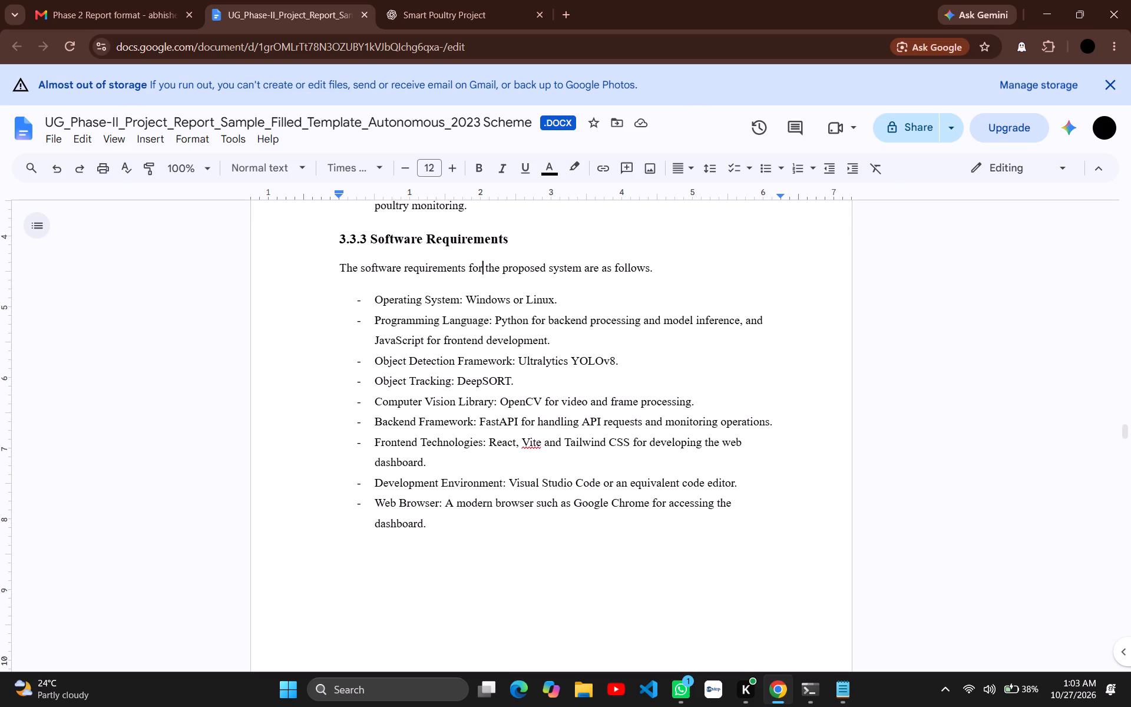
scroll(513, 438, "down", 2)
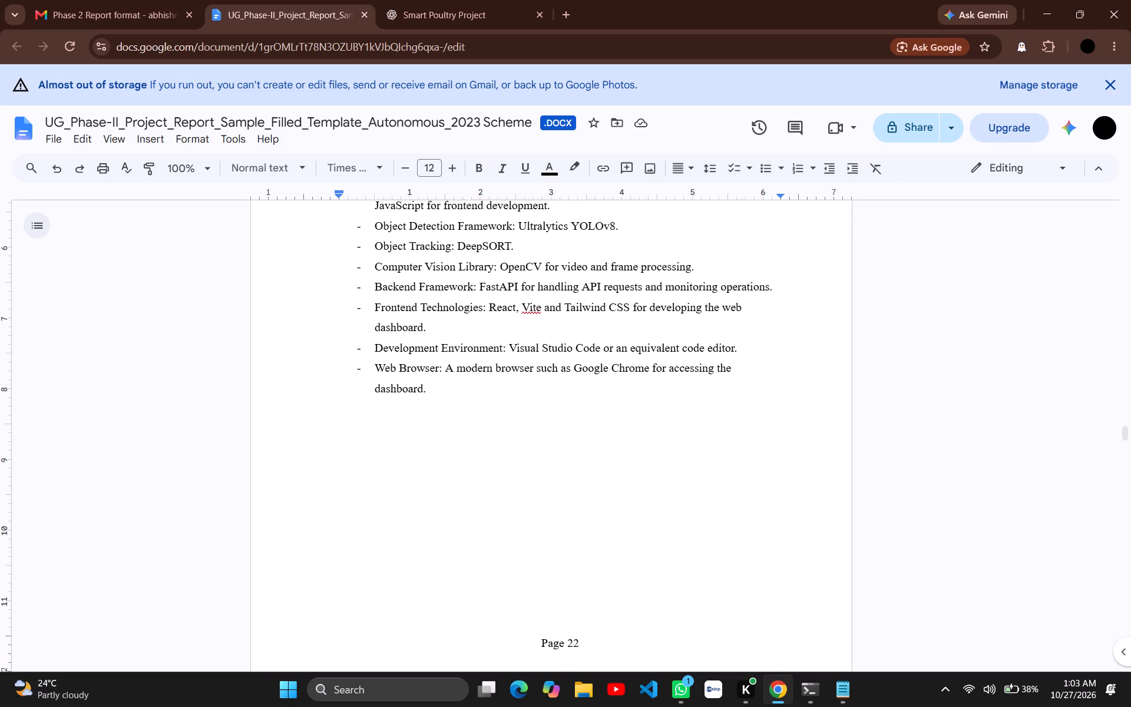
scroll(513, 438, "up", 1)
scroll(513, 438, "down", 2)
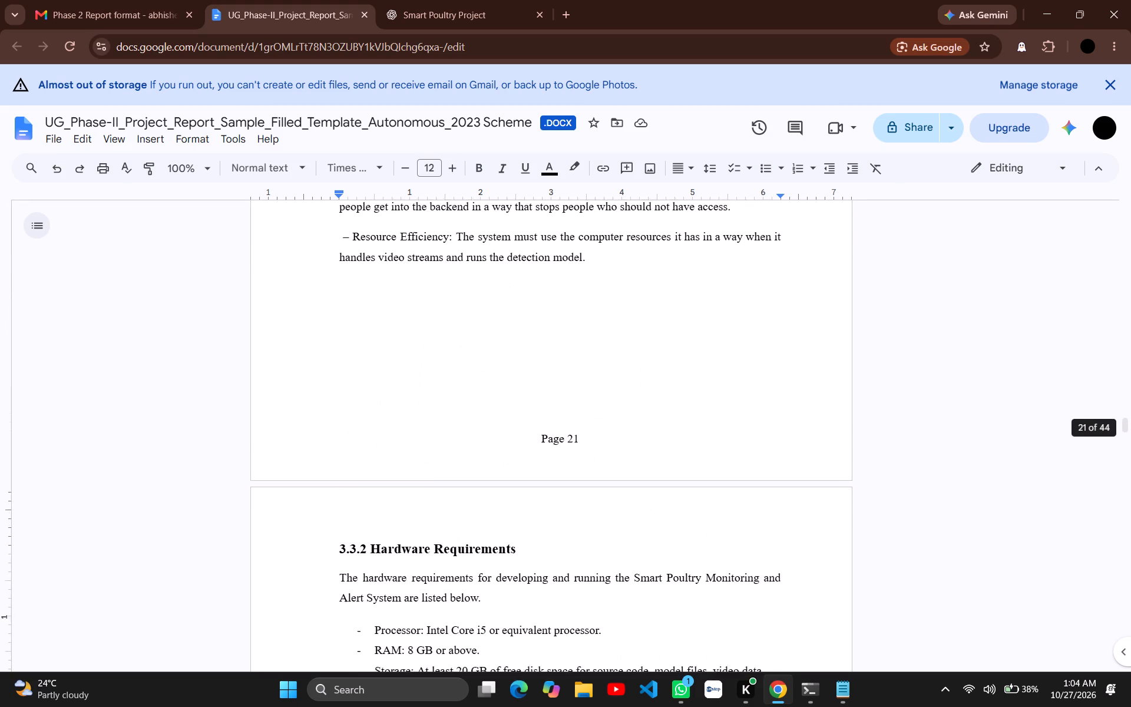
scroll(513, 438, "down", 2)
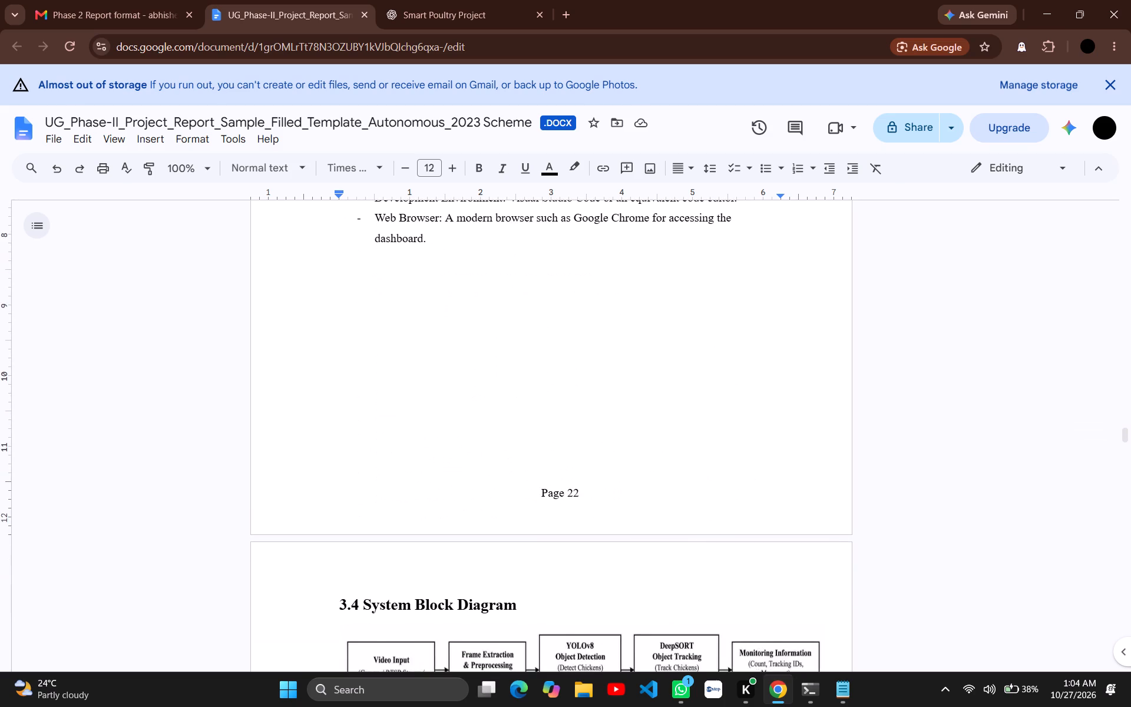
Examine the layout of the 3.4 System Block Diagram figure and caption and the 3.5 Functional Components list.
scroll(513, 438, "down", 4)
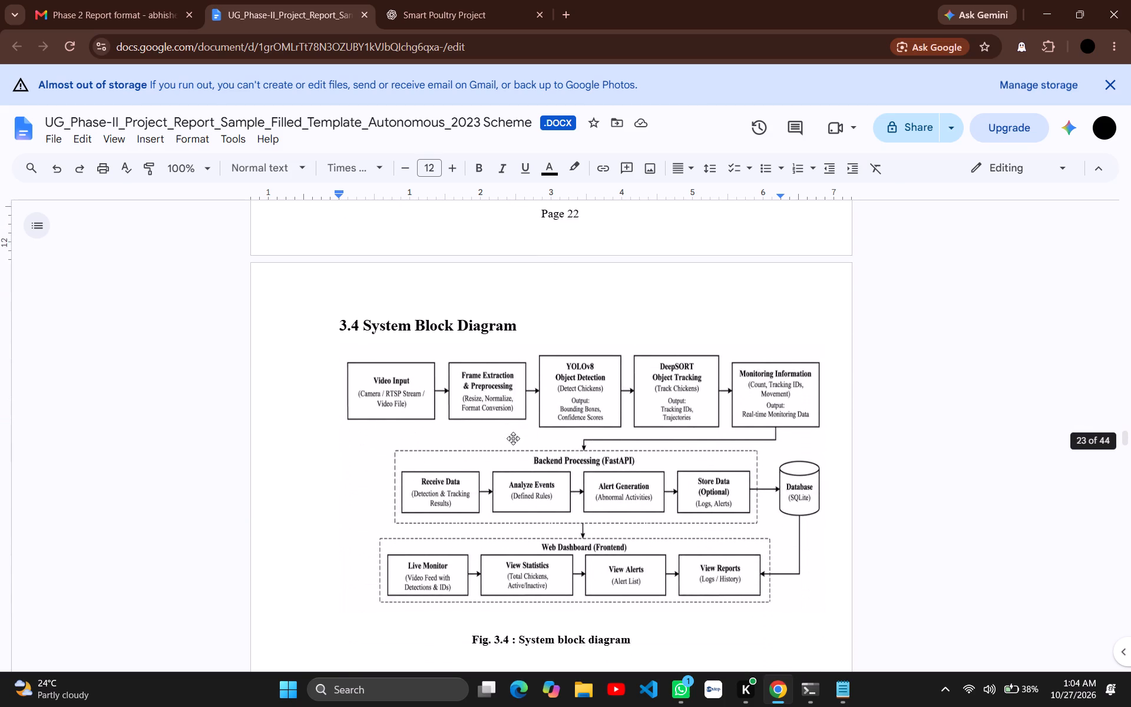
scroll(513, 438, "down", 3)
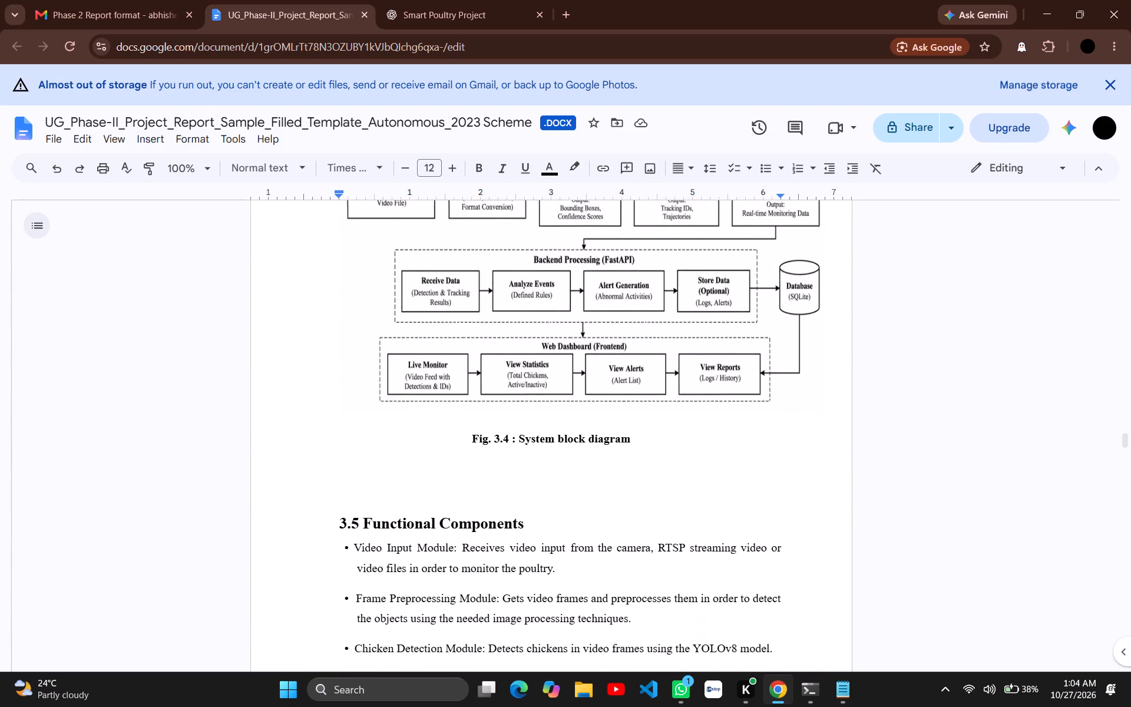
scroll(513, 438, "up", 3)
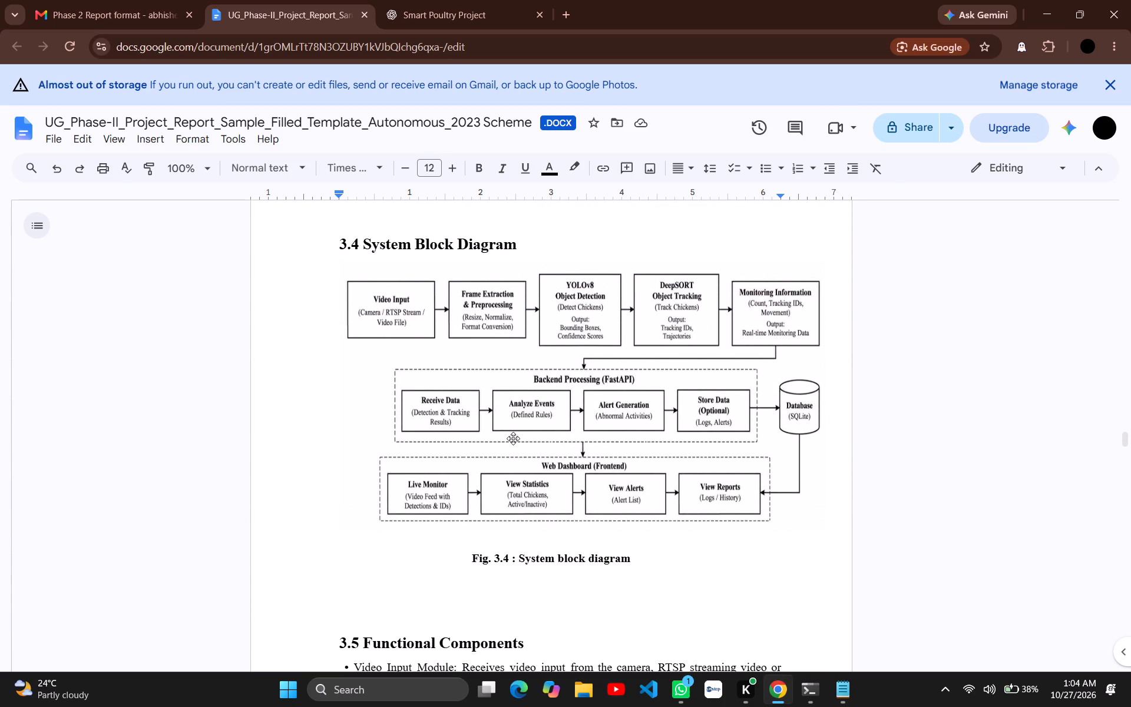
scroll(513, 438, "down", 2)
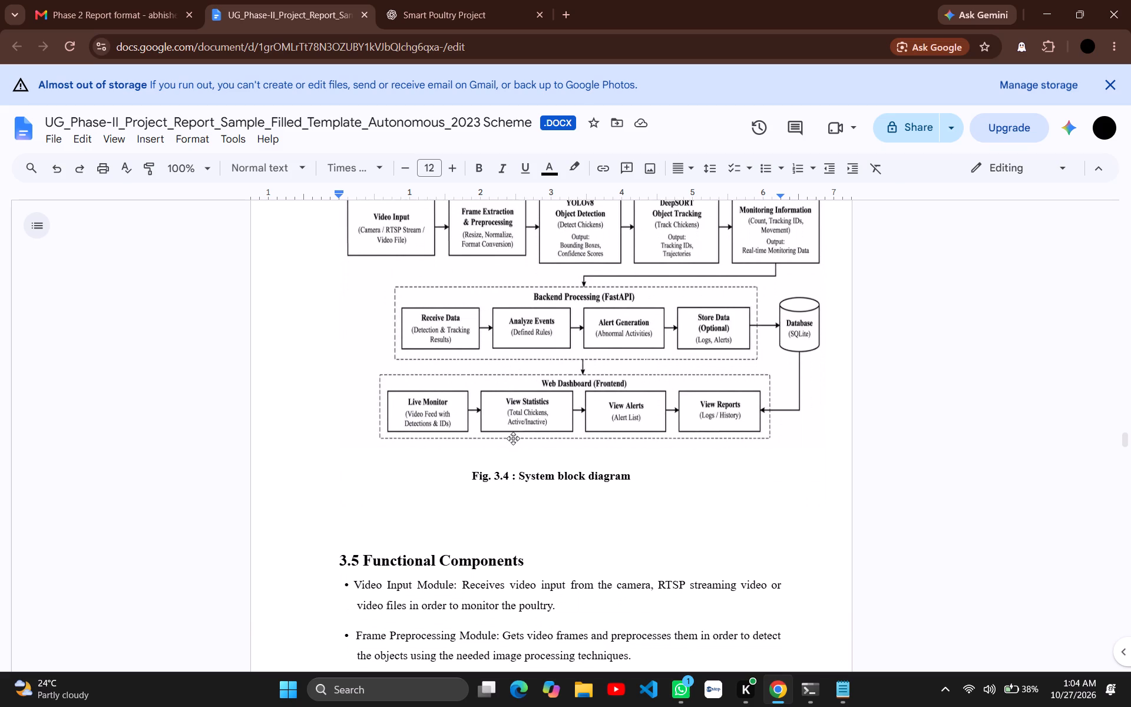
scroll(513, 438, "down", 1)
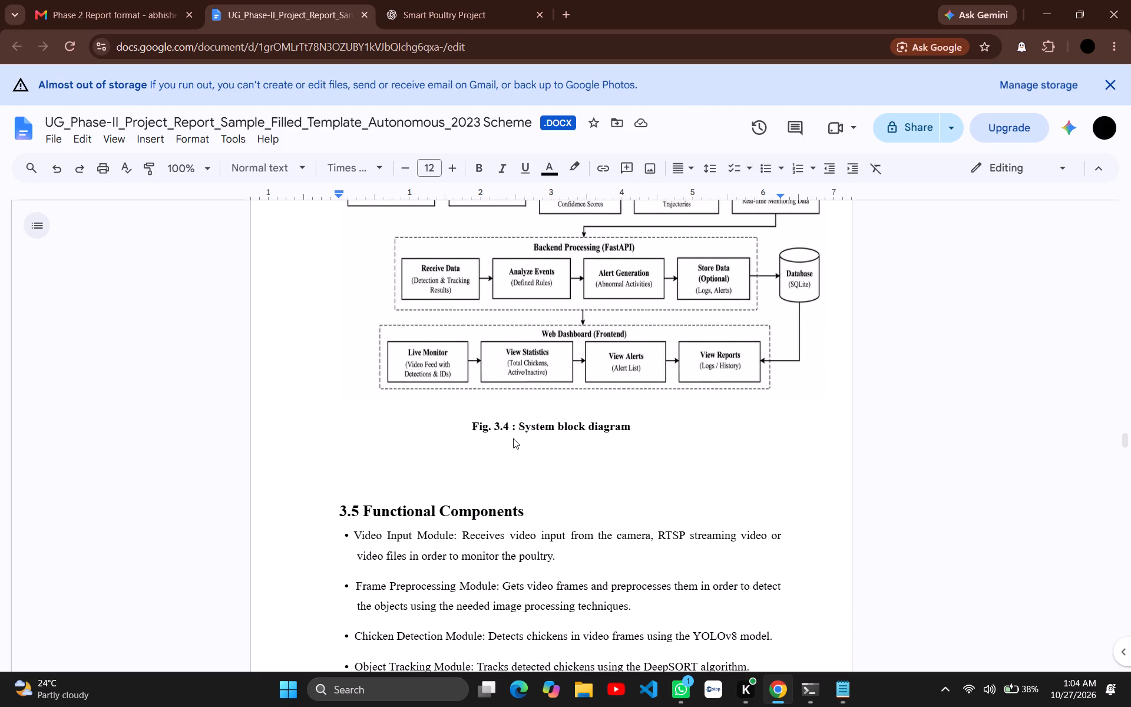
scroll(513, 438, "down", 1)
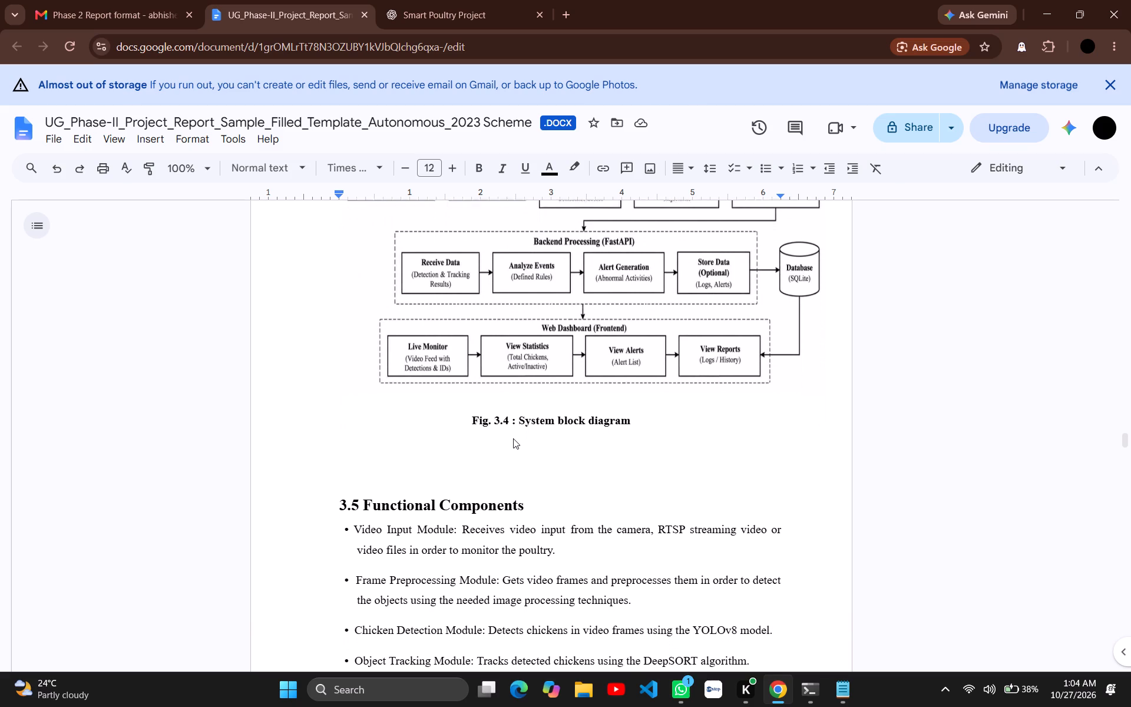
scroll(513, 438, "down", 3)
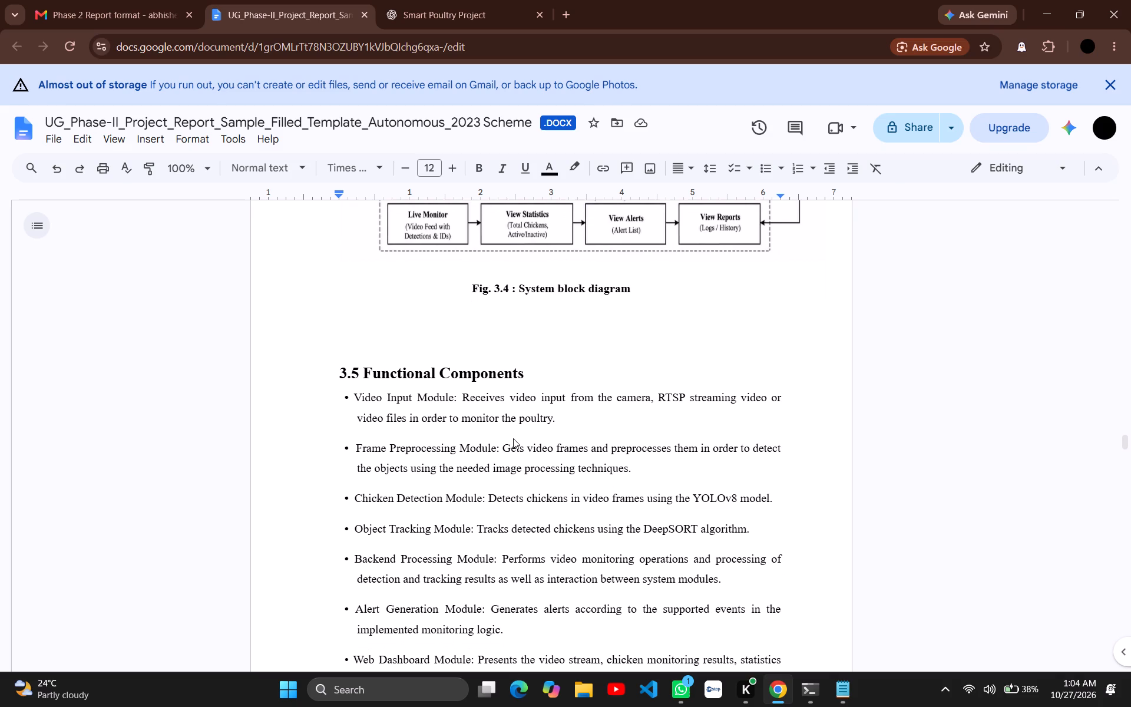
scroll(513, 438, "down", 1)
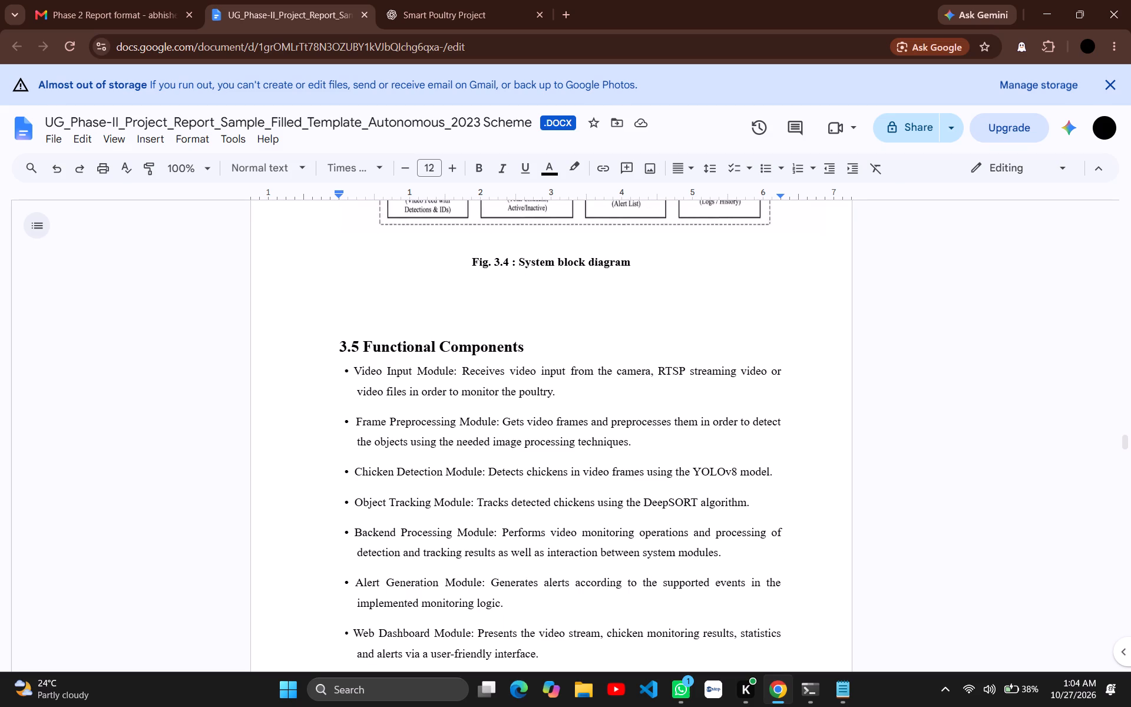
Review the preceding pages back through the start of Chapter 3, sections 2.5 and 2.4, and the Chapter 2 literature table.
scroll(551, 363, "up", 2)
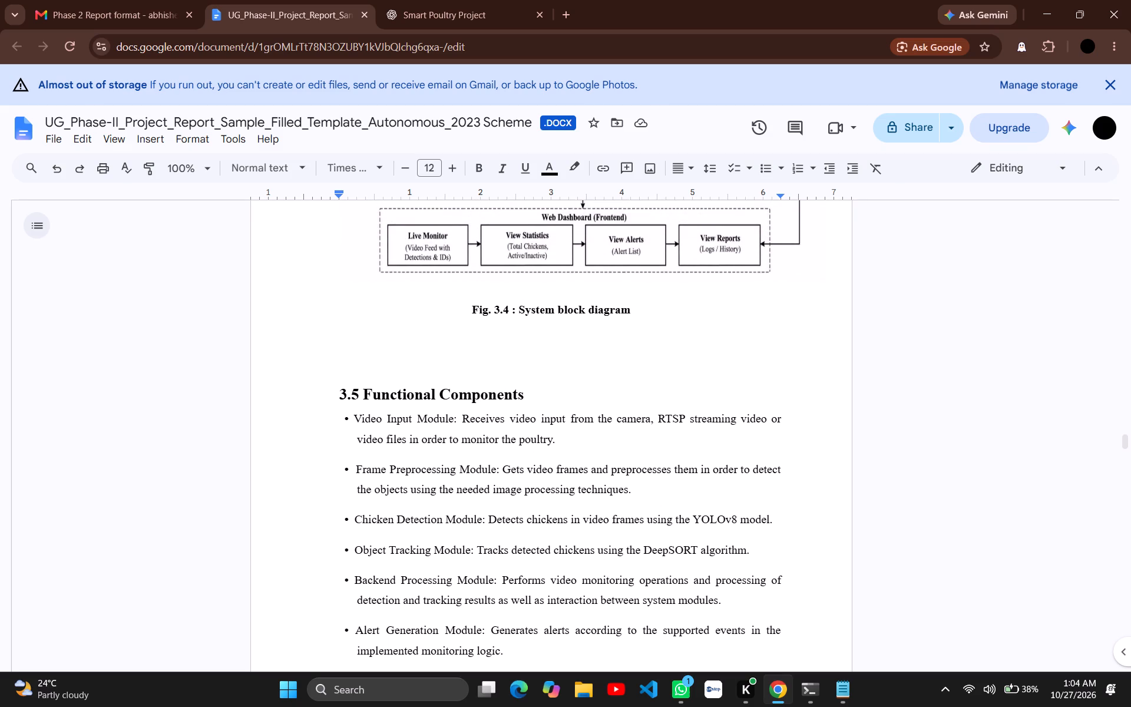
scroll(551, 363, "up", 5)
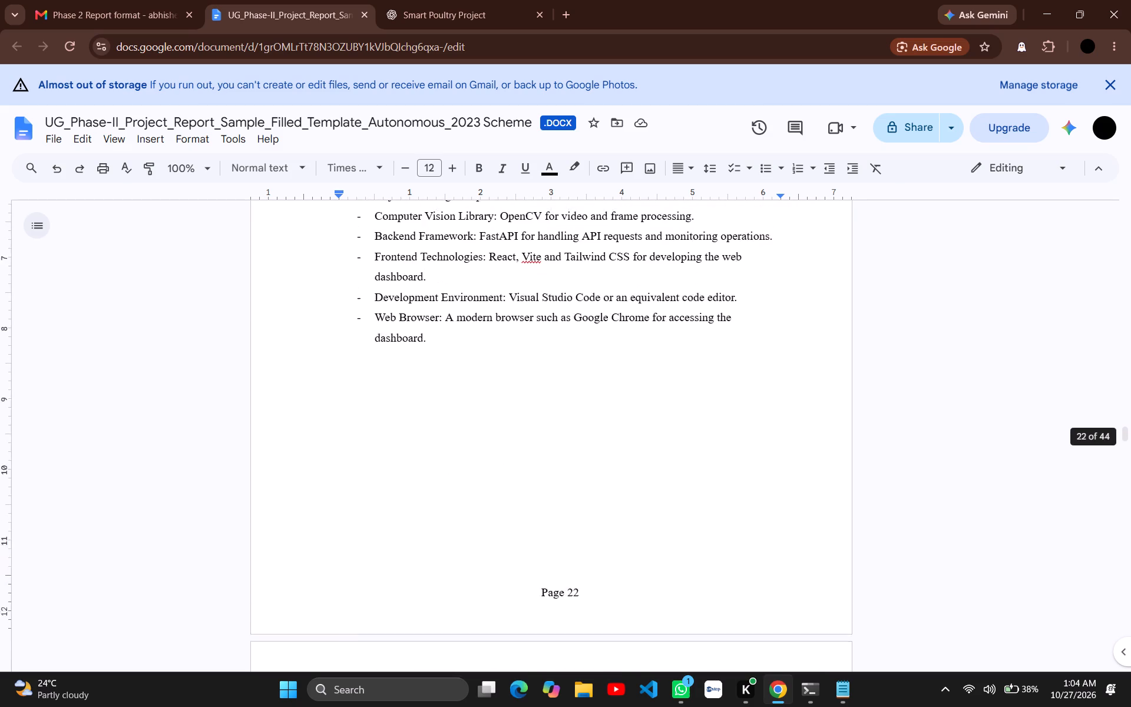
scroll(551, 363, "up", 4)
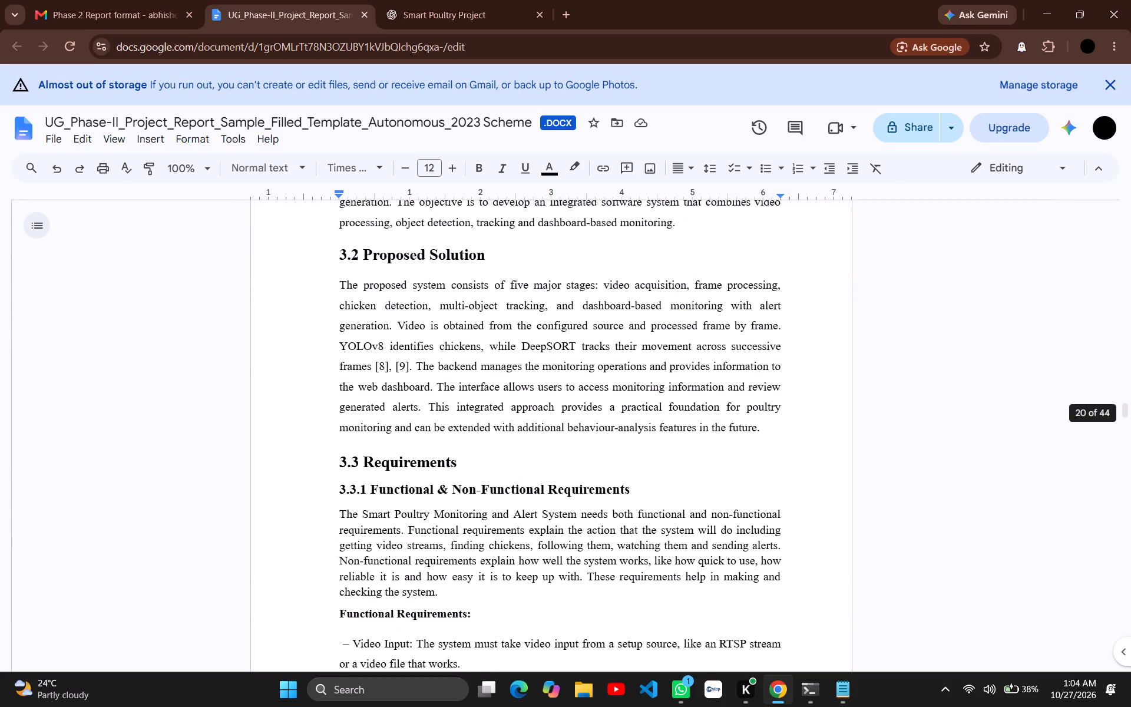
scroll(551, 363, "up", 4)
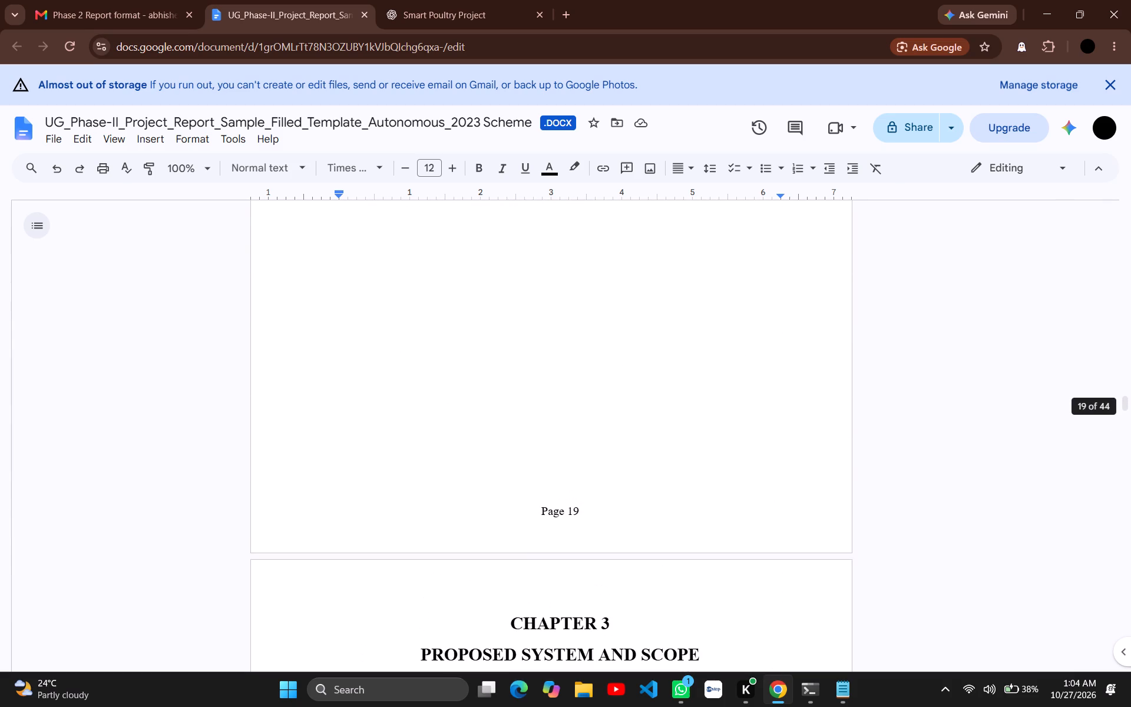
scroll(551, 363, "down", 1)
scroll(551, 363, "up", 1)
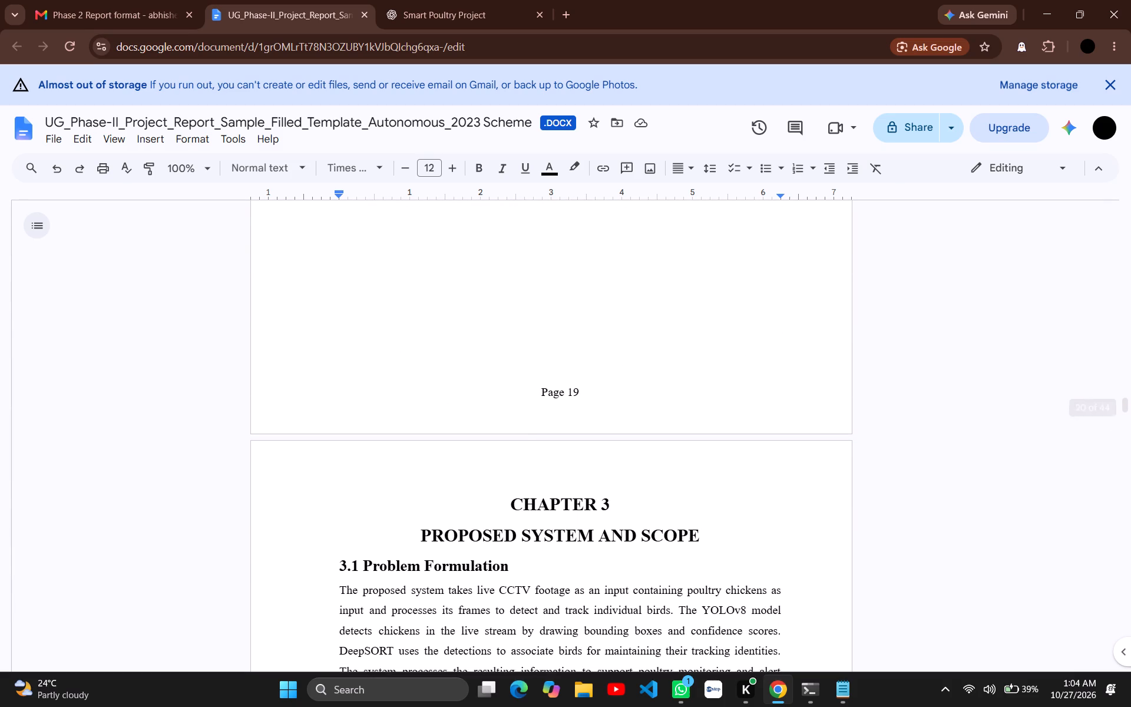
scroll(551, 363, "up", 4)
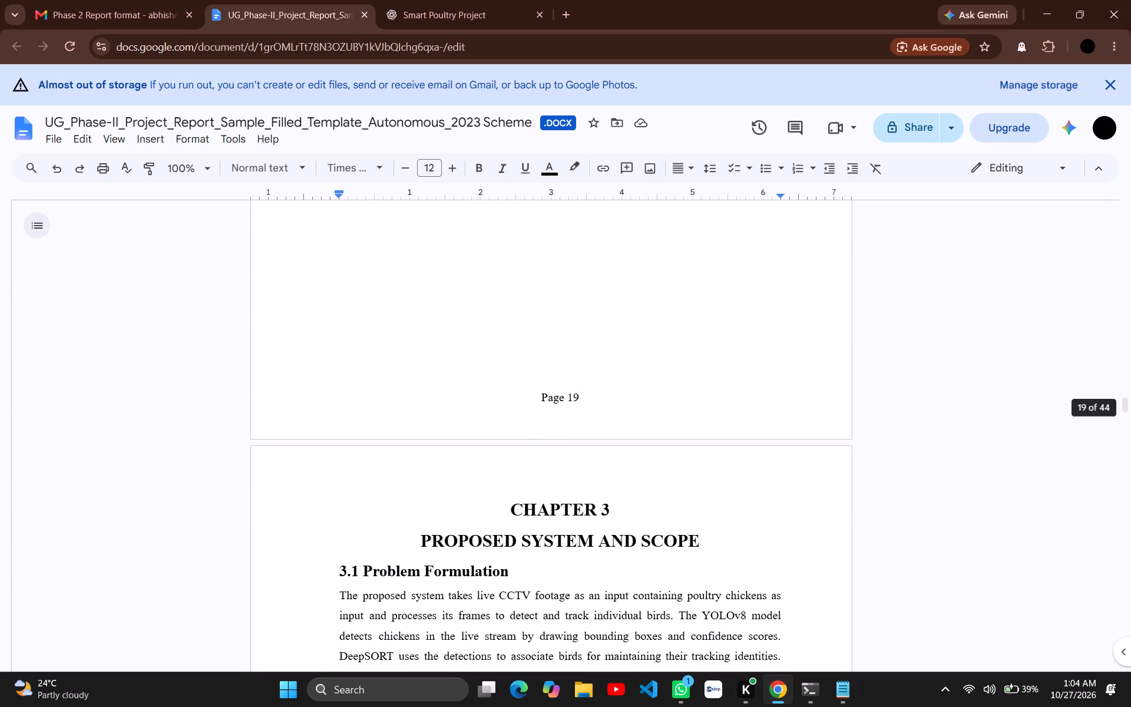
scroll(551, 363, "up", 2)
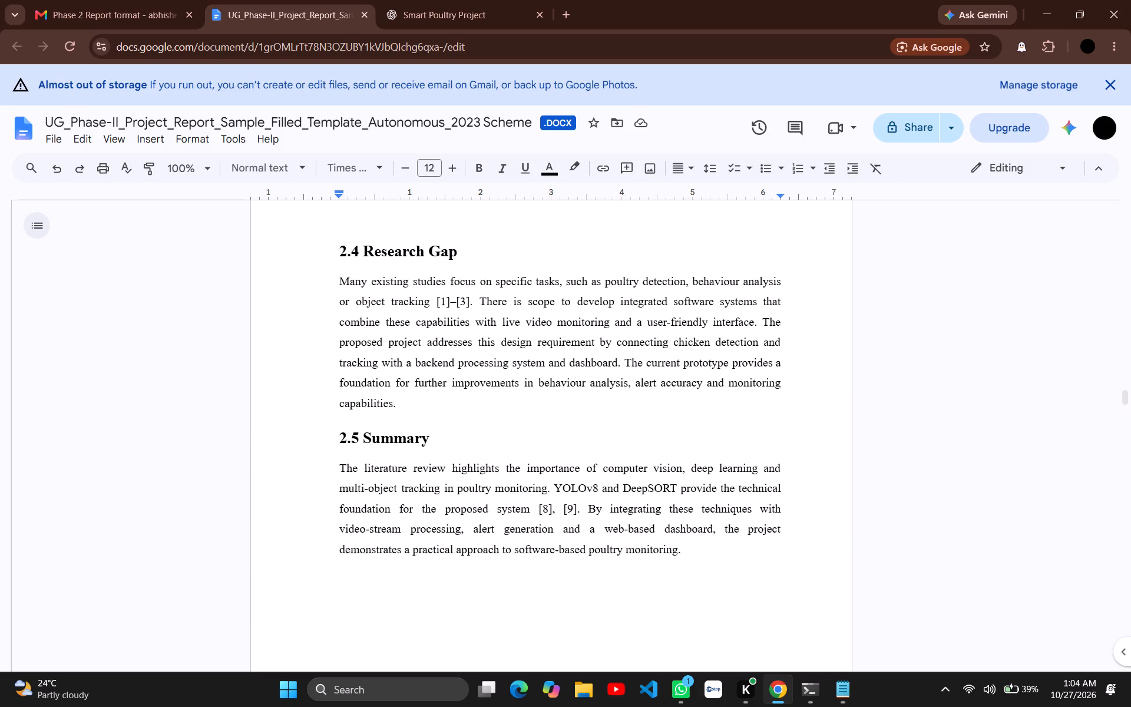
scroll(551, 363, "up", 4)
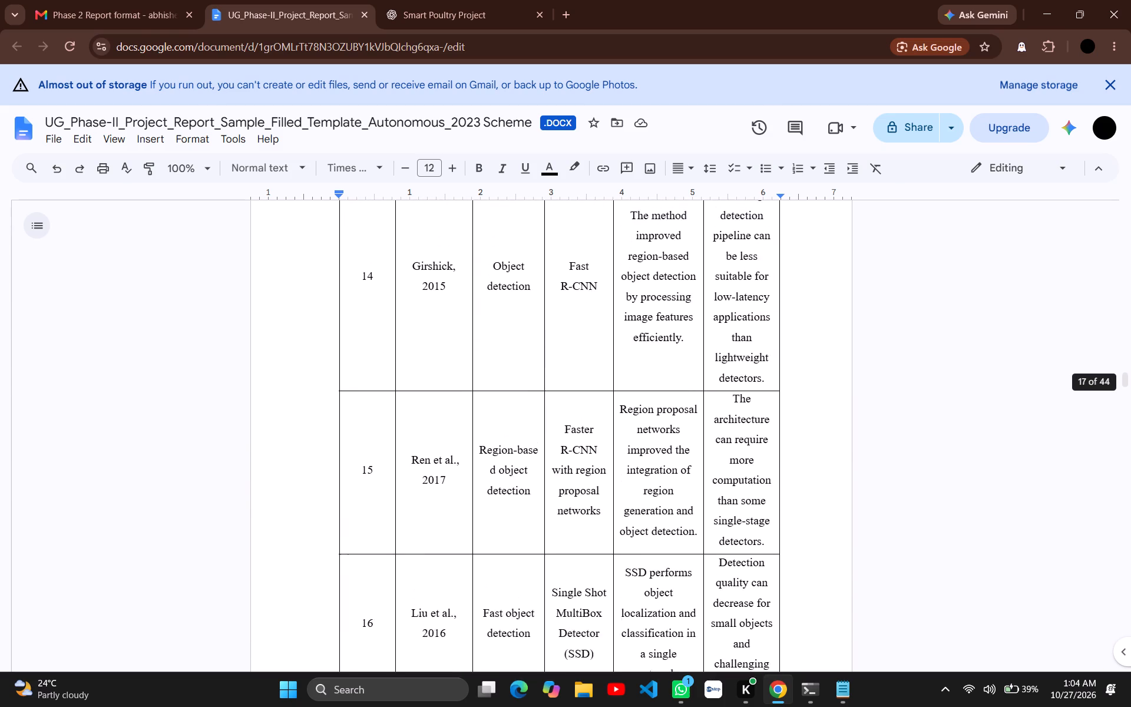
scroll(551, 363, "up", 4)
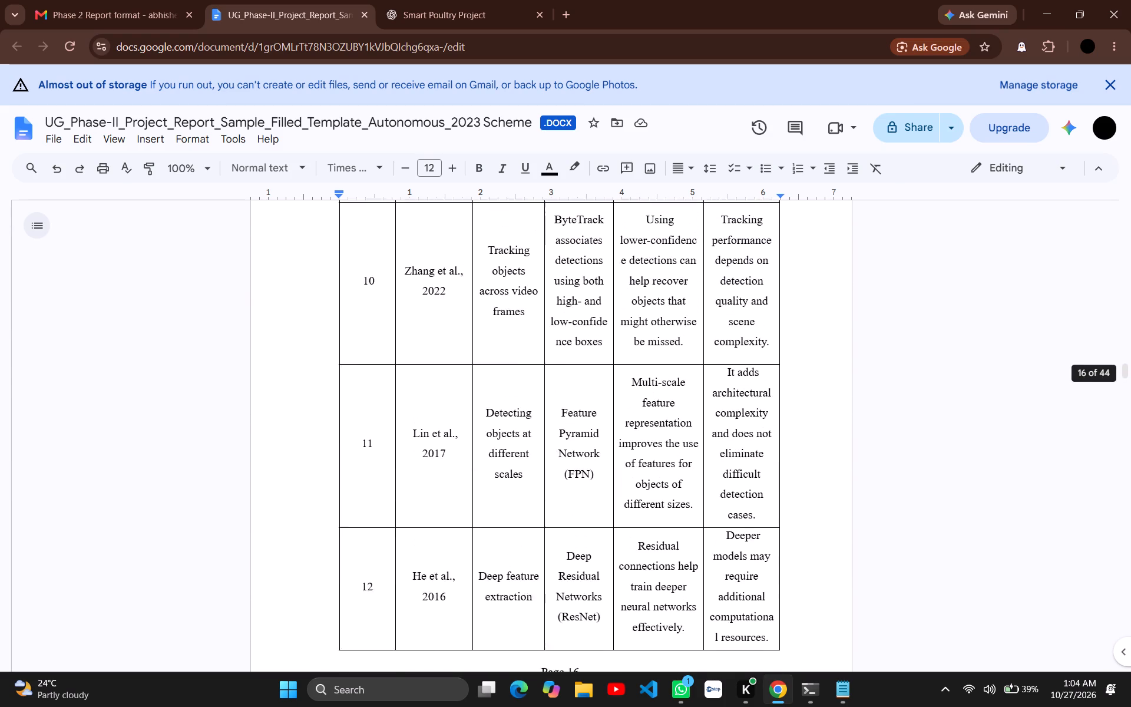
scroll(551, 363, "up", 2)
scroll(551, 363, "down", 4)
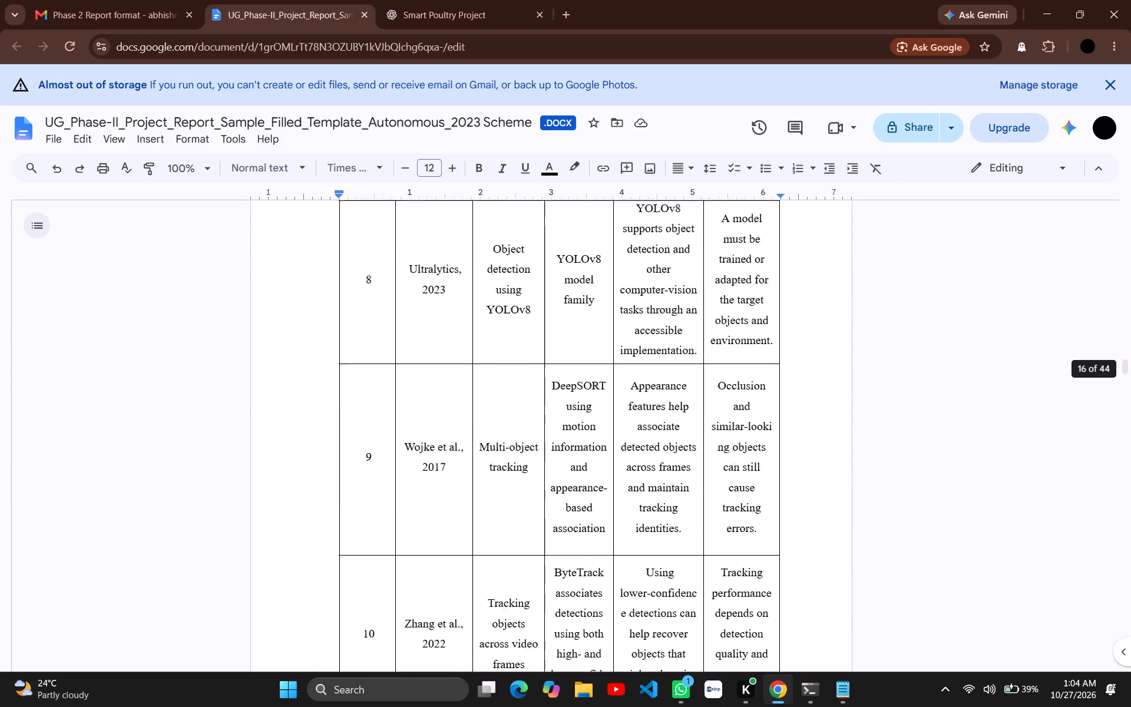
Recheck the Chapter 3 page layout from the 3.3 Requirements section through the 3.4 block diagram to 3.5 Functional Components.
scroll(551, 363, "down", 5)
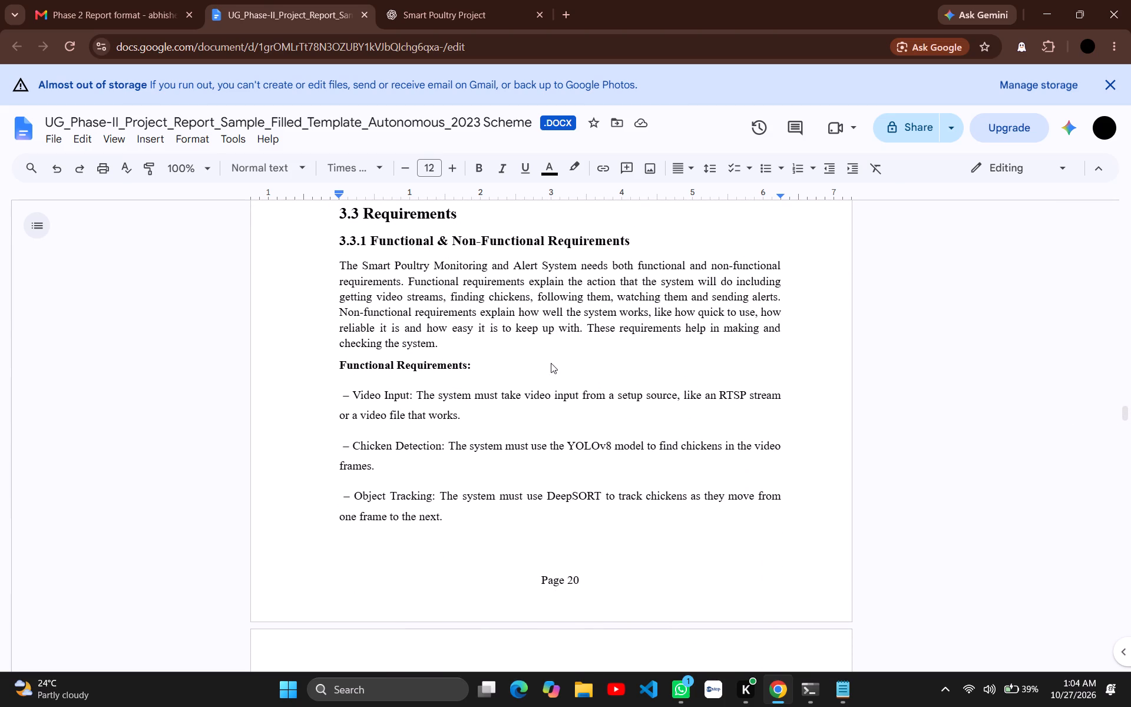
scroll(551, 363, "down", 2)
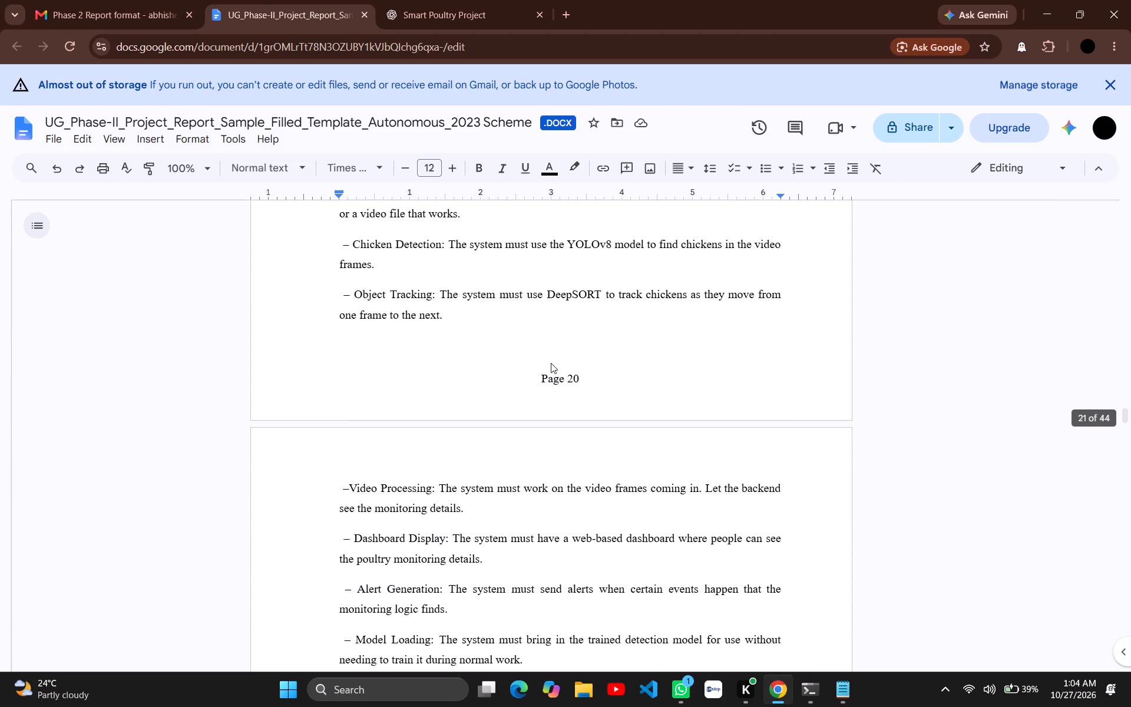
scroll(551, 363, "down", 3)
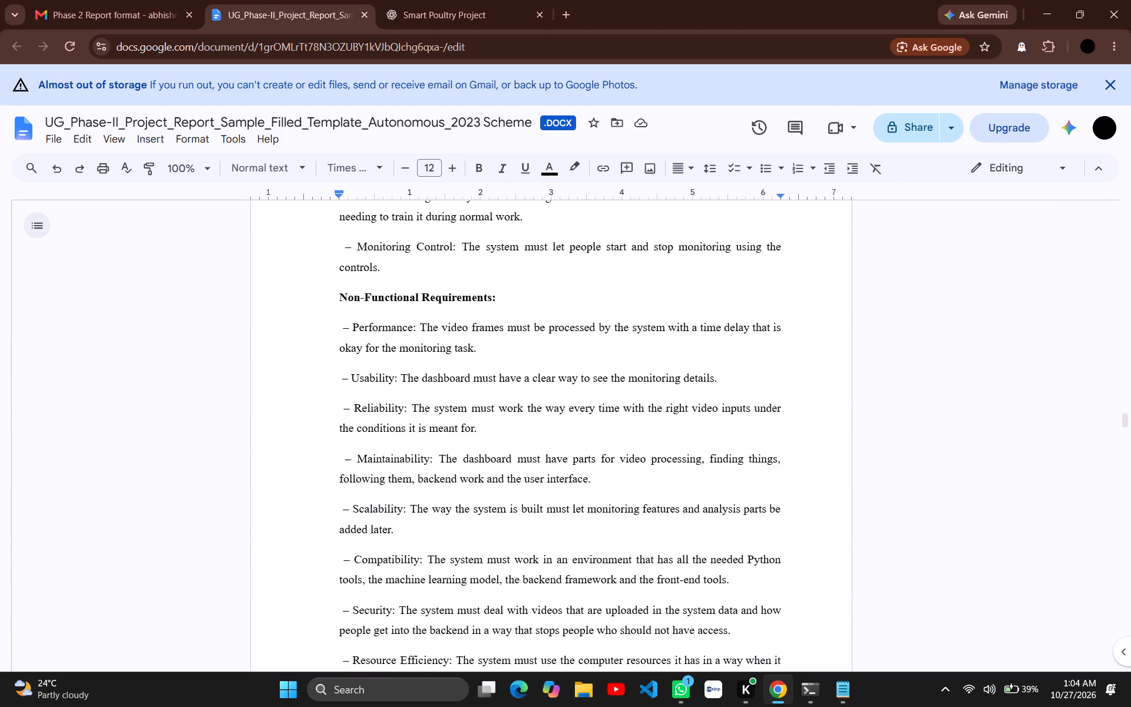
scroll(551, 363, "down", 3)
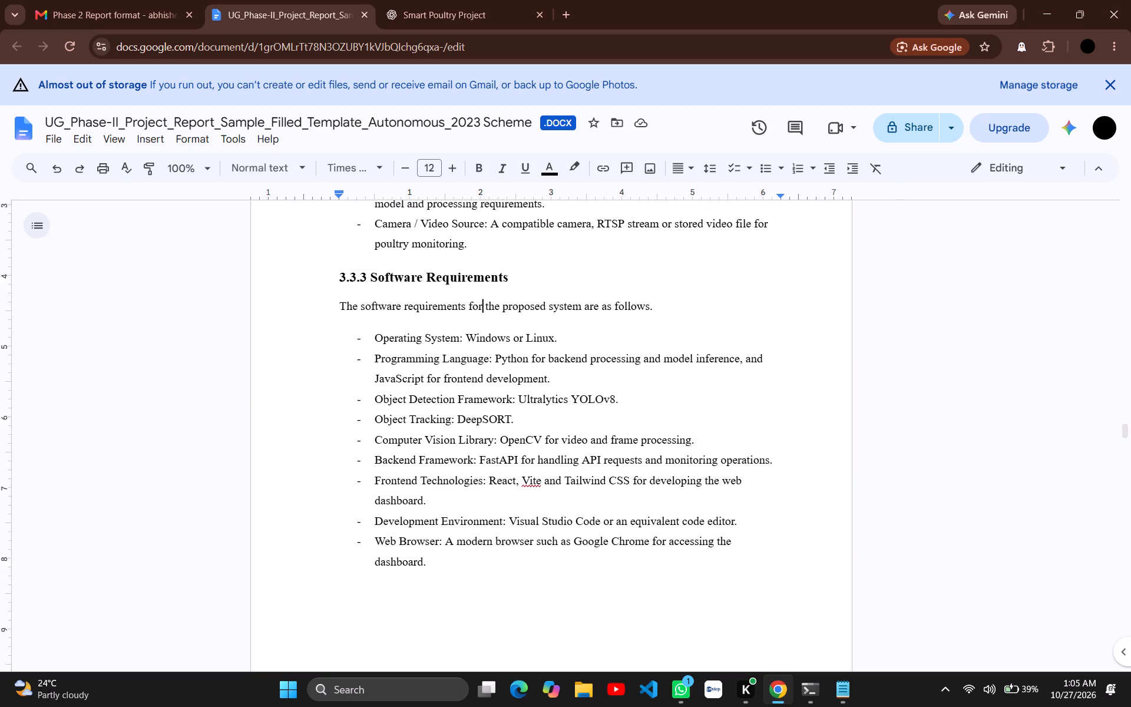
scroll(551, 363, "down", 2)
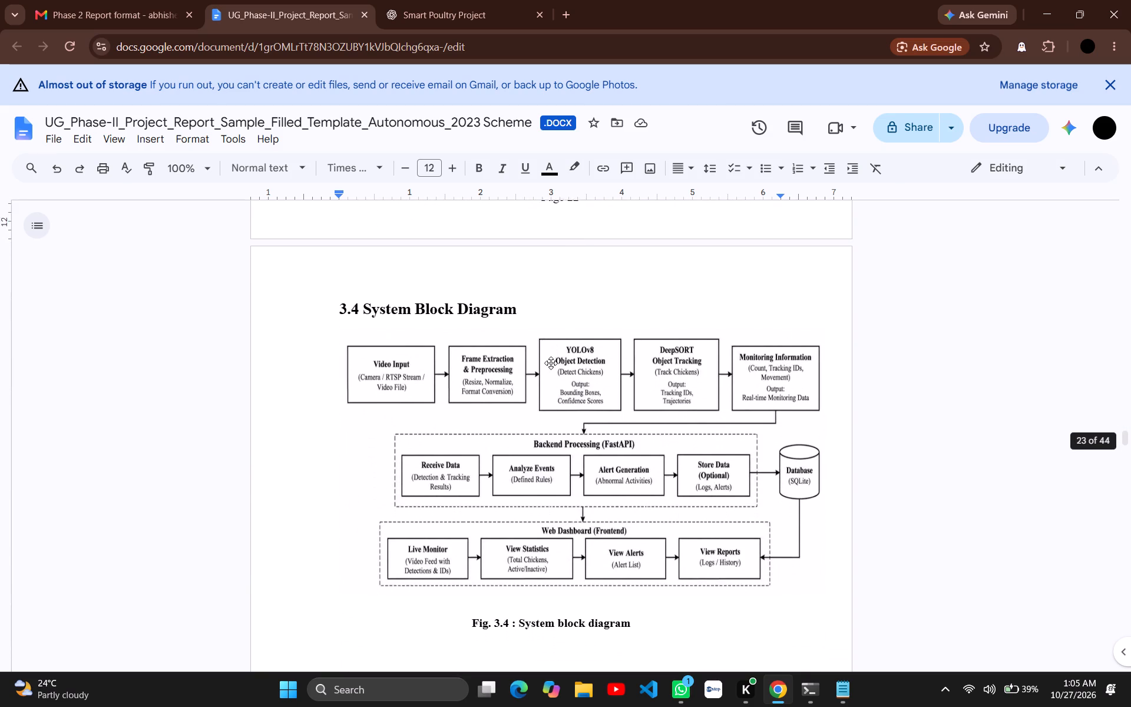
scroll(551, 363, "down", 2)
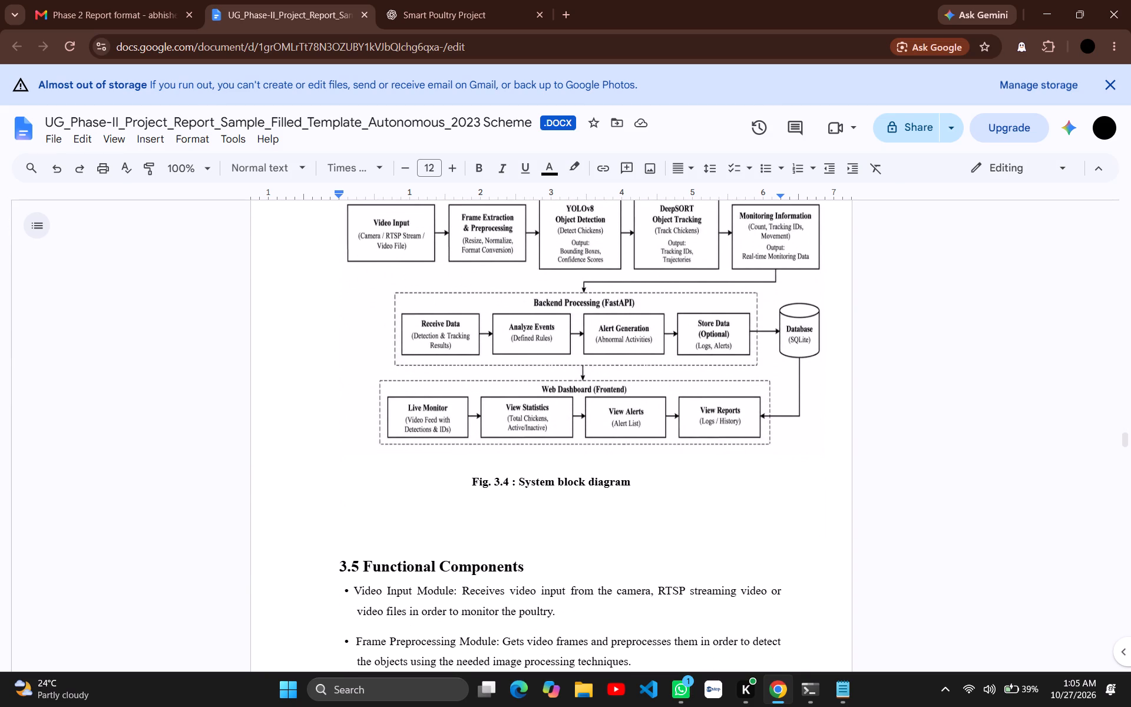
Remove the two blank lines between the Fig. 3.4 caption and the 3.5 Functional Components heading.
left_click(547, 468)
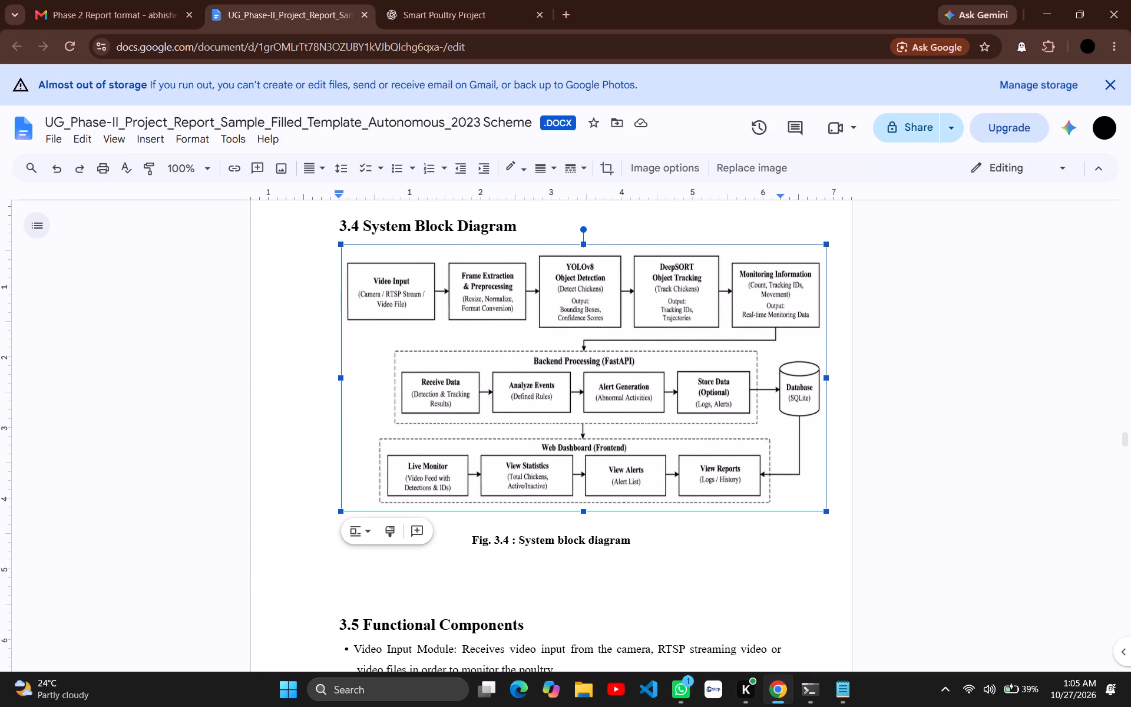
left_click(548, 538)
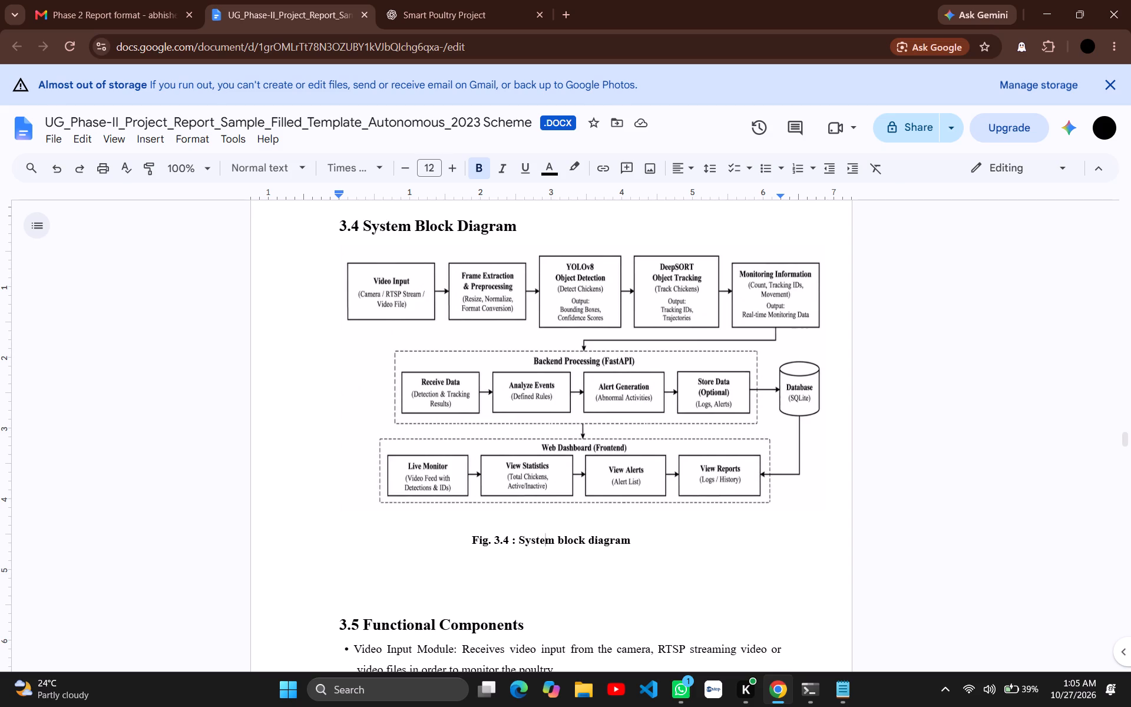
scroll(560, 549, "down", 3)
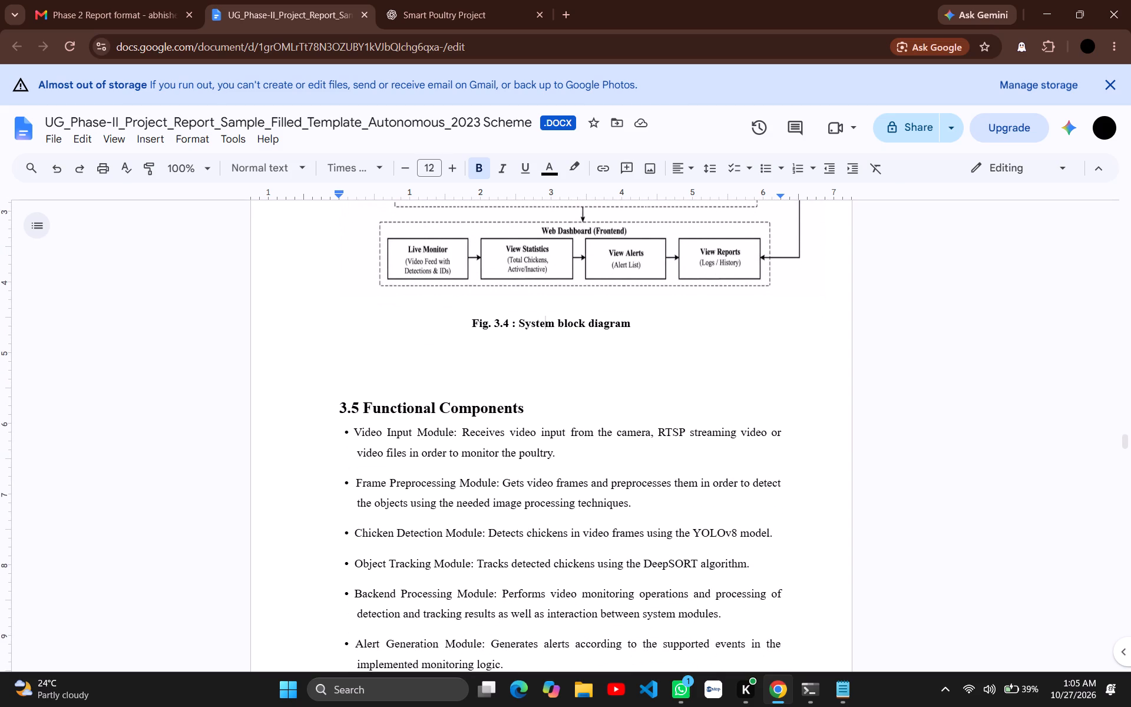
scroll(565, 522, "down", 1)
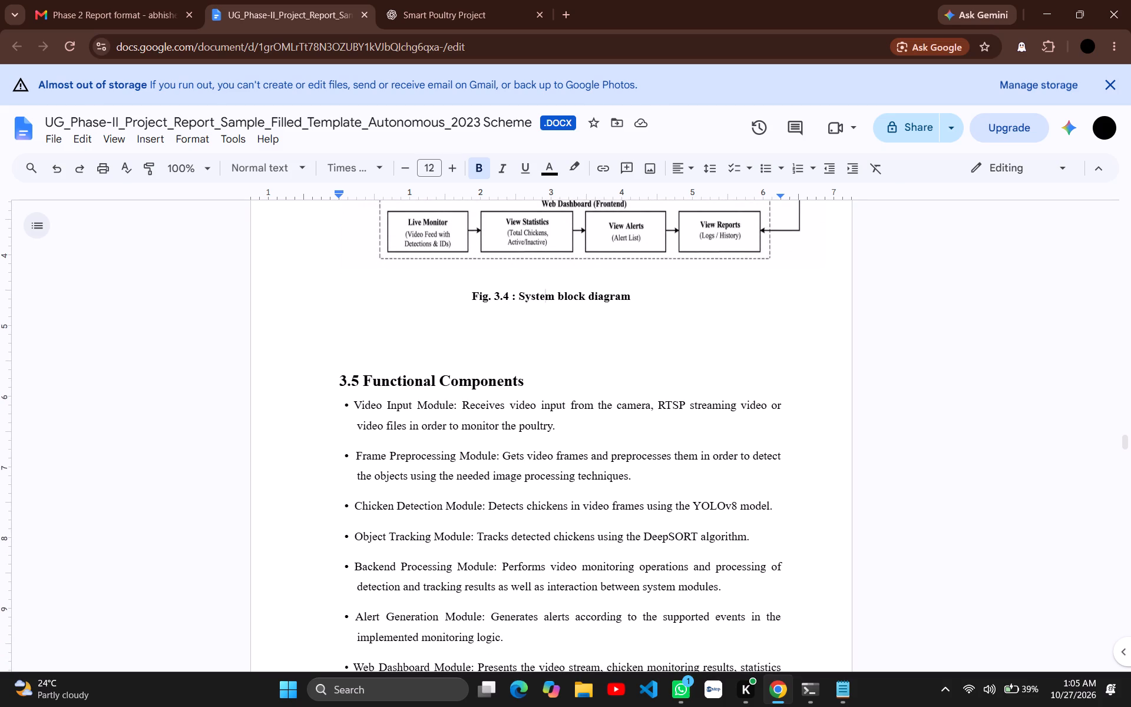
scroll(392, 349, "down", 2)
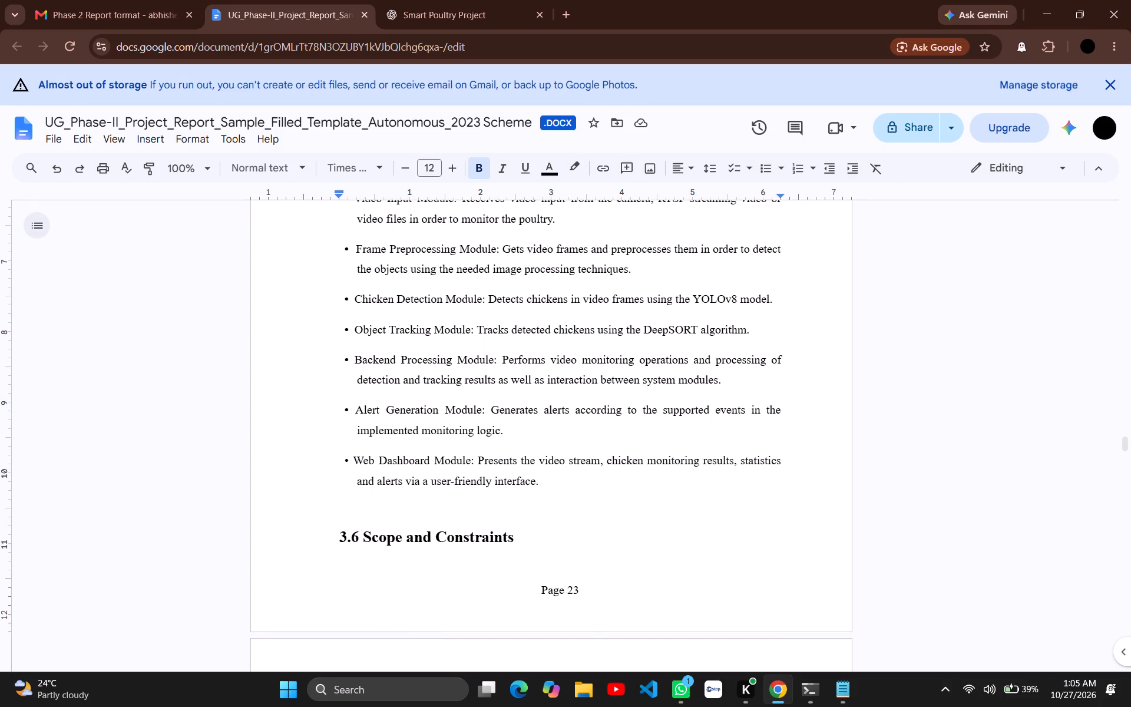
scroll(392, 349, "up", 2)
left_click(365, 325)
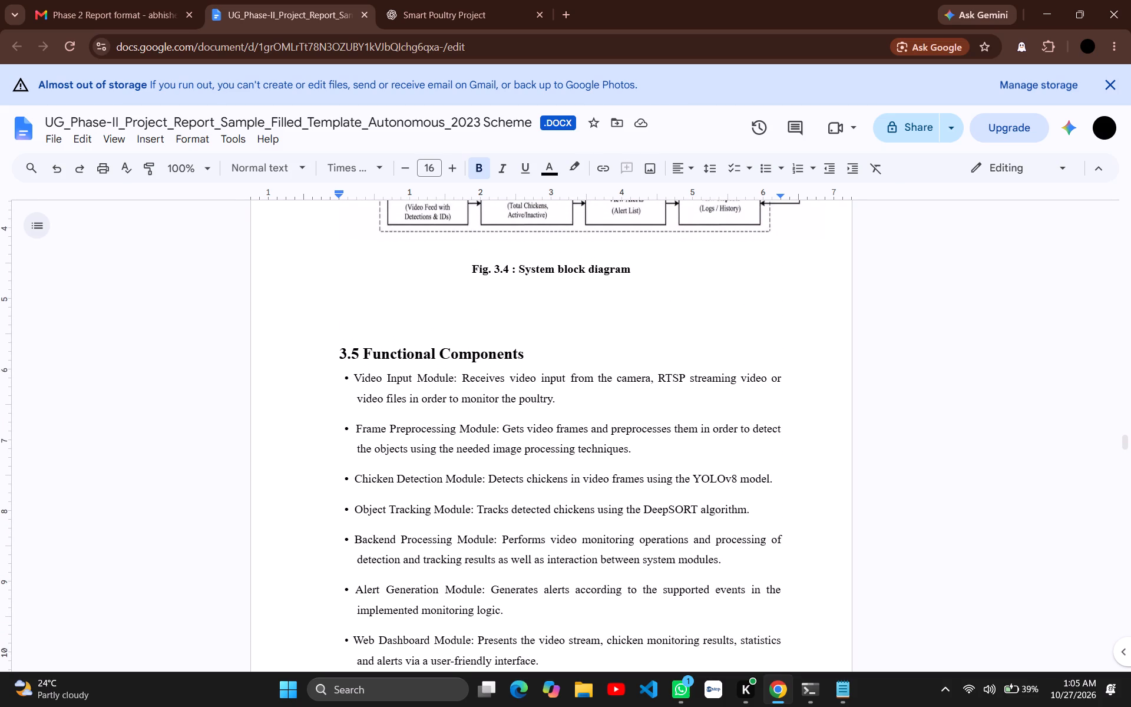
key("BackSpace")
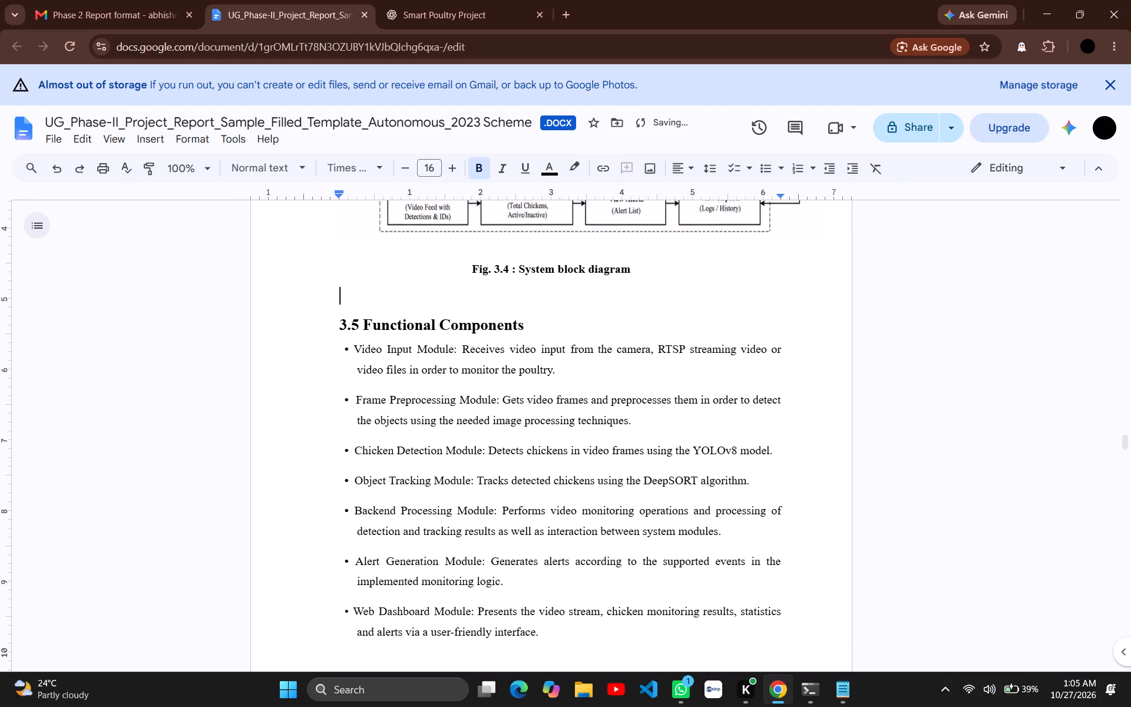
key("BackSpace")
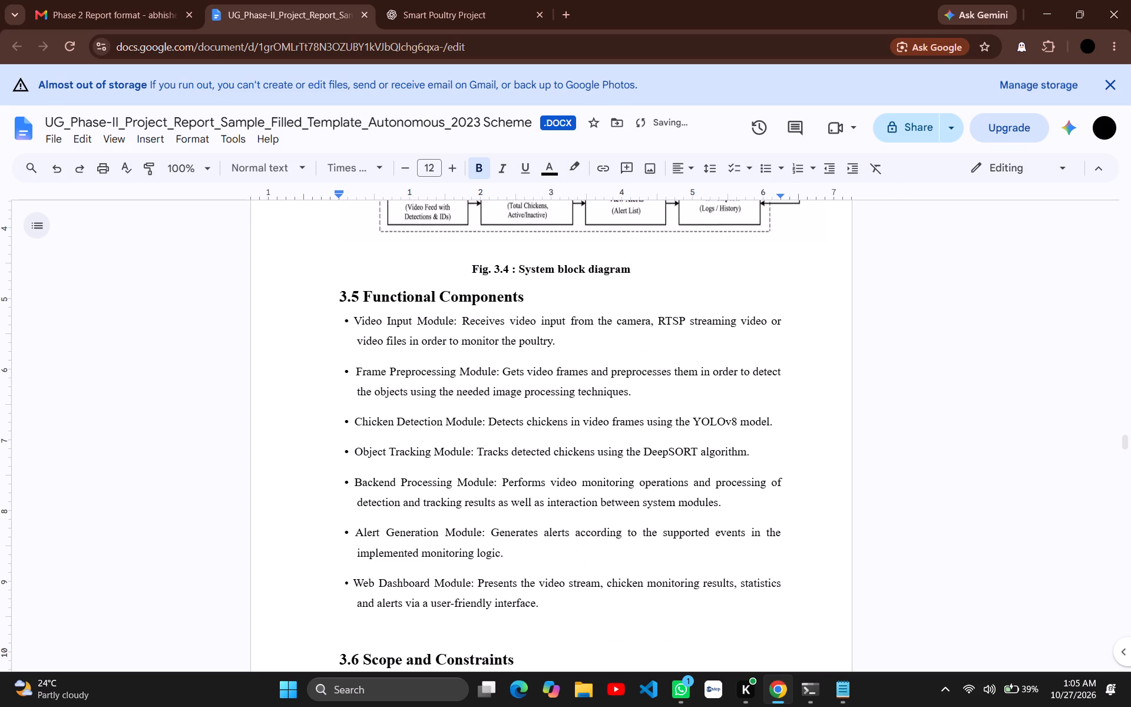
Recheck the Chapter 3 page layout from the 3.4 block diagram back to 3.3.1 and forward through the 3.3.3 Software Requirements list.
scroll(413, 417, "up", 2)
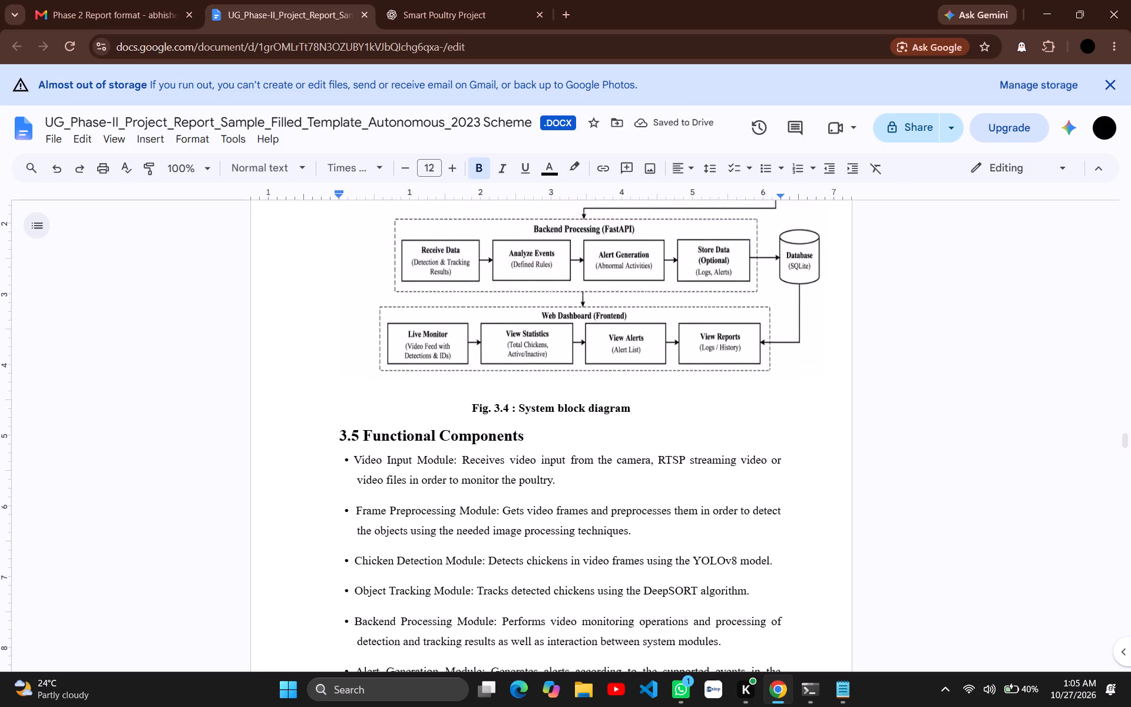
scroll(413, 417, "up", 4)
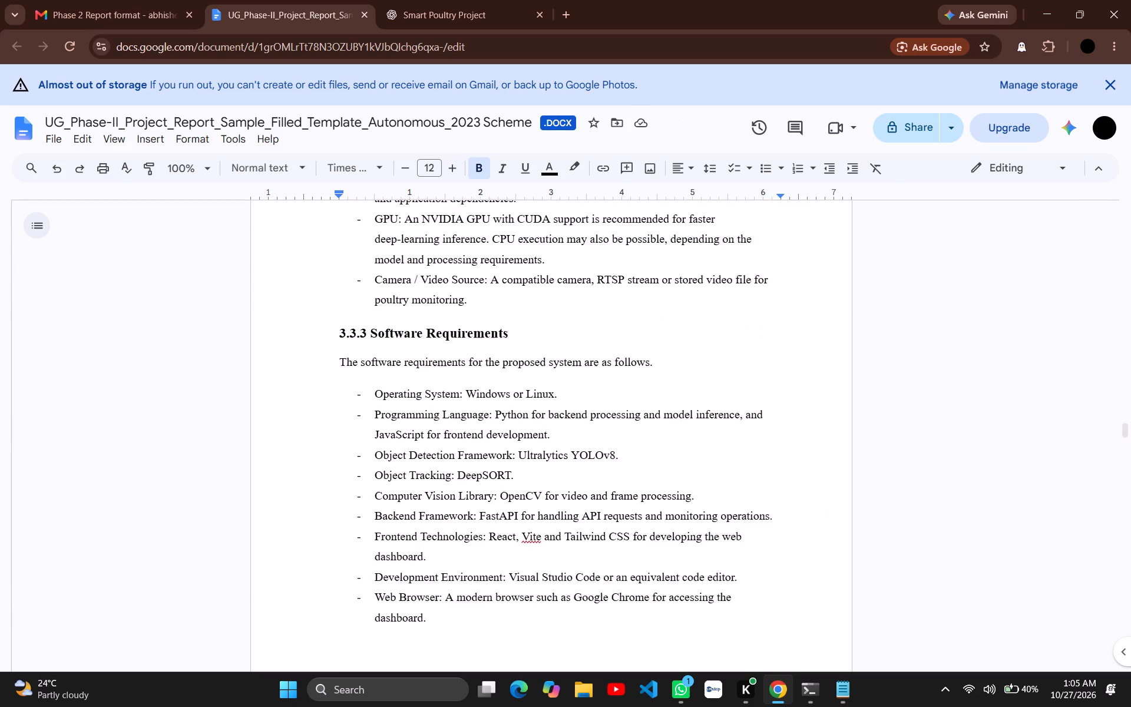
scroll(413, 417, "up", 4)
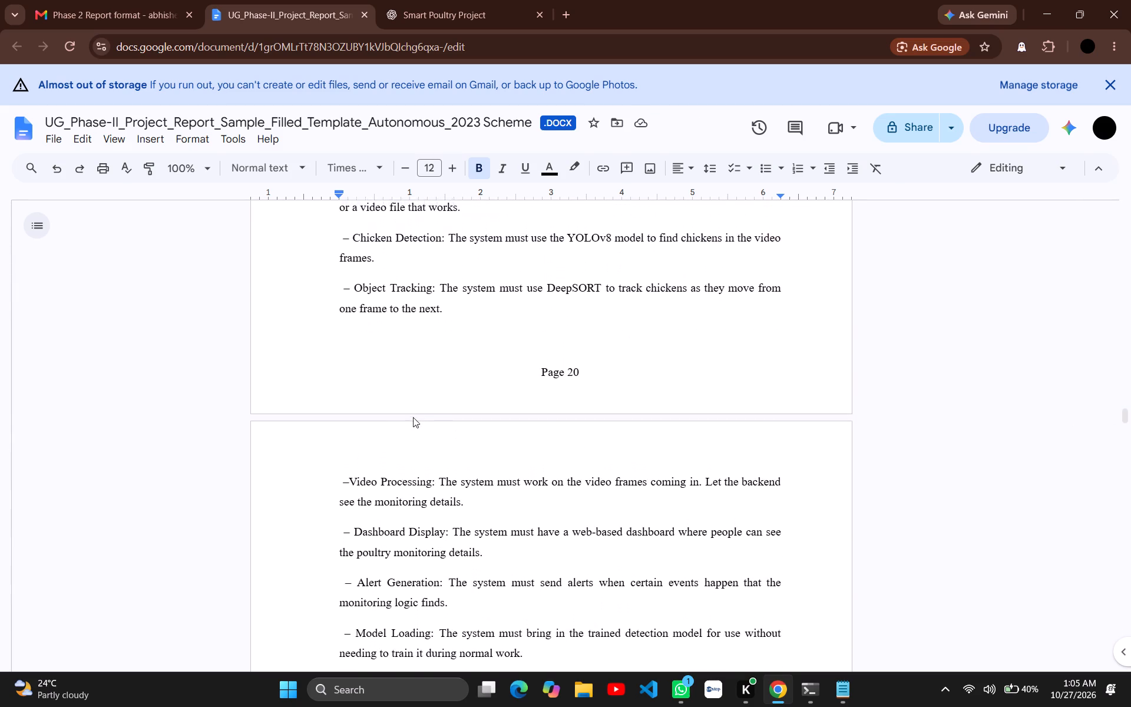
scroll(413, 417, "up", 3)
scroll(413, 417, "down", 1)
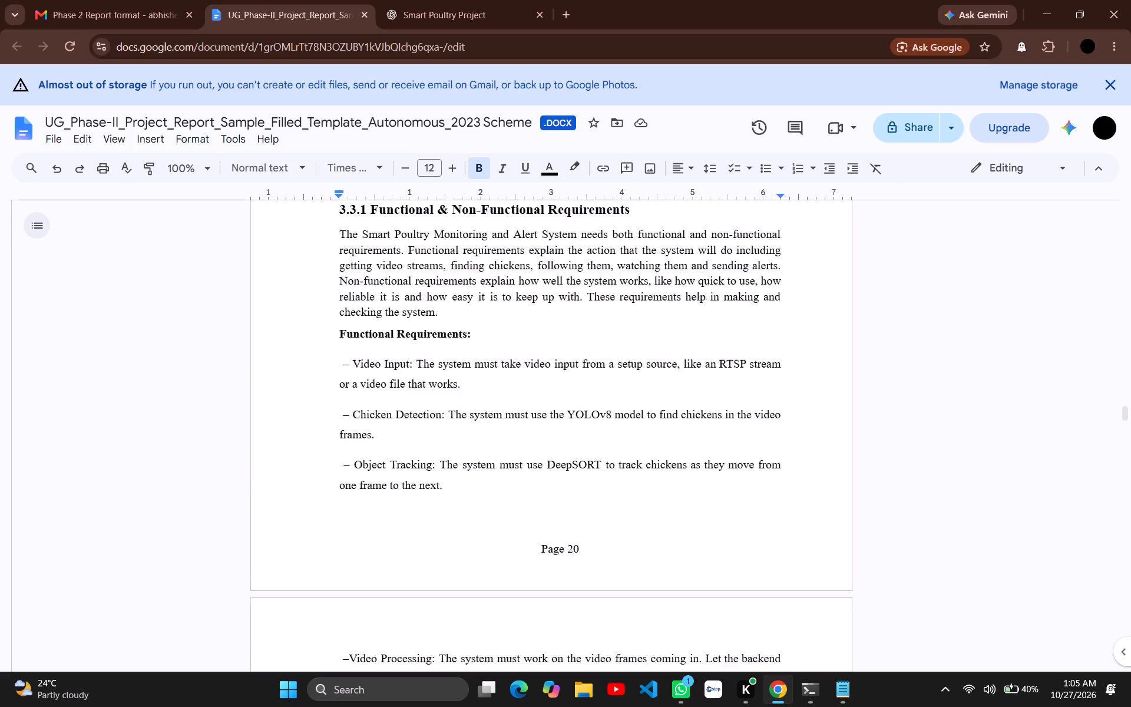
scroll(413, 417, "down", 8)
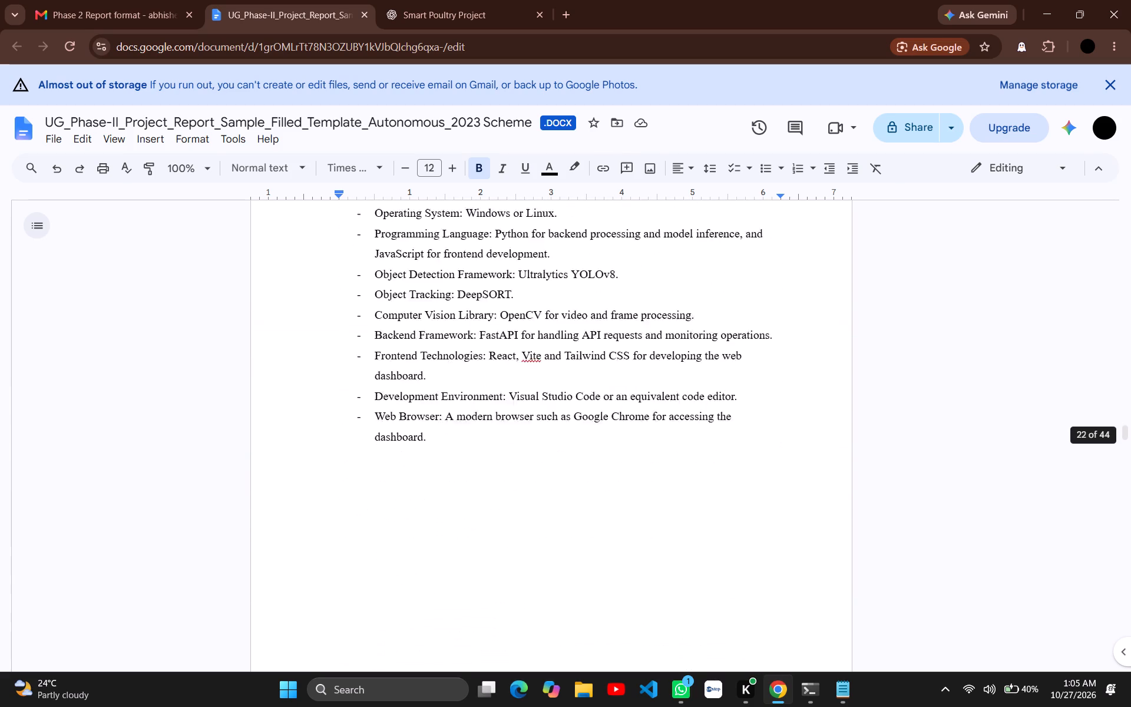
Insert five blank lines above the 3.6 Scope and Constraints heading so the section starts on a new page.
scroll(413, 417, "down", 3)
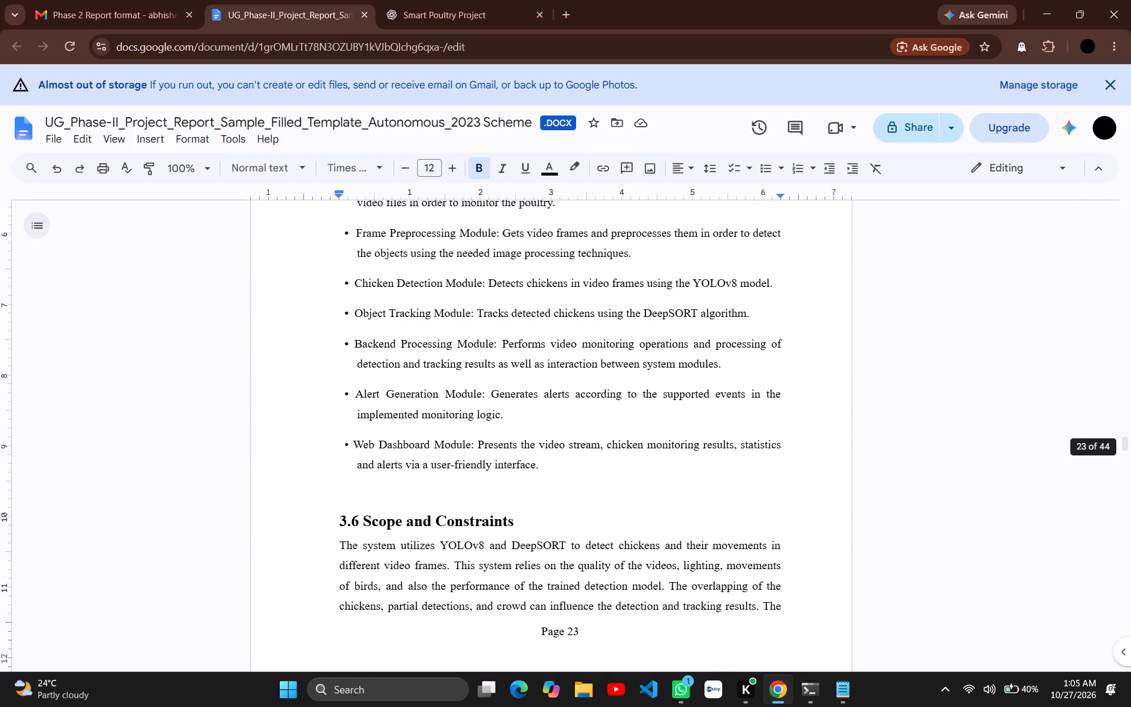
left_click(340, 472)
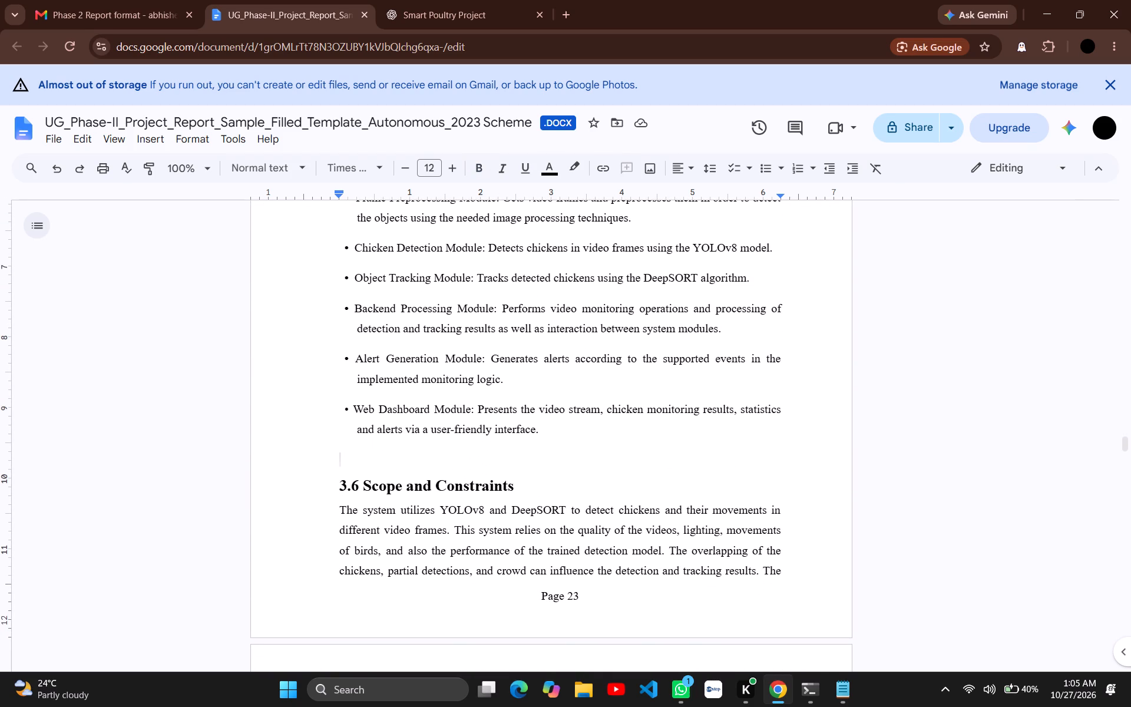
key("Return")
key("Return")
key("Return")
key("Return")
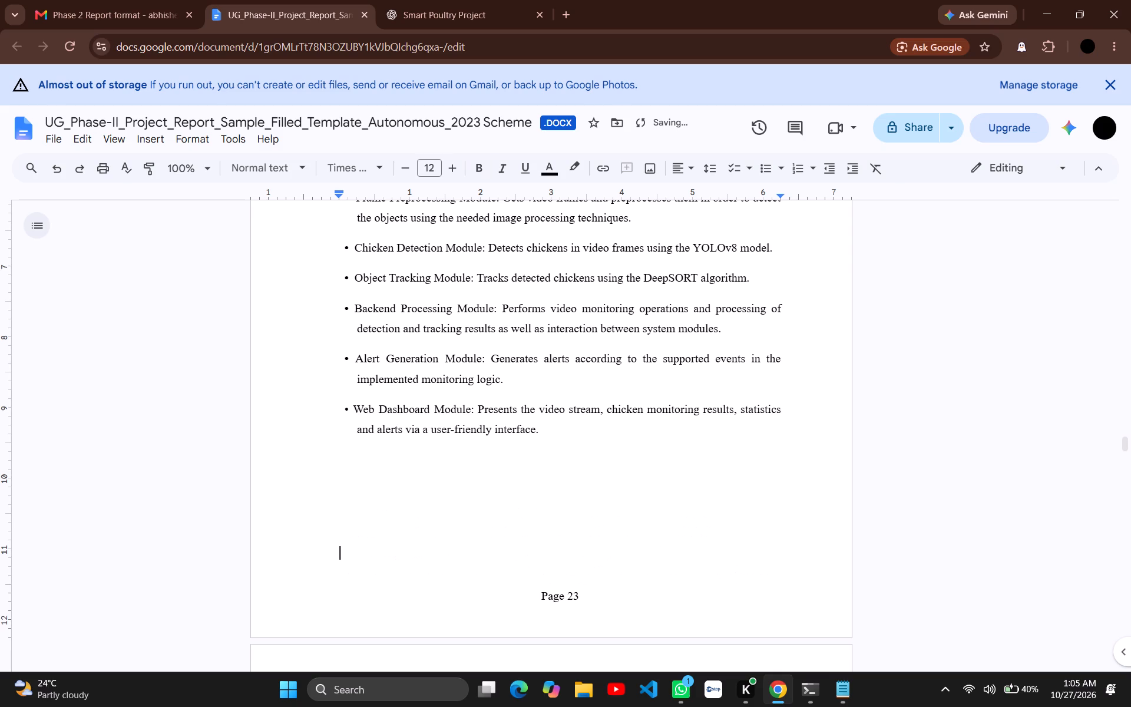
key("Return")
scroll(431, 475, "down", 4)
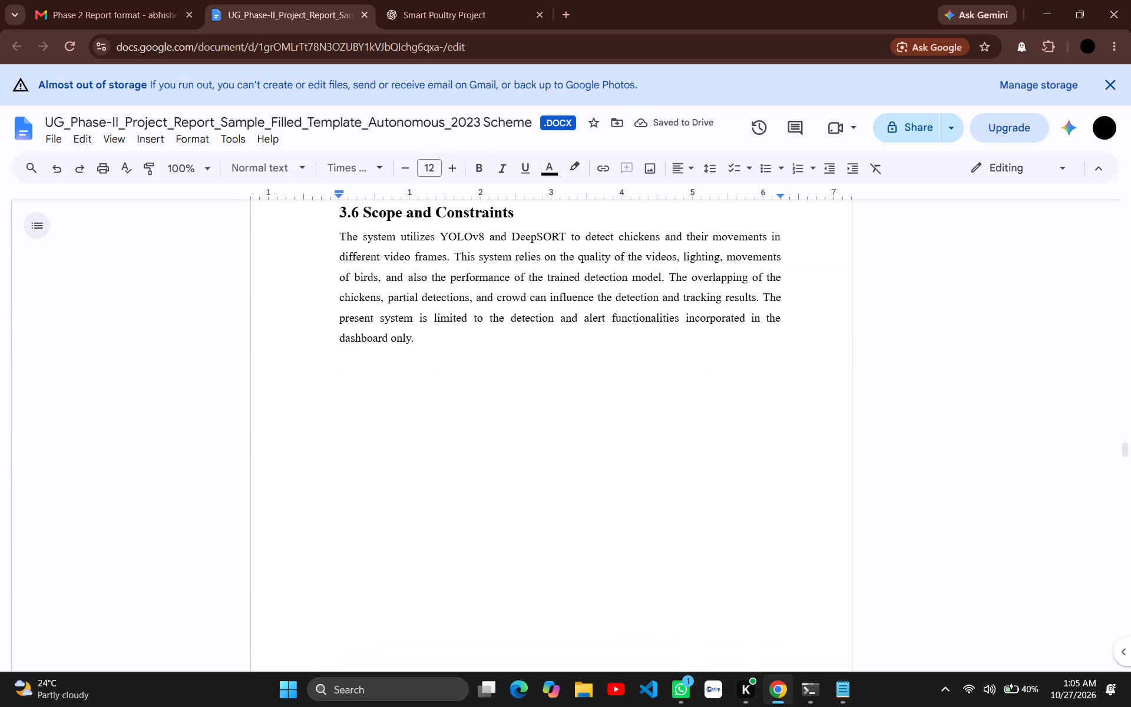
scroll(431, 475, "up", 4)
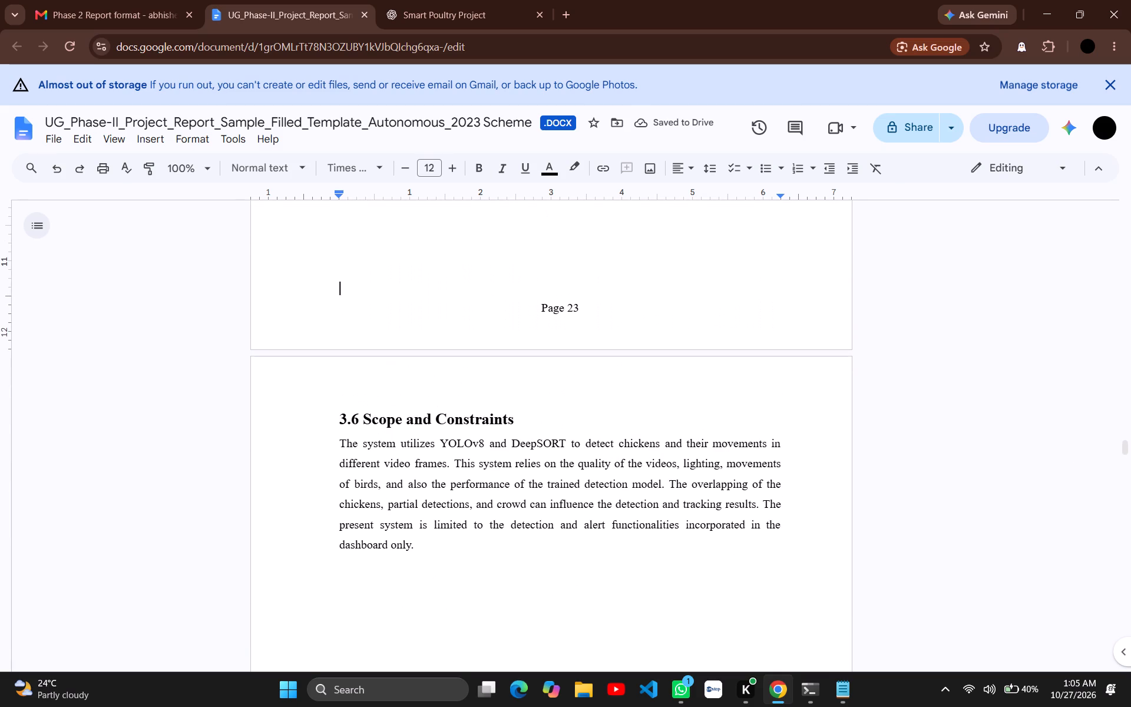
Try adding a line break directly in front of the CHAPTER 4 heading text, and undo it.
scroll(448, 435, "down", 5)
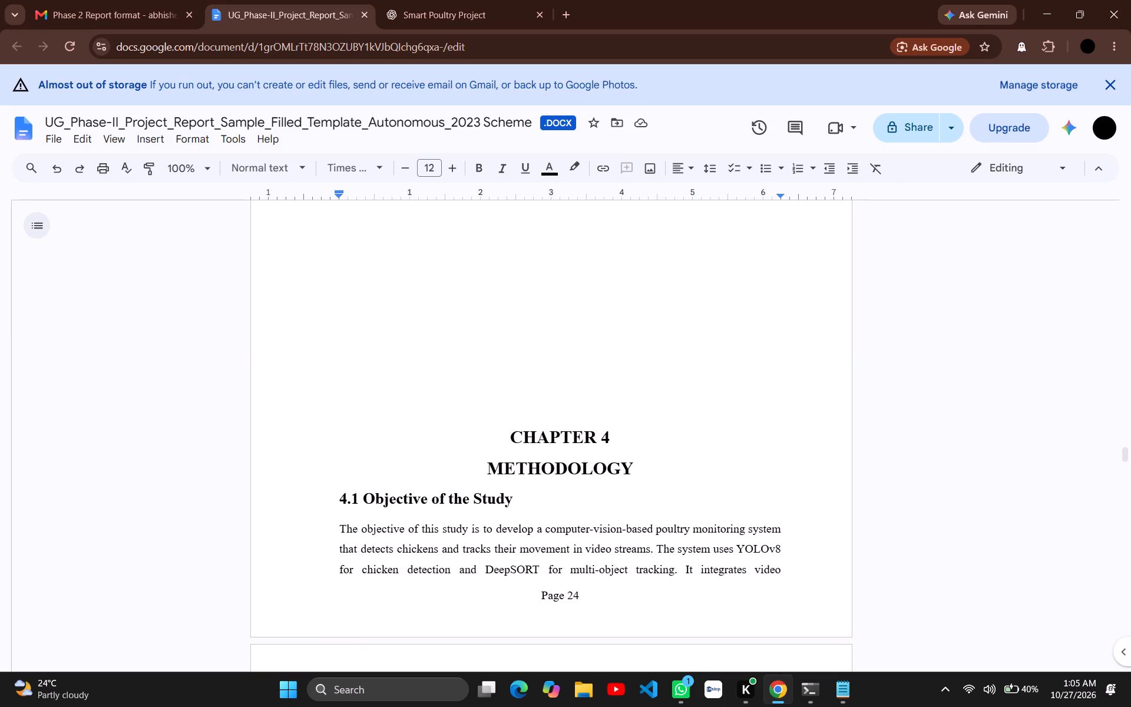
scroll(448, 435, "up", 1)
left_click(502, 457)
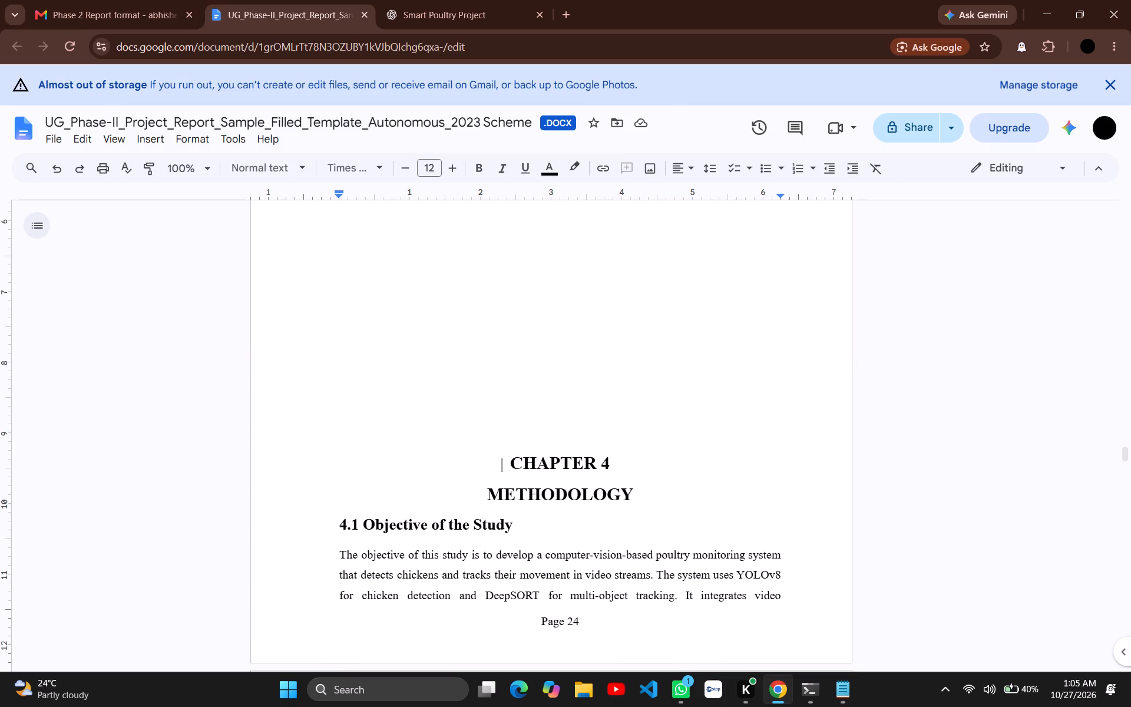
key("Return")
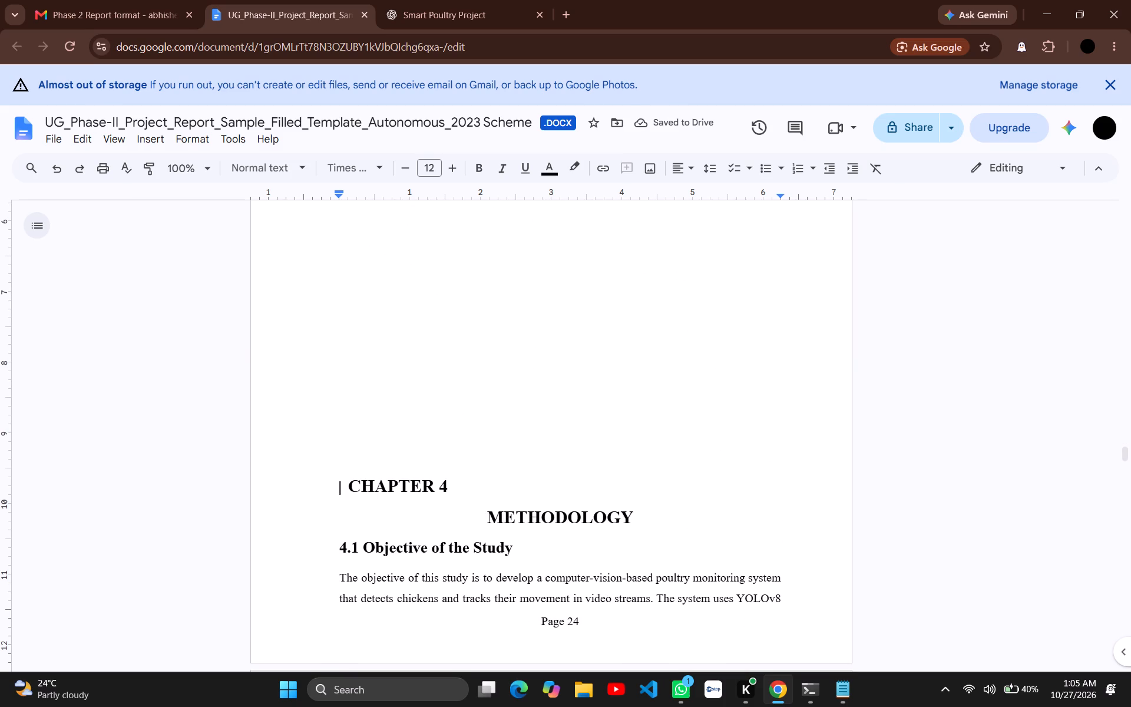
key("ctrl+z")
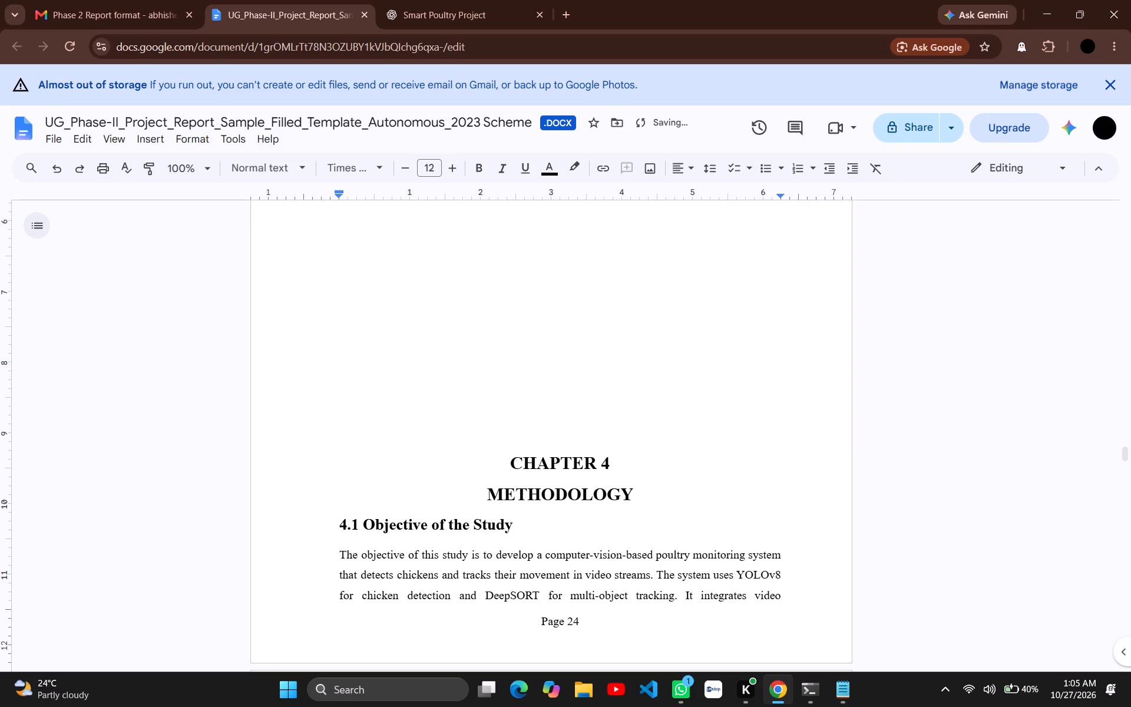
Insert five blank lines above the CHAPTER 4 METHODOLOGY heading so the chapter starts on a new page.
left_click(528, 417)
key("Return")
key("Return")
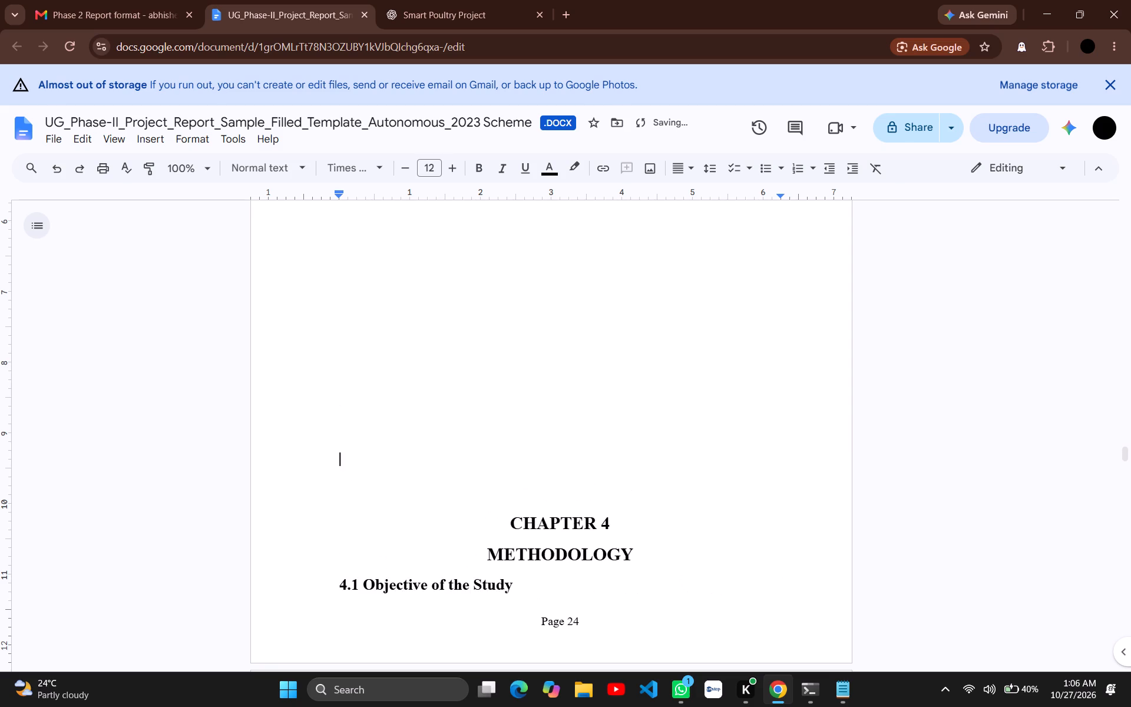
key("Return")
key("Return")
key("Return")
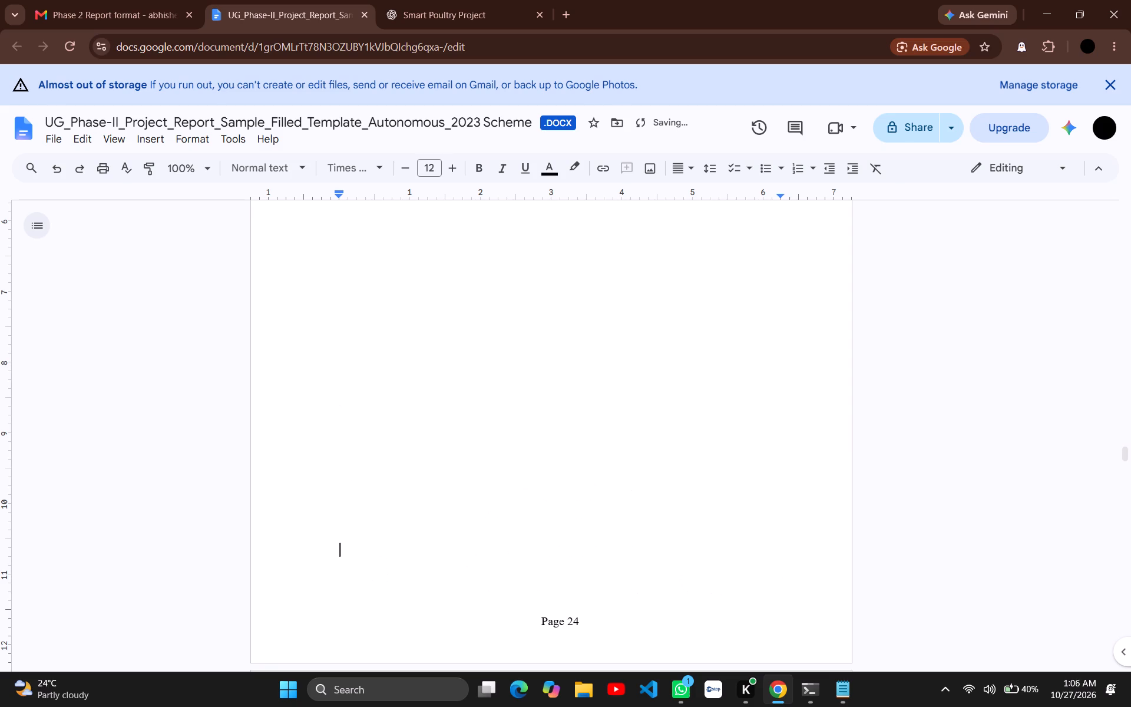
scroll(536, 368, "down", 2)
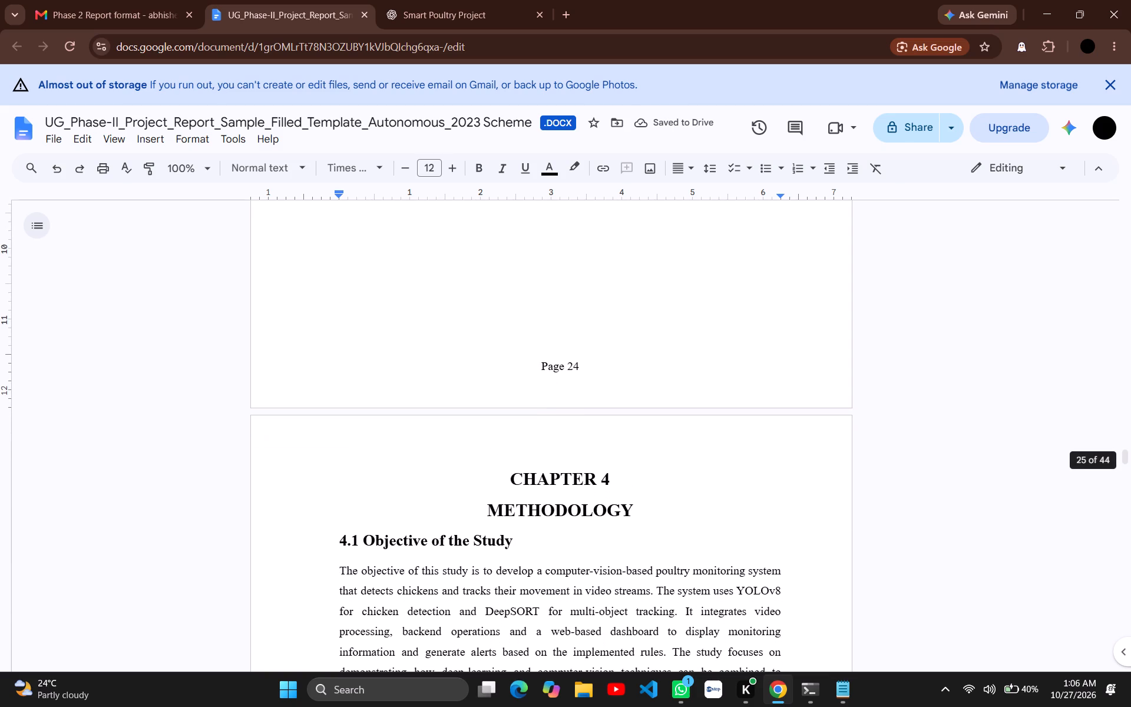
Check the font sizes of the METHODOLOGY and 4.1 Objective of the Study headings and examine the layout through section 4.2.
left_click(557, 505)
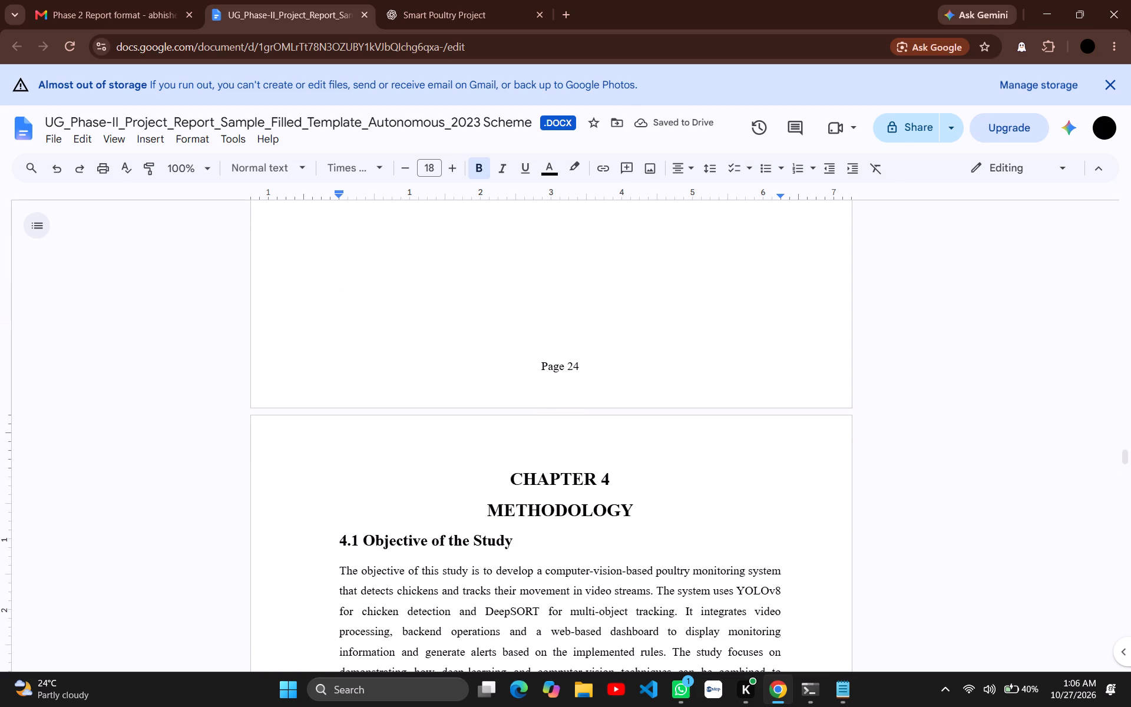
scroll(557, 505, "down", 2)
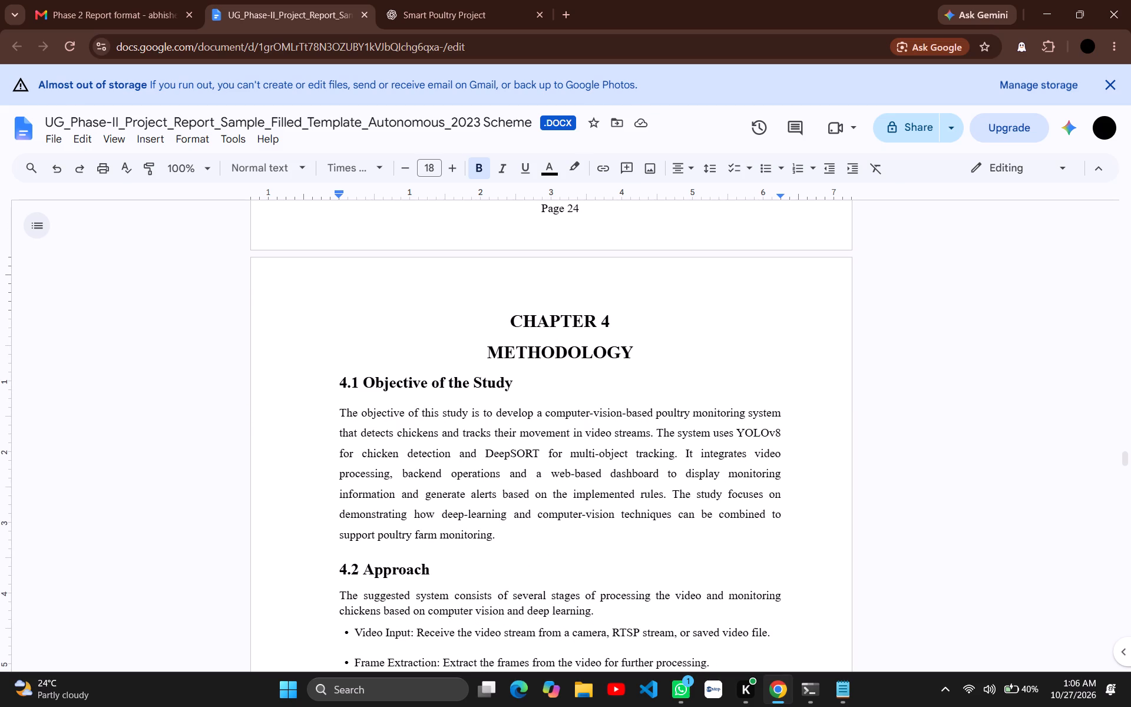
left_click(464, 376)
scroll(464, 376, "down", 3)
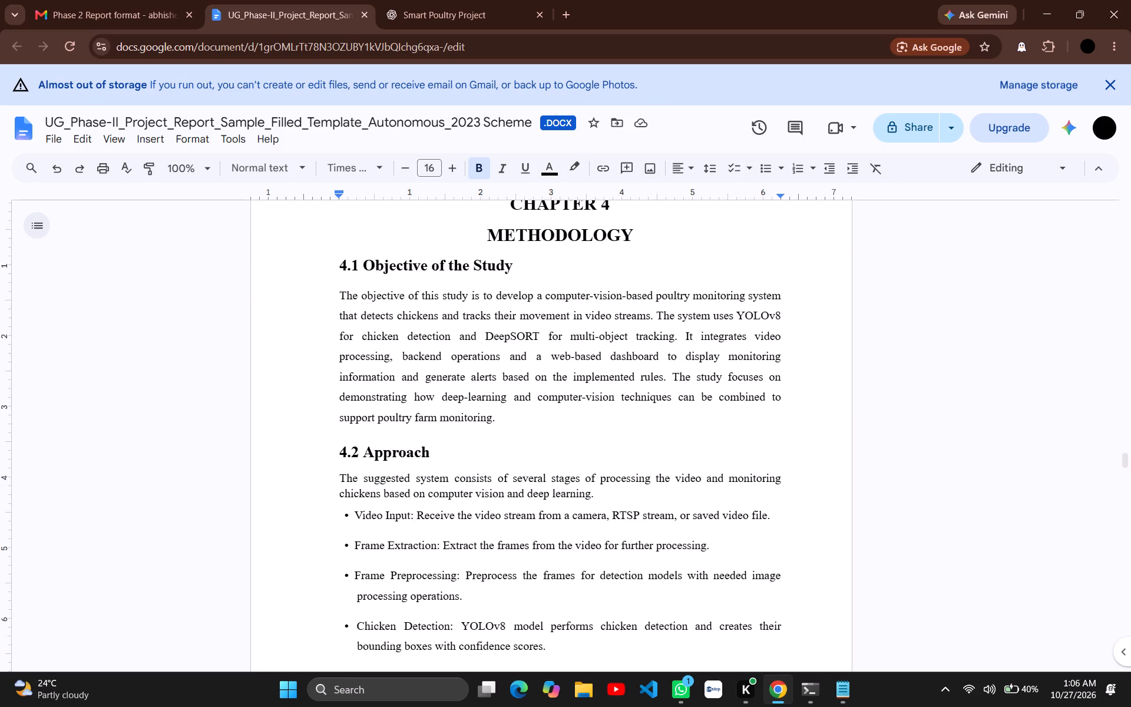
scroll(464, 376, "down", 2)
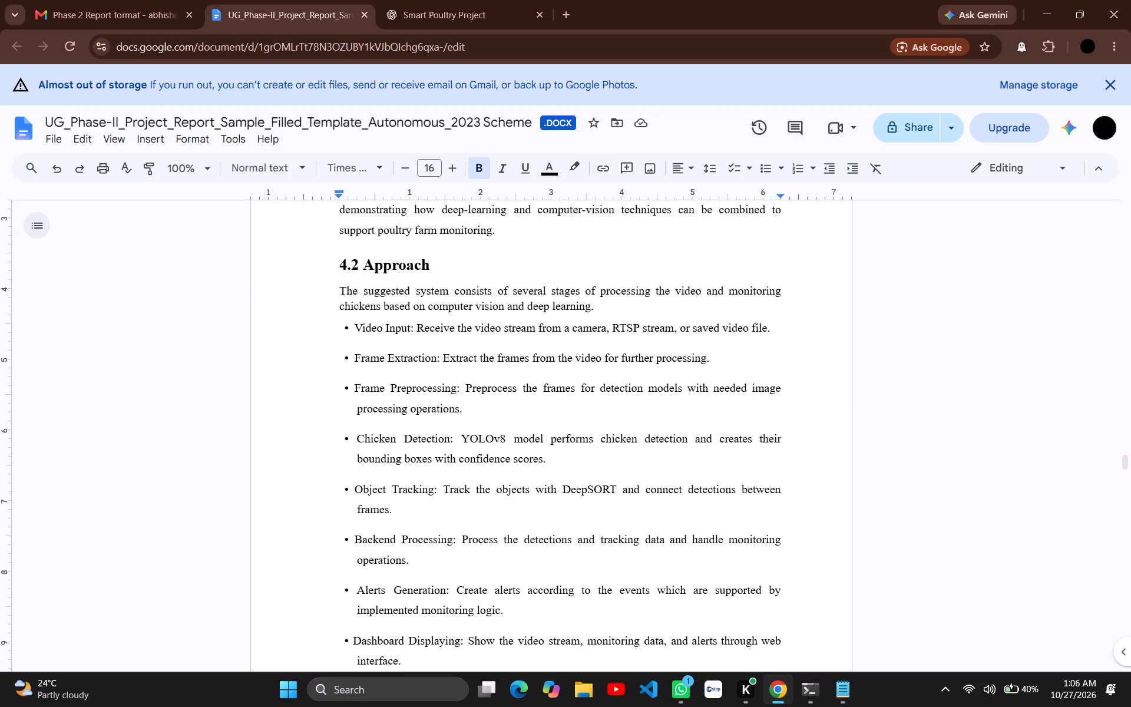
Insert the word "Proposed" before "Approach" in the 4.2 section heading.
left_click(363, 262)
scroll(412, 365, "down", 2)
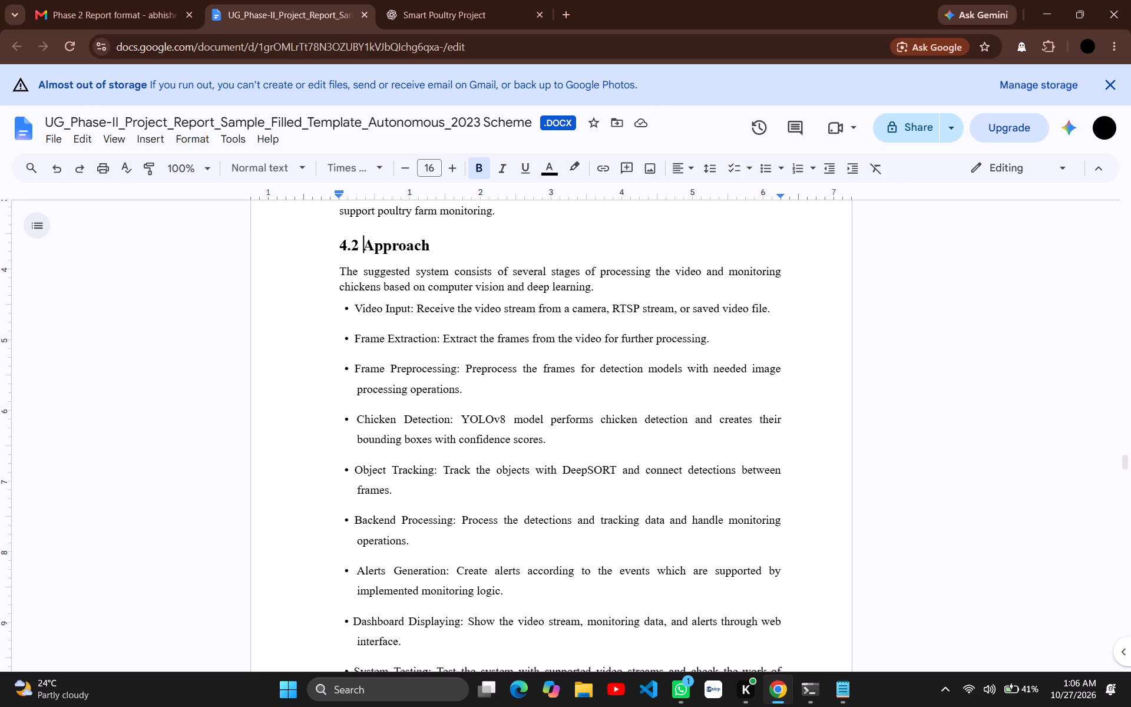
scroll(412, 365, "down", 1)
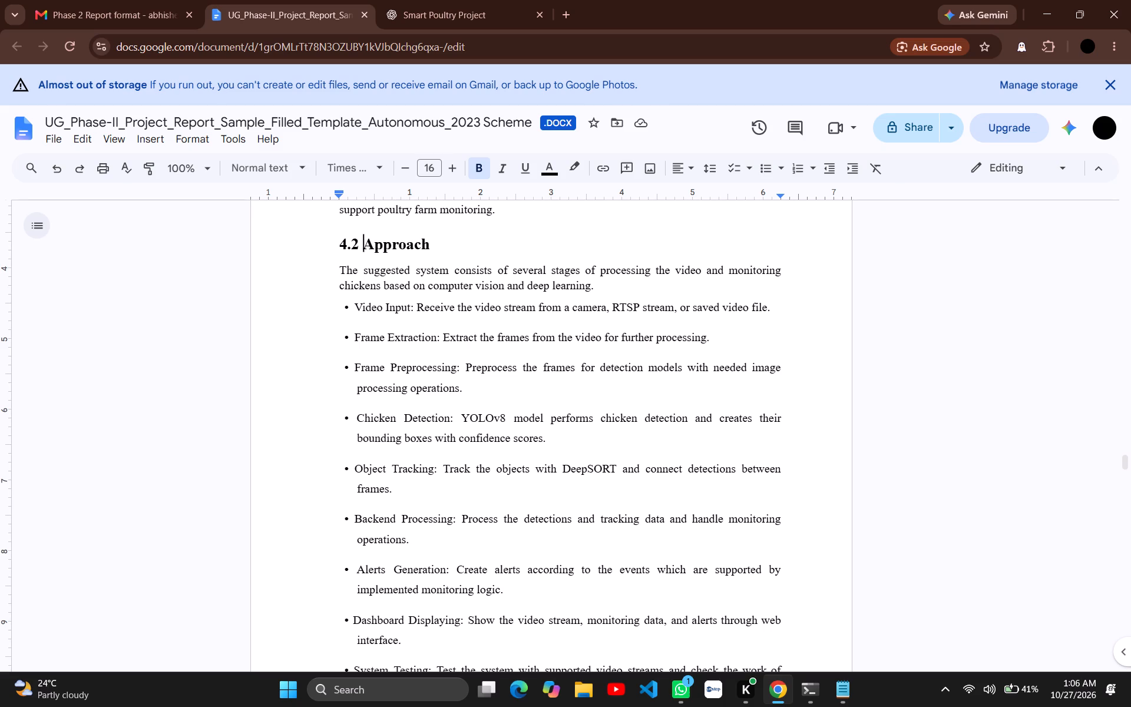
key("shift+p")
type("roposed")
key("space")
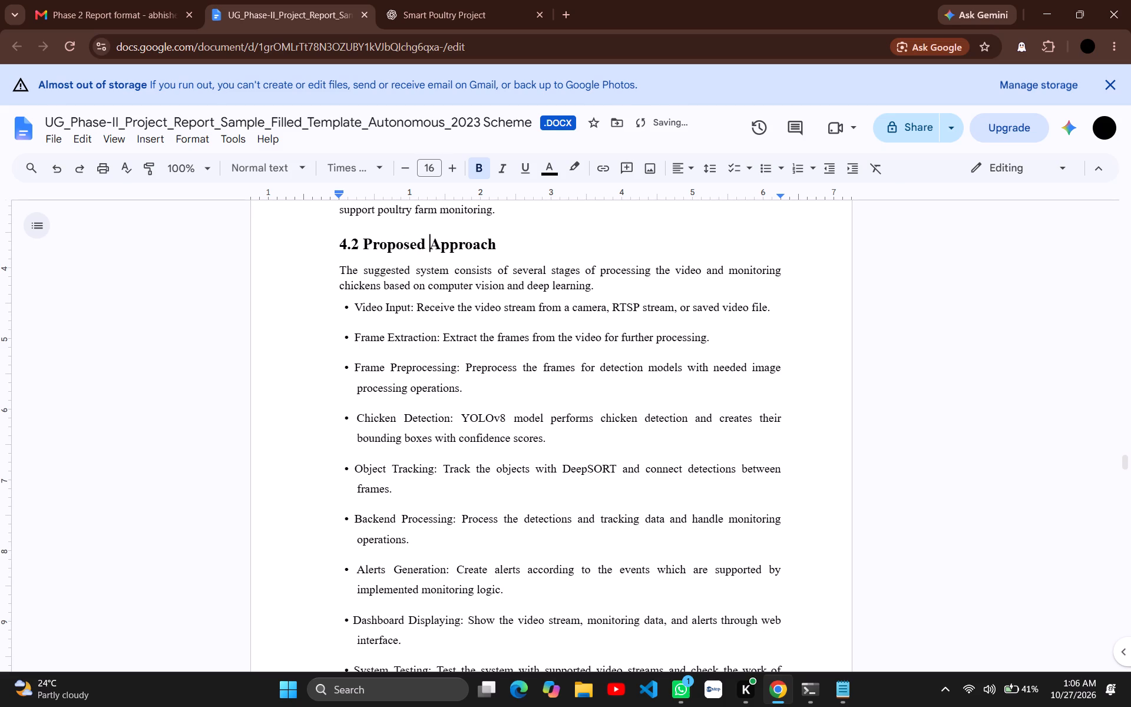
Check the font sizes of the 4.3 Evaluation Parameters, 4.2 Proposed Approach and 4.1 Objective of the Study headings.
scroll(427, 405, "down", 3)
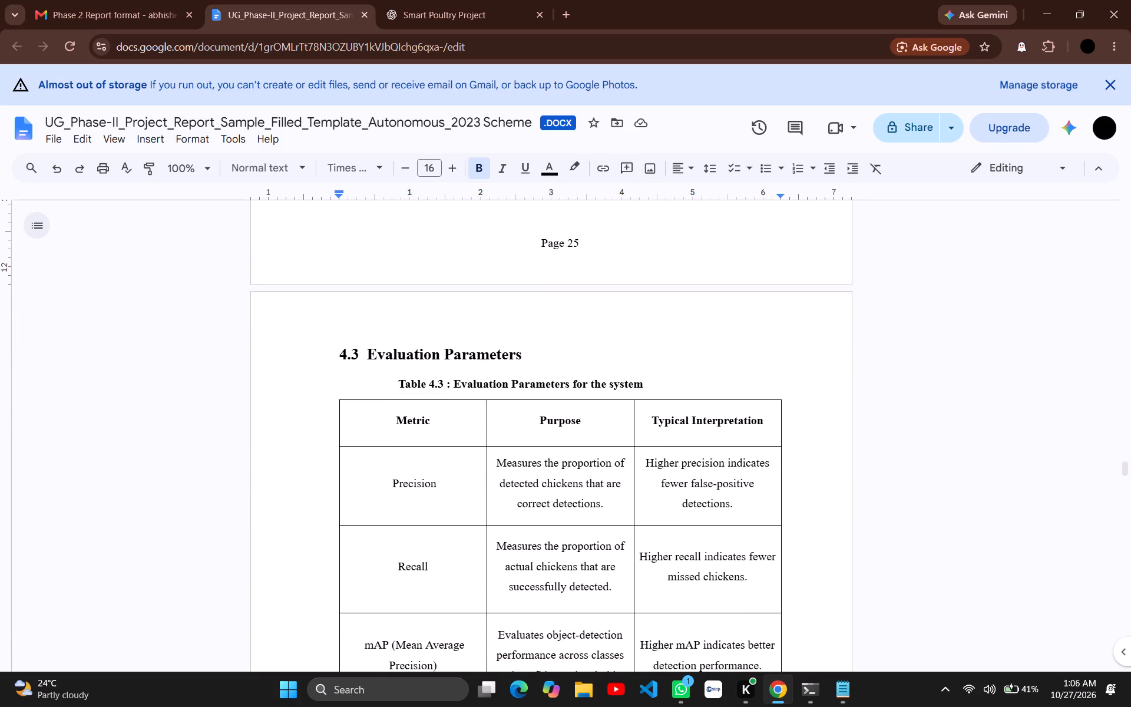
scroll(485, 353, "down", 1)
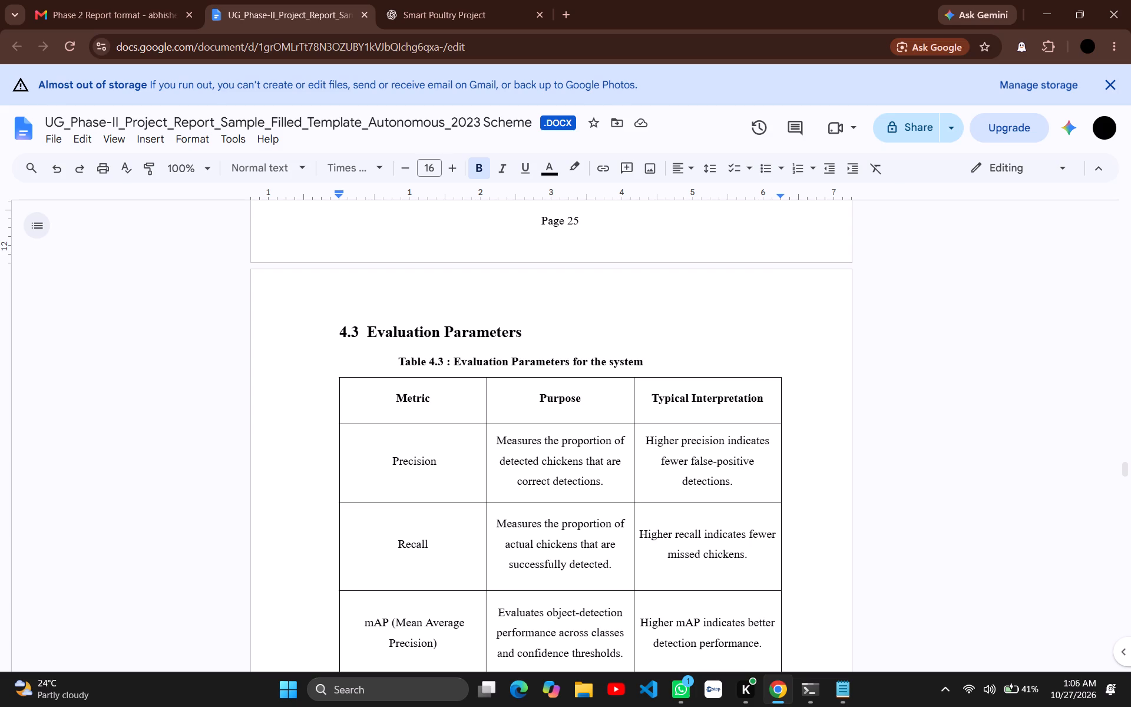
key("Down")
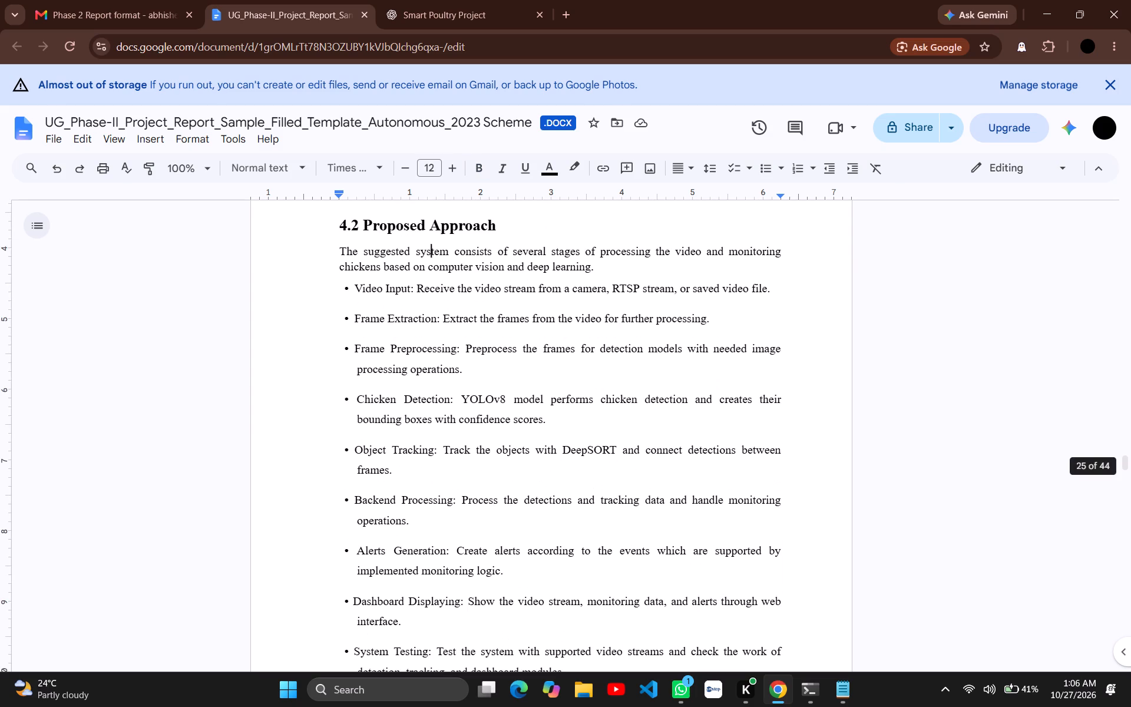
scroll(501, 404, "down", 5)
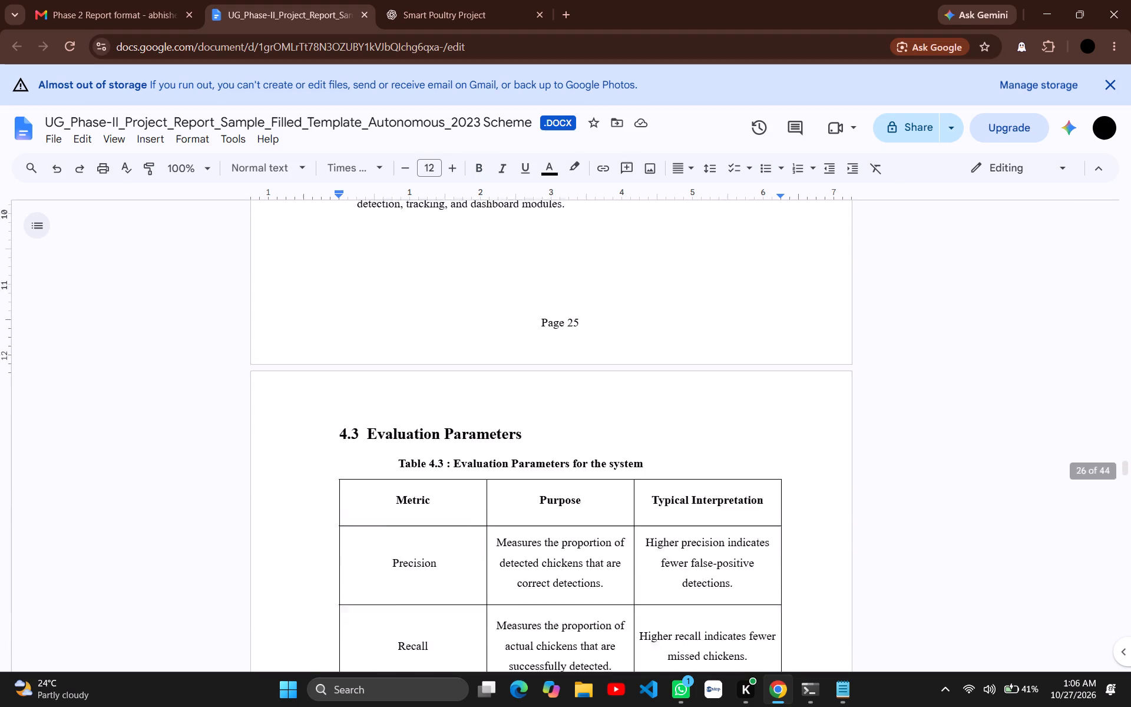
left_click(472, 389)
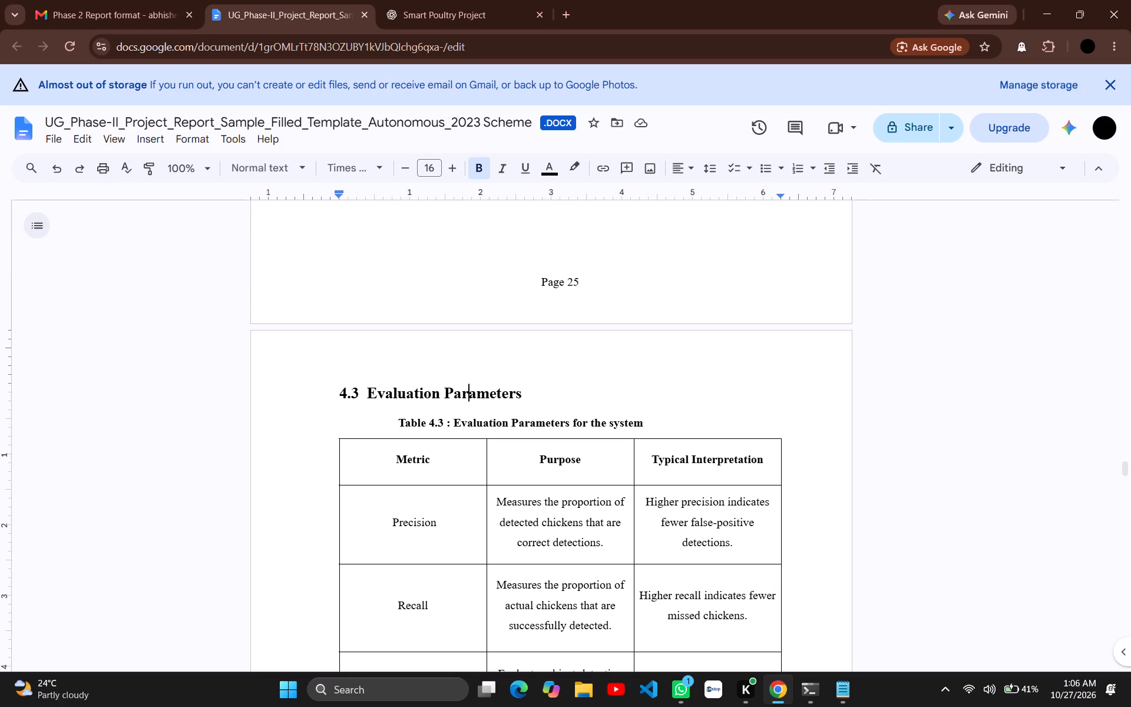
scroll(521, 391, "down", 2)
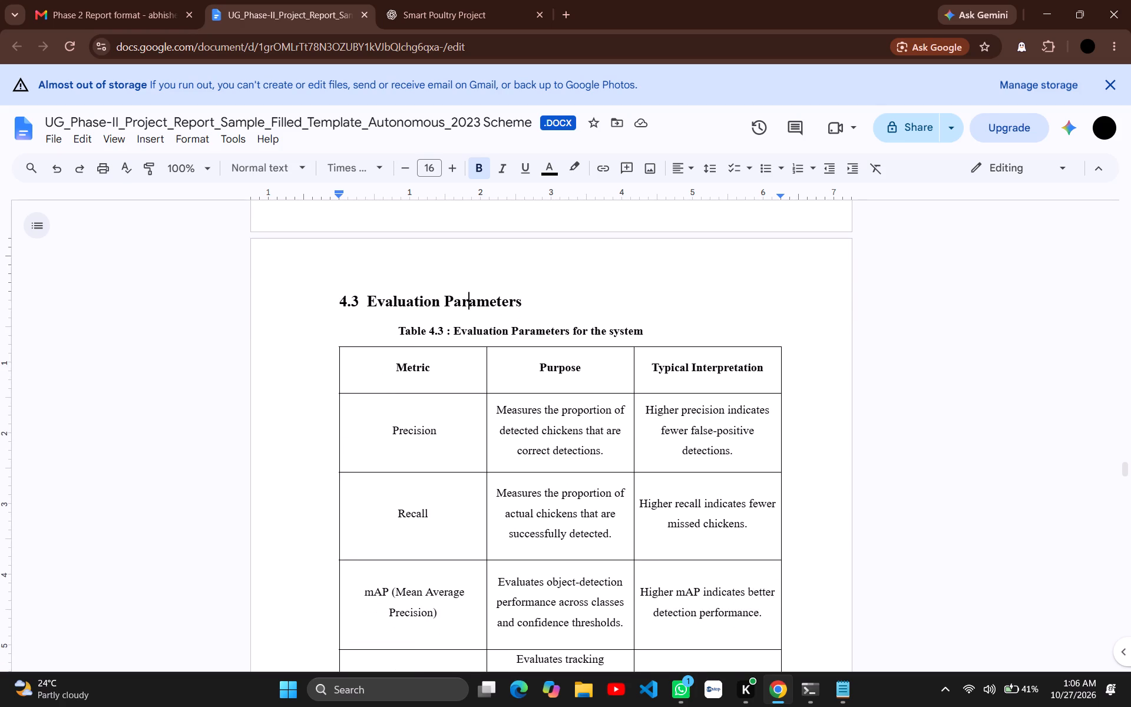
scroll(521, 391, "down", 1)
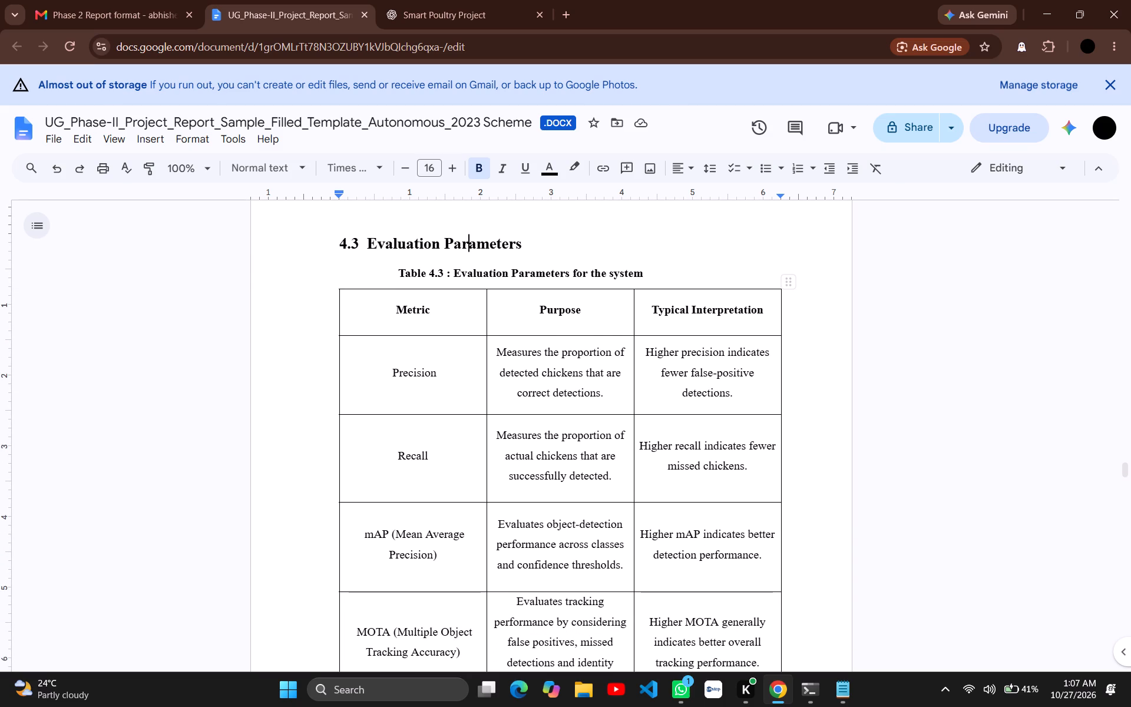
scroll(521, 391, "up", 4)
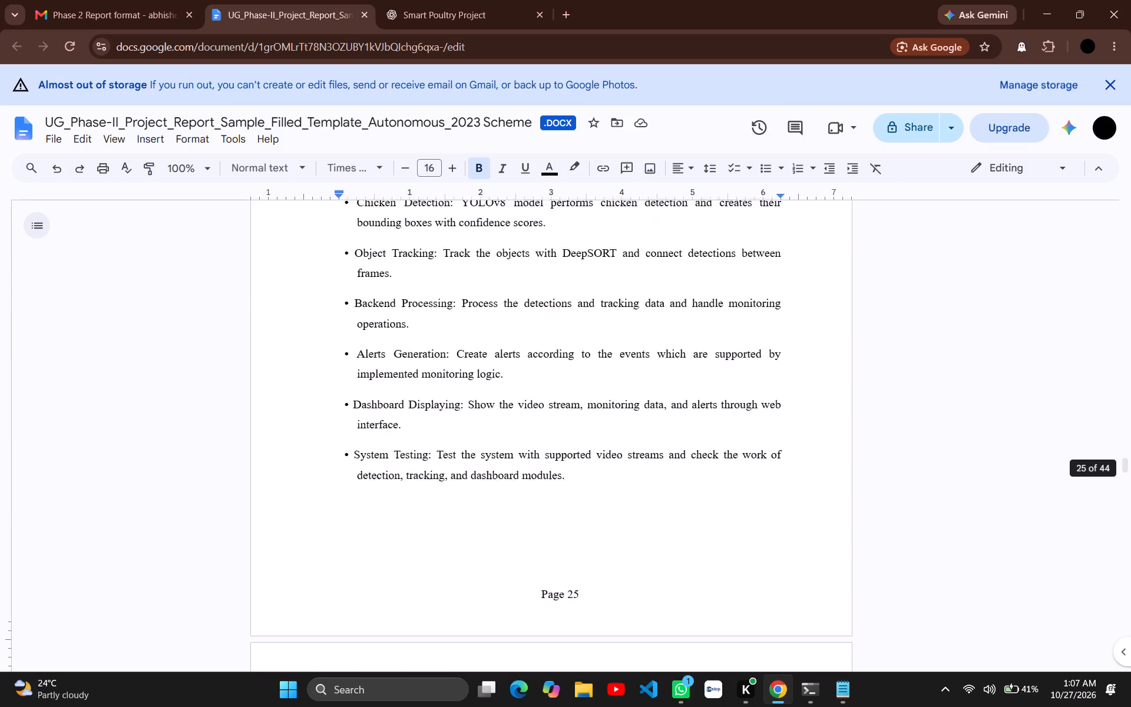
scroll(521, 391, "up", 1)
left_click(477, 403)
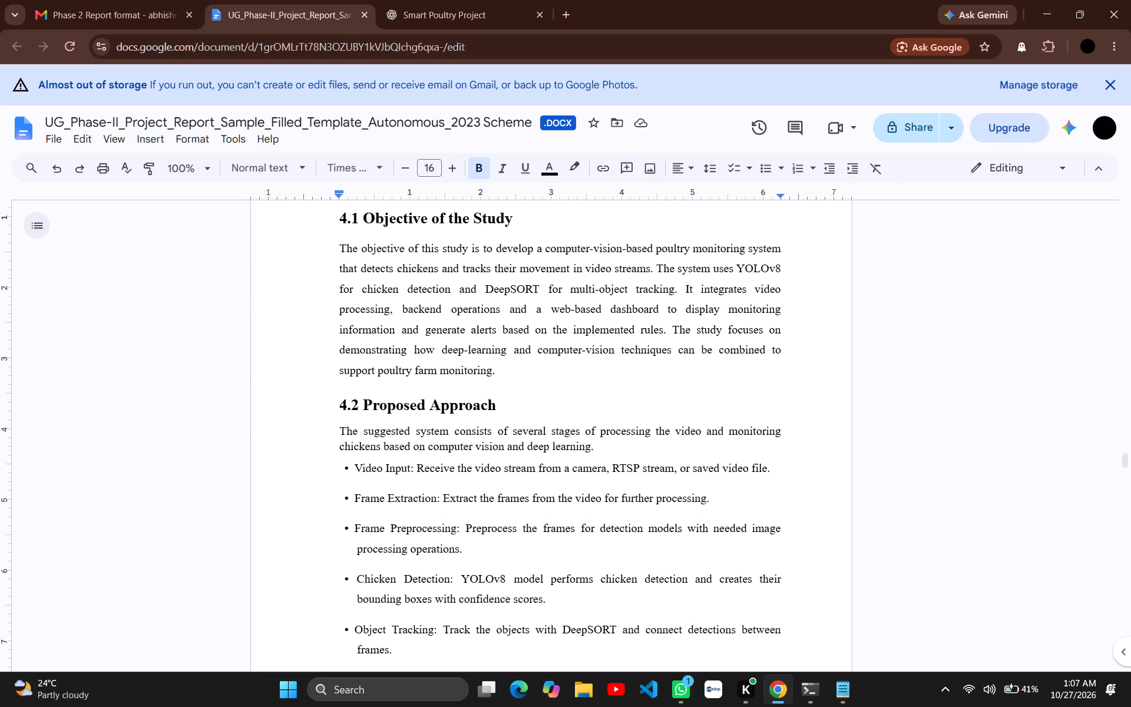
left_click(464, 217)
scroll(464, 217, "up", 3)
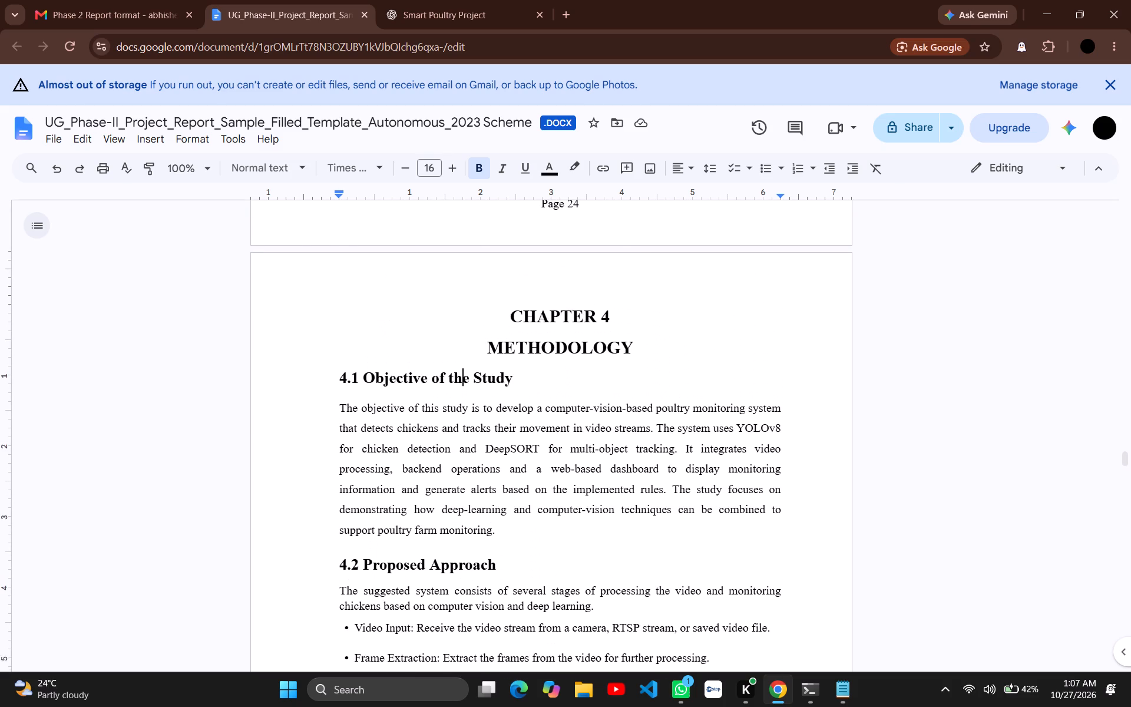
Examine the layout and page breaks from section 4.2 through Table 4.3 and section 4.4 to the start of section 4.6.
scroll(510, 344, "down", 2)
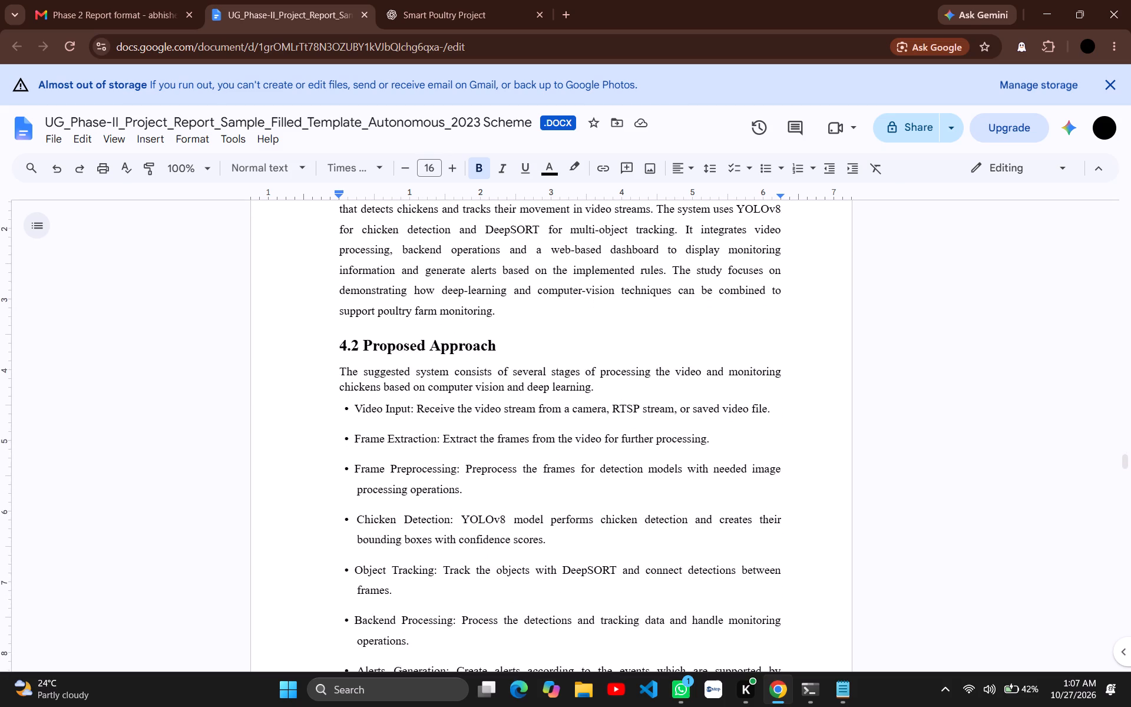
scroll(510, 344, "down", 5)
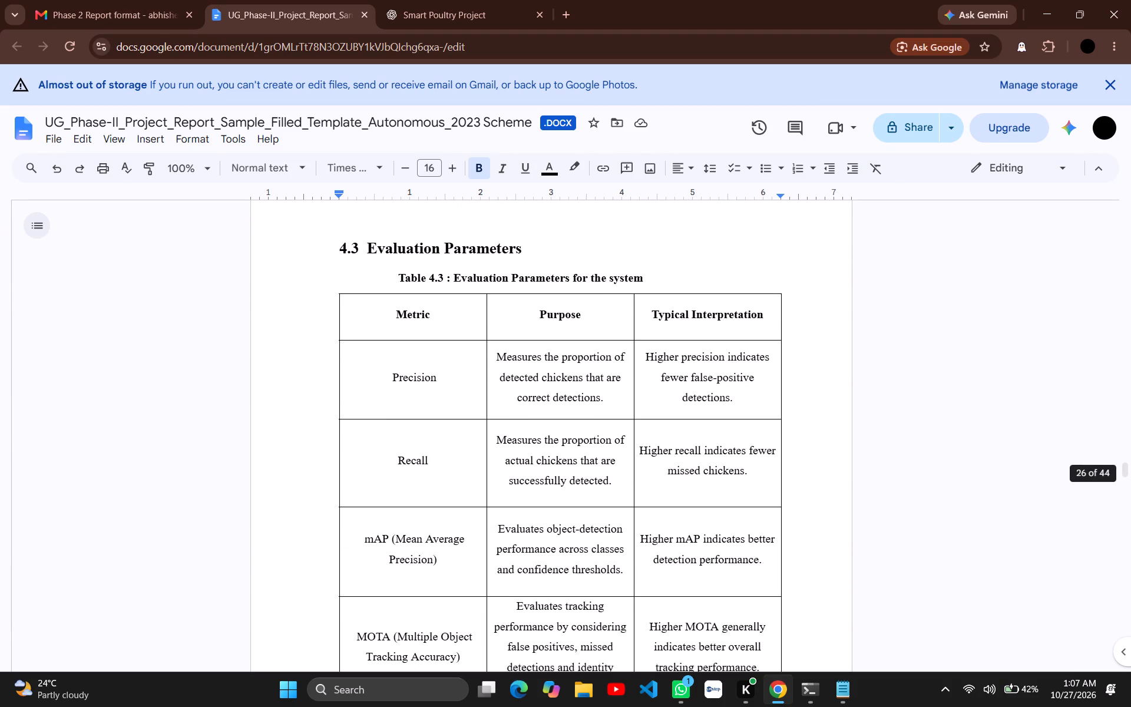
scroll(510, 344, "down", 2)
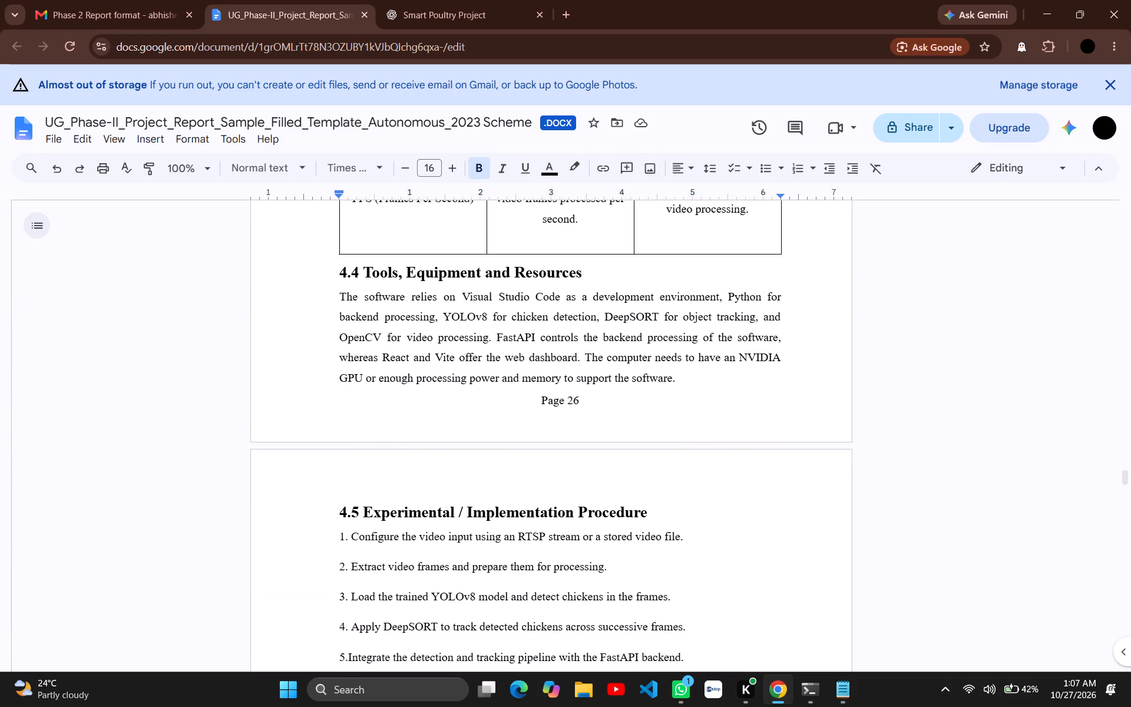
scroll(510, 344, "up", 5)
scroll(510, 344, "down", 2)
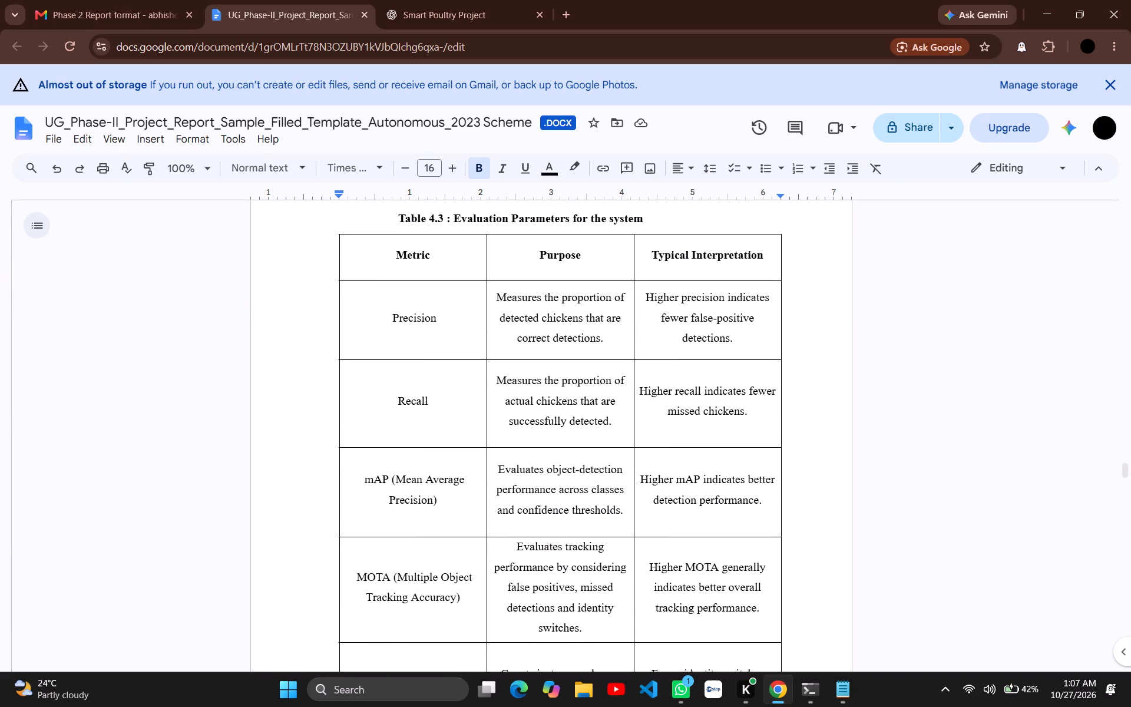
scroll(510, 344, "down", 3)
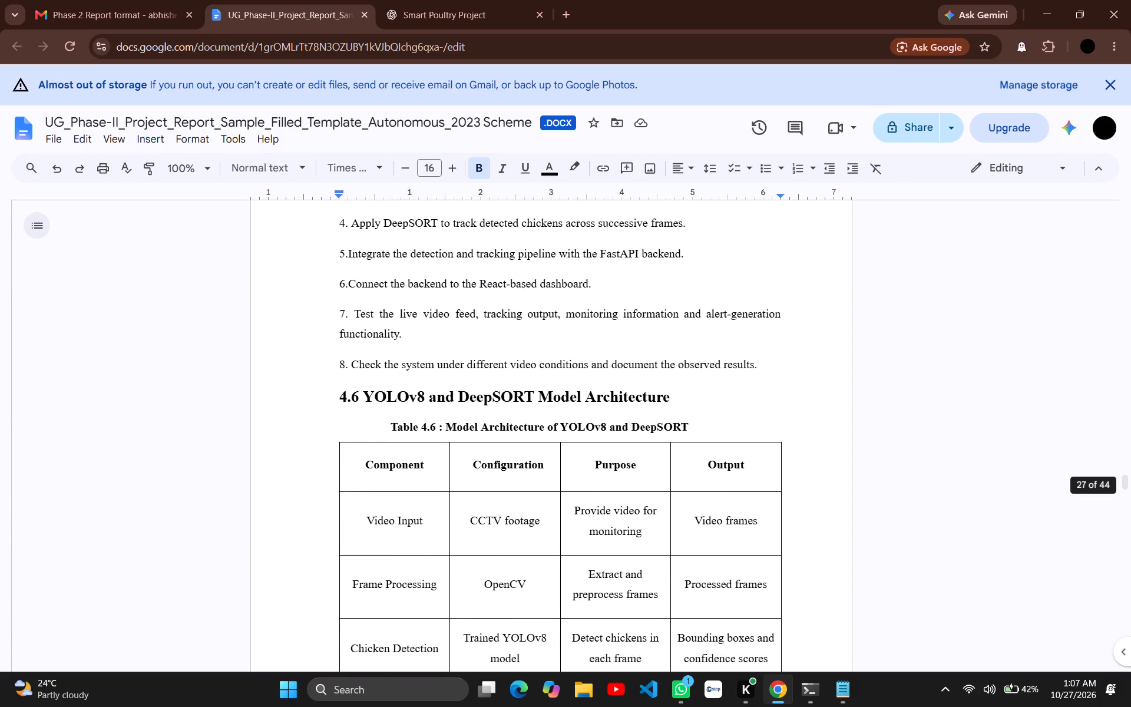
scroll(510, 344, "up", 5)
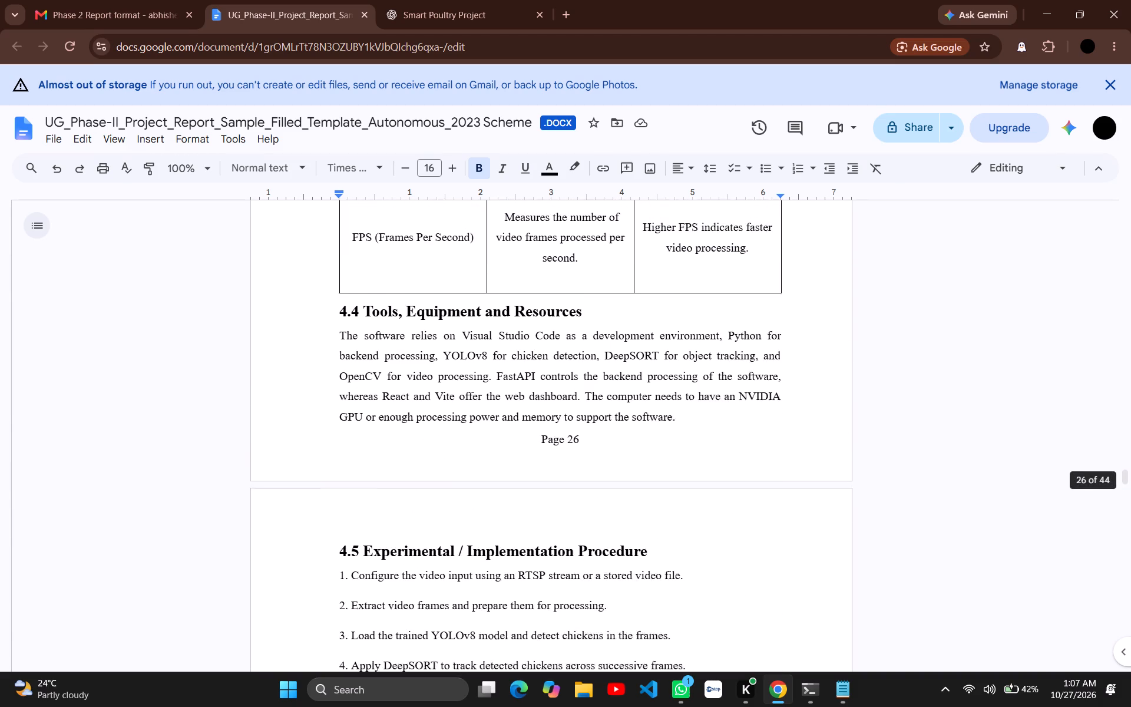
scroll(510, 344, "up", 2)
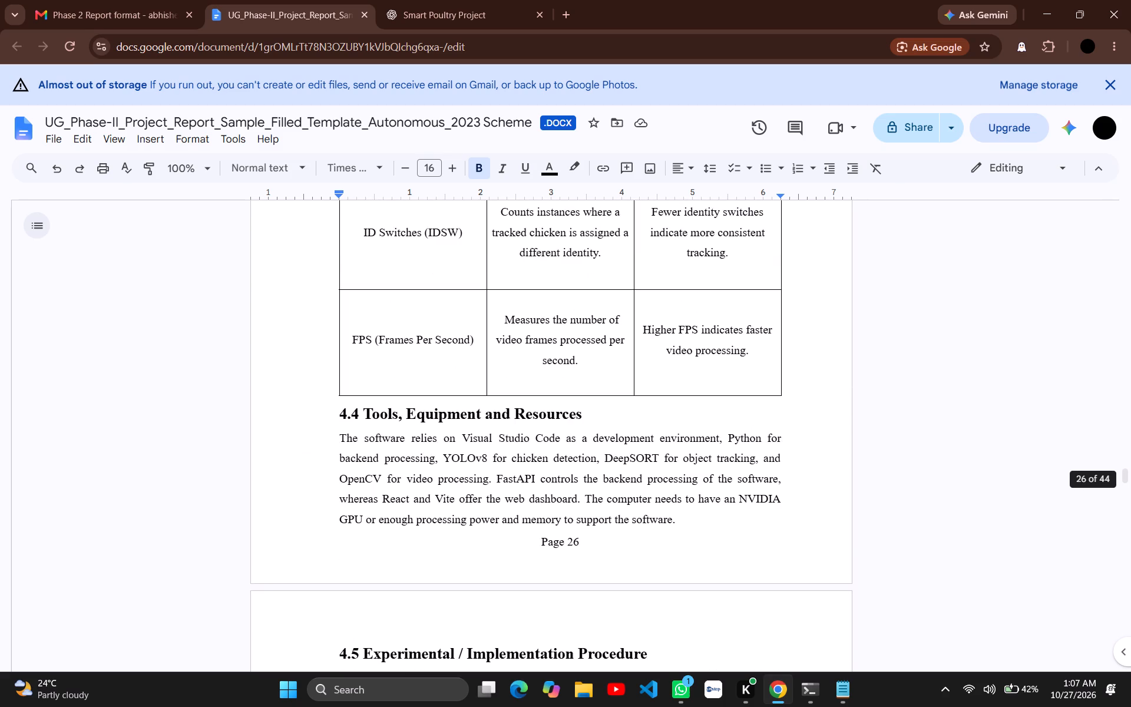
scroll(510, 344, "up", 3)
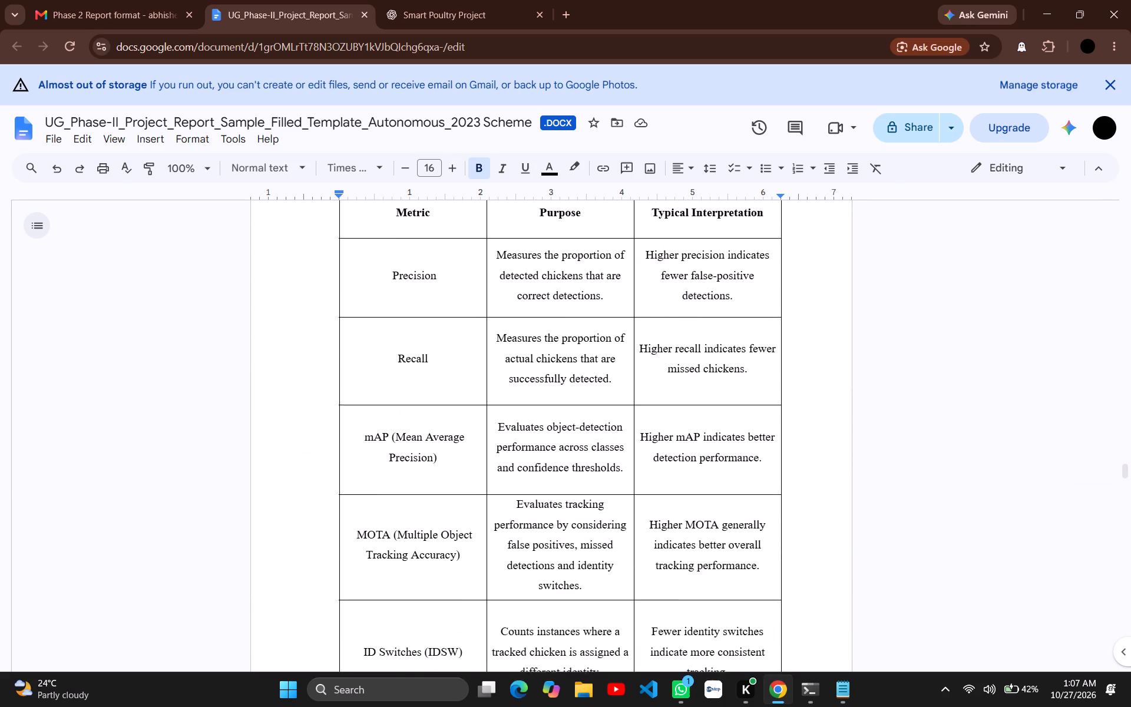
scroll(510, 344, "up", 1)
scroll(510, 344, "down", 2)
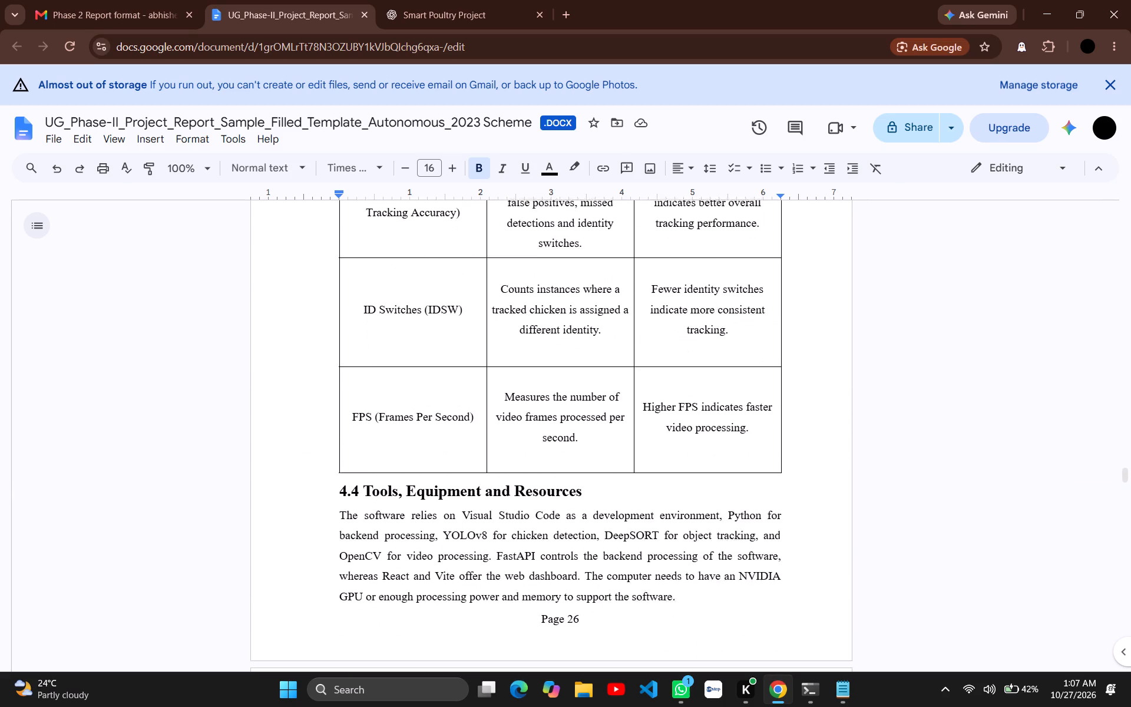
scroll(510, 344, "down", 2)
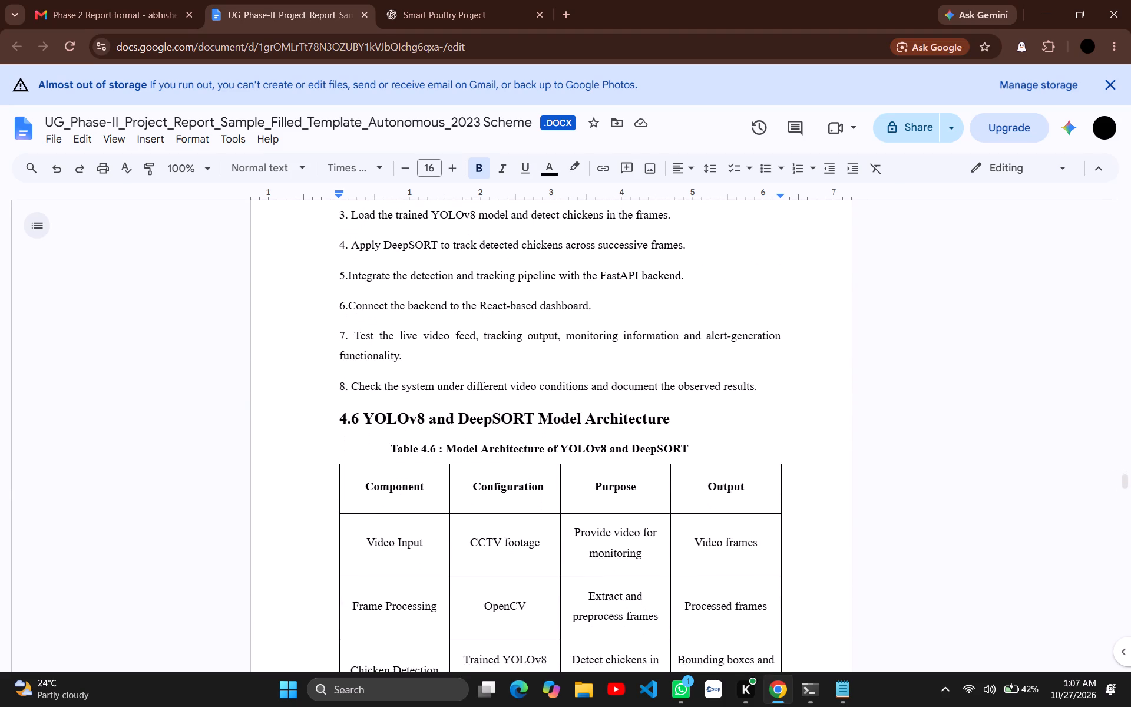
Examine the 4.5 procedure list and the 4.6 model architecture table, comparing their layout with Table 4.3.
scroll(510, 344, "up", 3)
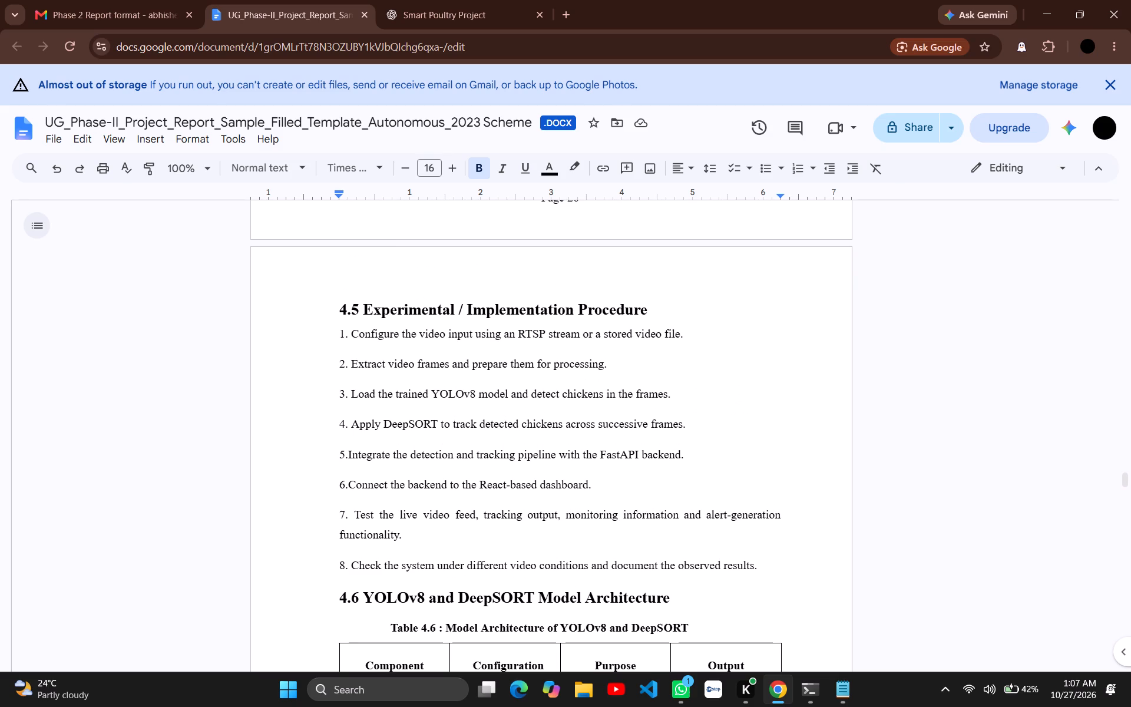
scroll(487, 411, "down", 1)
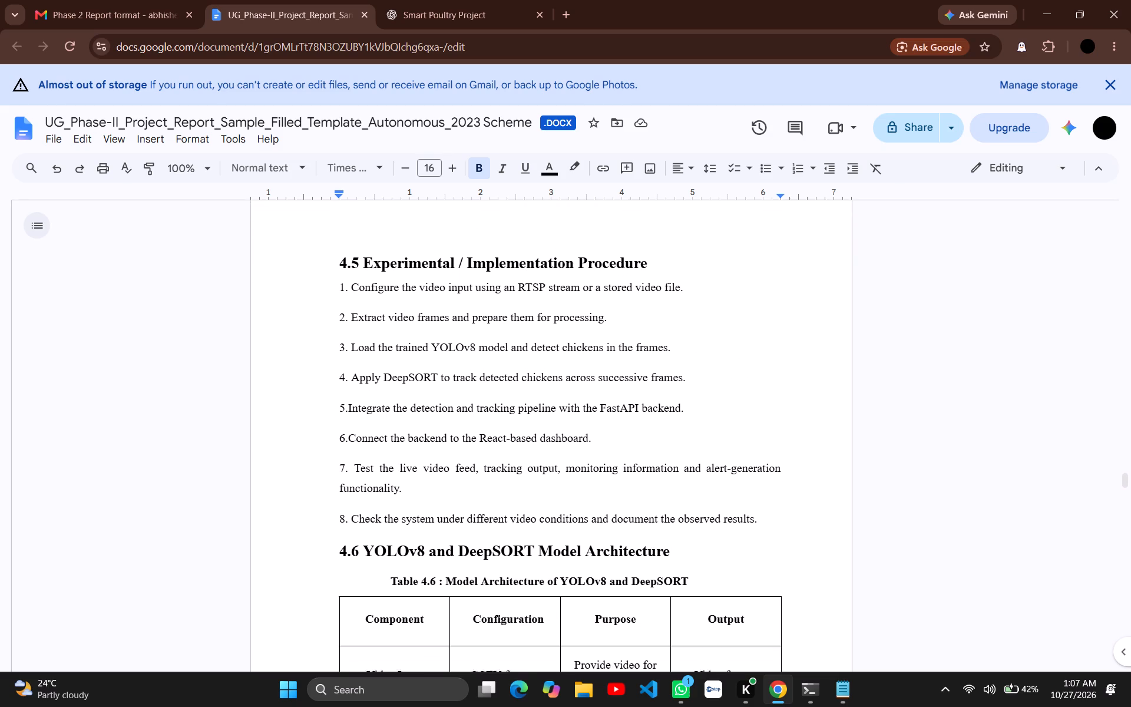
scroll(487, 411, "down", 2)
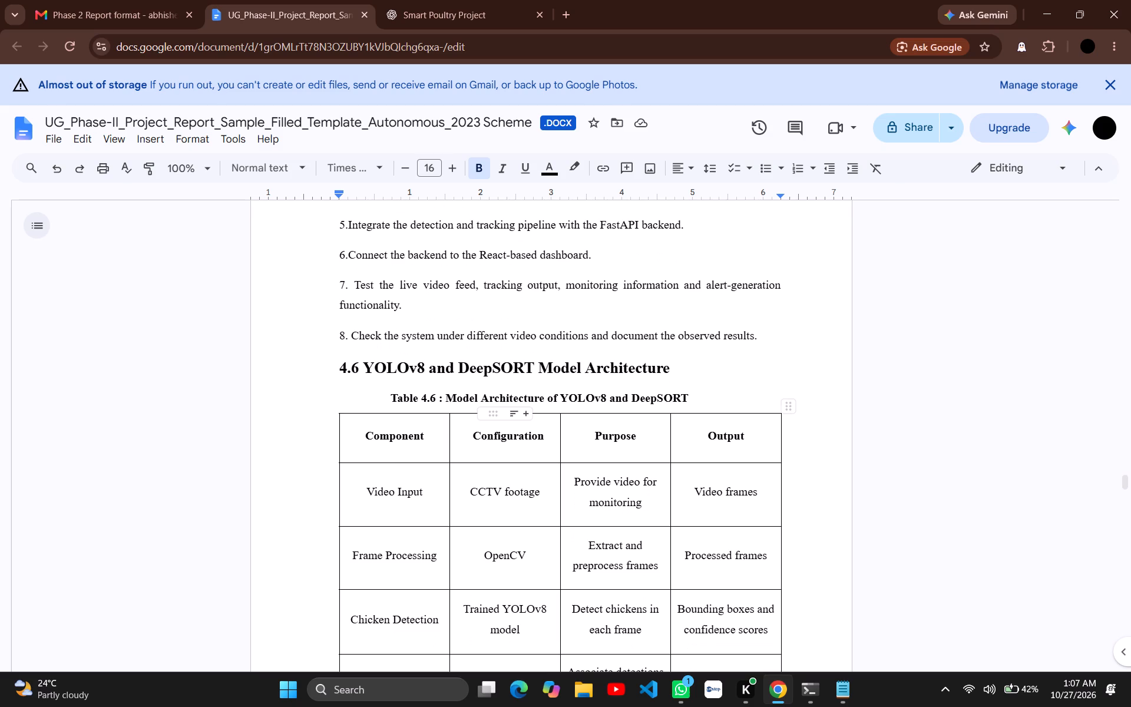
scroll(482, 372, "down", 1)
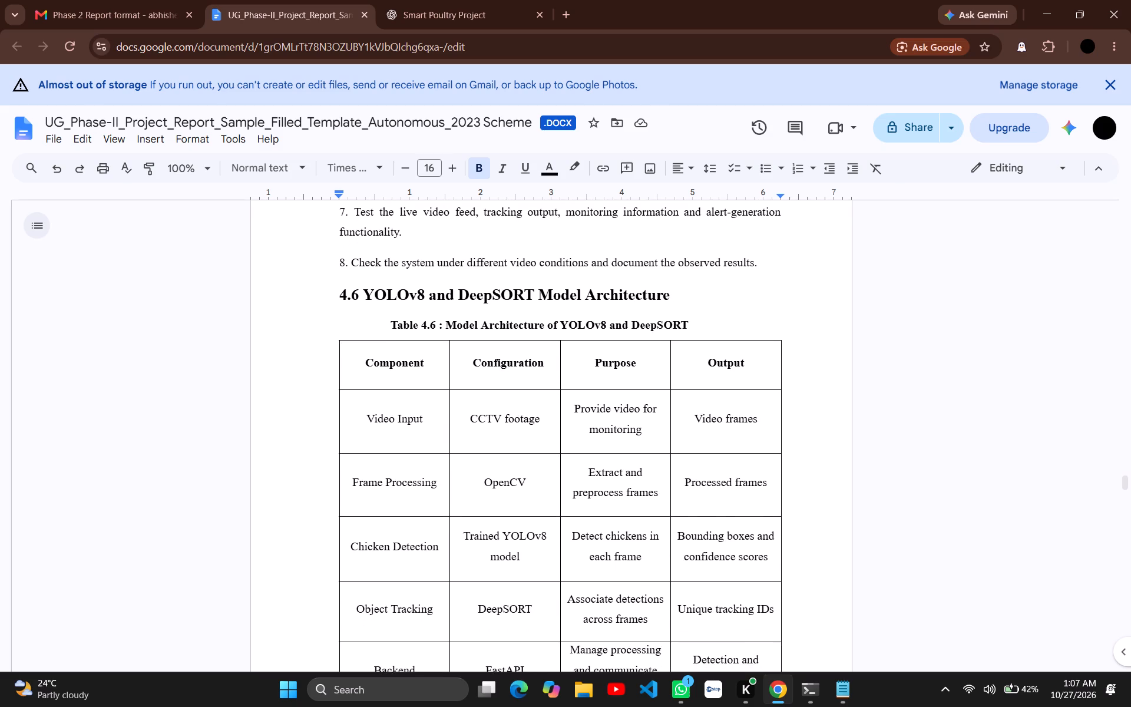
scroll(482, 372, "up", 4)
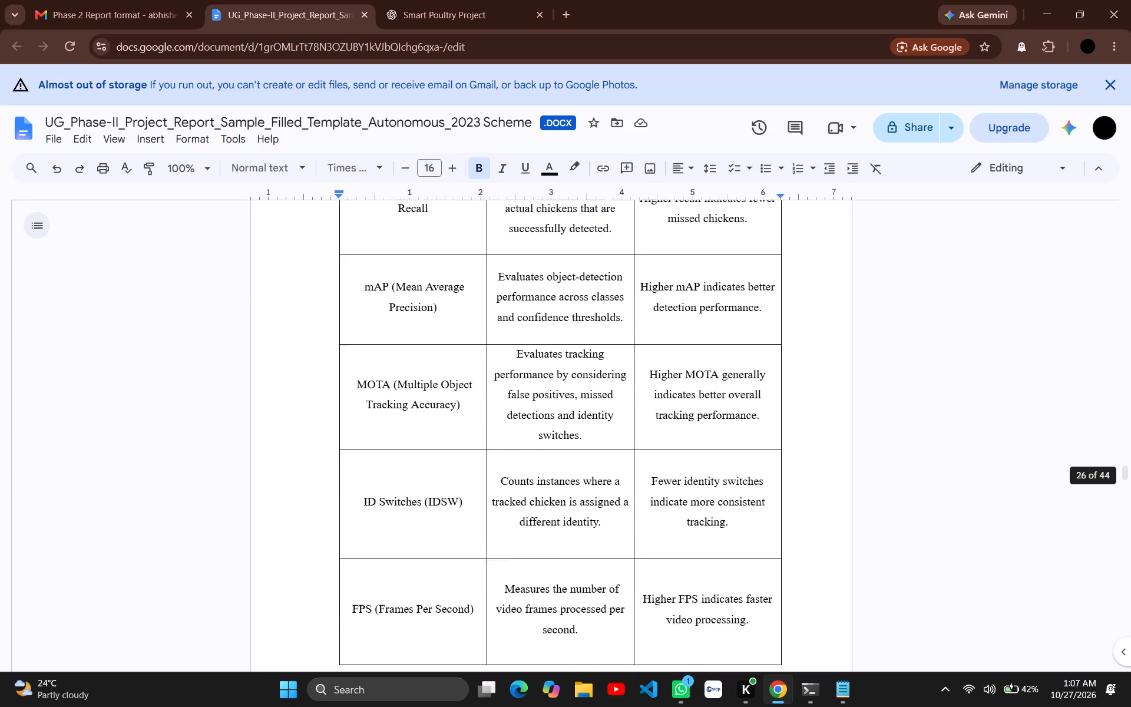
scroll(482, 372, "down", 2)
scroll(482, 372, "up", 4)
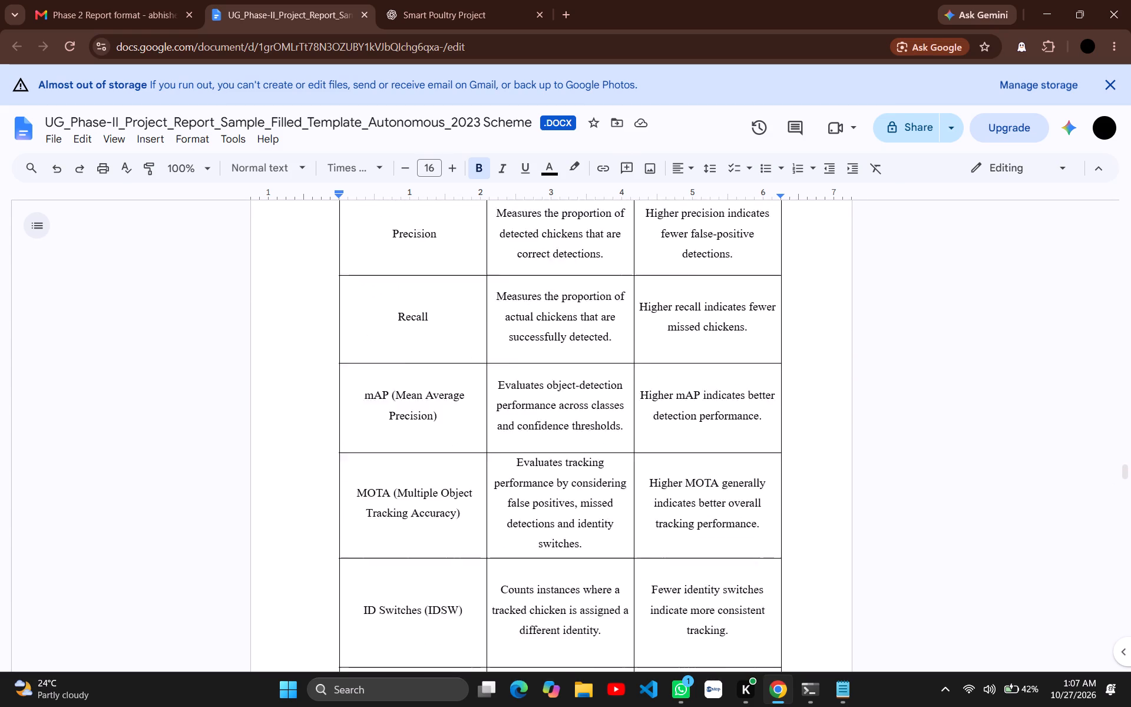
Go back to Chapter 3 and review its headings, paragraph spacing and page breaks from section 3.1 to the 3.4 block diagram.
scroll(482, 372, "up", 3)
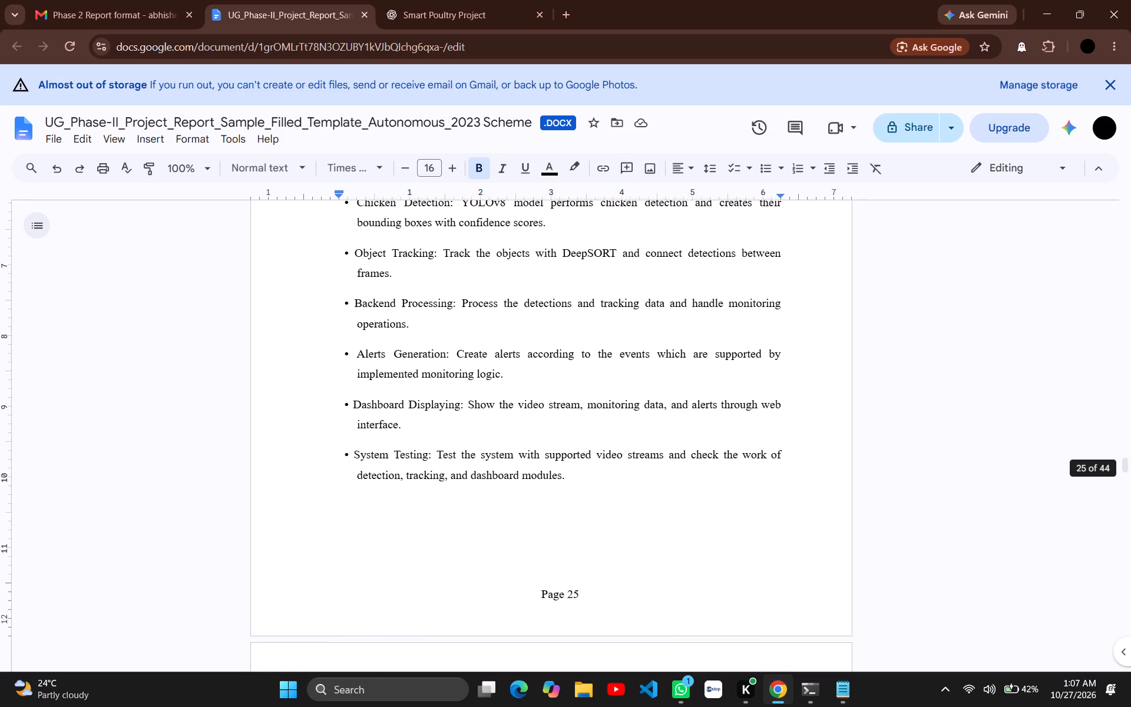
scroll(482, 372, "up", 4)
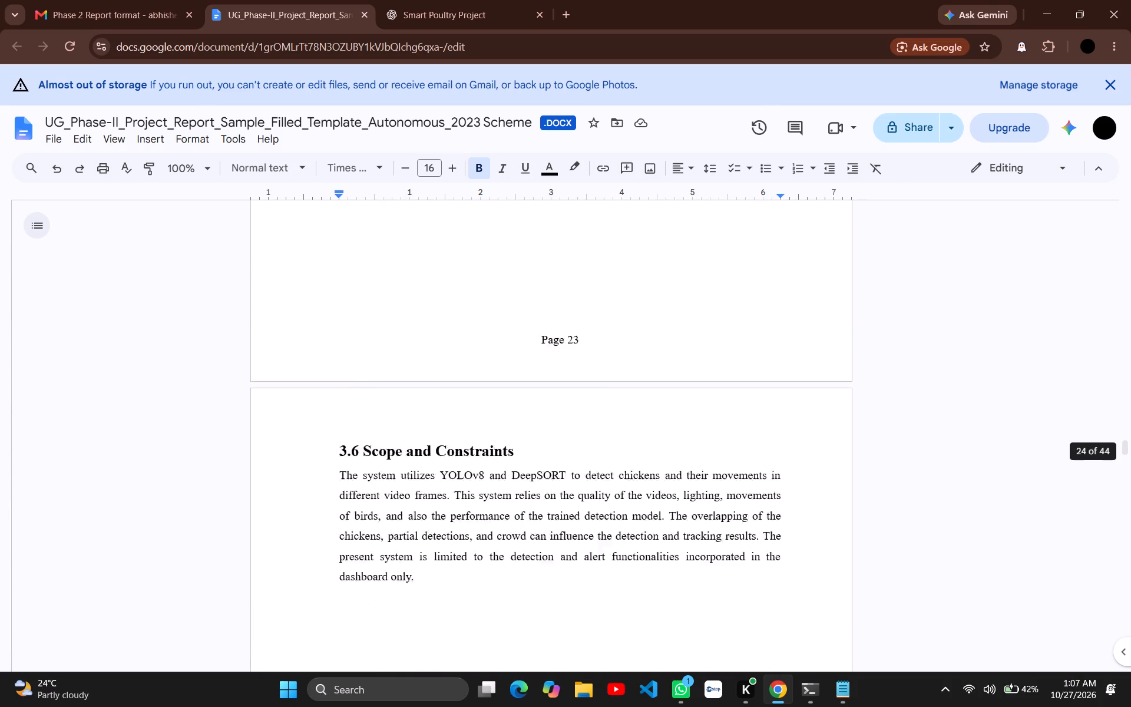
scroll(482, 372, "up", 6)
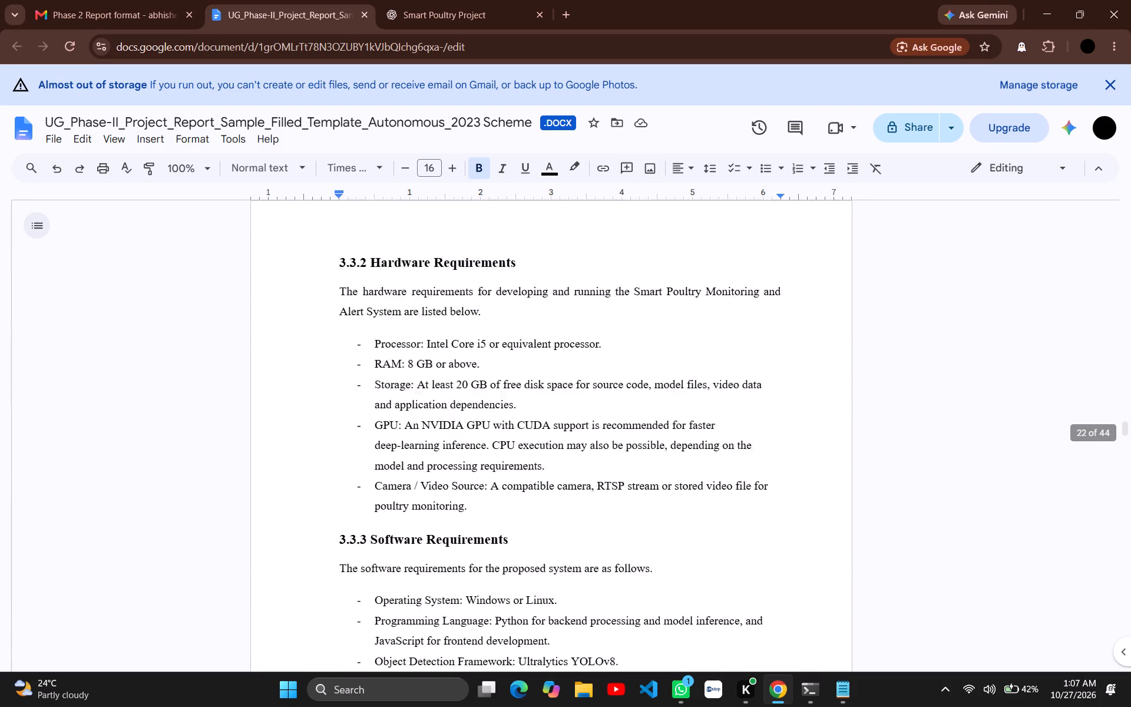
scroll(482, 372, "up", 5)
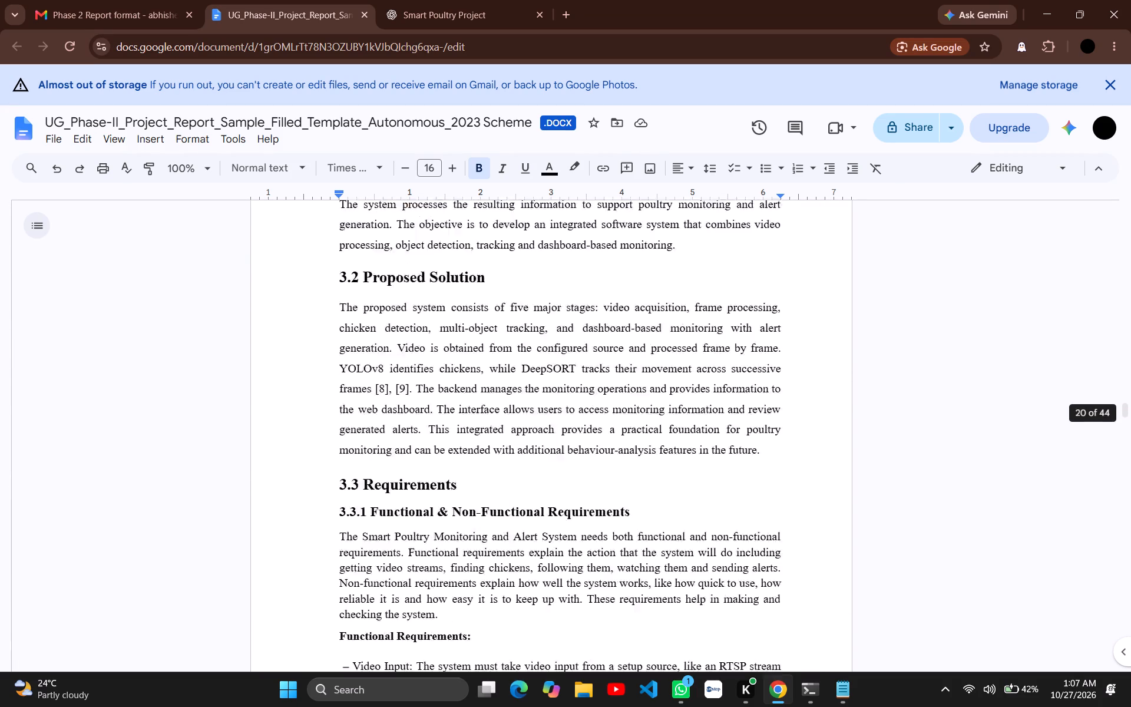
scroll(482, 372, "down", 3)
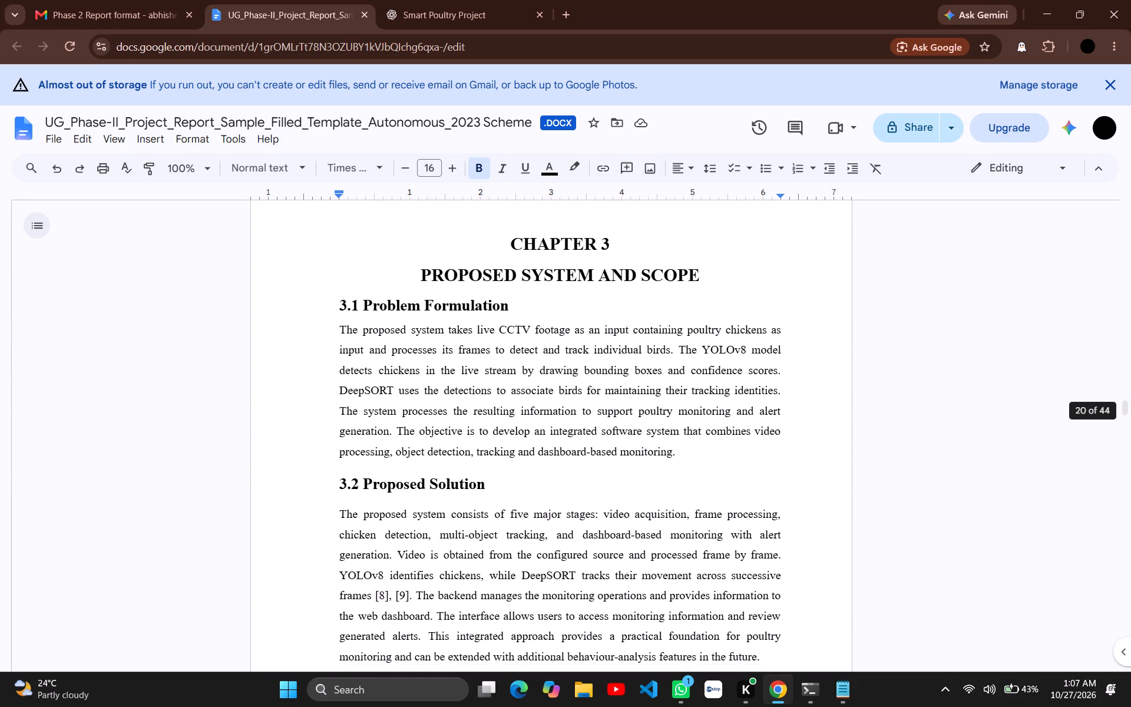
scroll(482, 372, "down", 3)
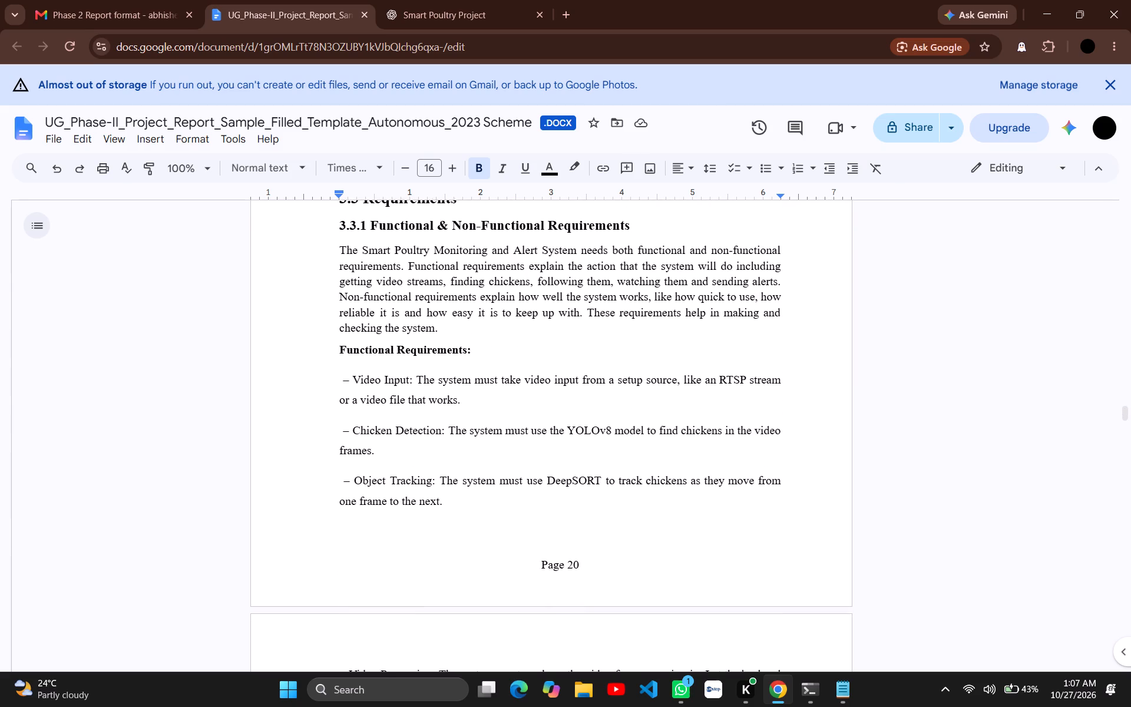
scroll(482, 372, "down", 4)
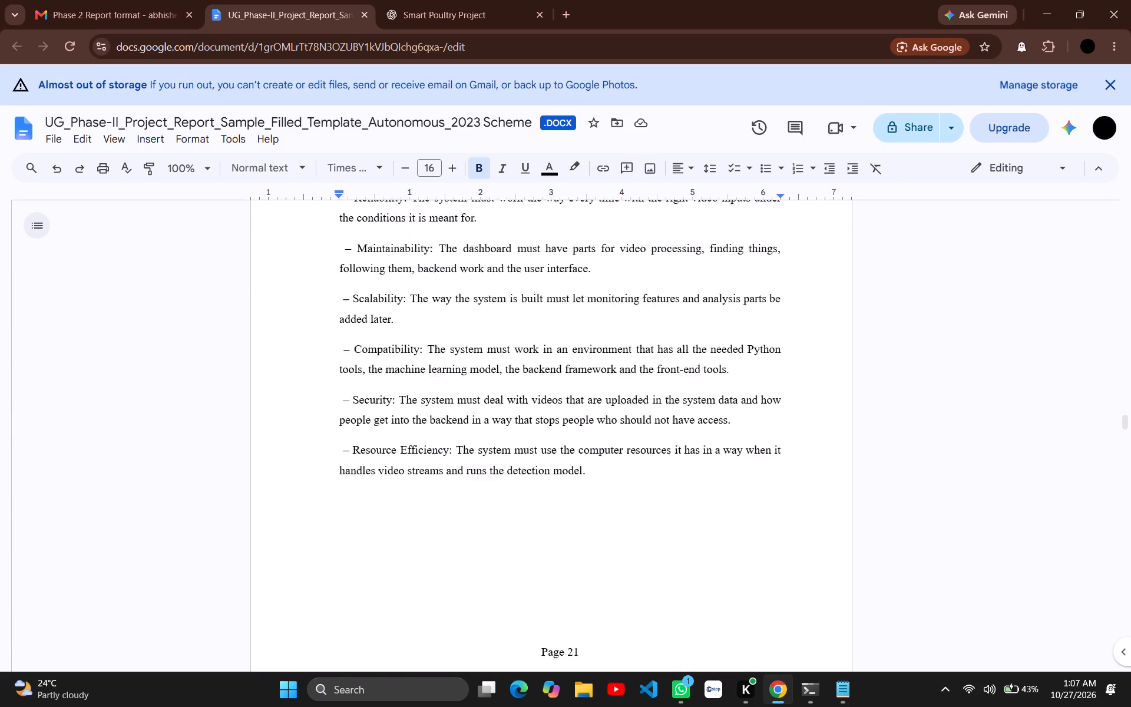
scroll(482, 372, "down", 1)
scroll(482, 372, "up", 2)
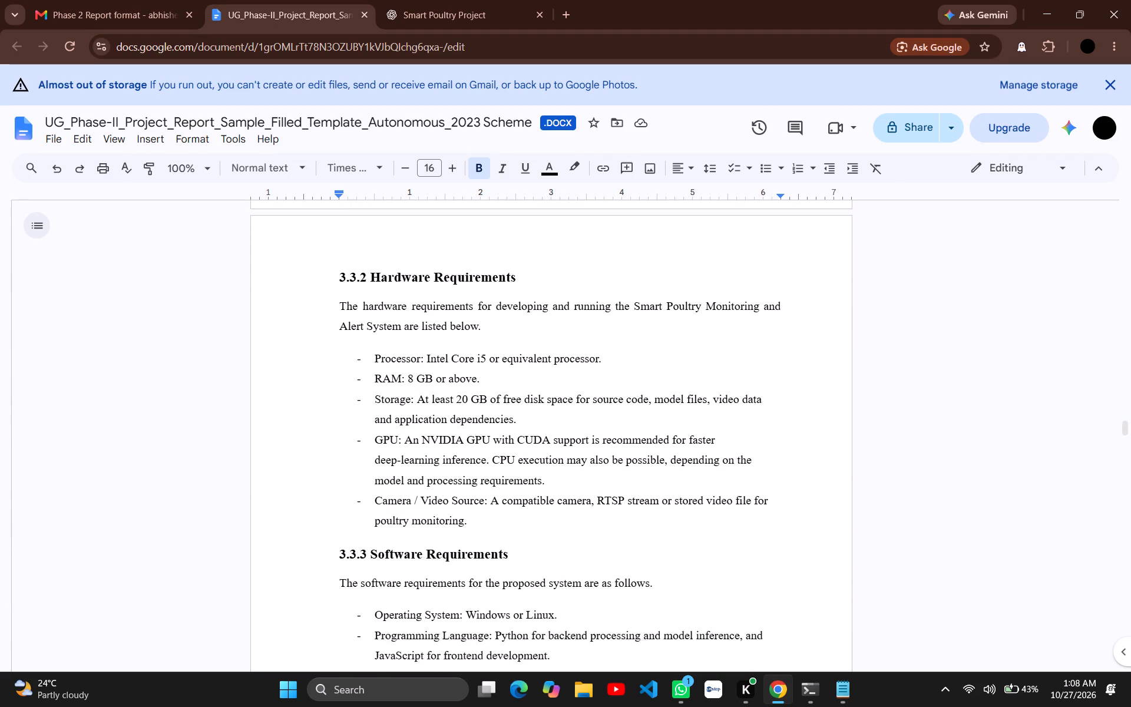
scroll(482, 372, "down", 3)
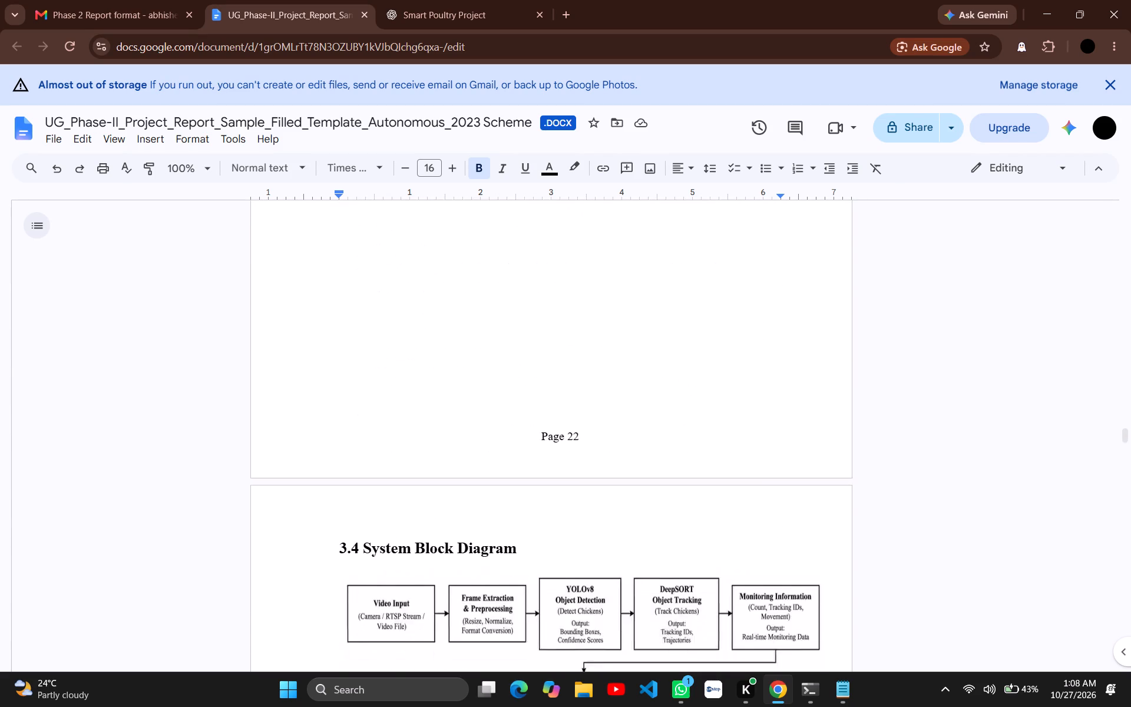
Review the 3.4 block diagram, the 3.5 Functional Components list and the page break up to the start of Chapter 4.
scroll(482, 372, "down", 1)
scroll(482, 372, "up", 3)
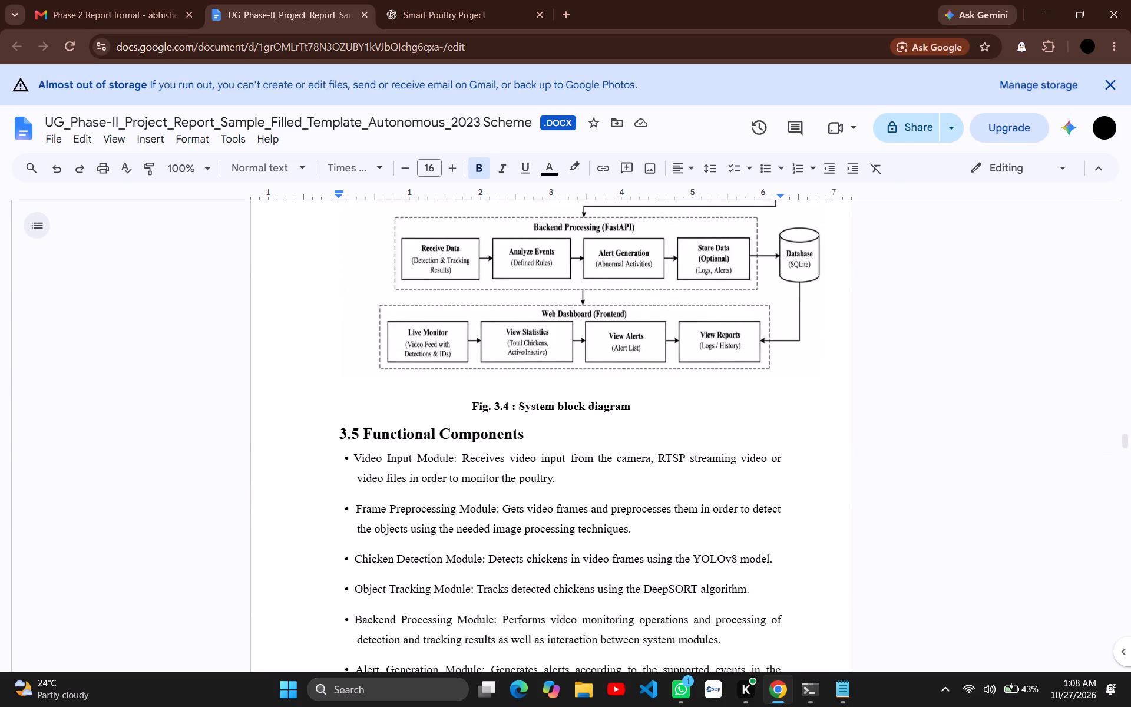
scroll(482, 372, "up", 4)
scroll(482, 372, "down", 1)
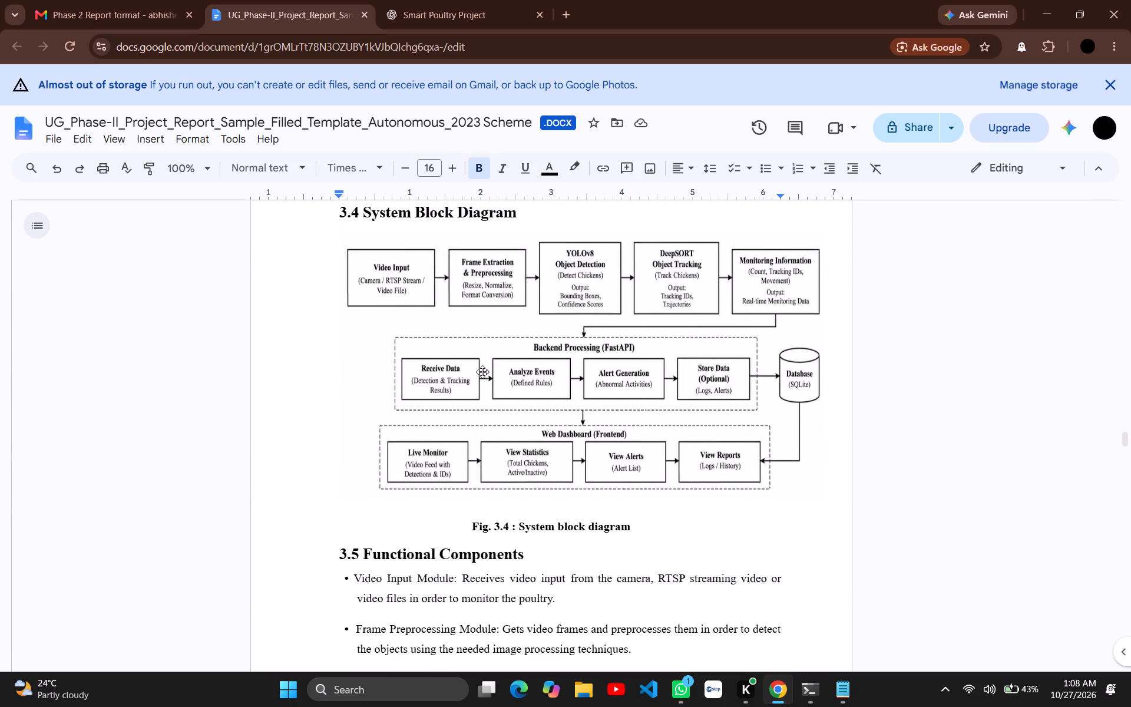
scroll(482, 372, "down", 4)
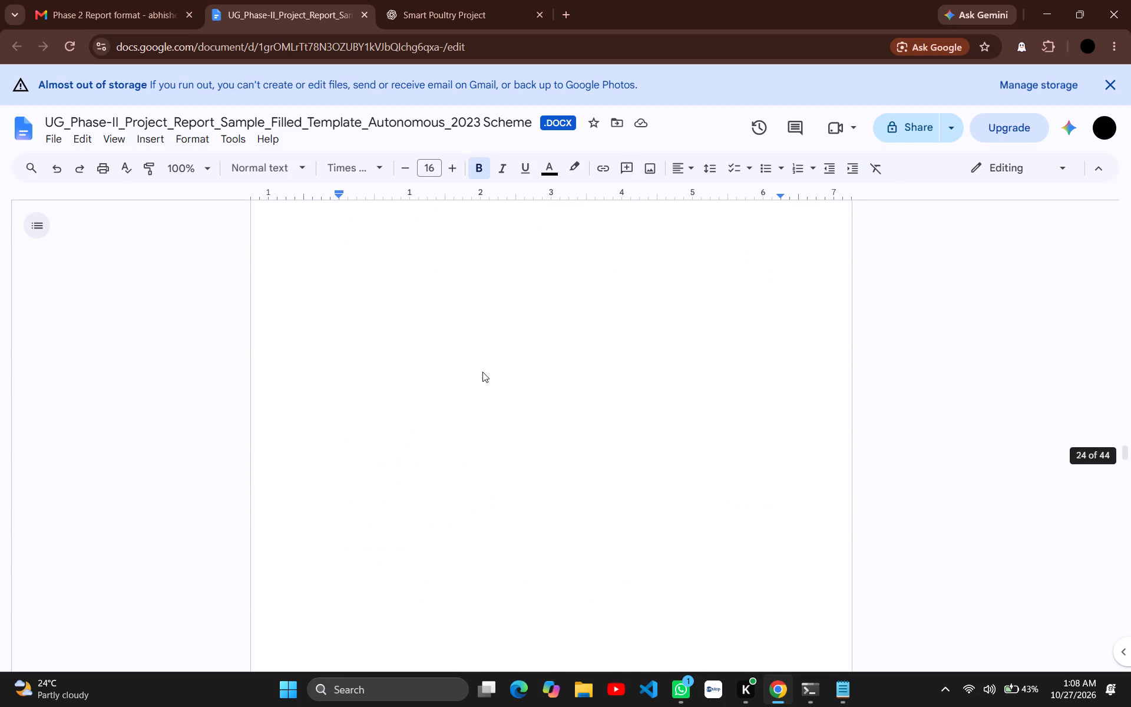
scroll(482, 372, "down", 3)
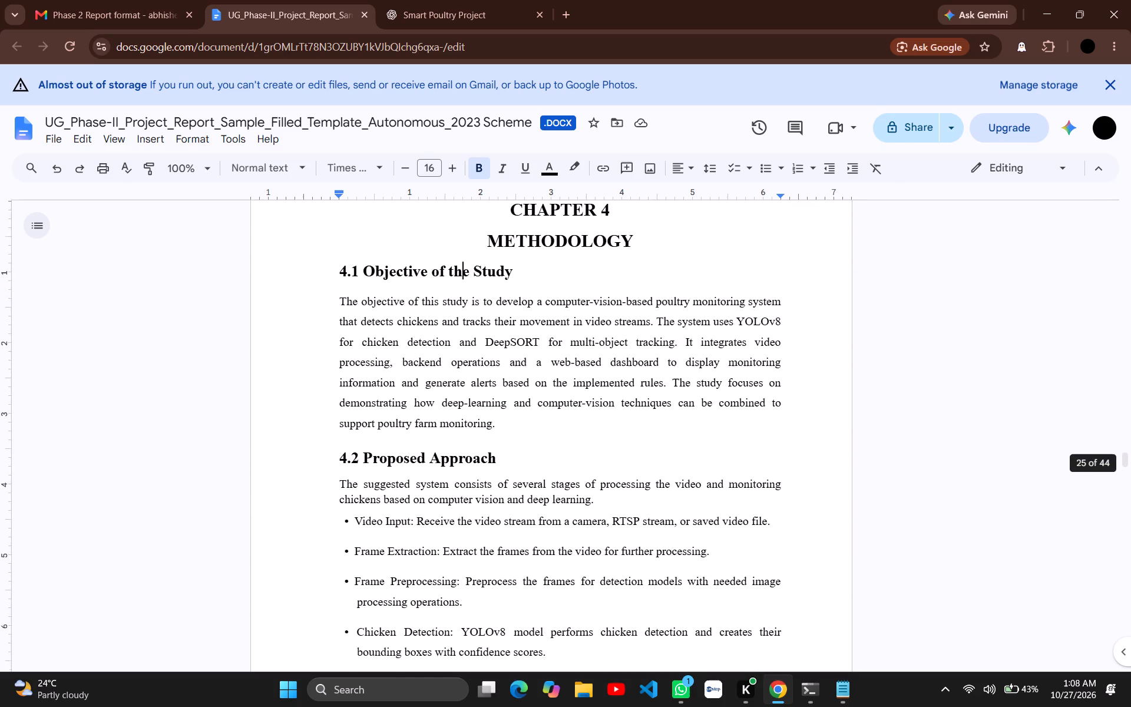
Examine spacing and page breaks from section 4.1 through Table 4.3 and section 4.4 to the 4.5 heading.
scroll(482, 372, "down", 1)
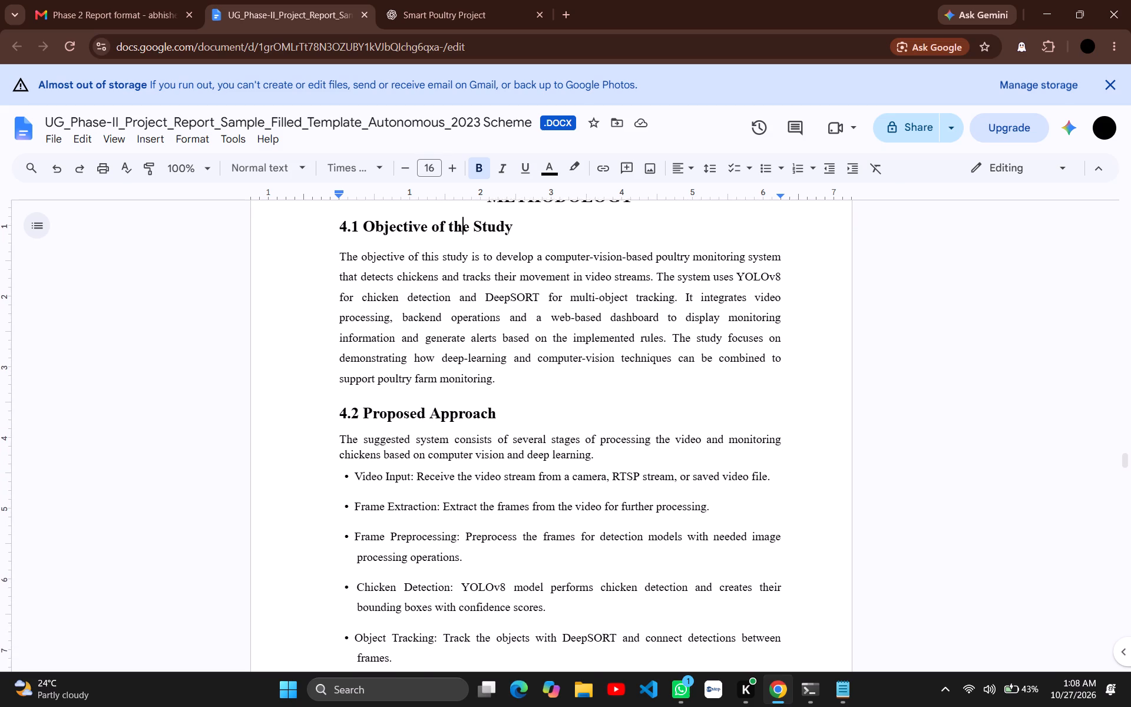
scroll(482, 372, "down", 8)
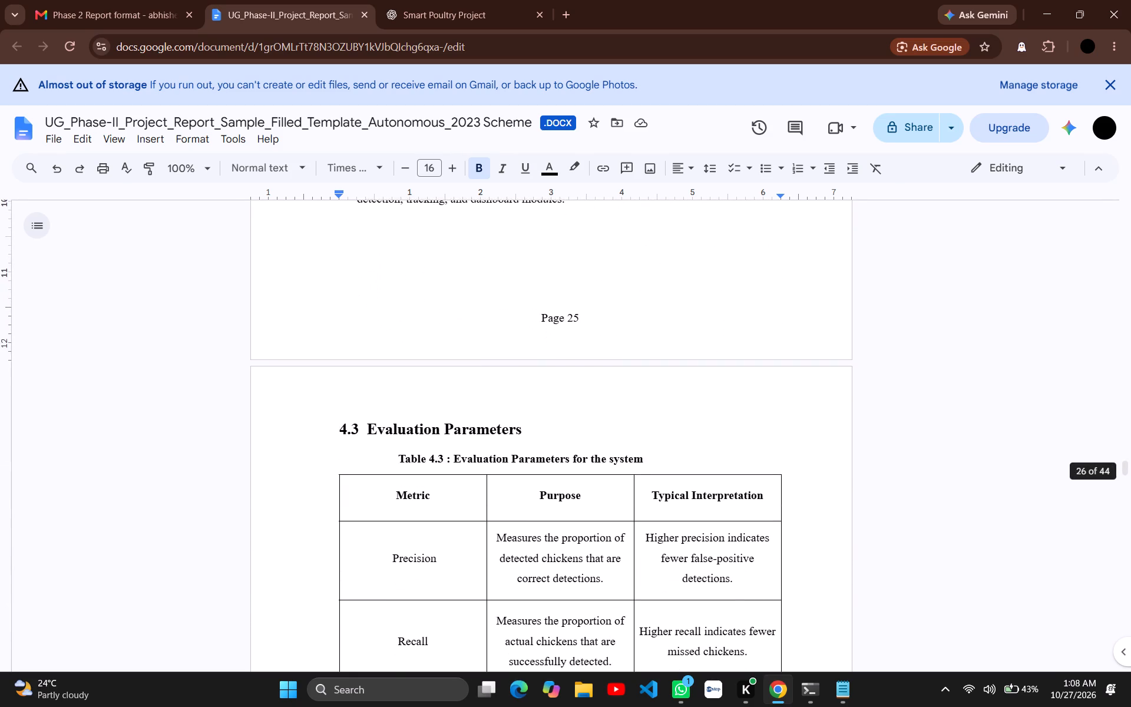
scroll(482, 372, "down", 4)
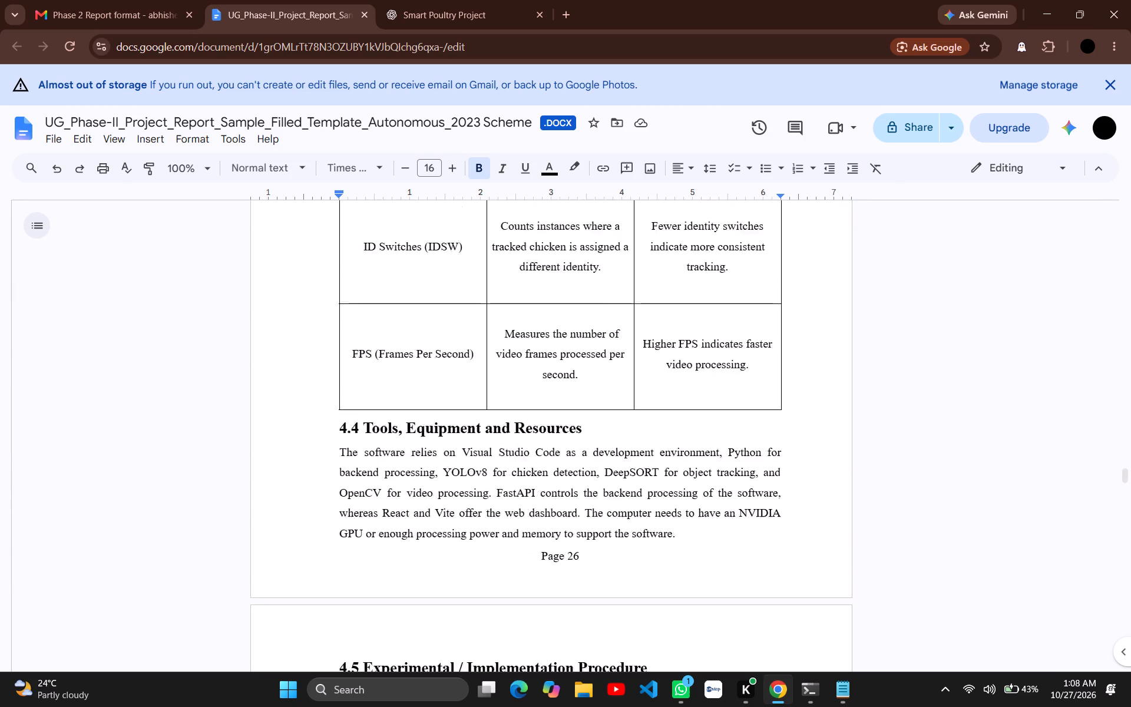
scroll(482, 372, "down", 2)
scroll(482, 372, "up", 3)
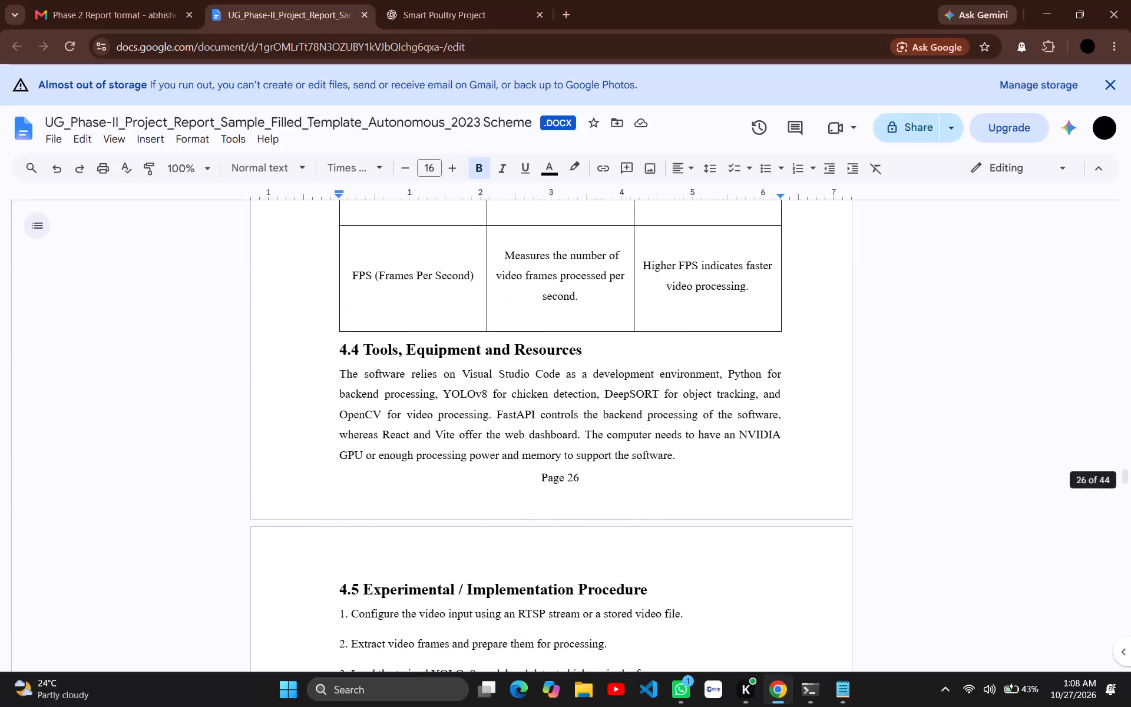
scroll(482, 372, "up", 2)
scroll(482, 372, "down", 2)
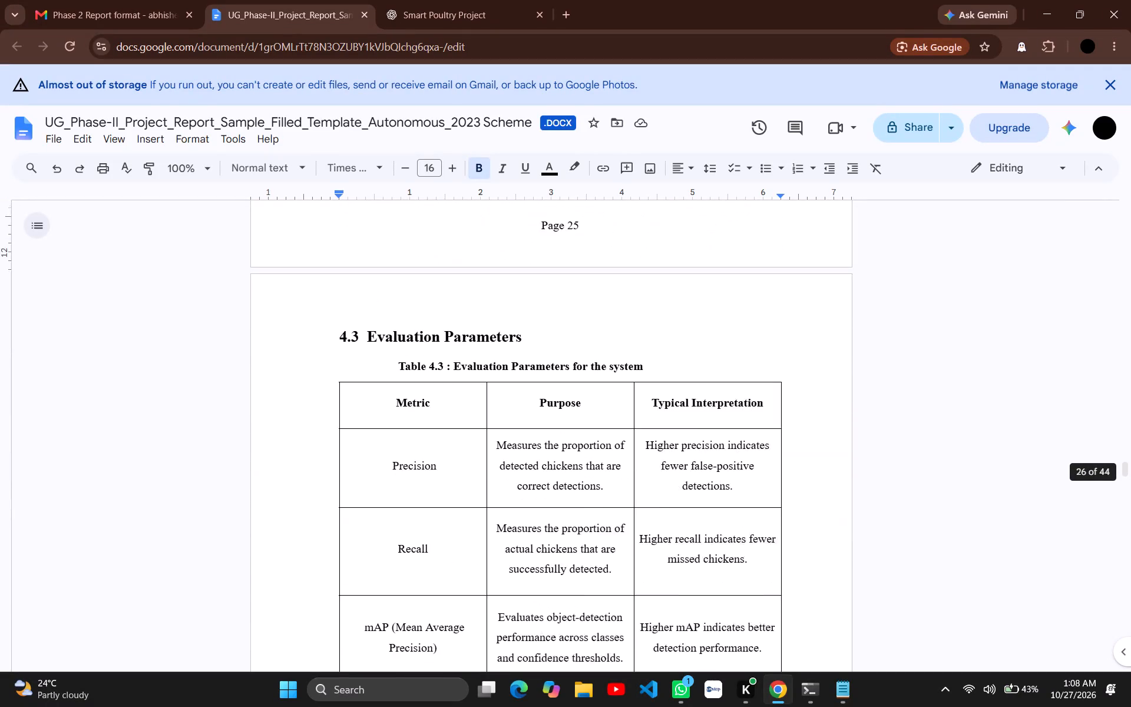
scroll(482, 372, "down", 3)
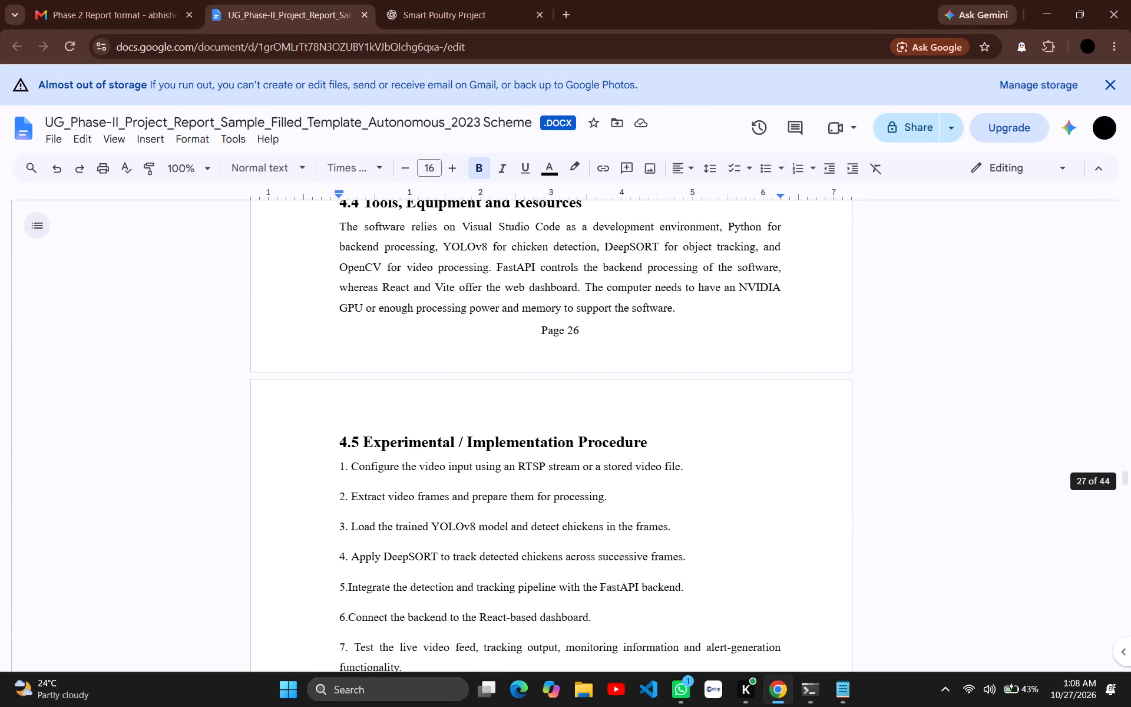
Check the 4.5 procedure list, the 4.6 heading's font size, and how Table 4.6 runs across its page break.
scroll(482, 372, "down", 3)
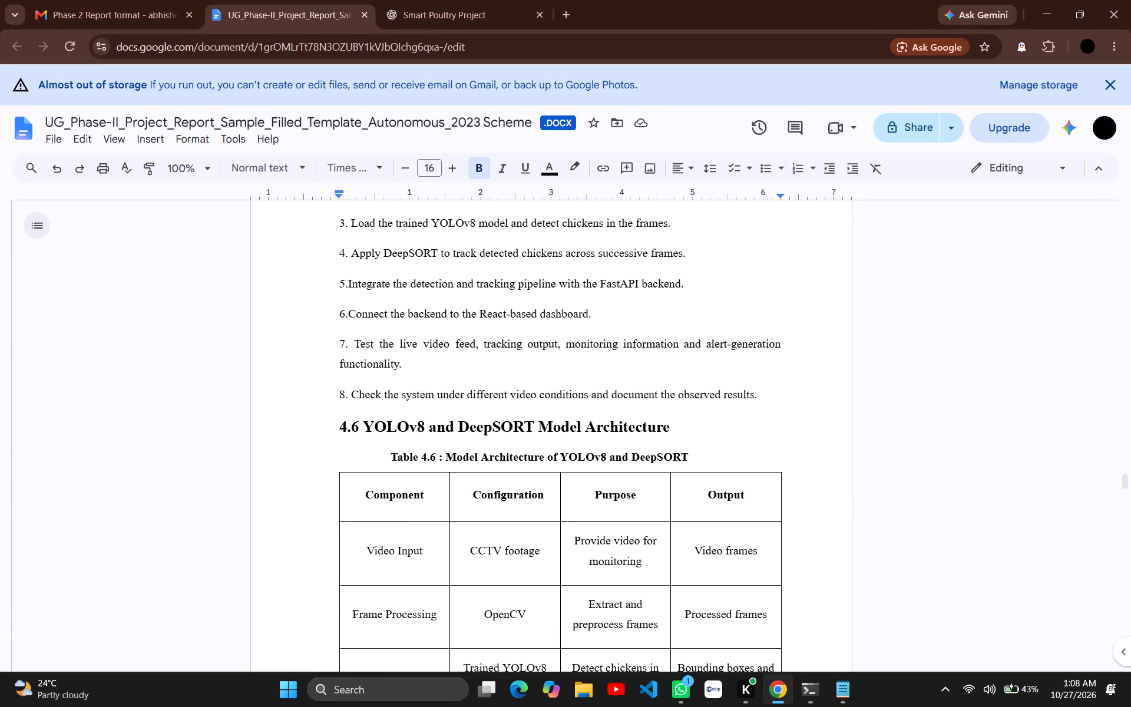
scroll(482, 372, "down", 1)
scroll(482, 372, "up", 3)
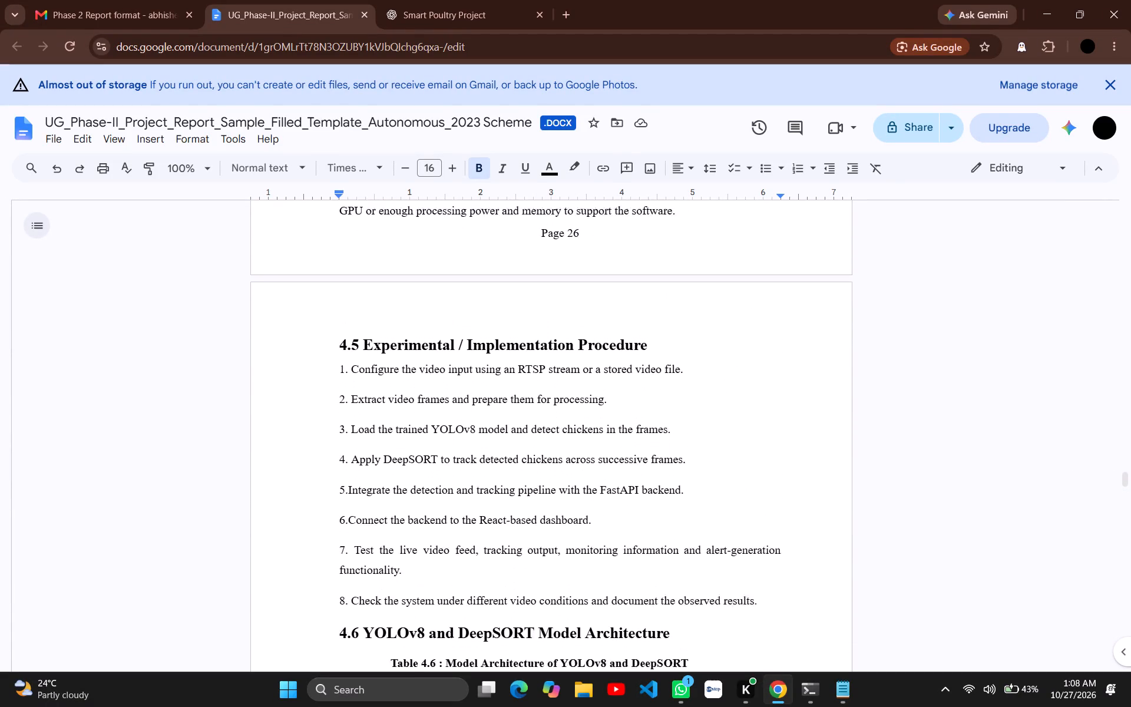
scroll(482, 372, "down", 3)
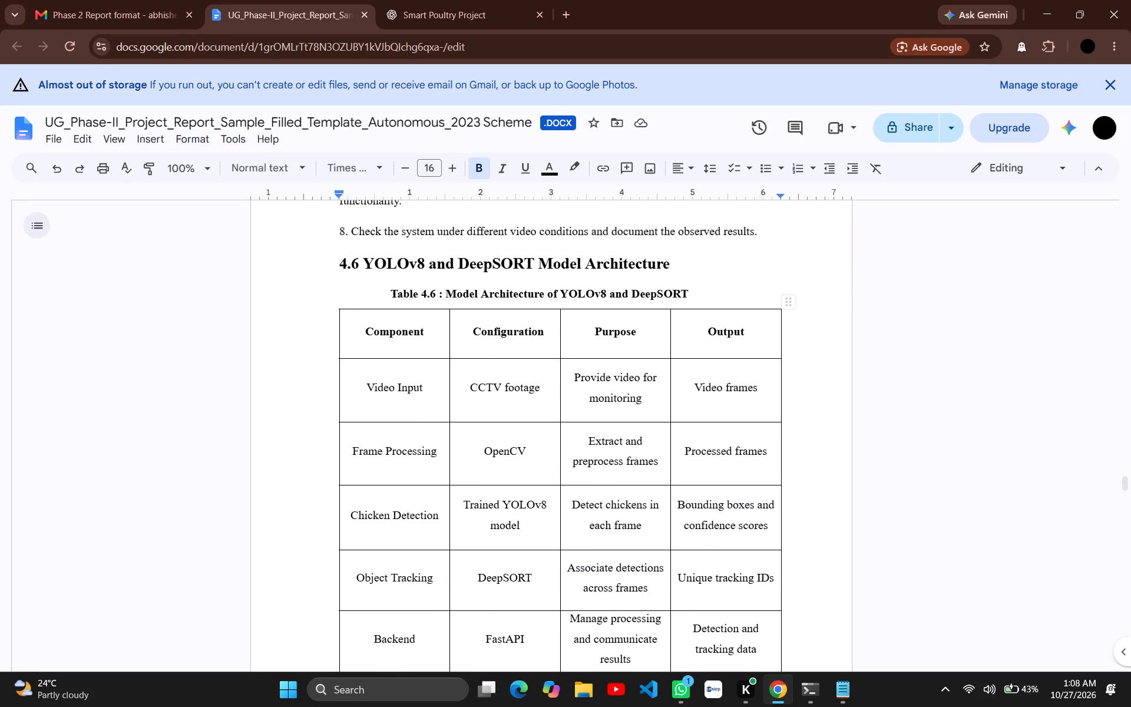
left_click(512, 266)
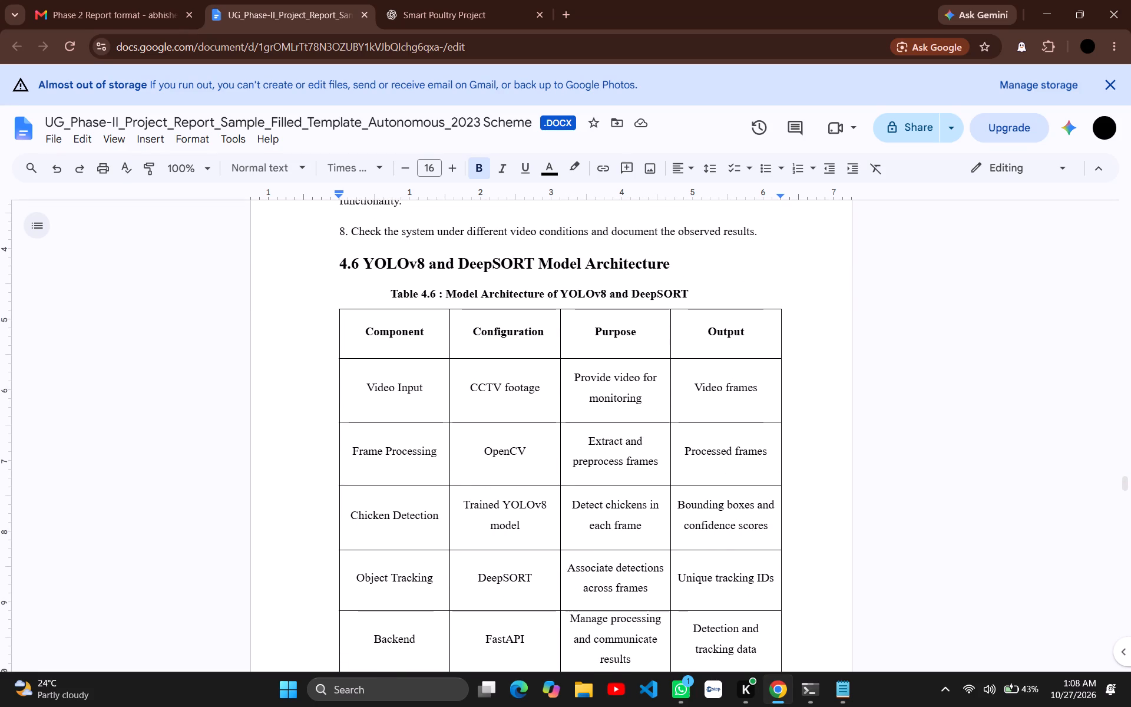
scroll(499, 379, "down", 4)
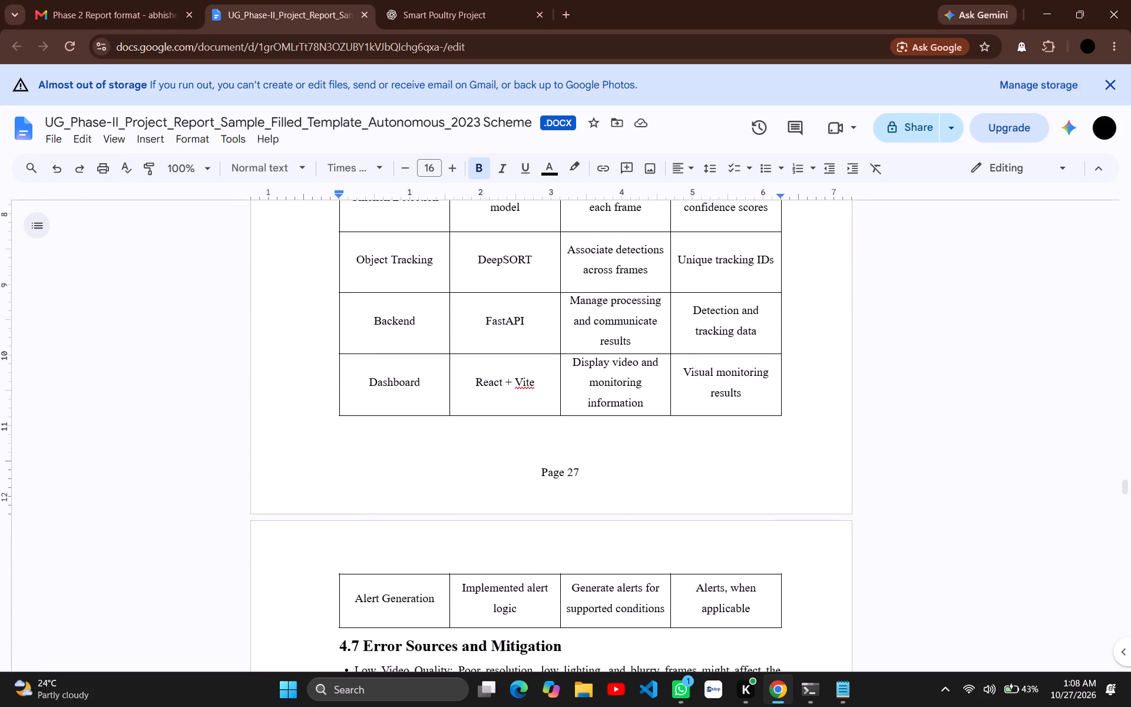
scroll(499, 379, "down", 1)
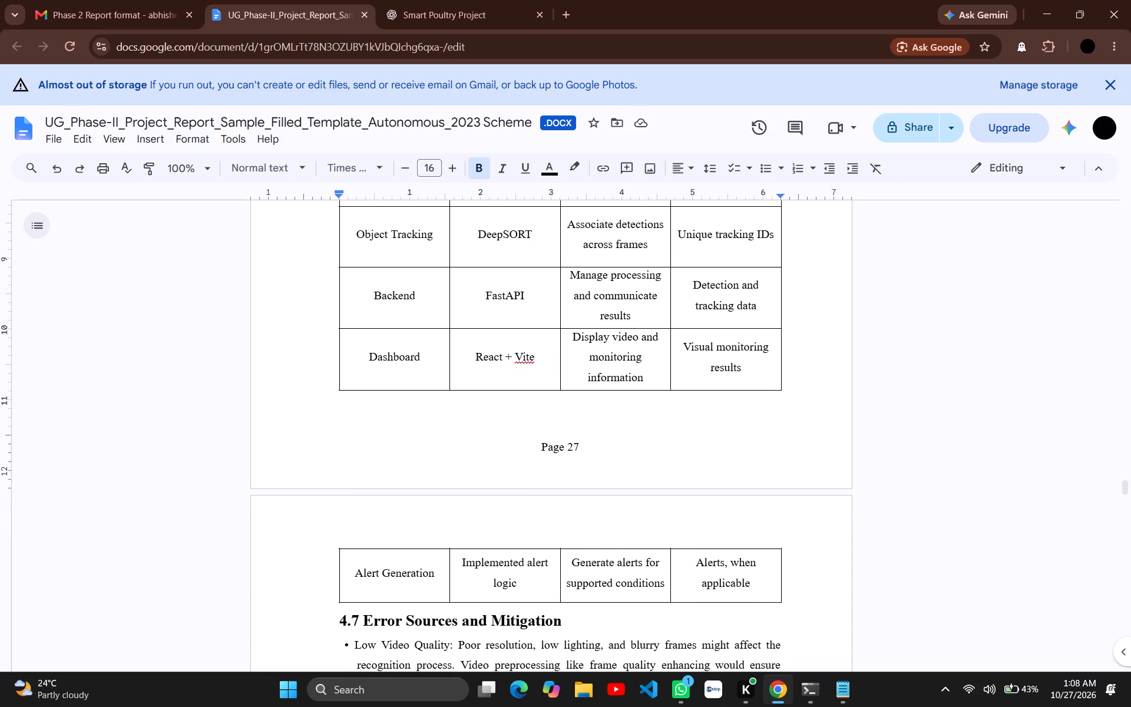
scroll(499, 379, "up", 4)
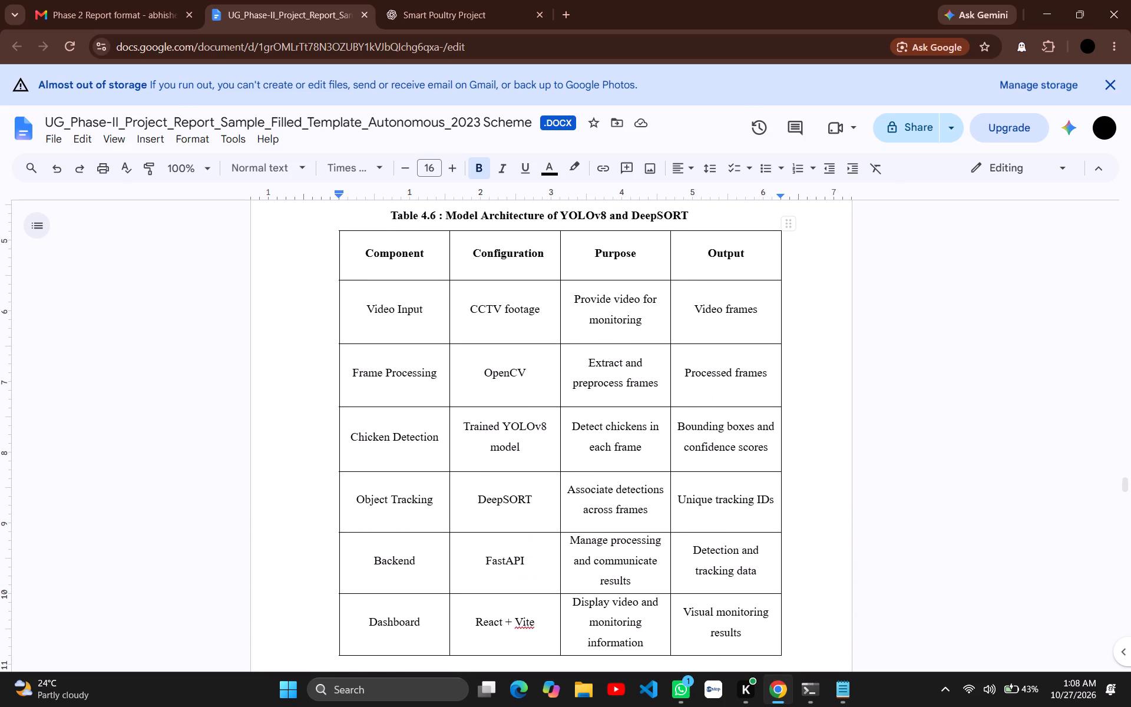
scroll(499, 379, "down", 3)
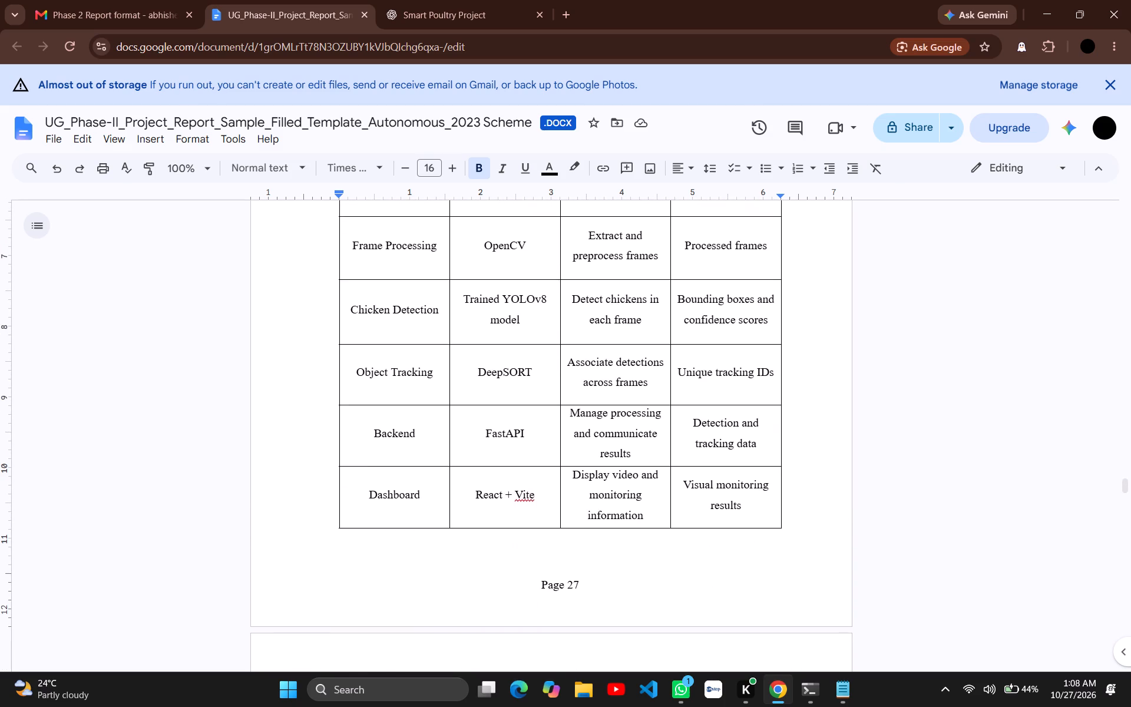
scroll(499, 379, "down", 3)
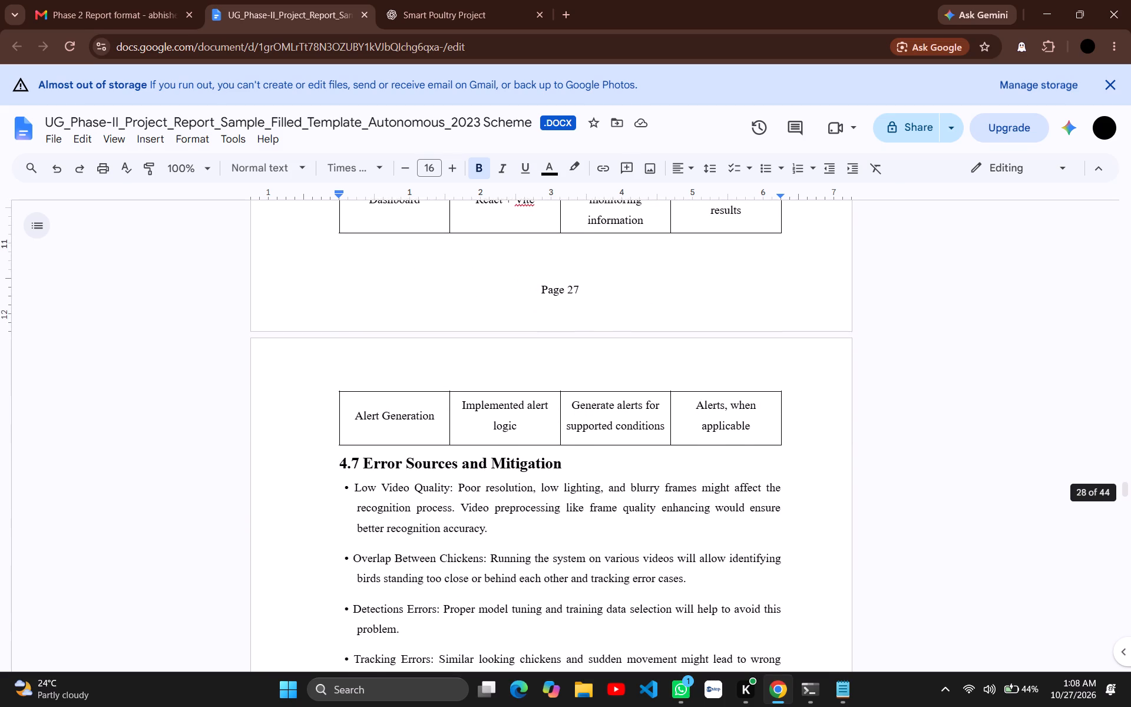
Examine the spacing and layout of sections 4.7 and 4.8 and the page break before Chapter 5.
scroll(499, 379, "down", 2)
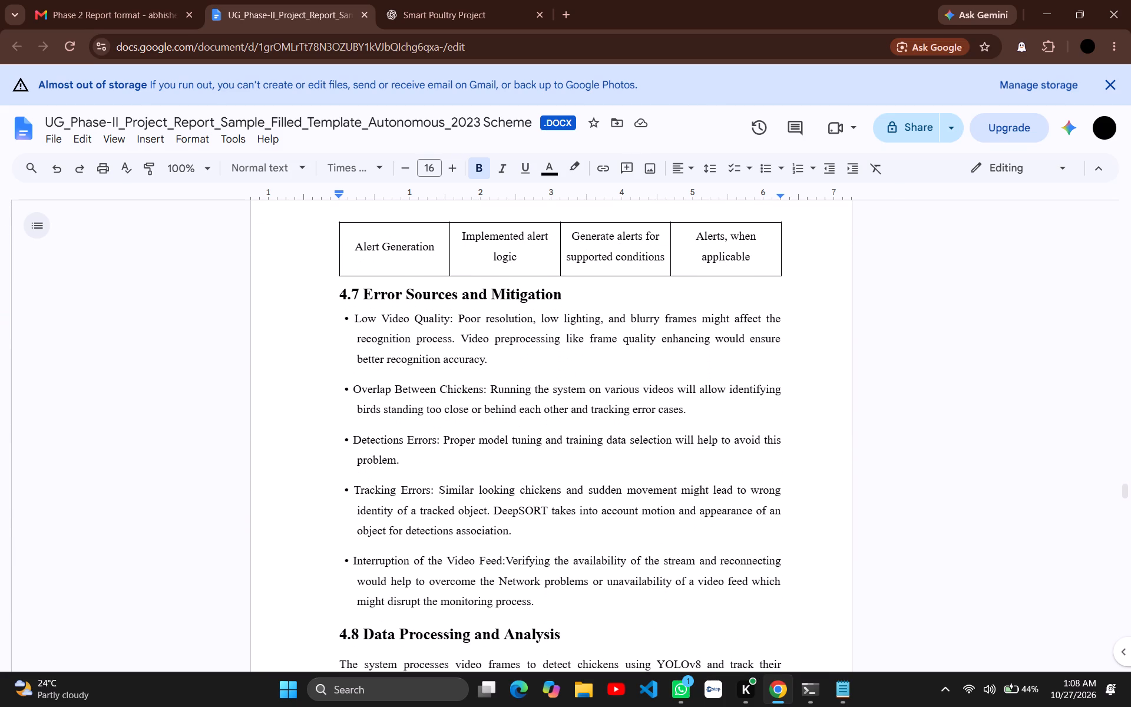
scroll(499, 379, "down", 2)
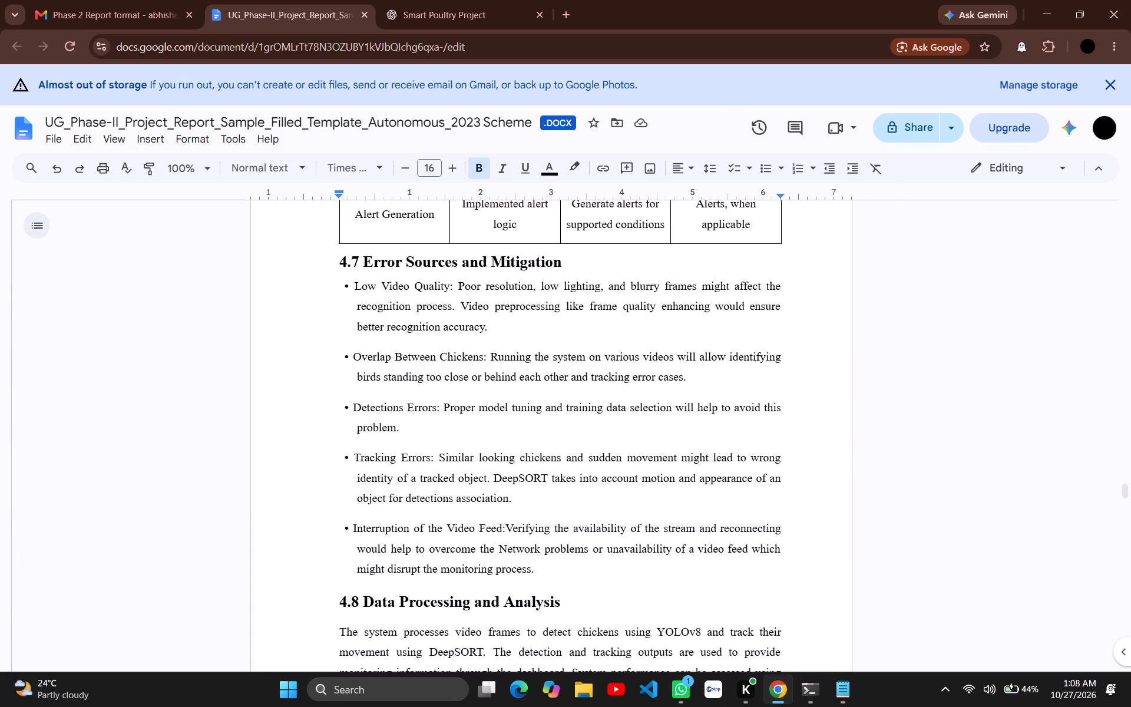
scroll(499, 379, "down", 1)
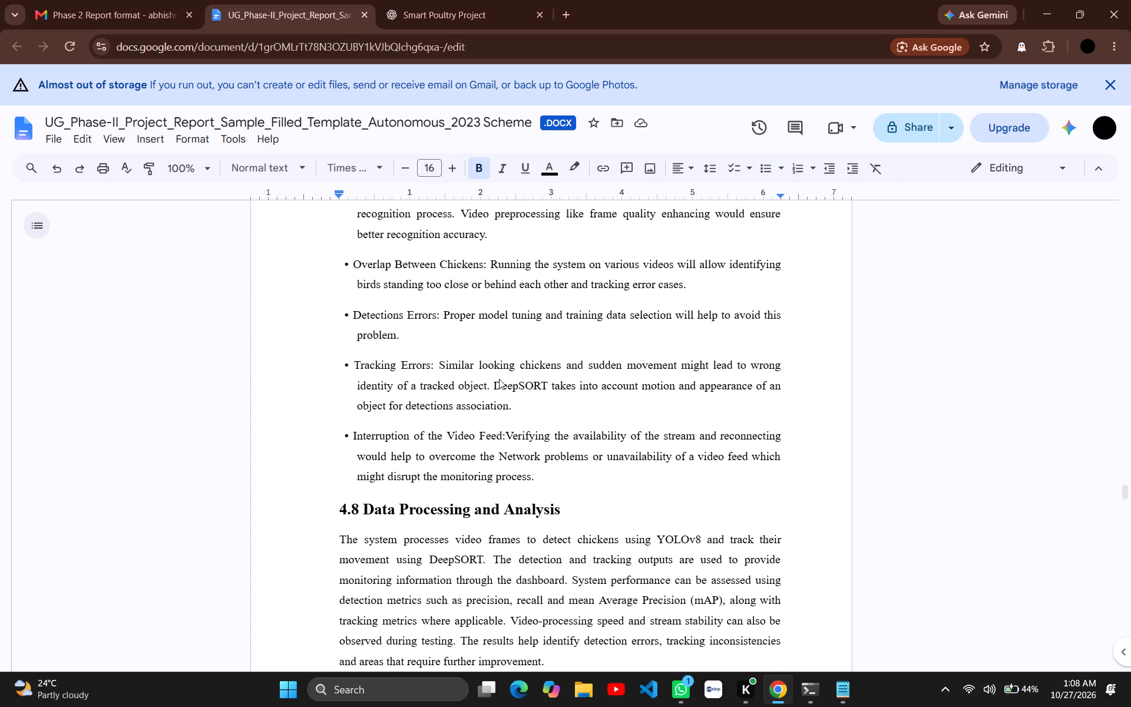
scroll(499, 379, "down", 2)
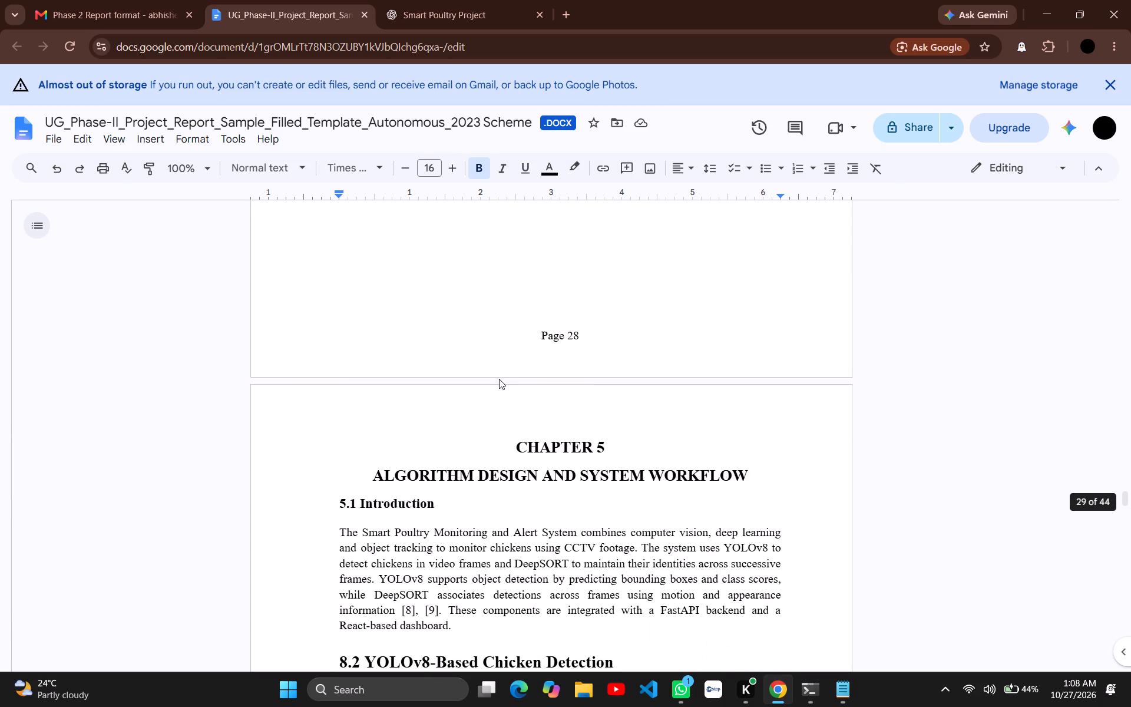
scroll(499, 379, "up", 3)
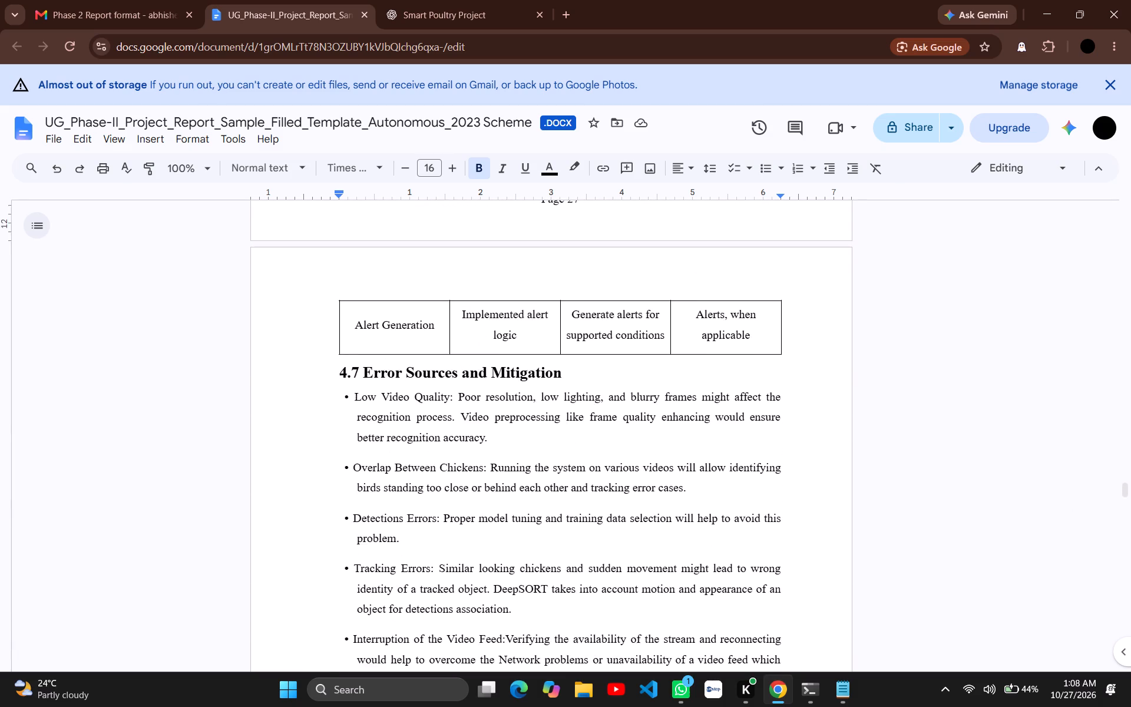
scroll(499, 379, "down", 3)
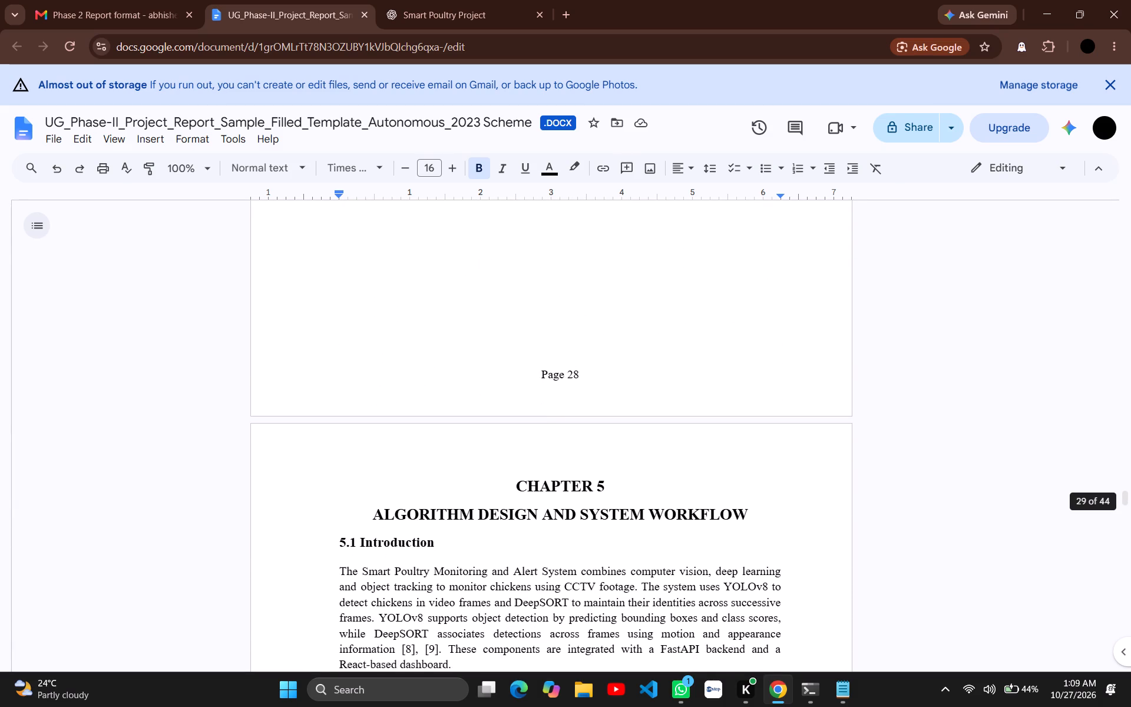
Set the font size of the 5.1 Introduction heading in Chapter 5 to 16.
scroll(499, 379, "down", 1)
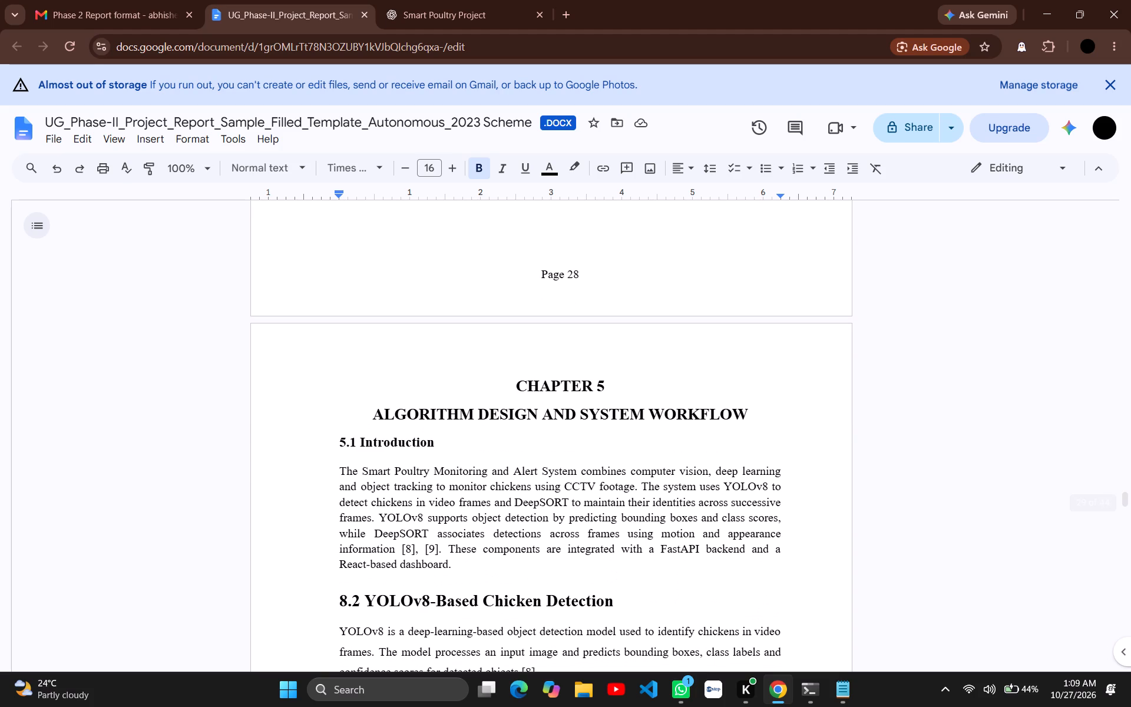
scroll(499, 379, "down", 2)
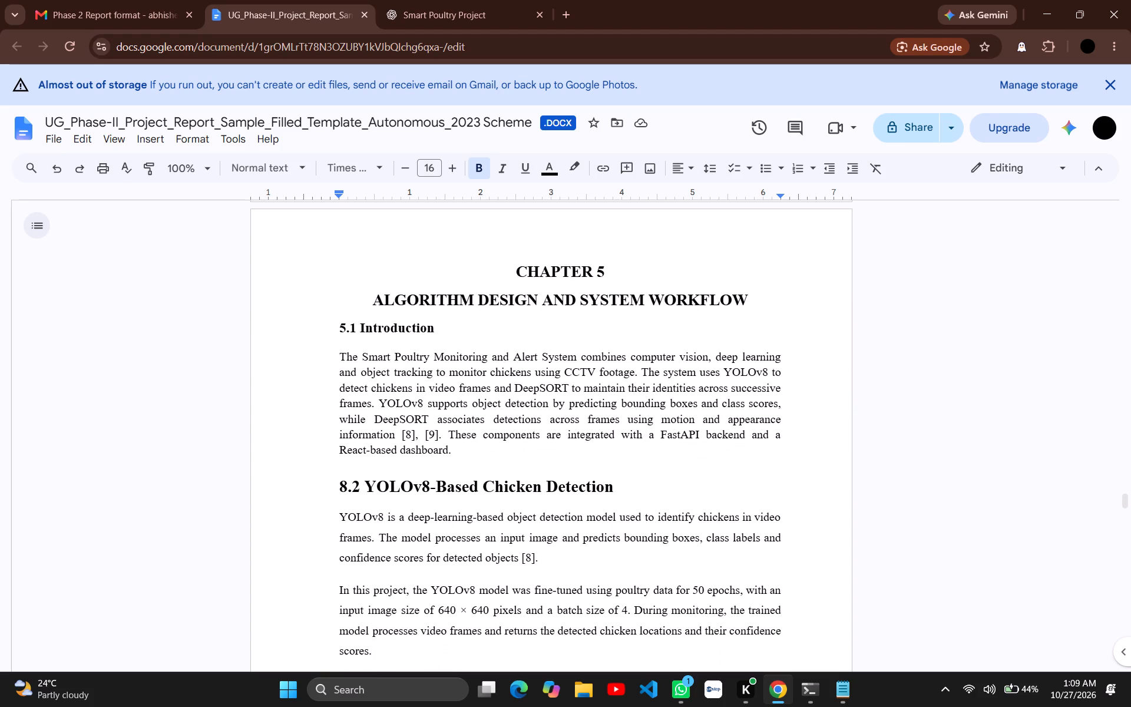
scroll(499, 379, "down", 1)
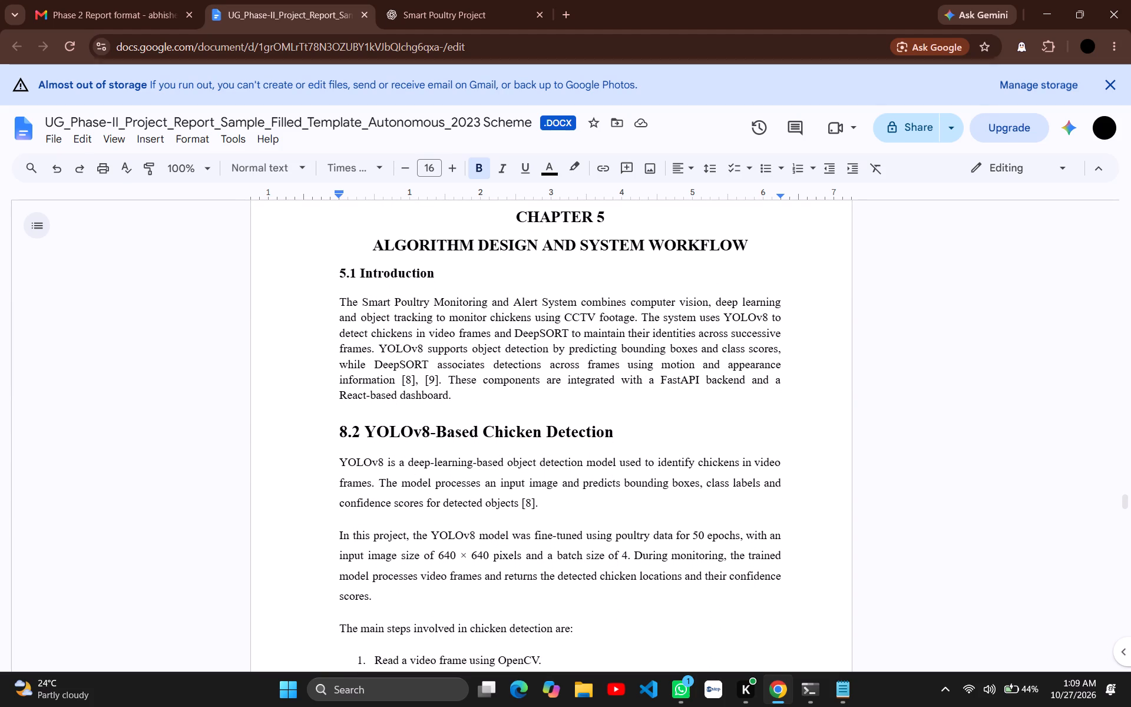
left_click(414, 275)
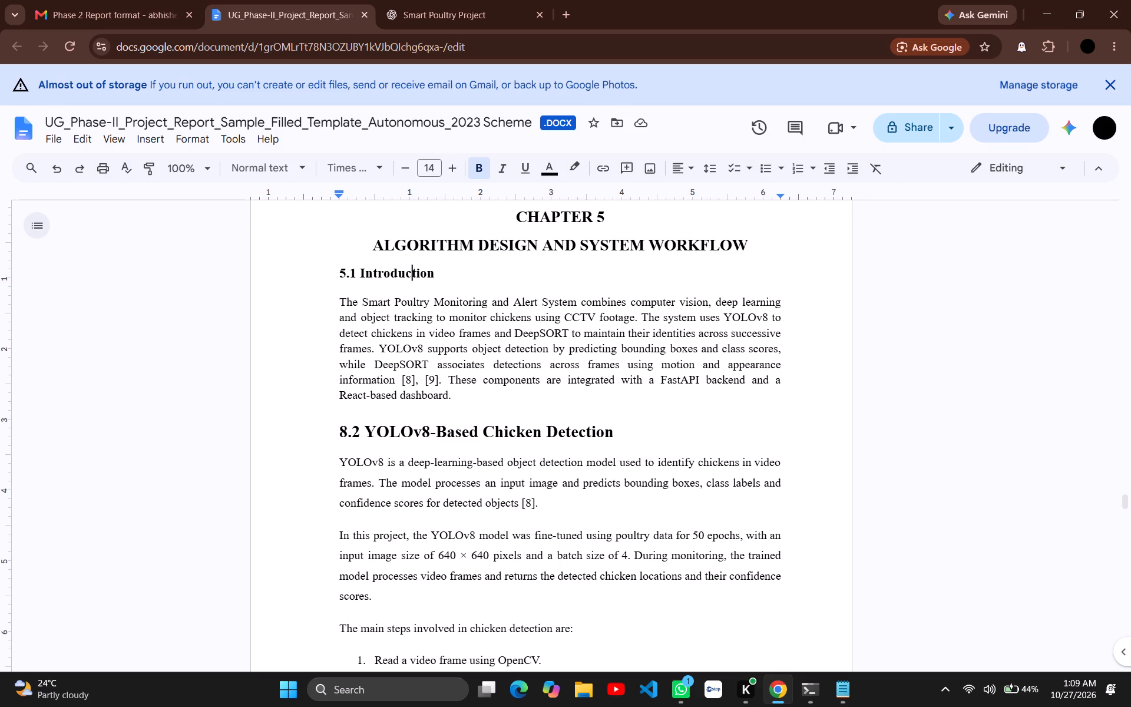
left_click_drag(437, 273, 337, 264)
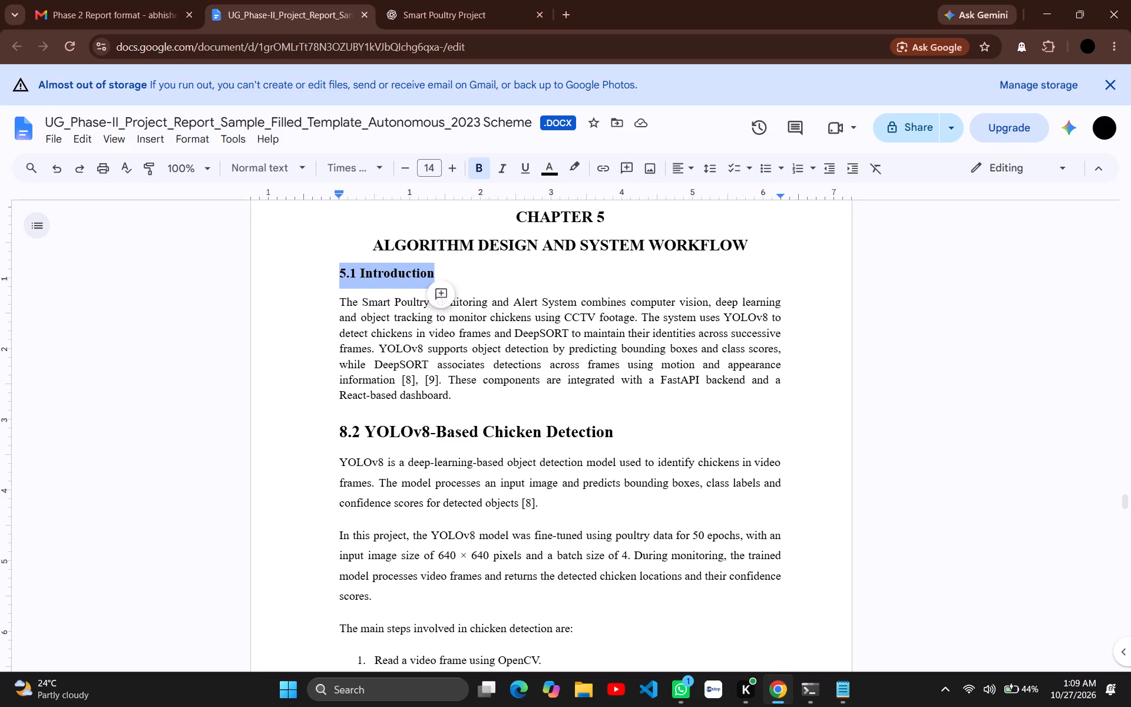
double_click(454, 170)
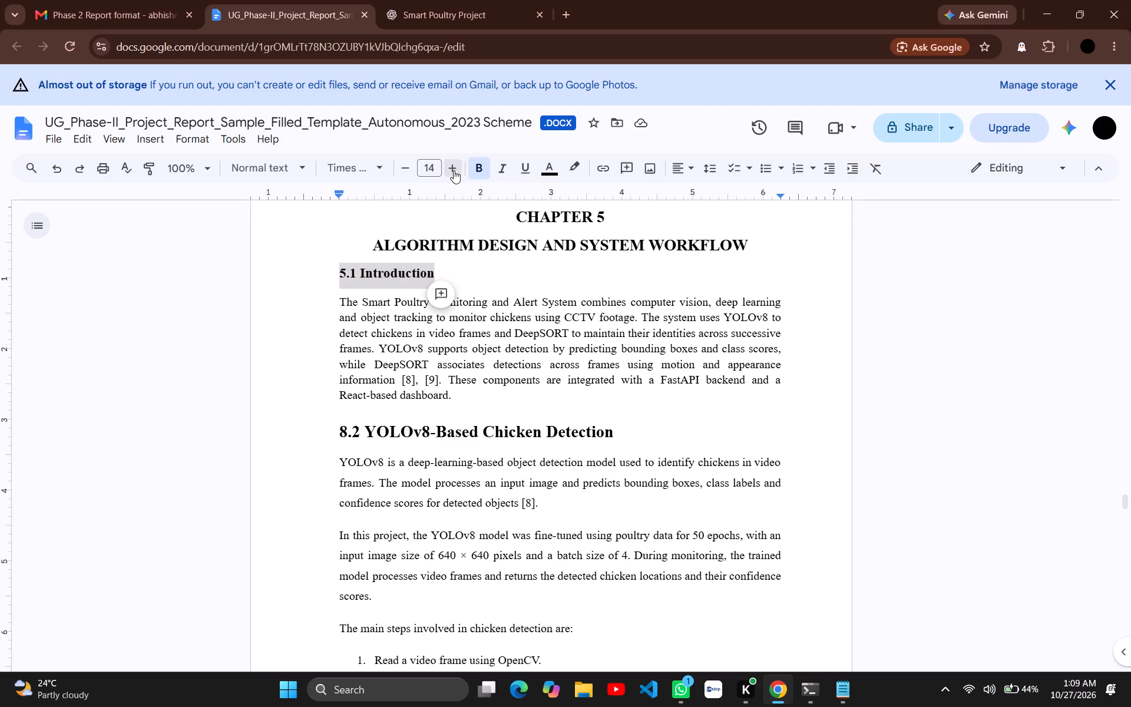
left_click(410, 279)
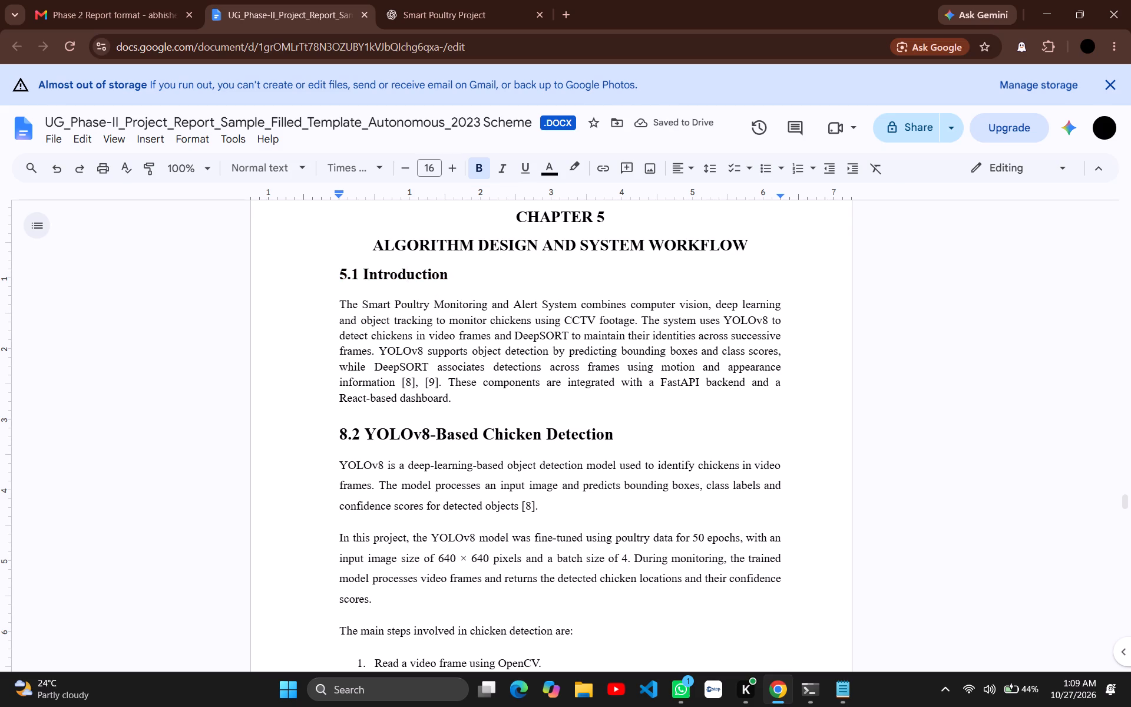
Set the font size of the "8.2 YOLOv8-Based Chicken Detection" heading in Chapter 5 to 16.
left_click_drag(614, 432, 352, 437)
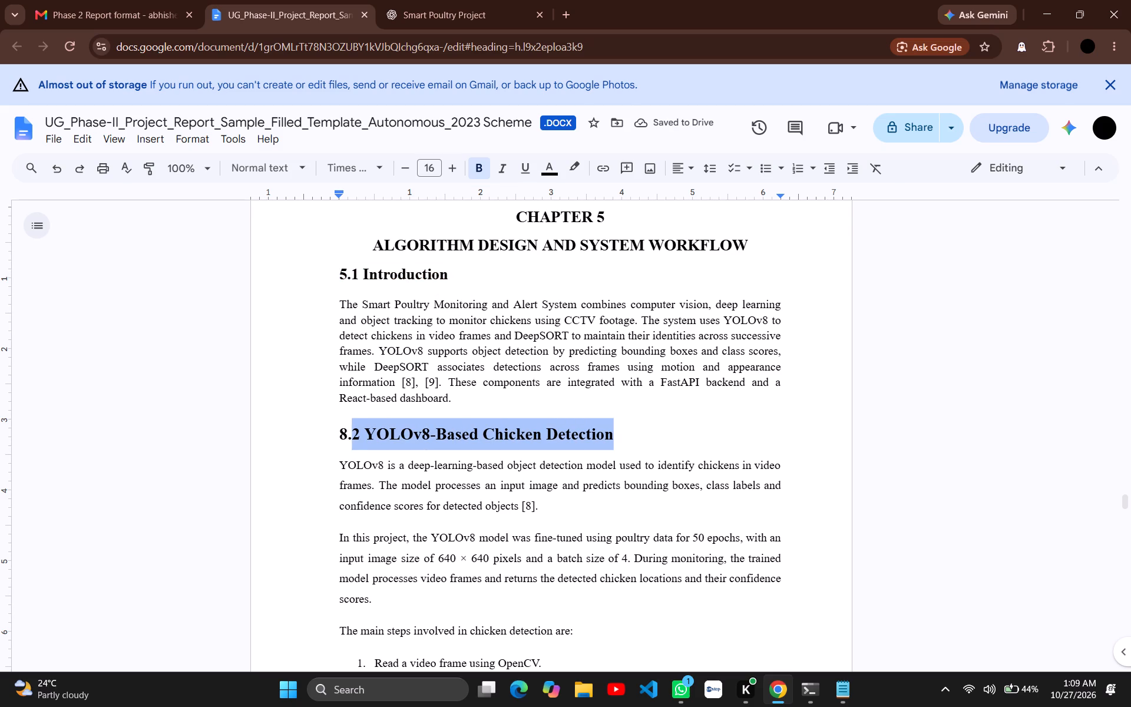
left_click_drag(352, 437, 339, 434)
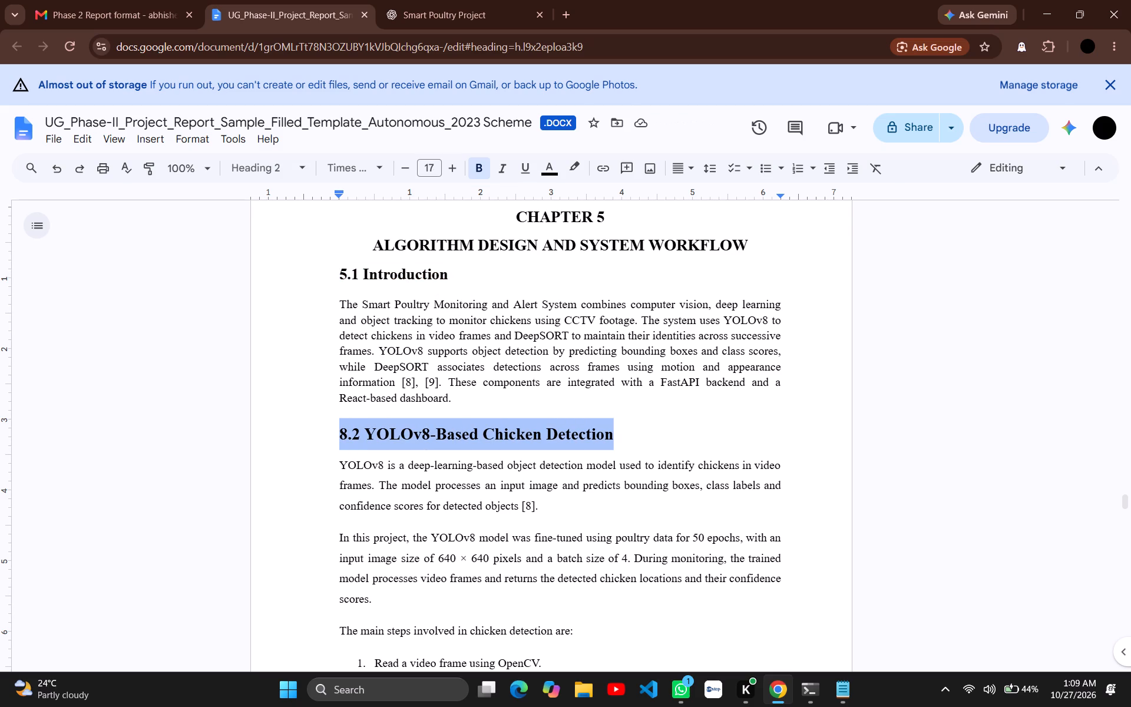
left_click(411, 170)
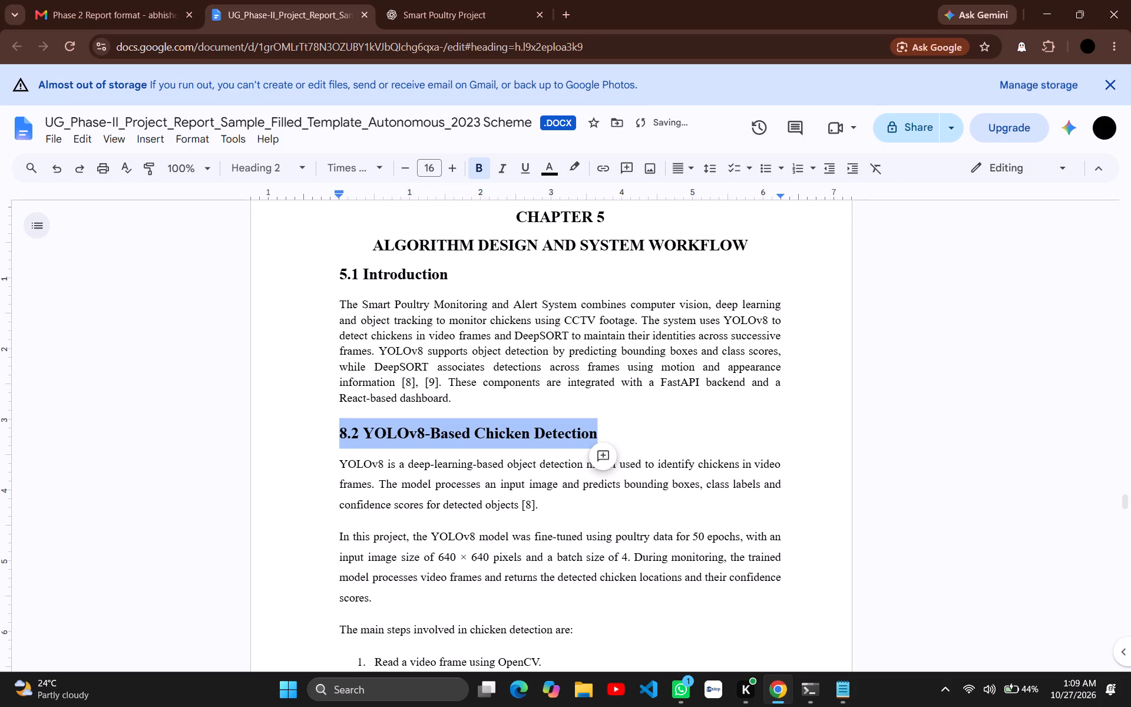
Renumber the "YOLOv8-Based Chicken Detection" heading in Chapter 5 as 5.2.
left_click(347, 430)
key("BackSpace")
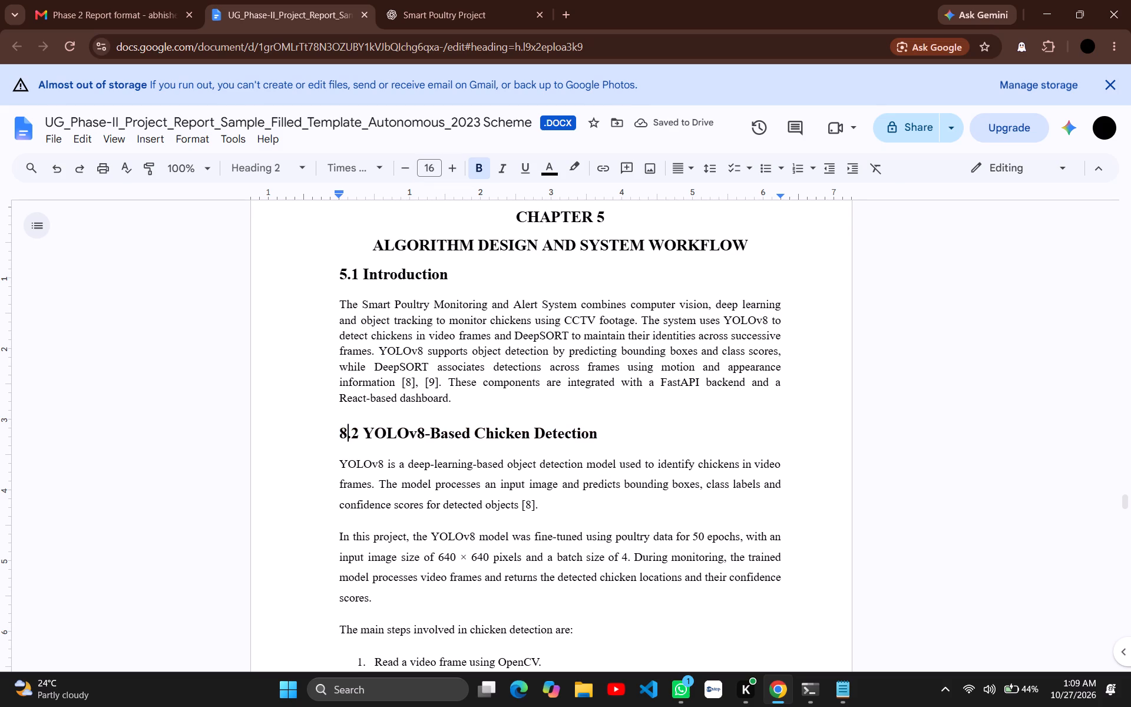
key("5")
Set the font size of the "CHAPTER 5" line and its title "ALGORITHM DESIGN AND SYSTEM WORKFLOW" to 18.
scroll(421, 455, "right", 1)
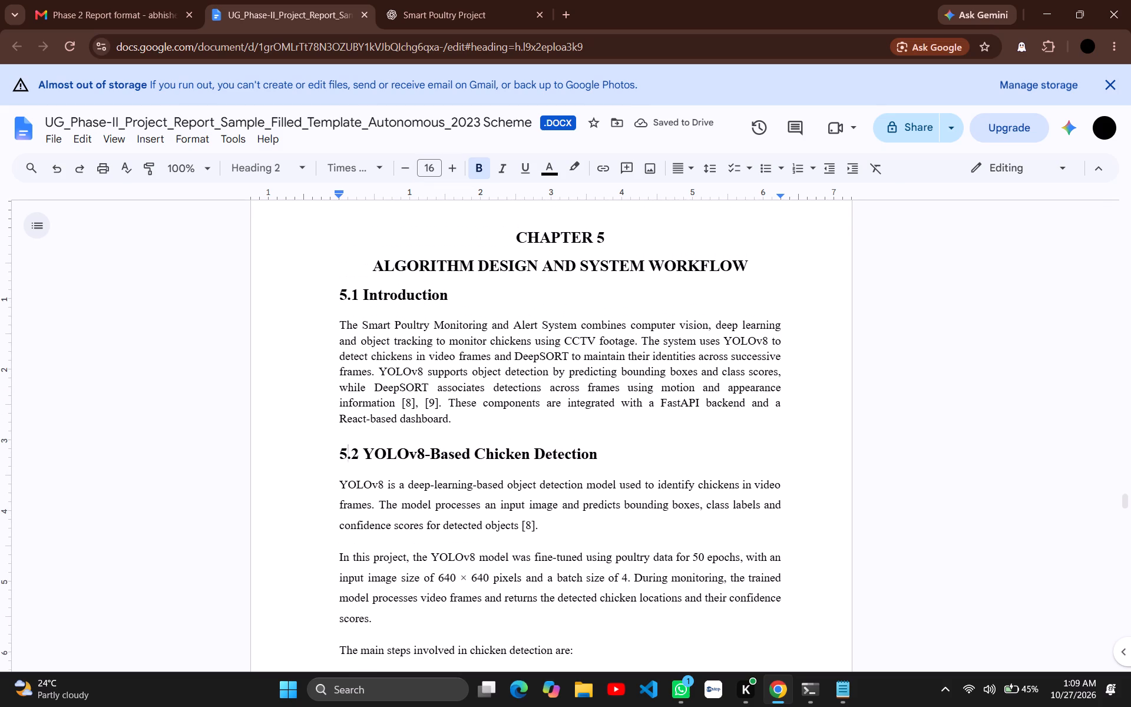
left_click(524, 275)
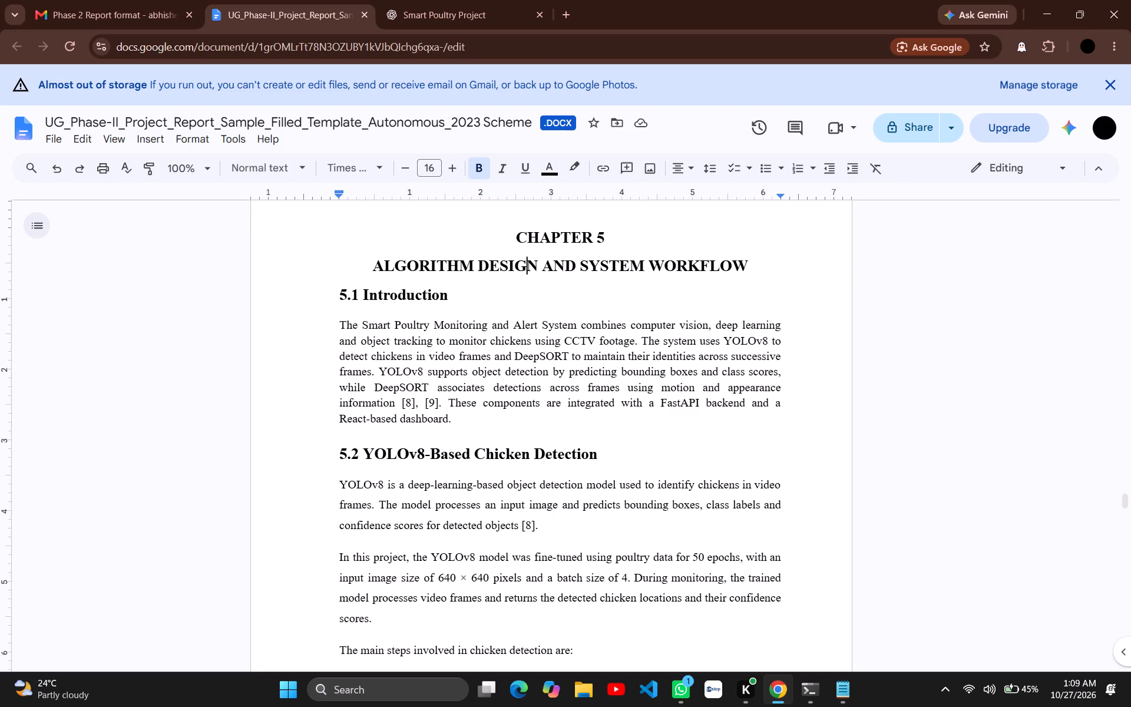
left_click_drag(510, 233, 600, 243)
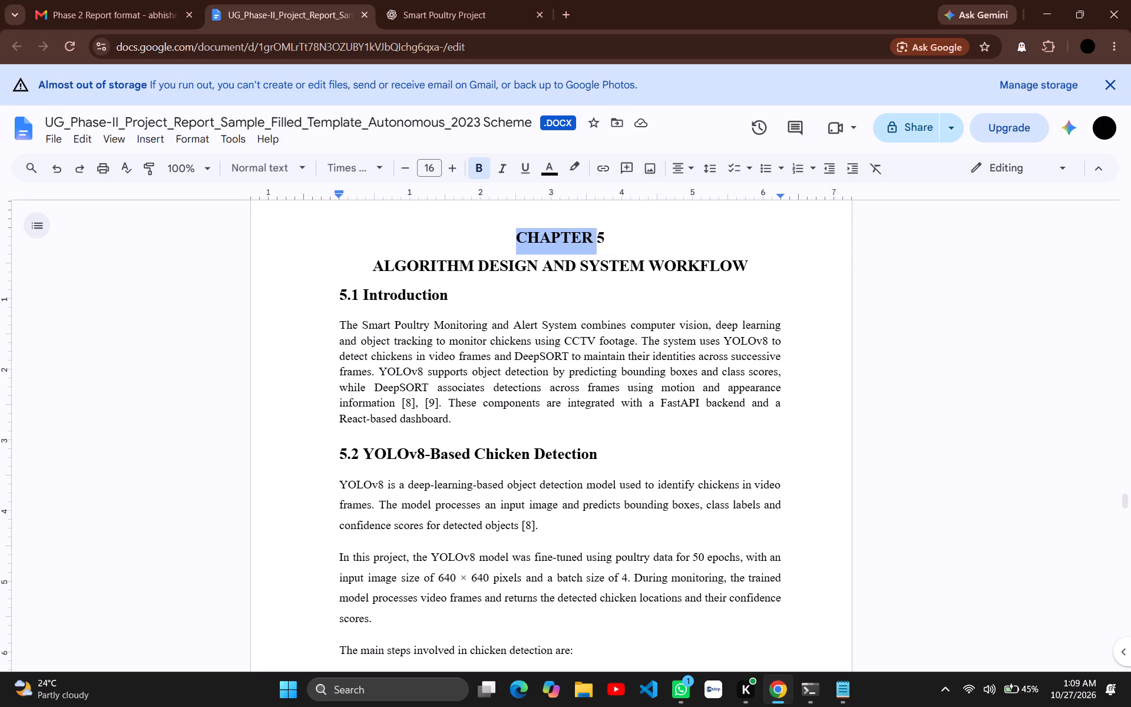
left_click_drag(600, 243, 746, 269)
left_click(444, 169)
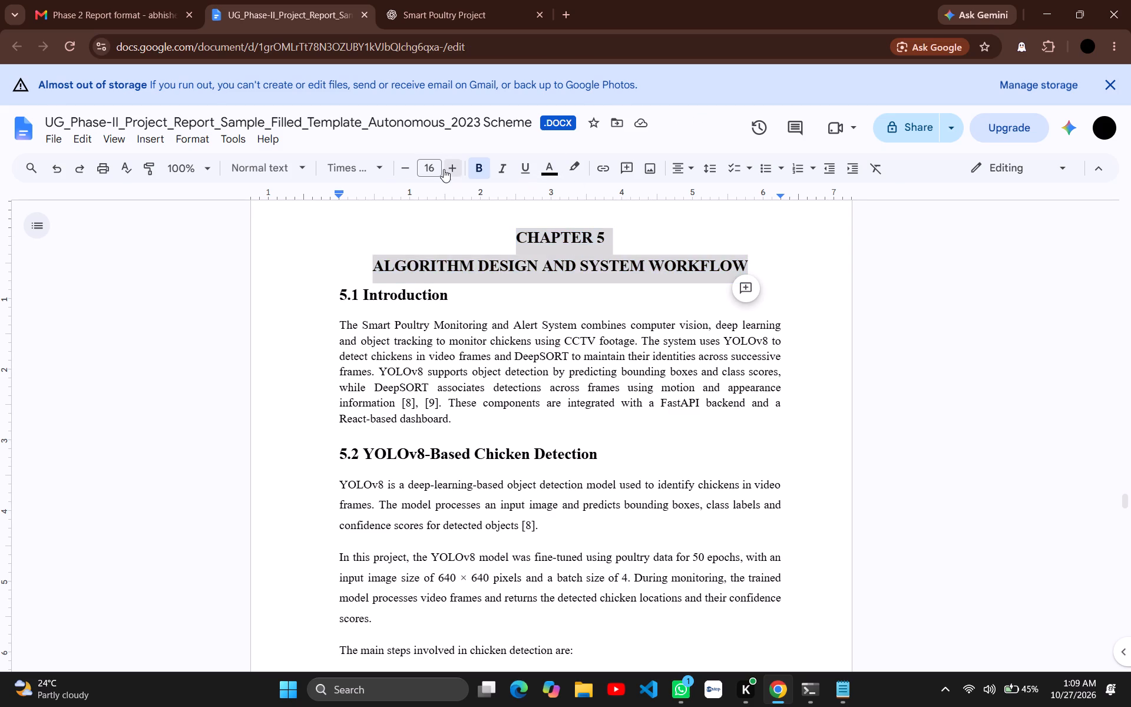
left_click(444, 169)
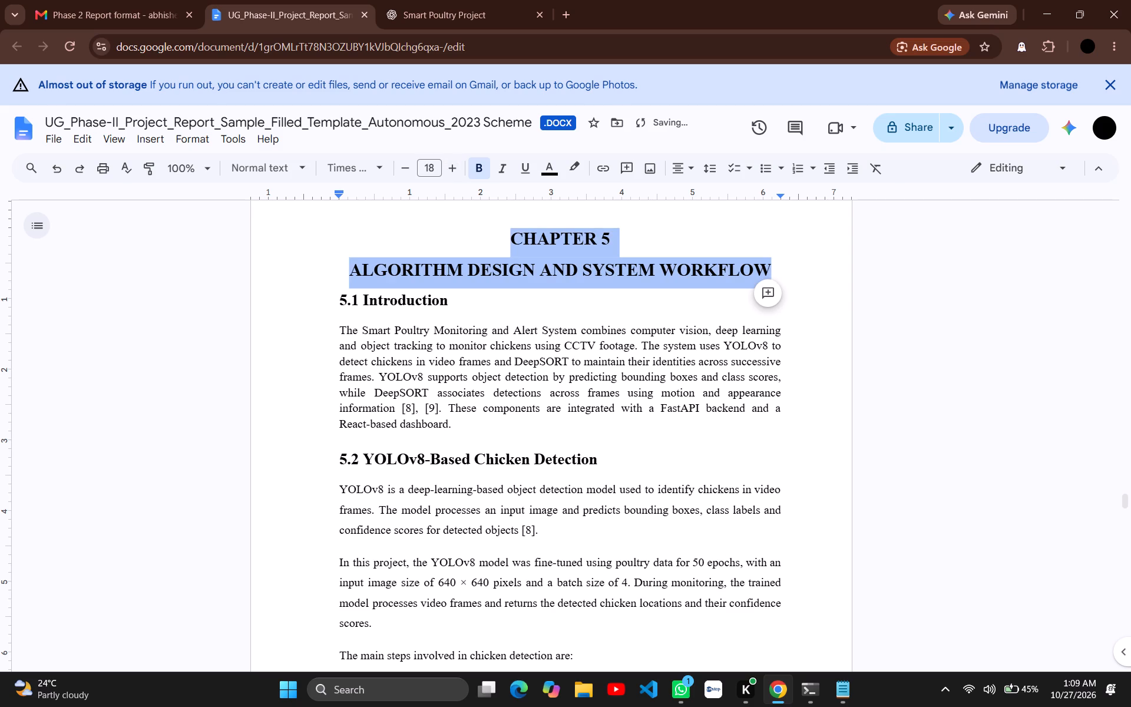
left_click(526, 237)
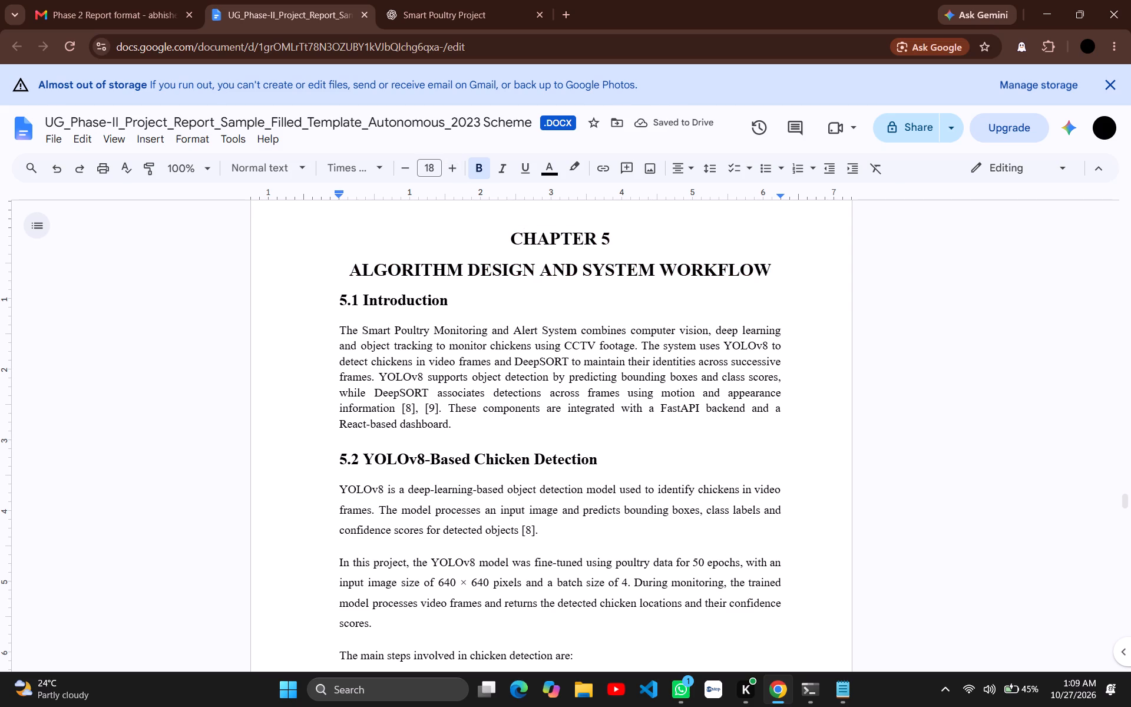
Set the font size of the "8.3 DeepSORT-Based Object Tracking" heading in Chapter 5 to 16.
scroll(525, 319, "down", 2)
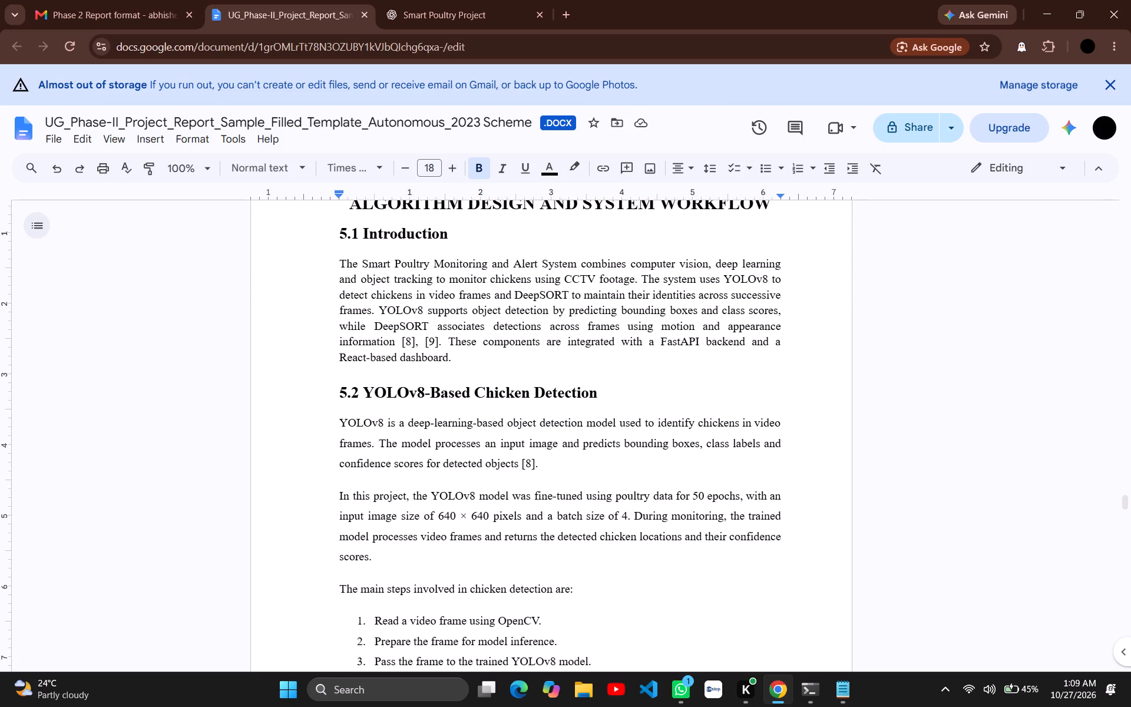
scroll(525, 319, "down", 2)
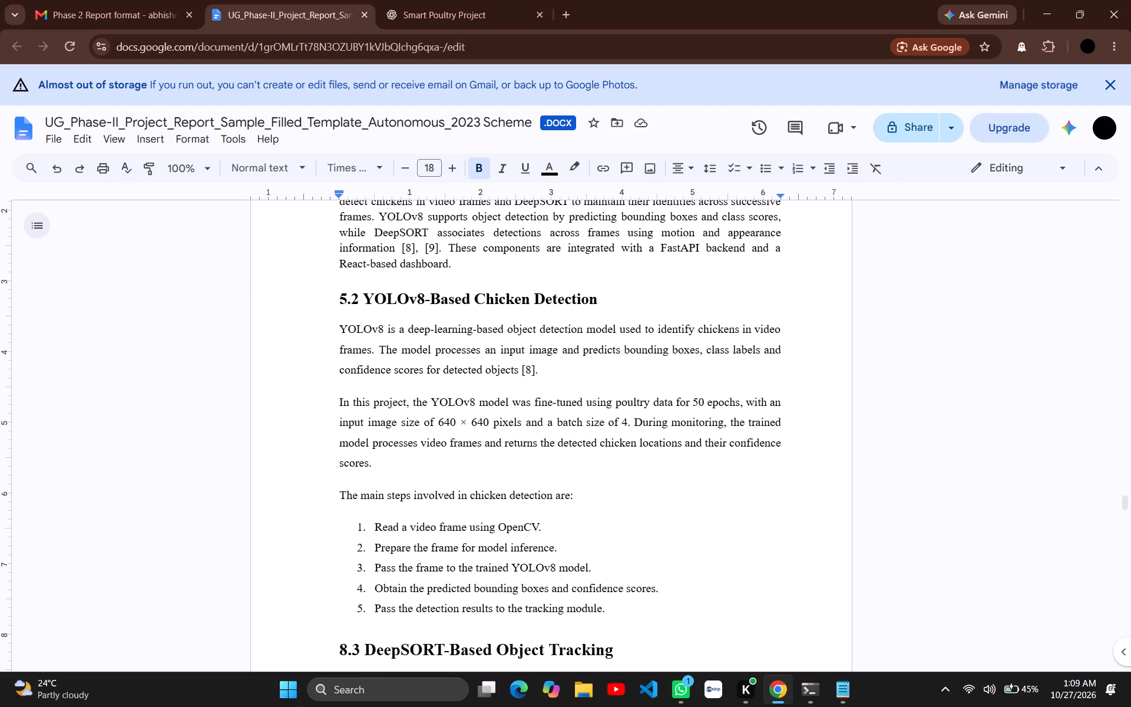
left_click(524, 298)
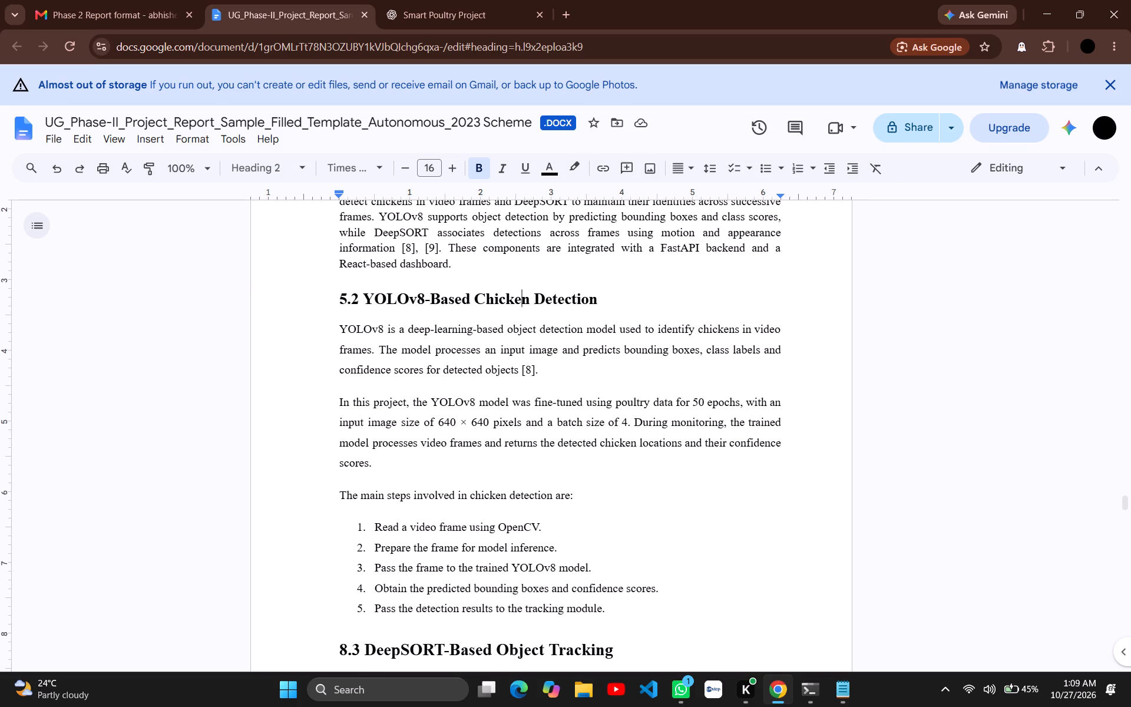
scroll(476, 430, "down", 2)
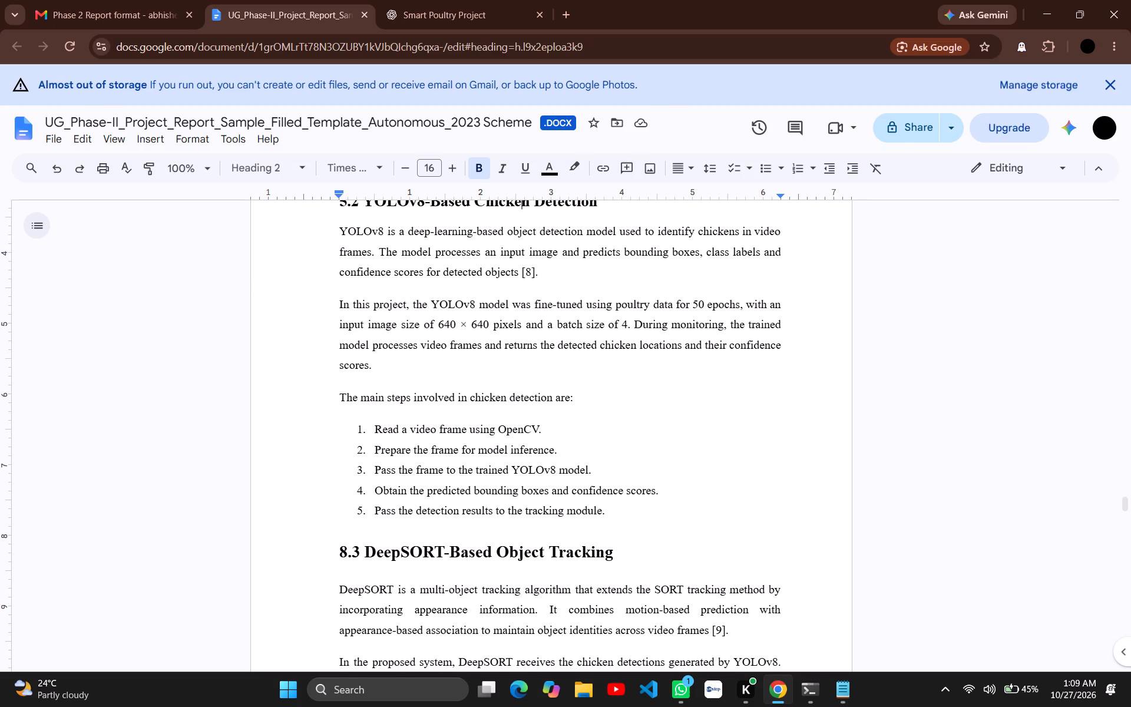
scroll(476, 430, "down", 2)
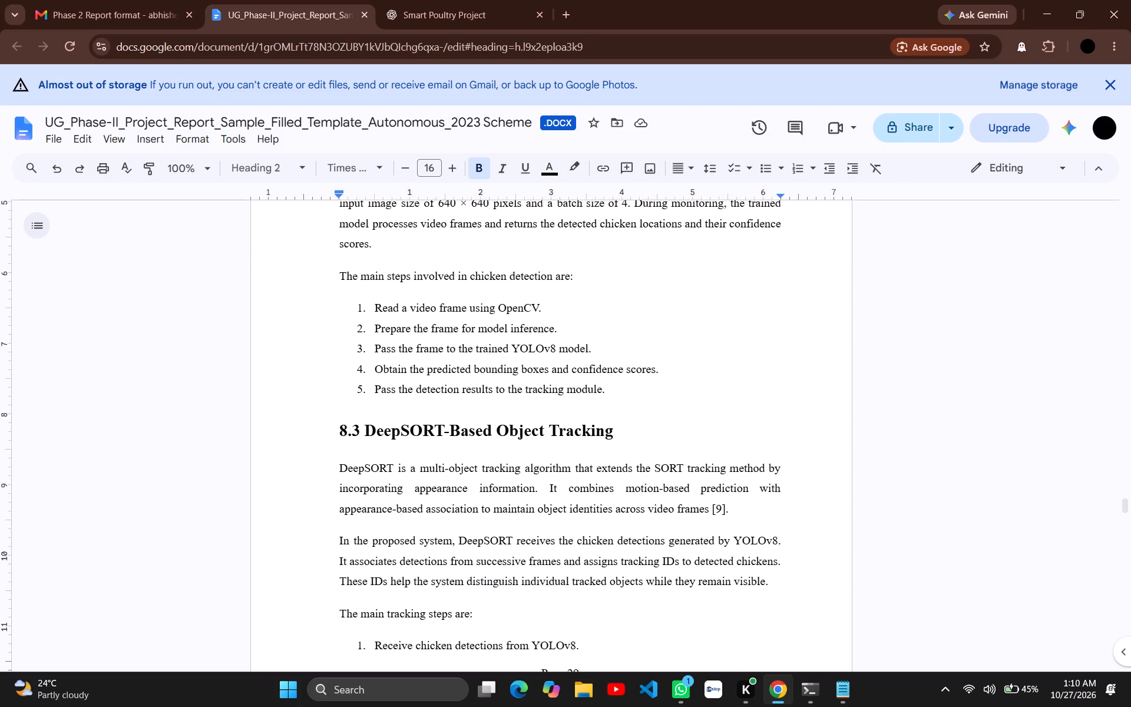
scroll(476, 430, "down", 1)
scroll(476, 430, "up", 1)
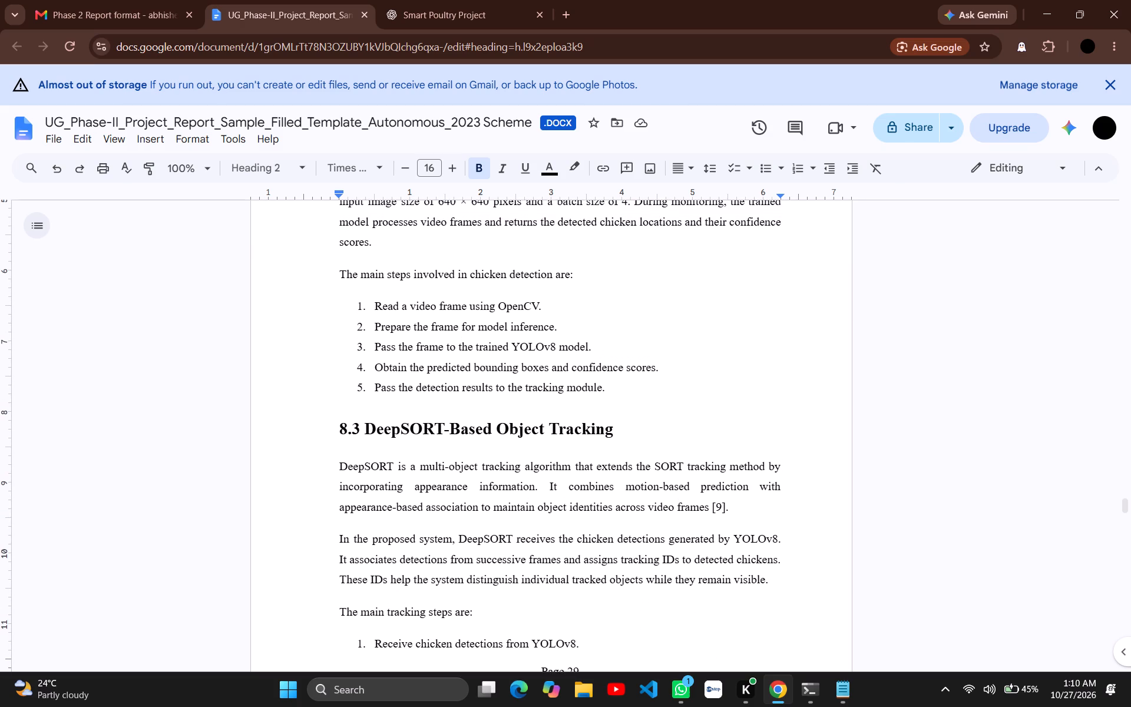
scroll(476, 430, "down", 1)
left_click(431, 386)
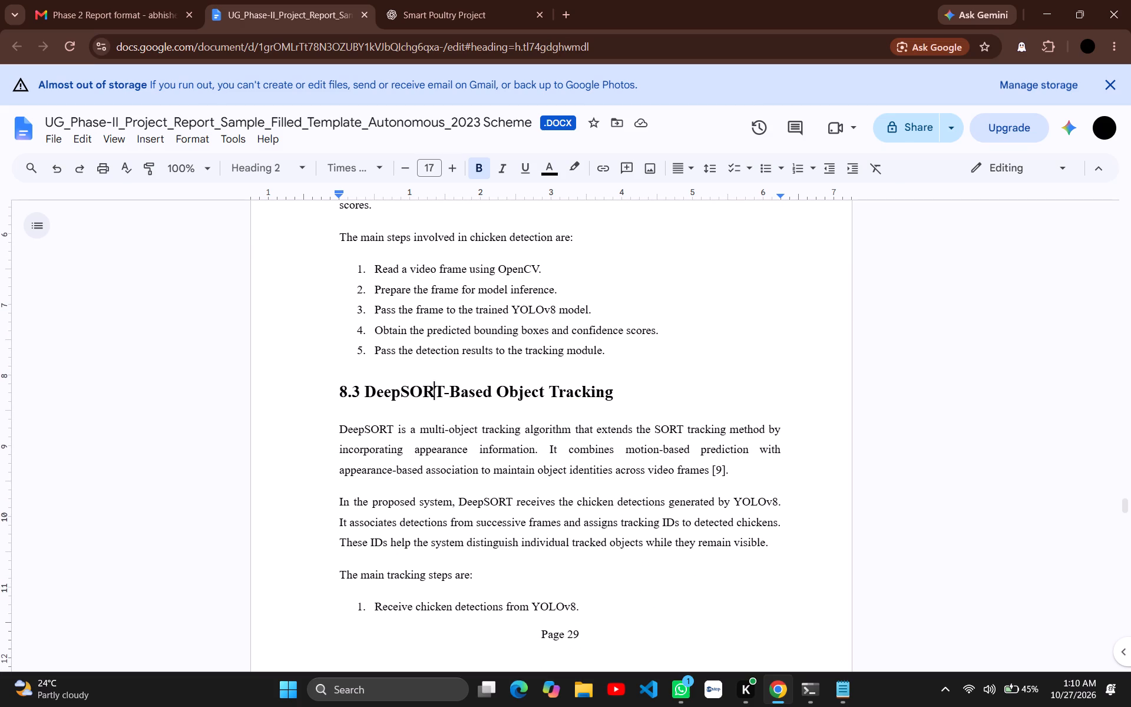
left_click_drag(615, 394, 517, 376)
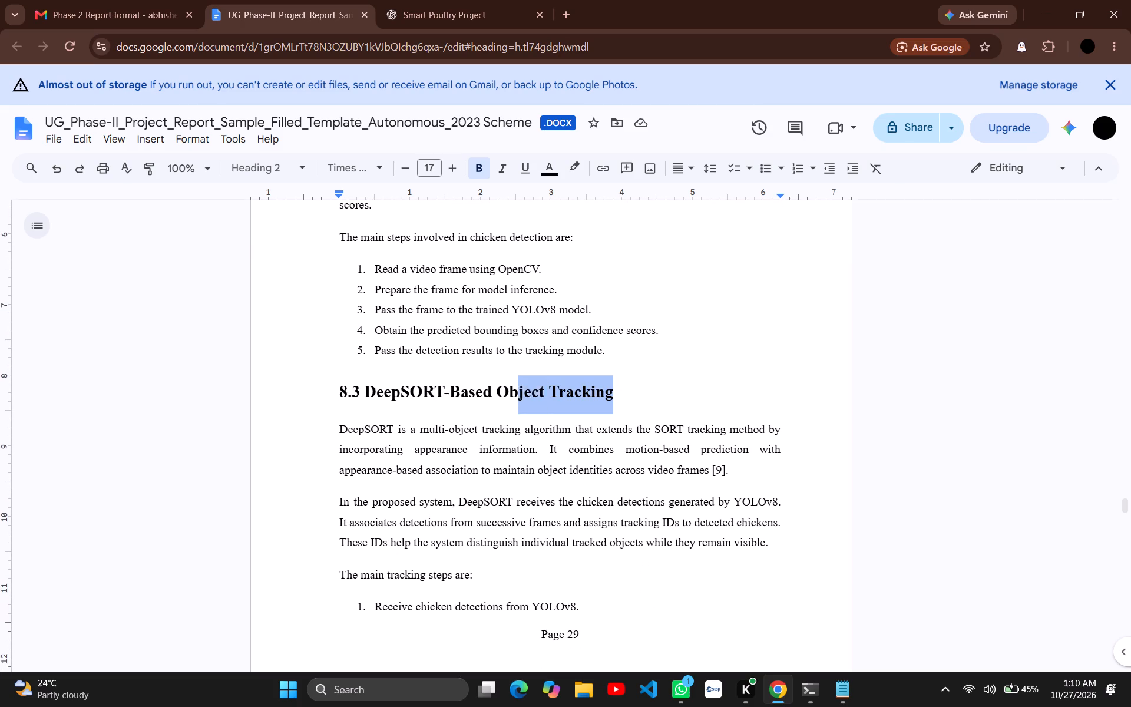
left_click_drag(517, 376, 339, 385)
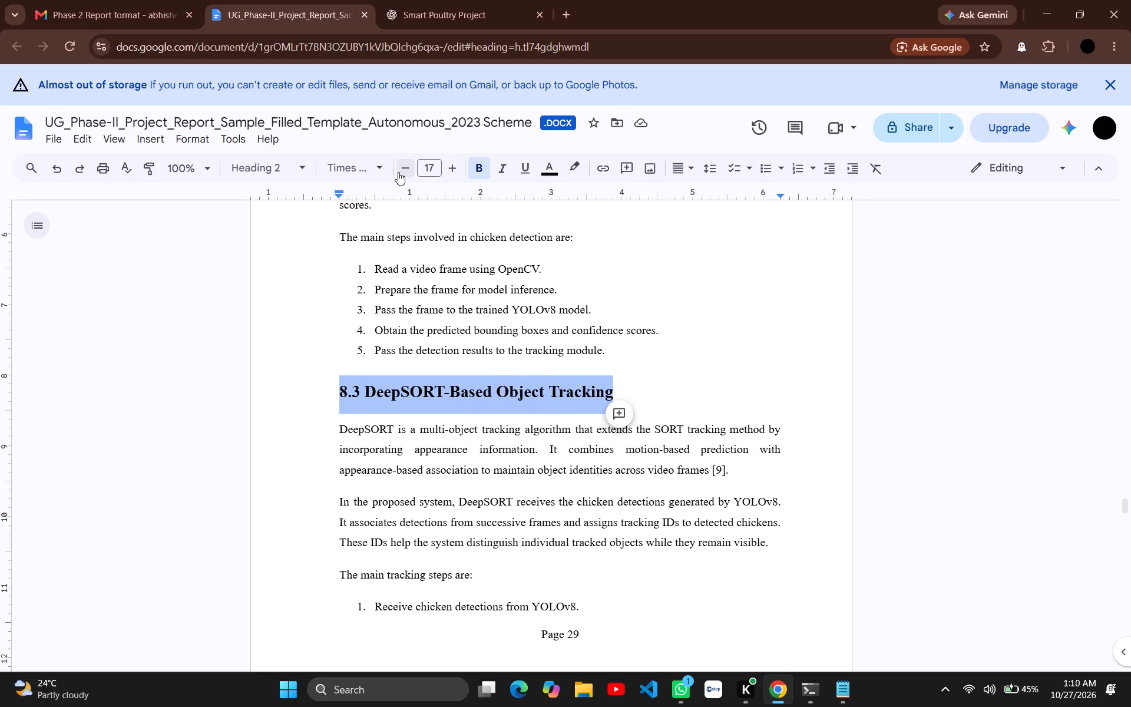
left_click(398, 172)
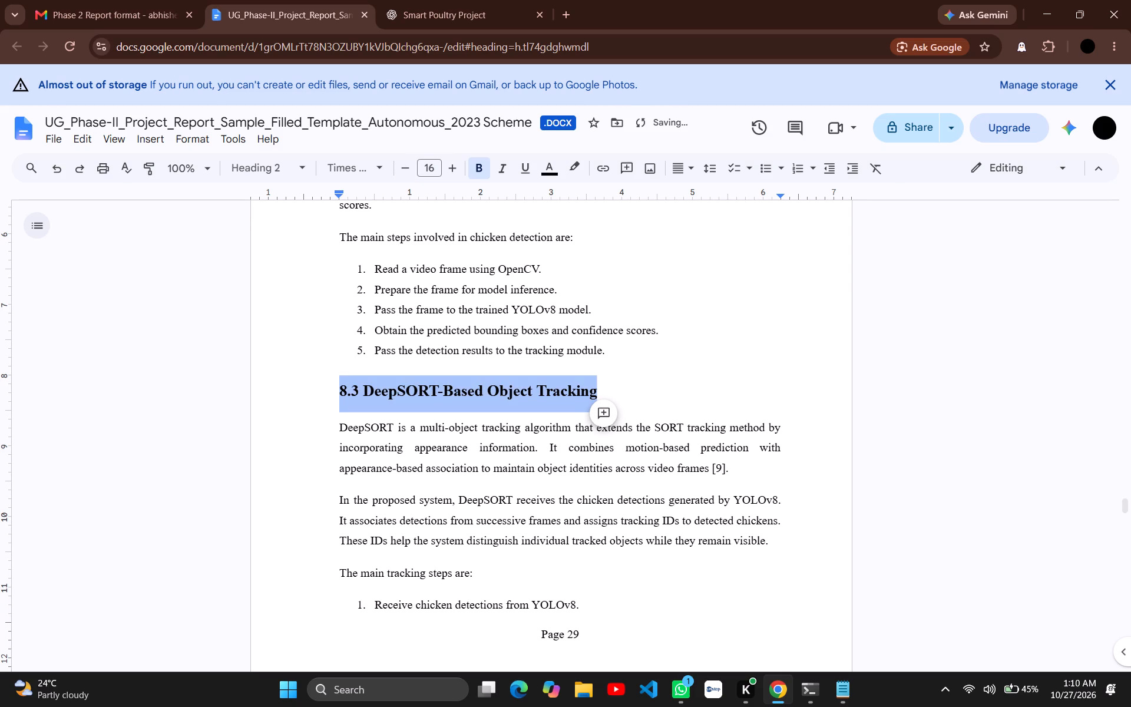
Renumber the "DeepSORT-Based Object Tracking" heading as 5.3.
left_click(353, 390)
key("Left")
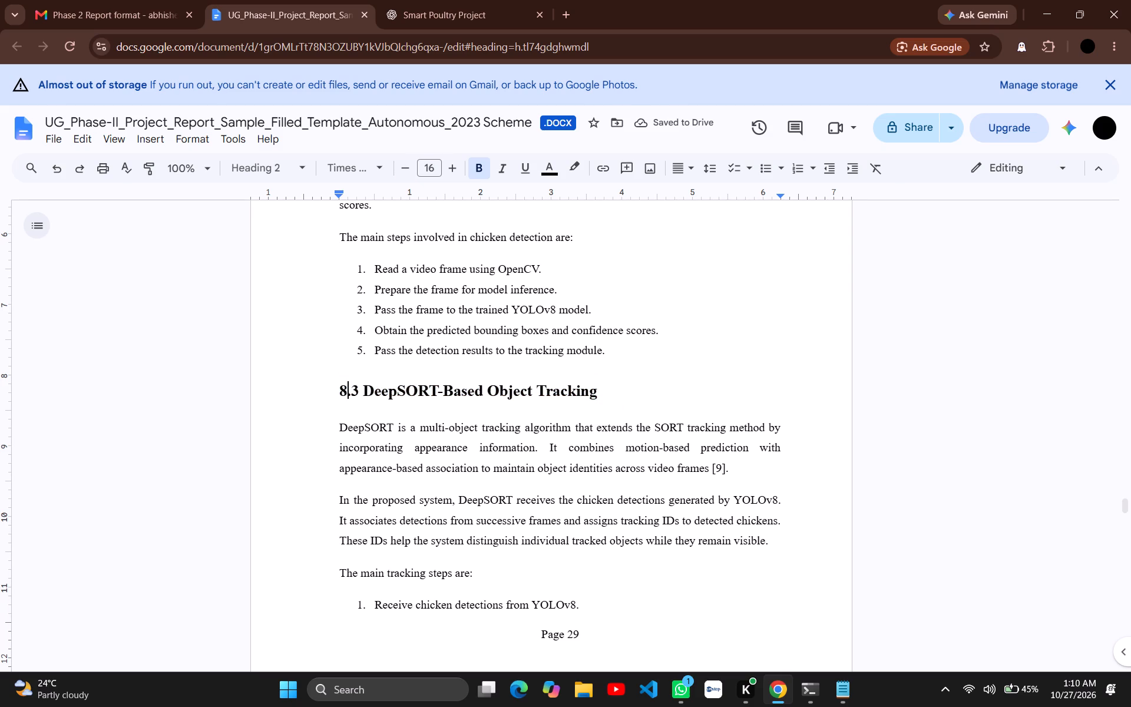
key("BackSpace")
key("5")
Set the font size of the "8.4 Integrated Detection and Tracking Workflow" heading in Chapter 5 to 16.
scroll(380, 407, "up", 2)
scroll(380, 407, "down", 1)
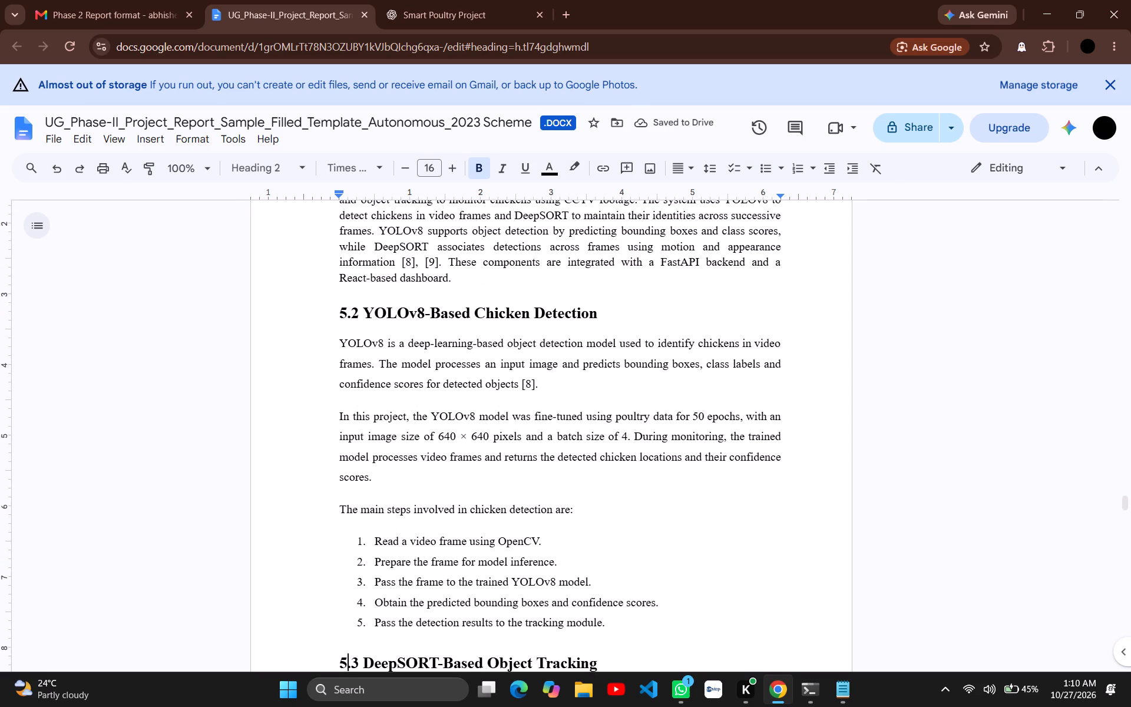
scroll(380, 407, "down", 3)
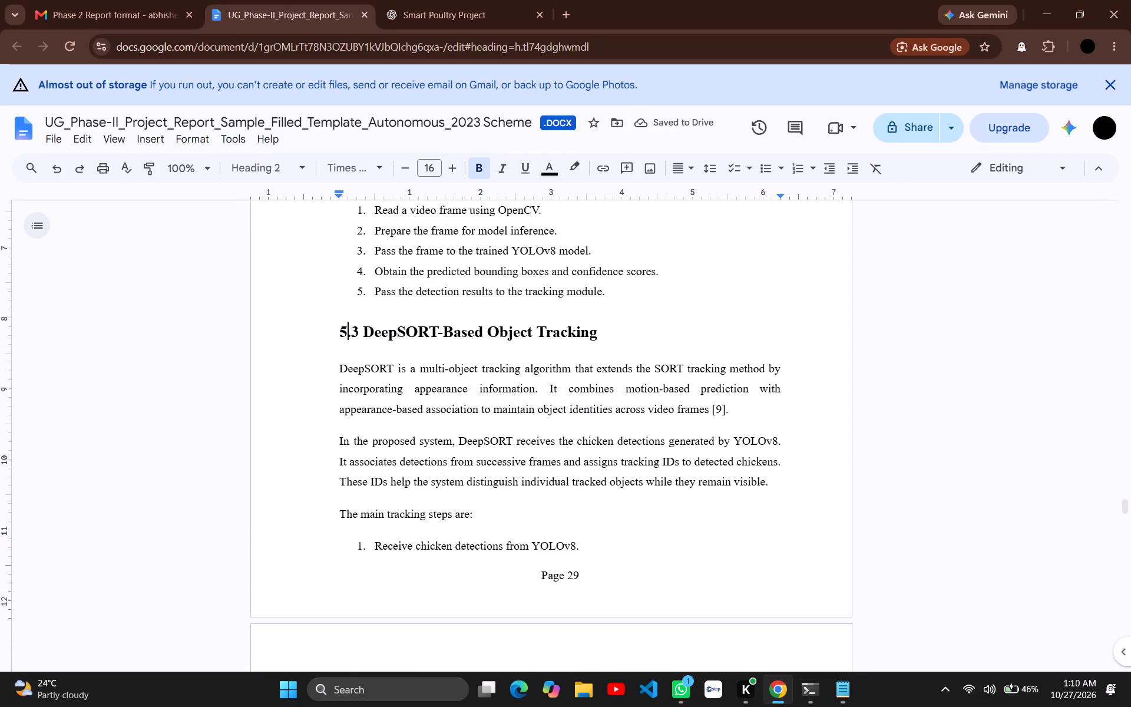
scroll(380, 407, "down", 3)
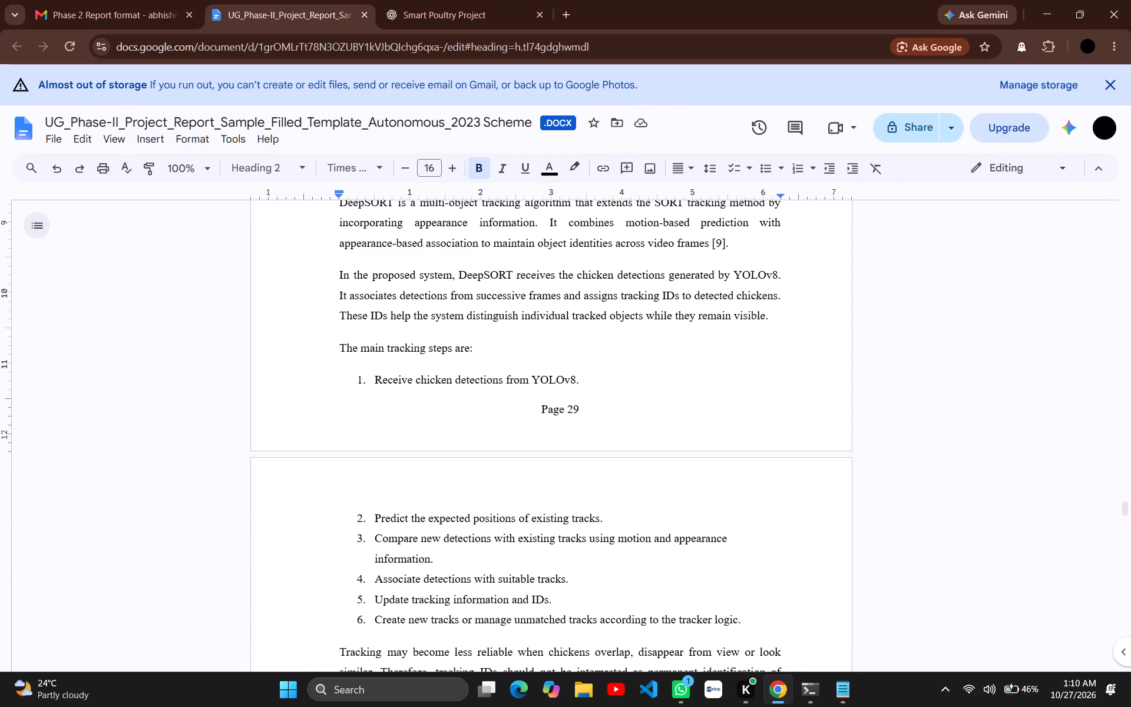
scroll(380, 407, "down", 2)
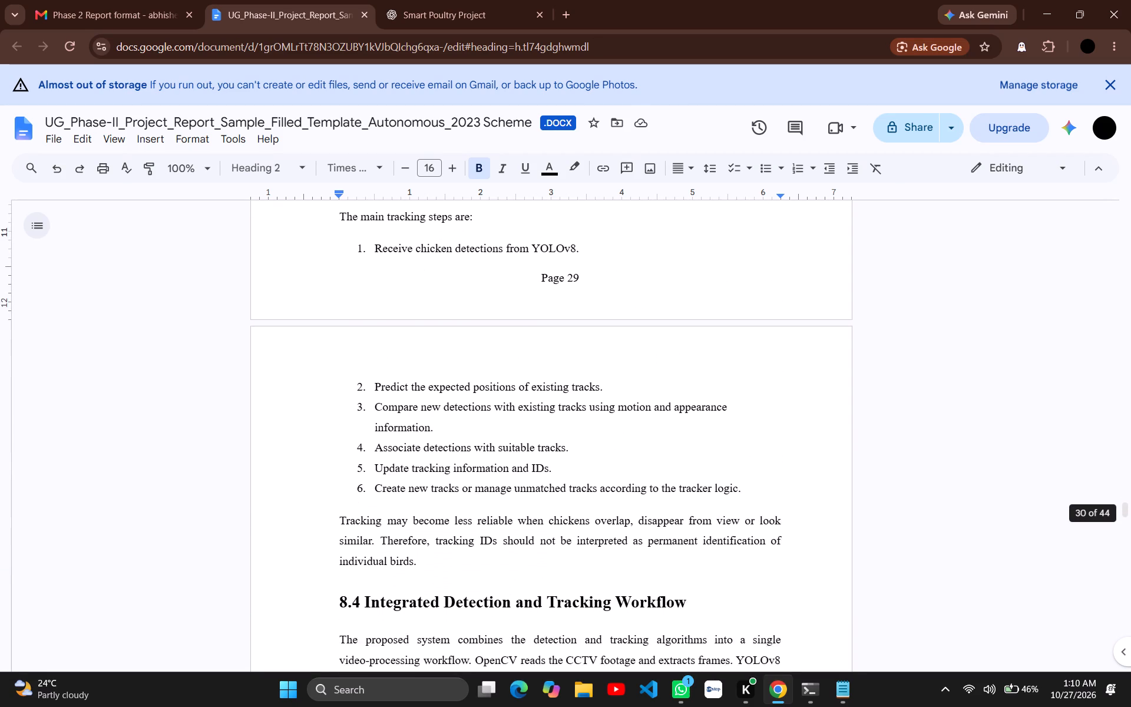
scroll(380, 407, "down", 2)
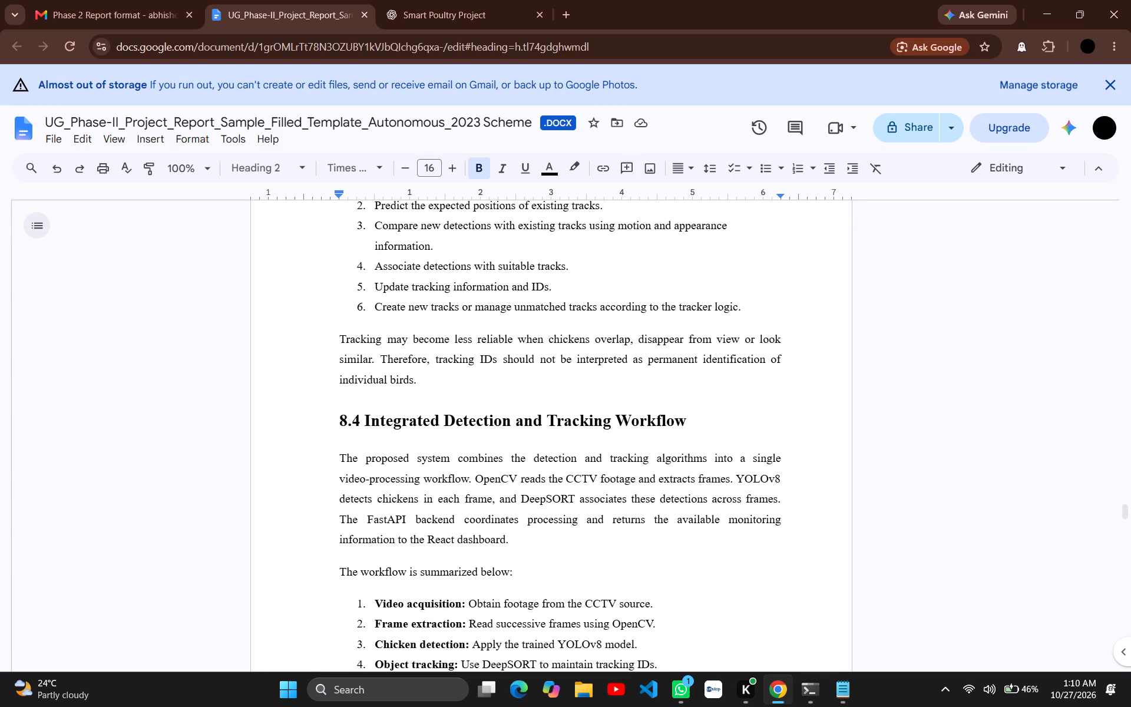
left_click(682, 424)
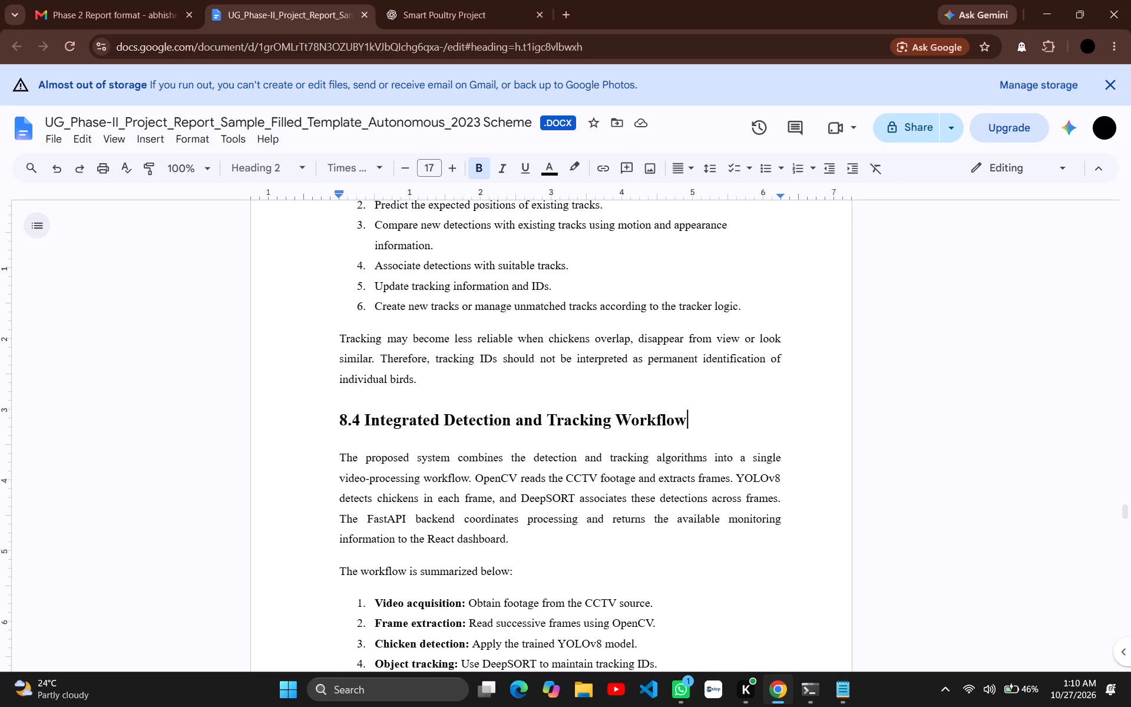
left_click_drag(686, 418, 442, 434)
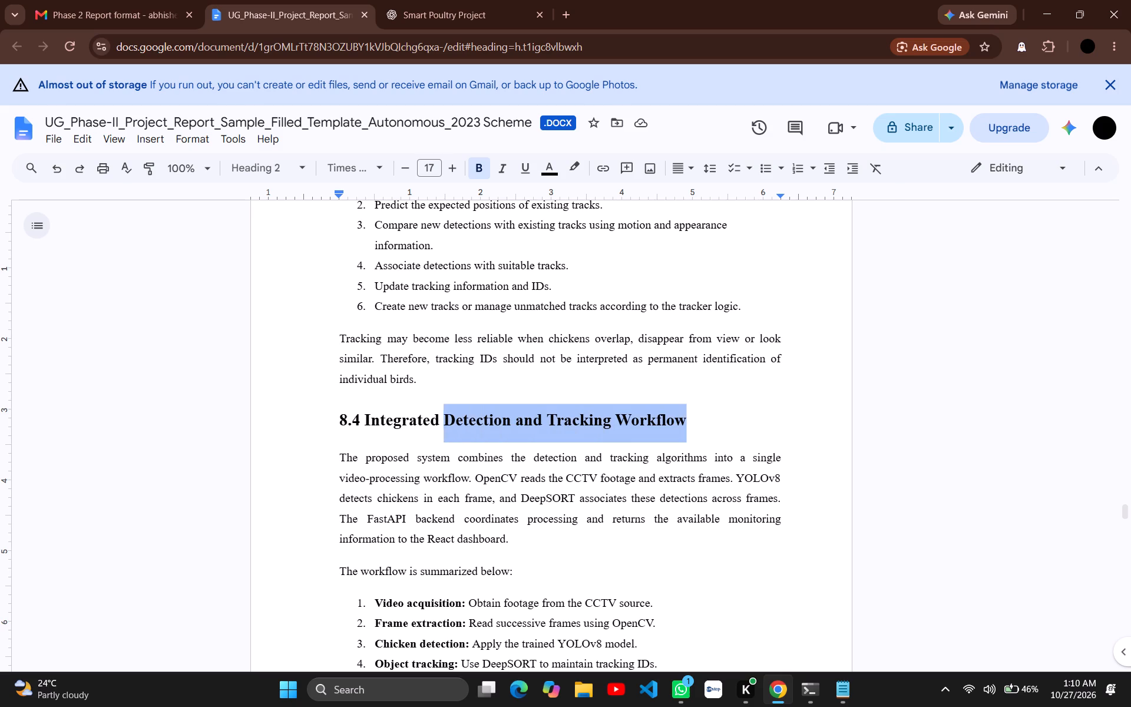
left_click_drag(442, 434, 342, 430)
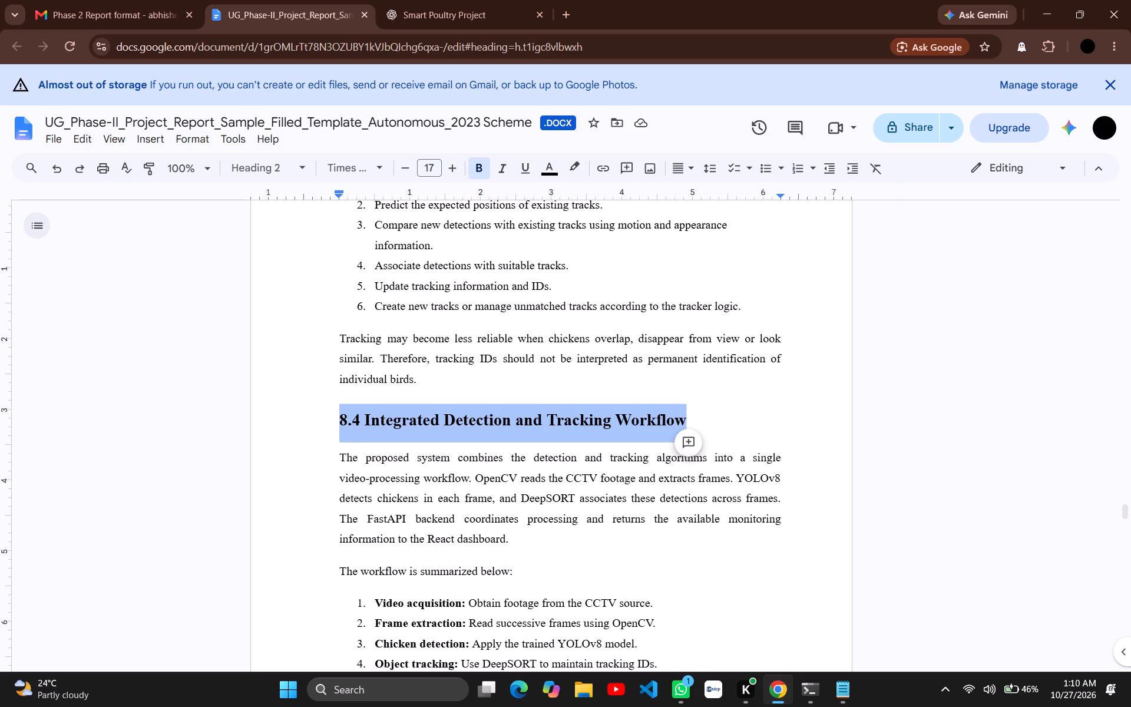
left_click(401, 173)
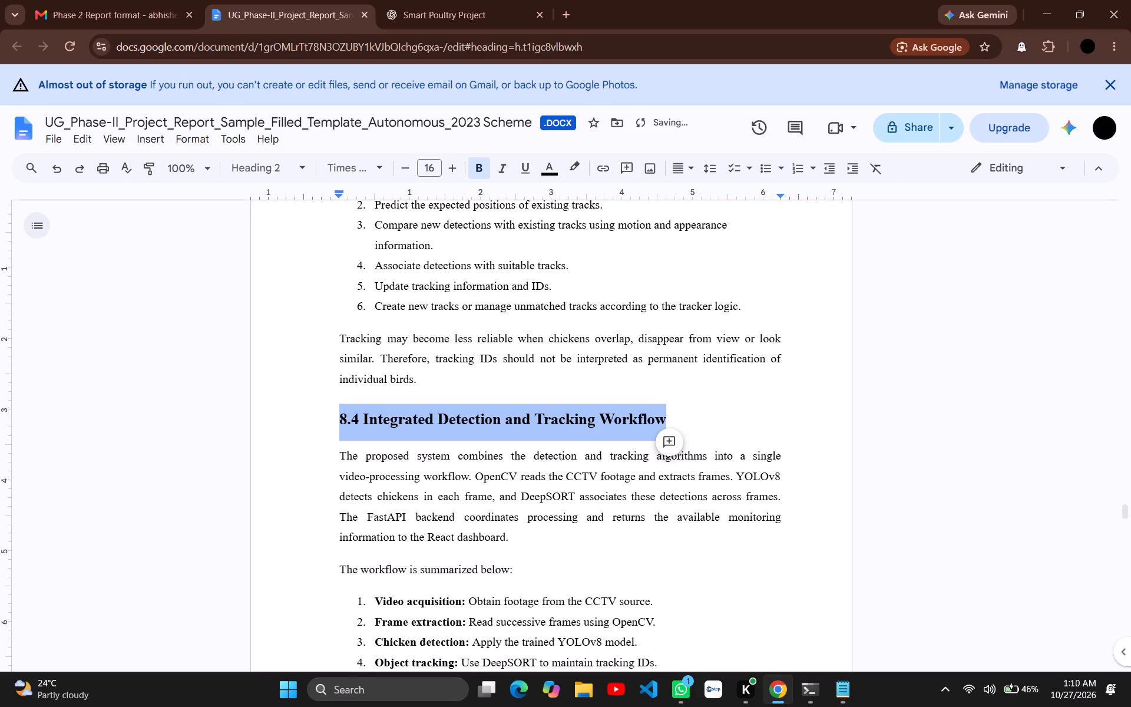
Renumber the "Integrated Detection and Tracking Workflow" heading as 5.4.
left_click(354, 413)
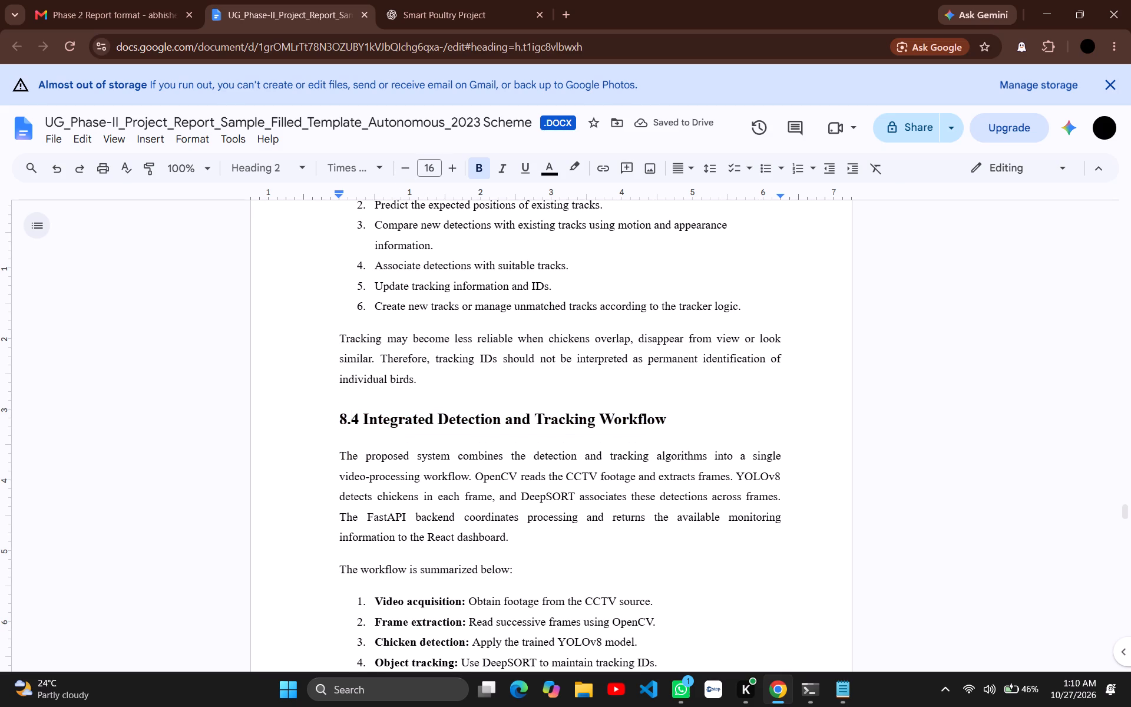
key("Left")
key("BackSpace")
key("5")
Check the font size of the numbered workflow list in section 5.4.
scroll(441, 457, "down", 1)
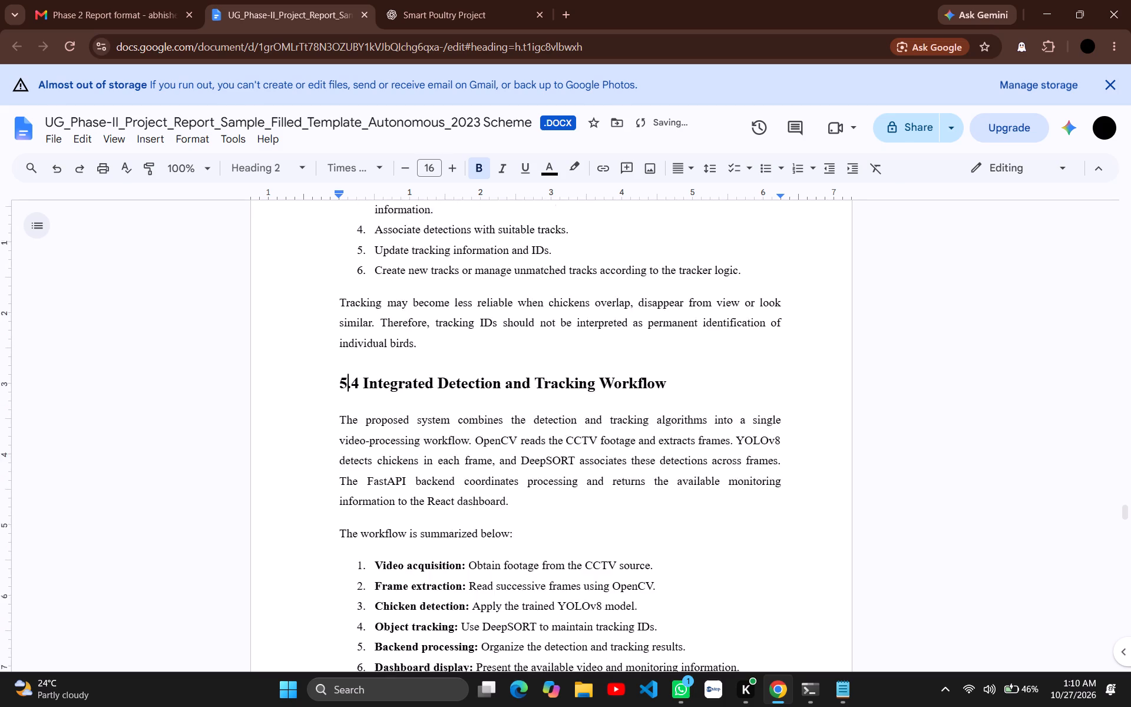
scroll(441, 457, "down", 3)
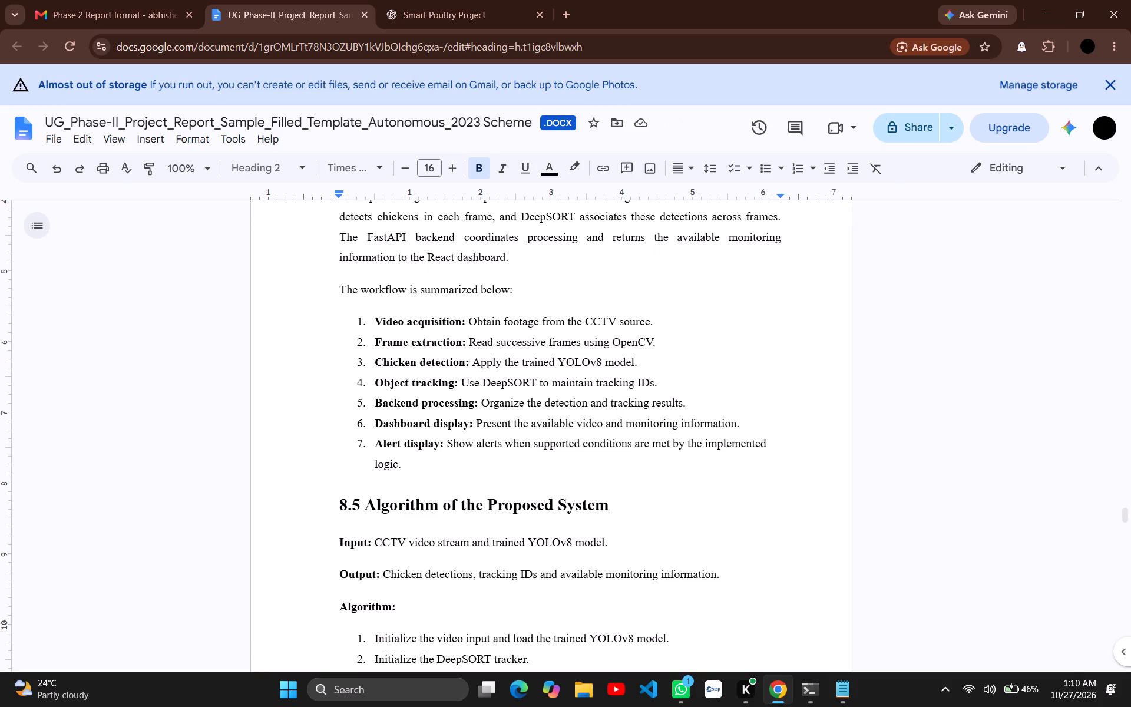
scroll(441, 457, "down", 1)
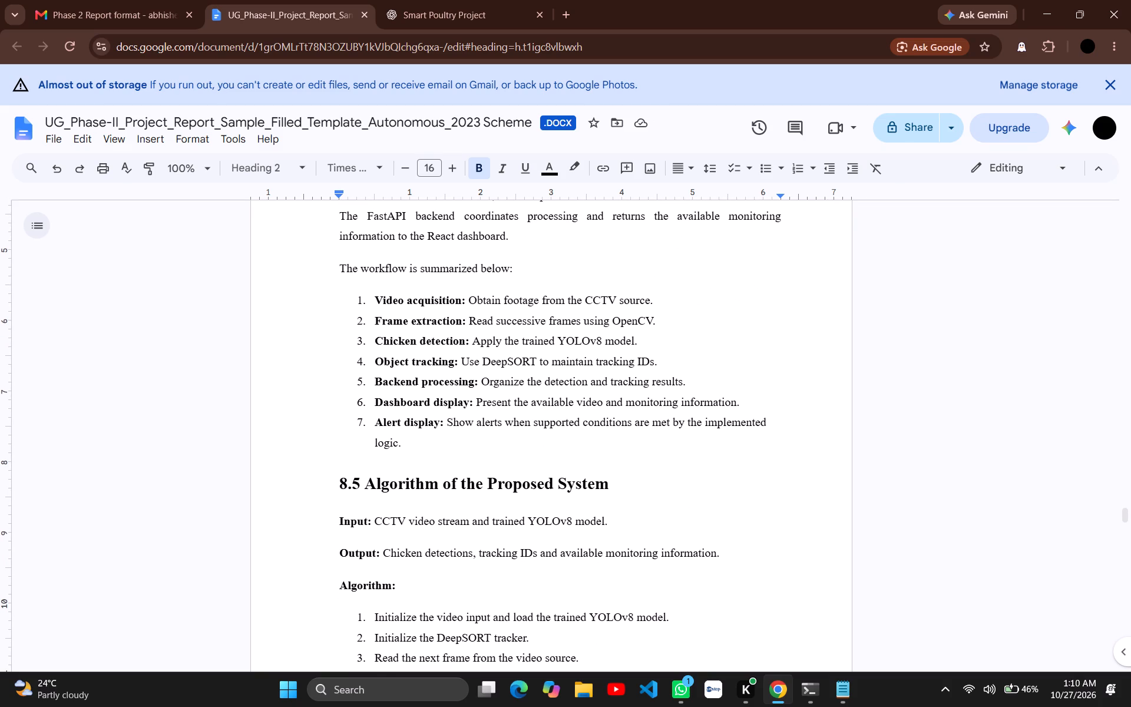
left_click(426, 405)
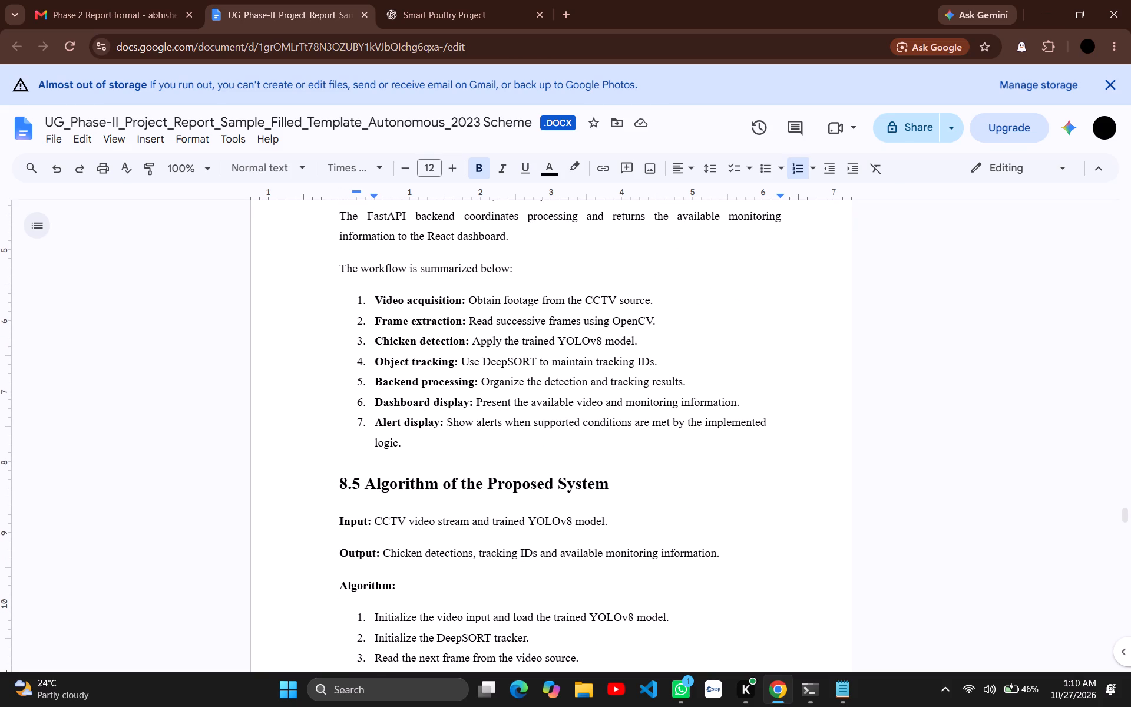
Set the "8.5 Algorithm of the Proposed System" heading to font size 16 and renumber it as 5.5.
scroll(465, 480, "down", 1)
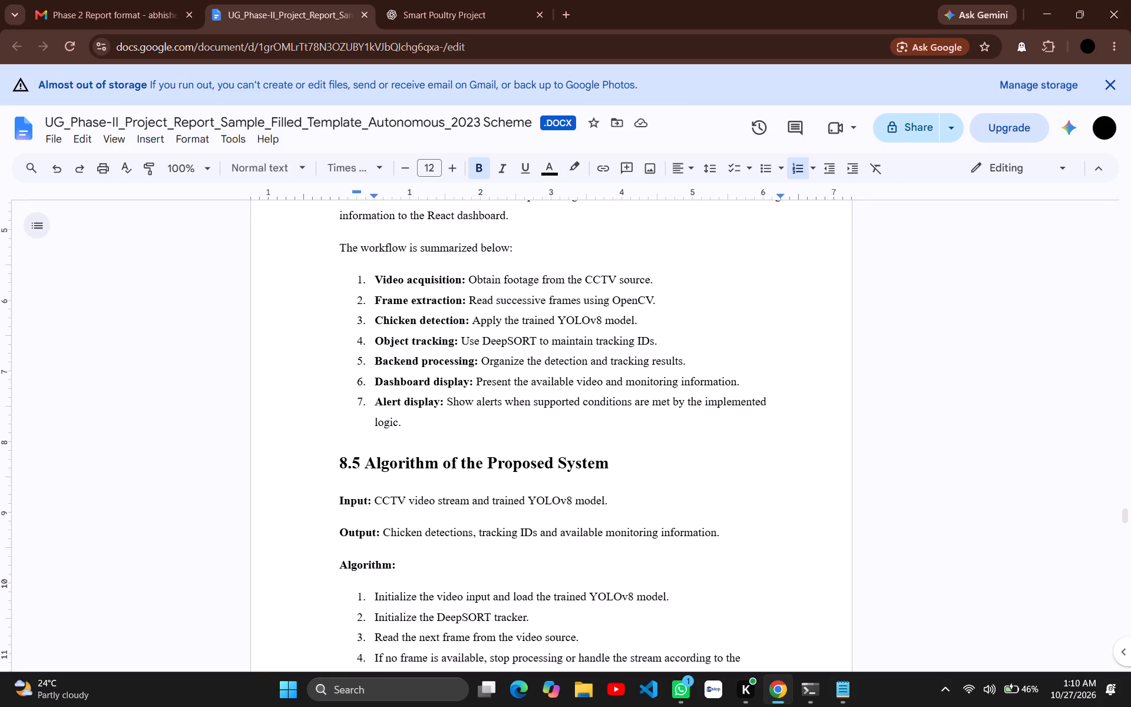
scroll(465, 480, "down", 2)
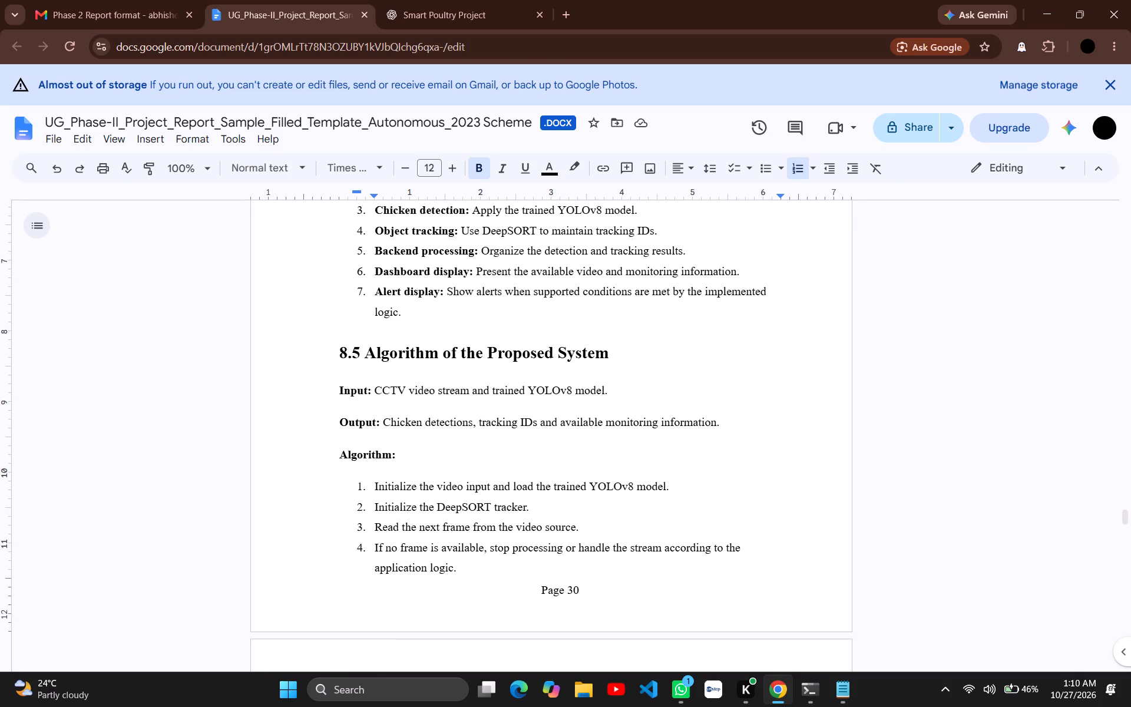
left_click_drag(613, 353, 353, 362)
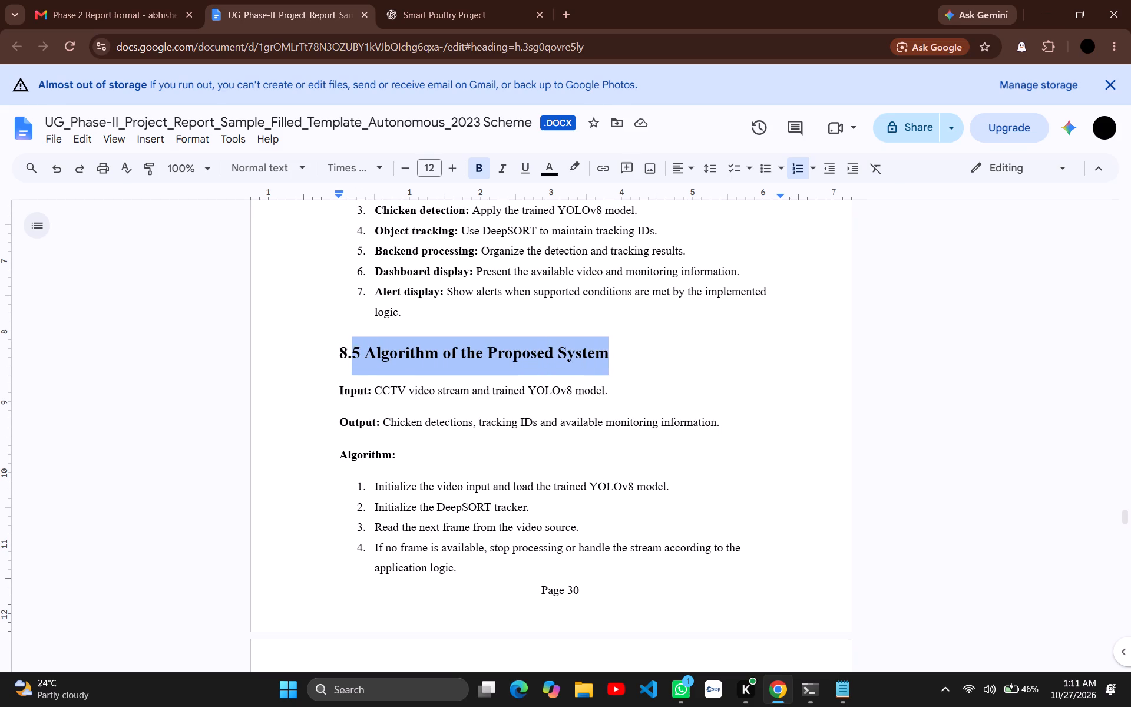
left_click_drag(353, 362, 338, 361)
left_click(407, 161)
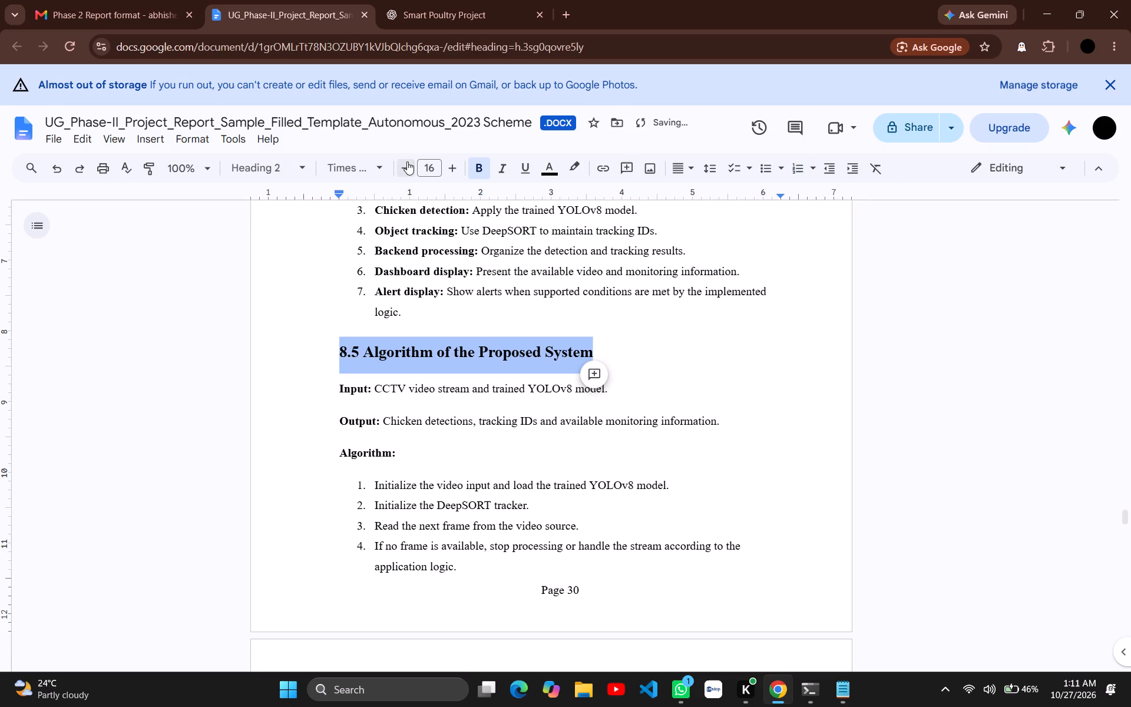
left_click(347, 359)
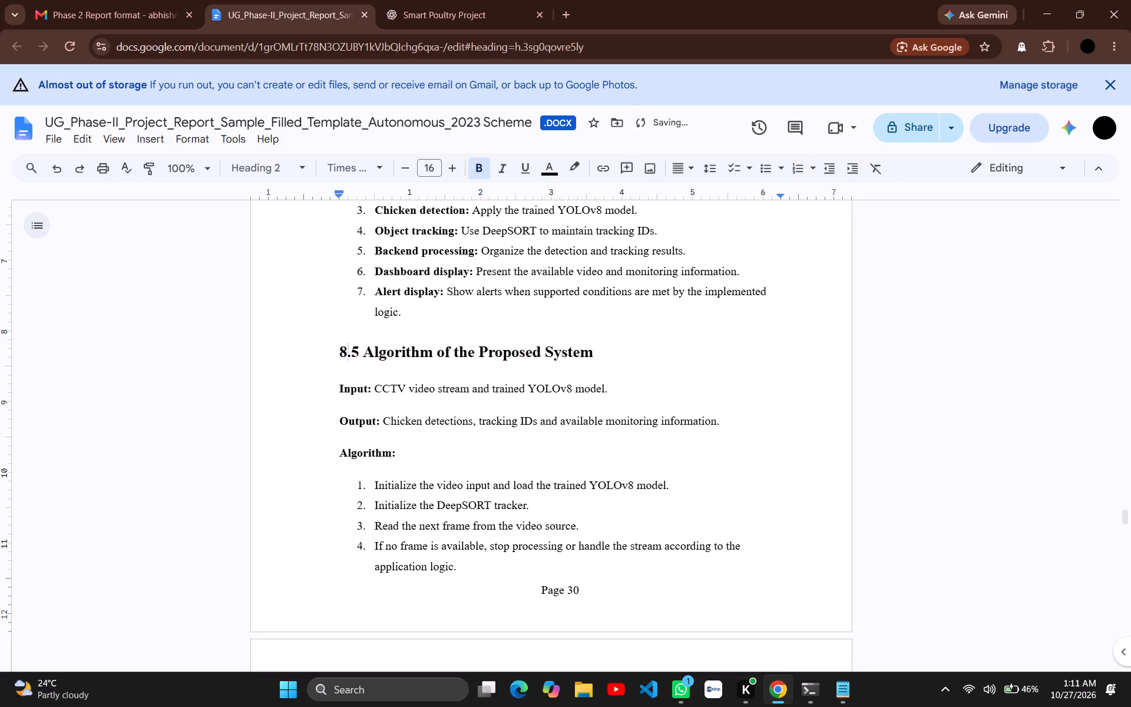
key("BackSpace")
key("5")
Set the "8.6 Role of the Backend and Dashboard" heading to font size 16 and renumber it as 5.6.
scroll(427, 437, "down", 4)
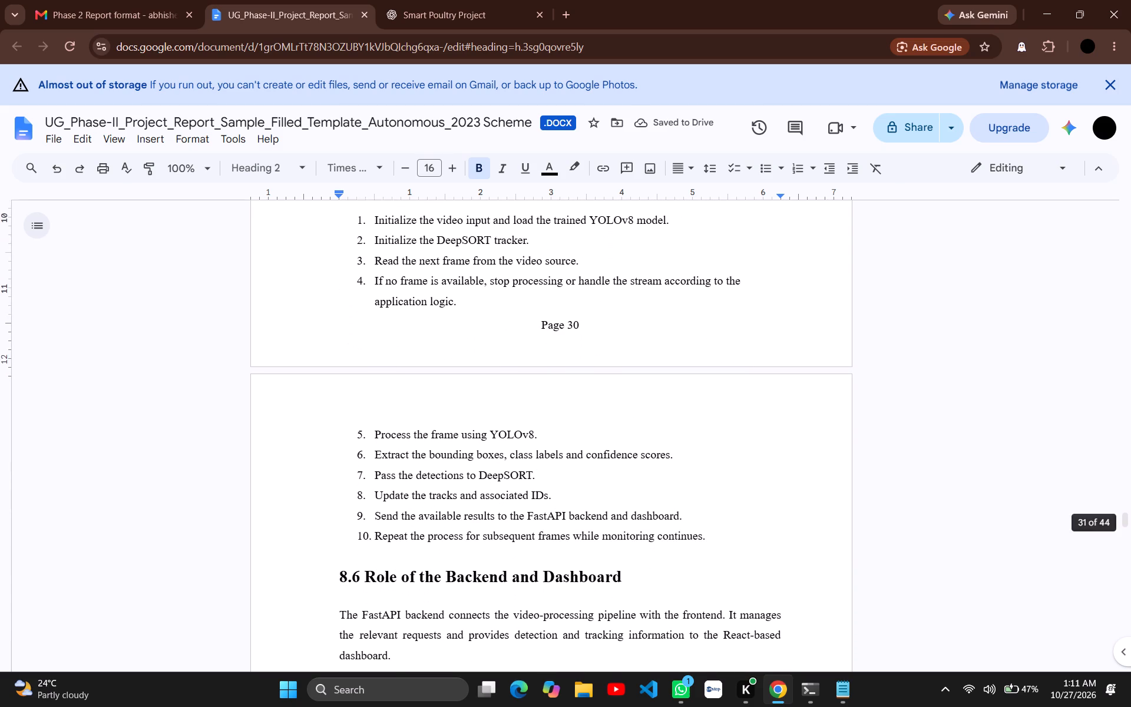
scroll(427, 437, "down", 2)
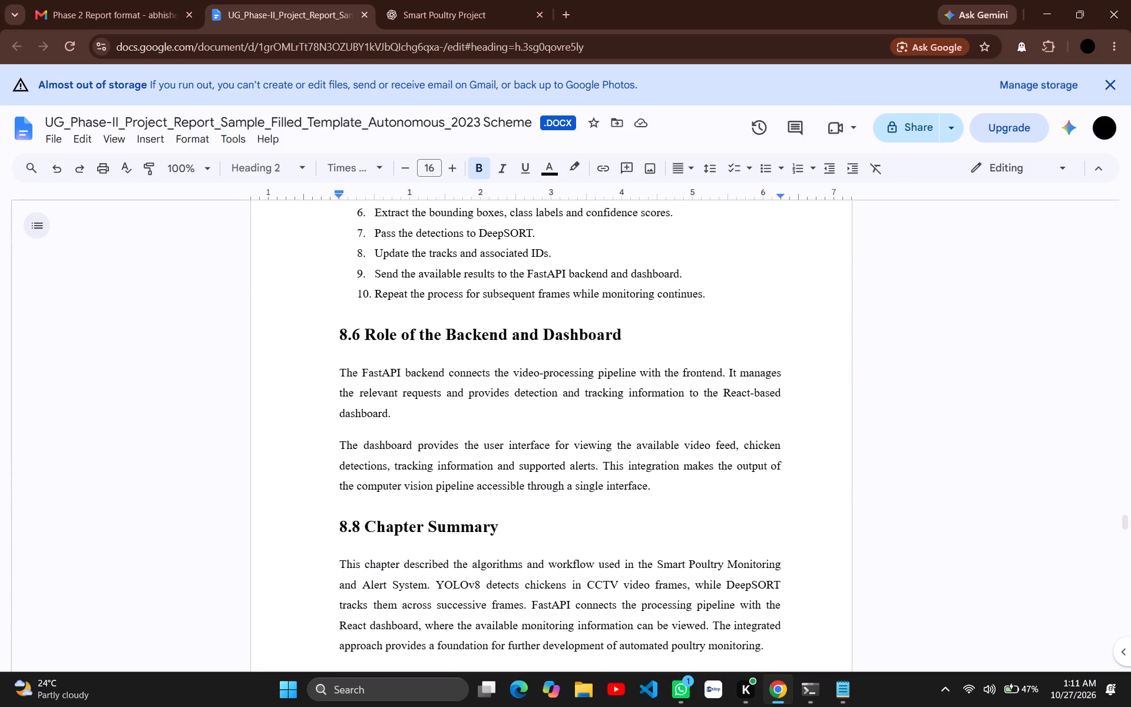
left_click_drag(621, 333, 372, 343)
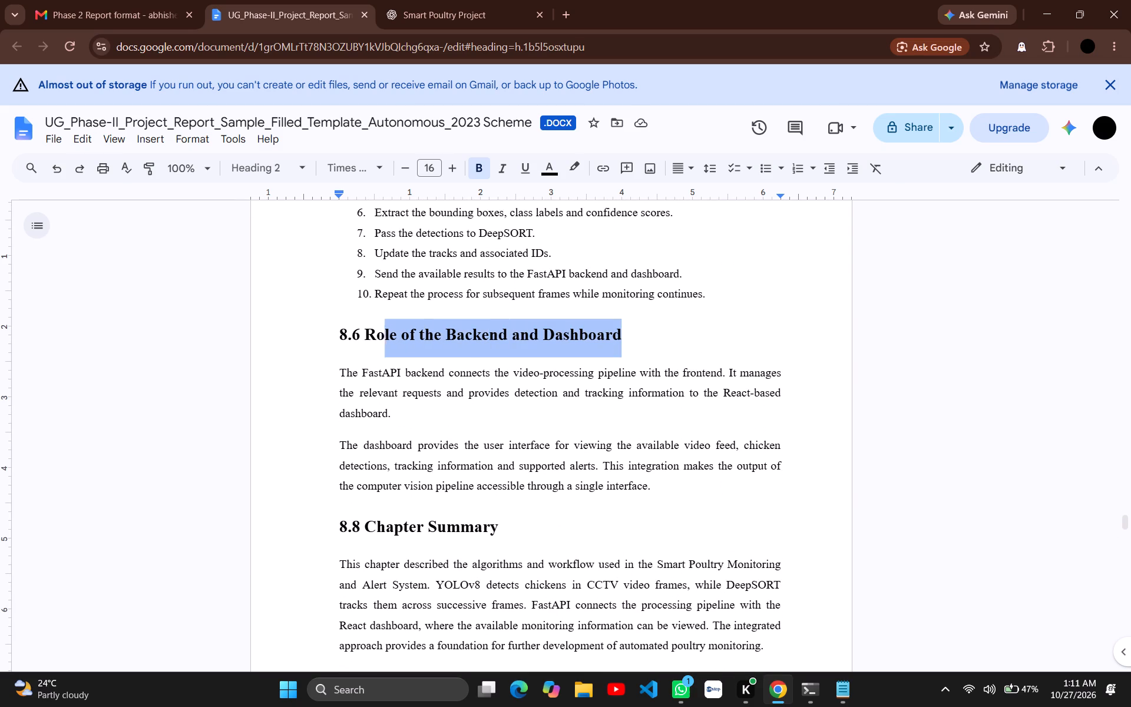
left_click_drag(372, 343, 335, 343)
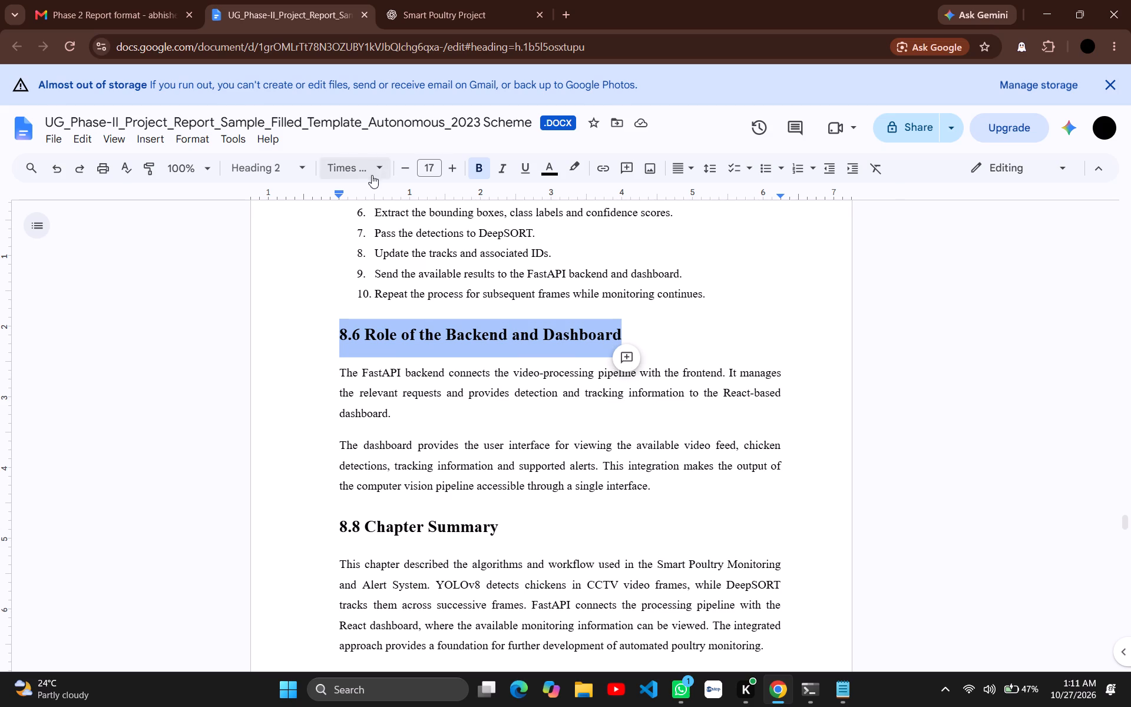
left_click(406, 163)
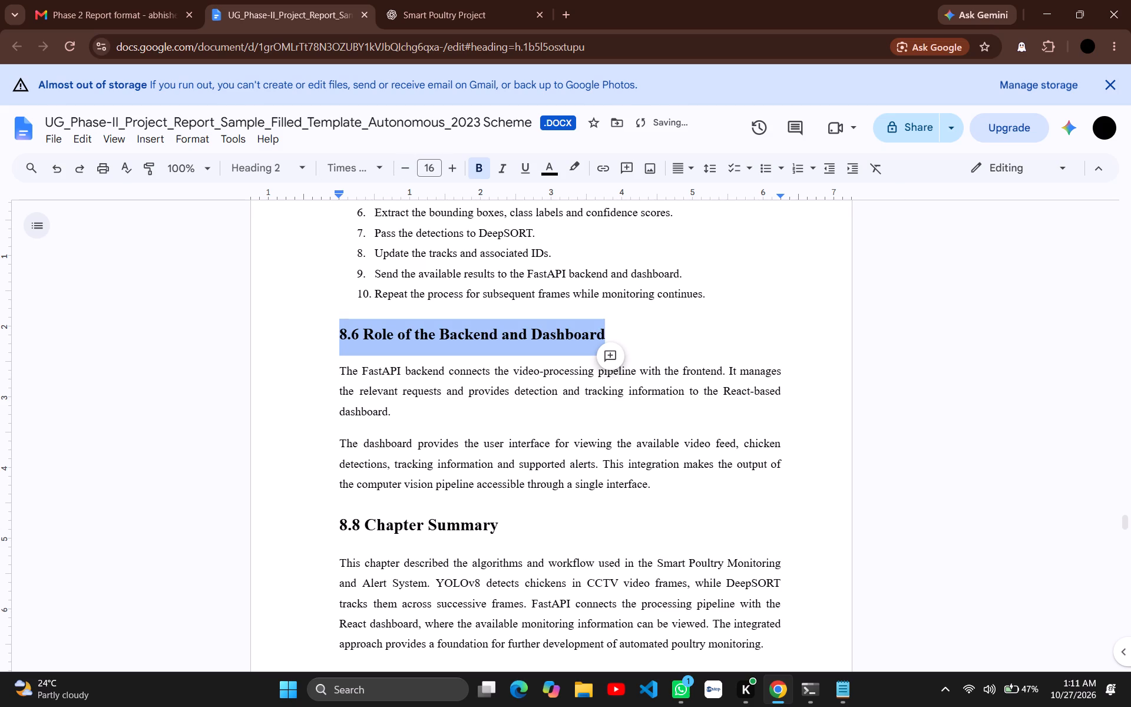
left_click(348, 332)
key("BackSpace")
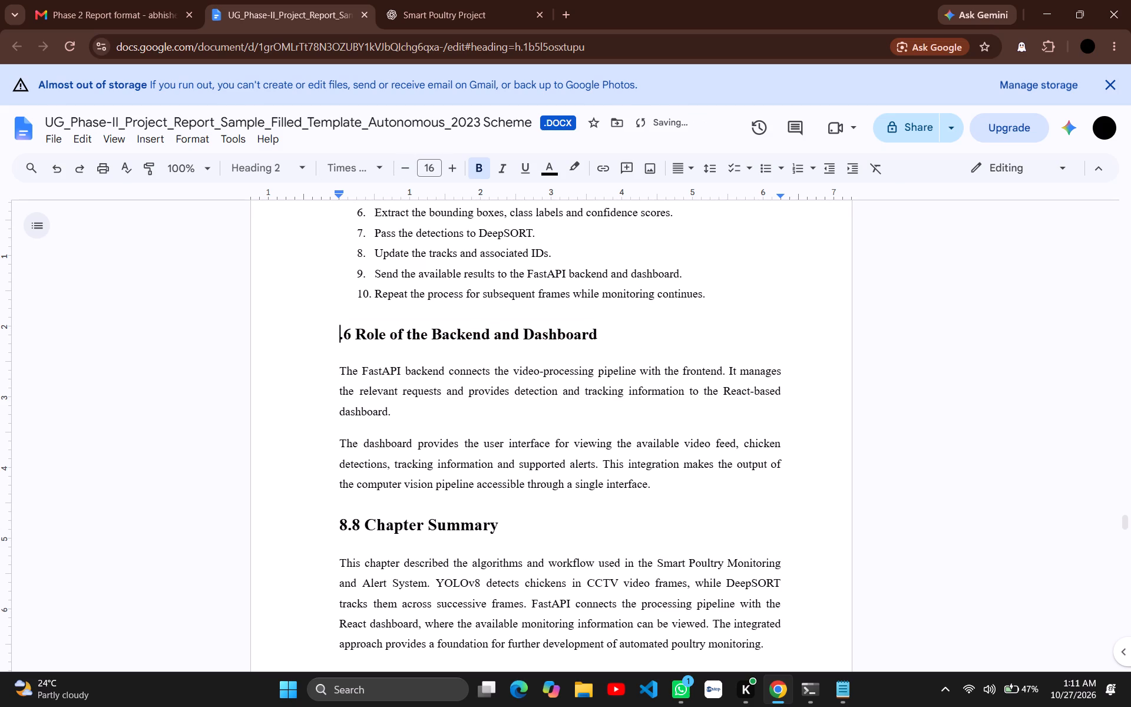
key("5")
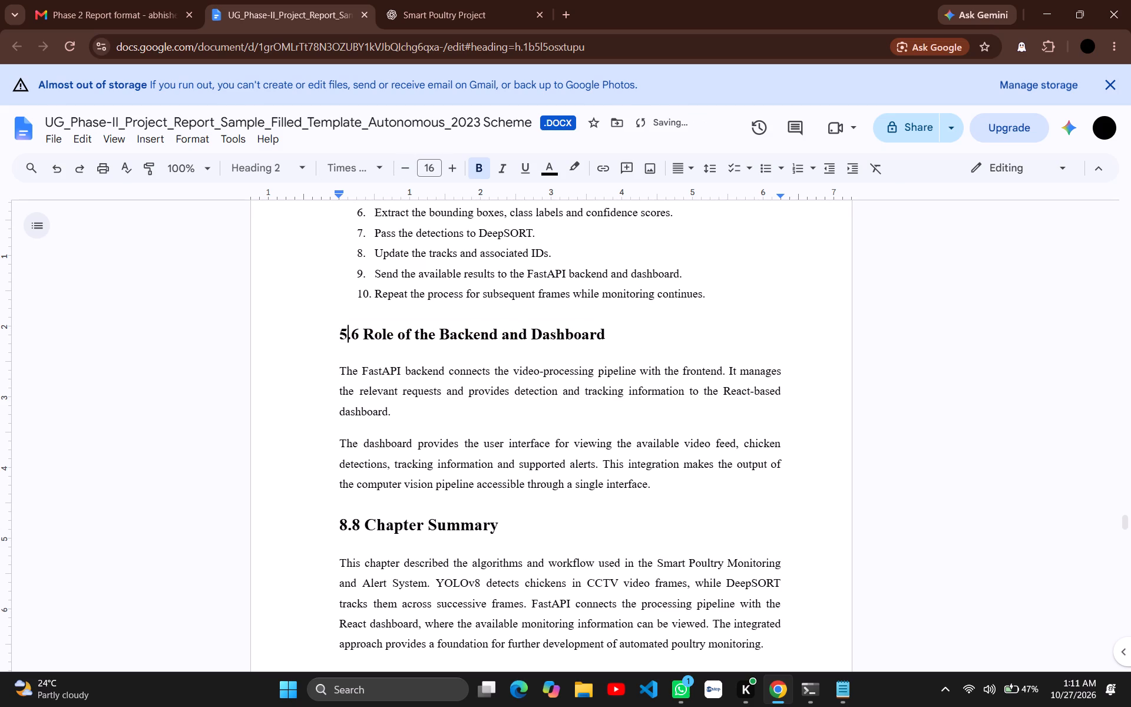
Set the "8.8 Chapter Summary" heading to font size 16 and renumber it as 5.7.
left_click_drag(498, 523, 345, 521)
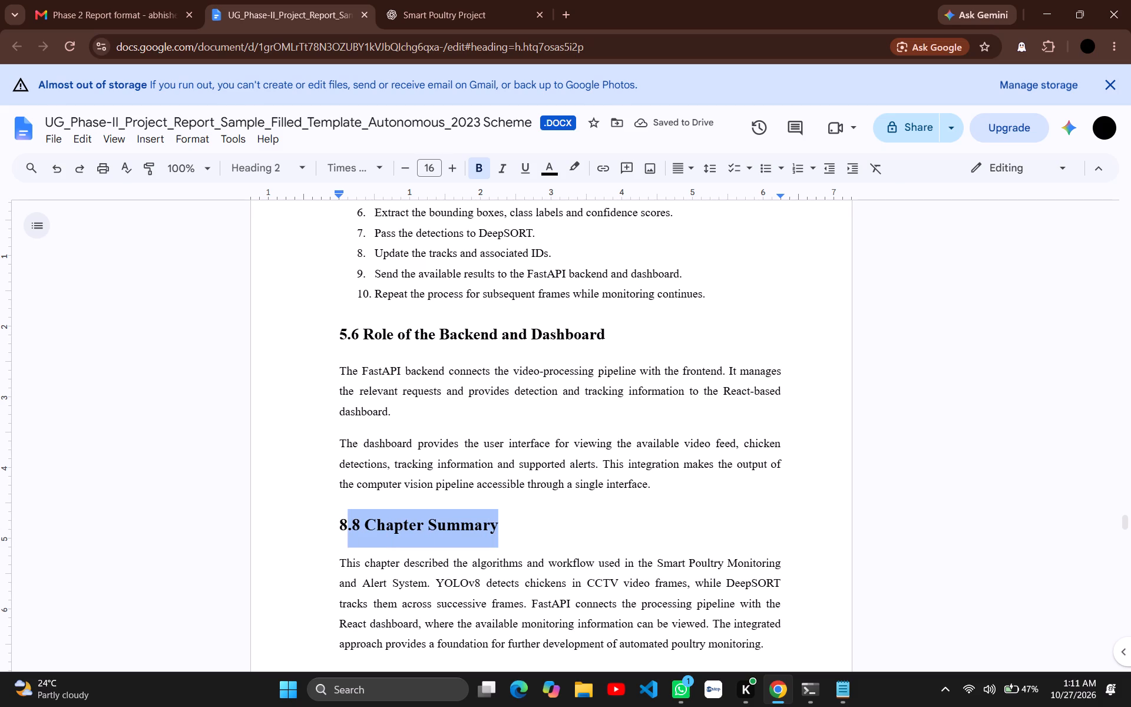
left_click_drag(345, 521, 342, 521)
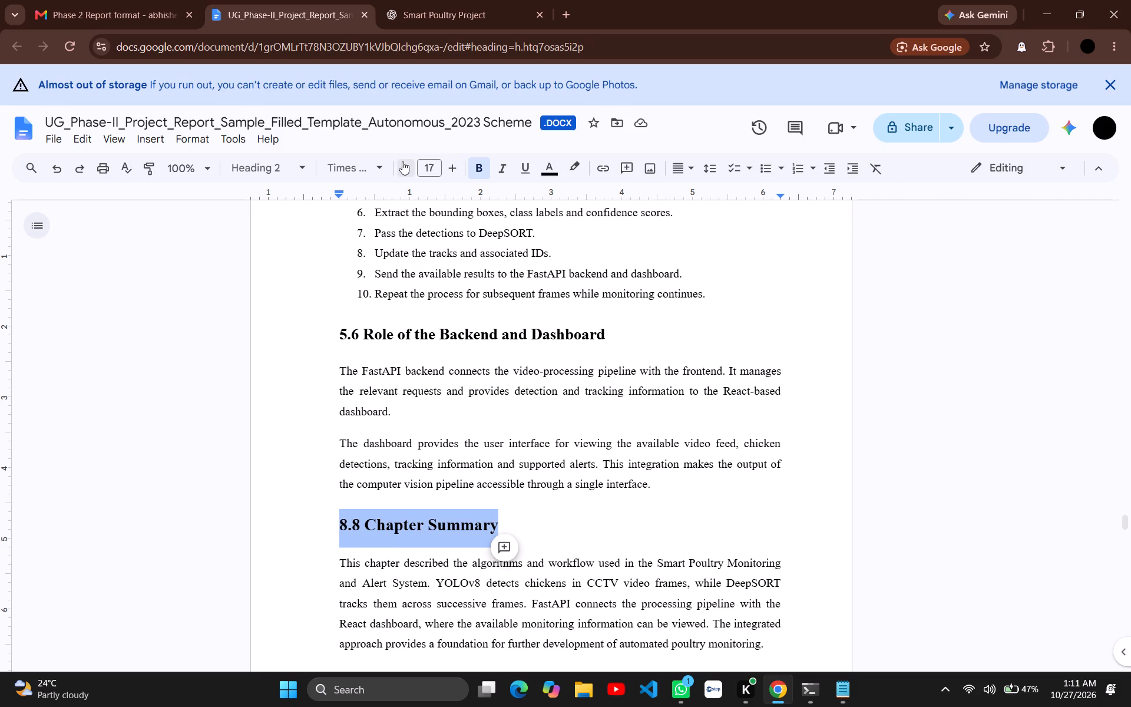
left_click(402, 161)
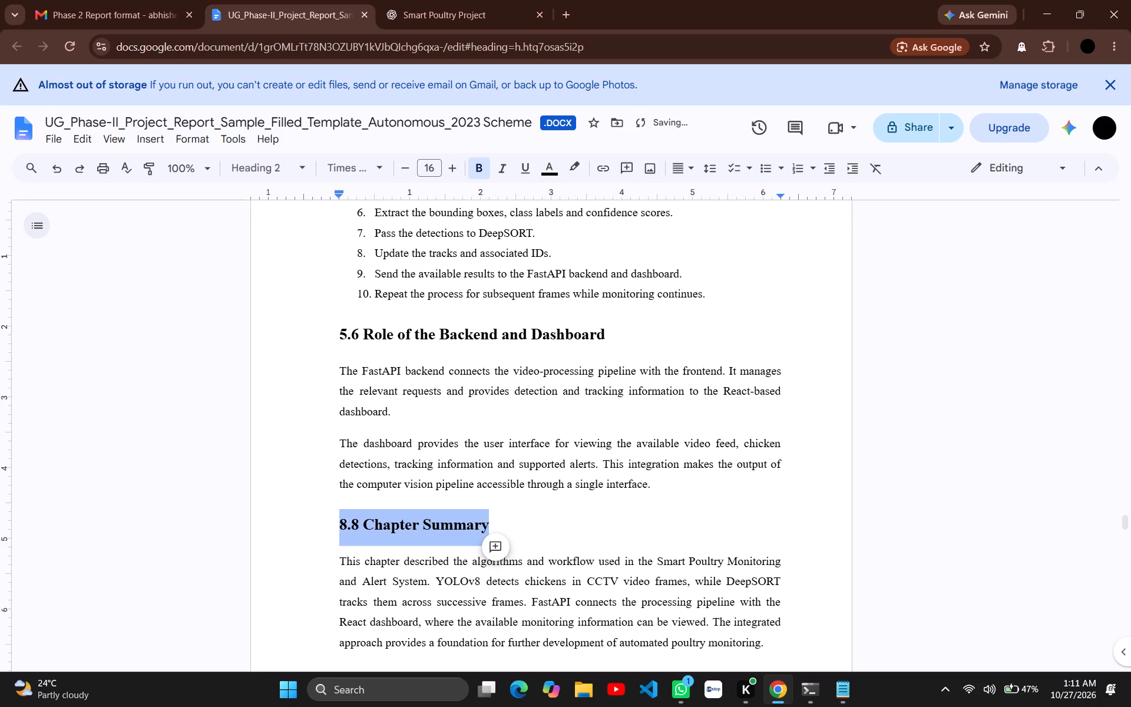
left_click(348, 526)
key("Right")
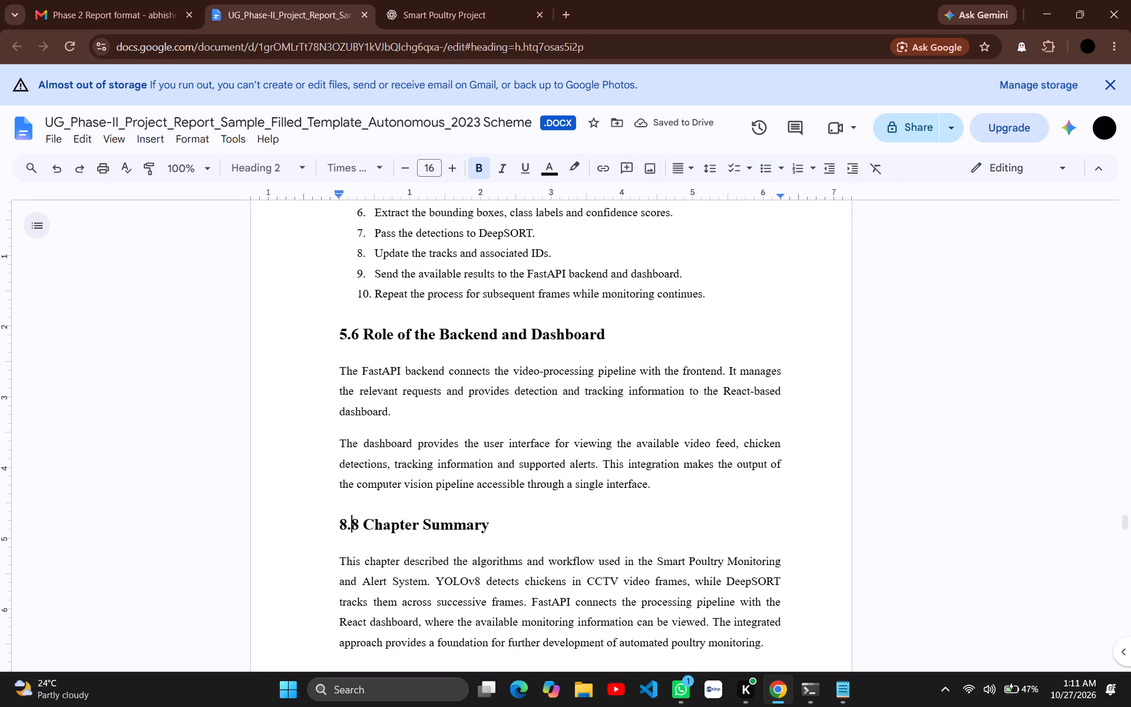
key("Right")
key("BackSpace")
key("BackSpace")
key("BackSpace")
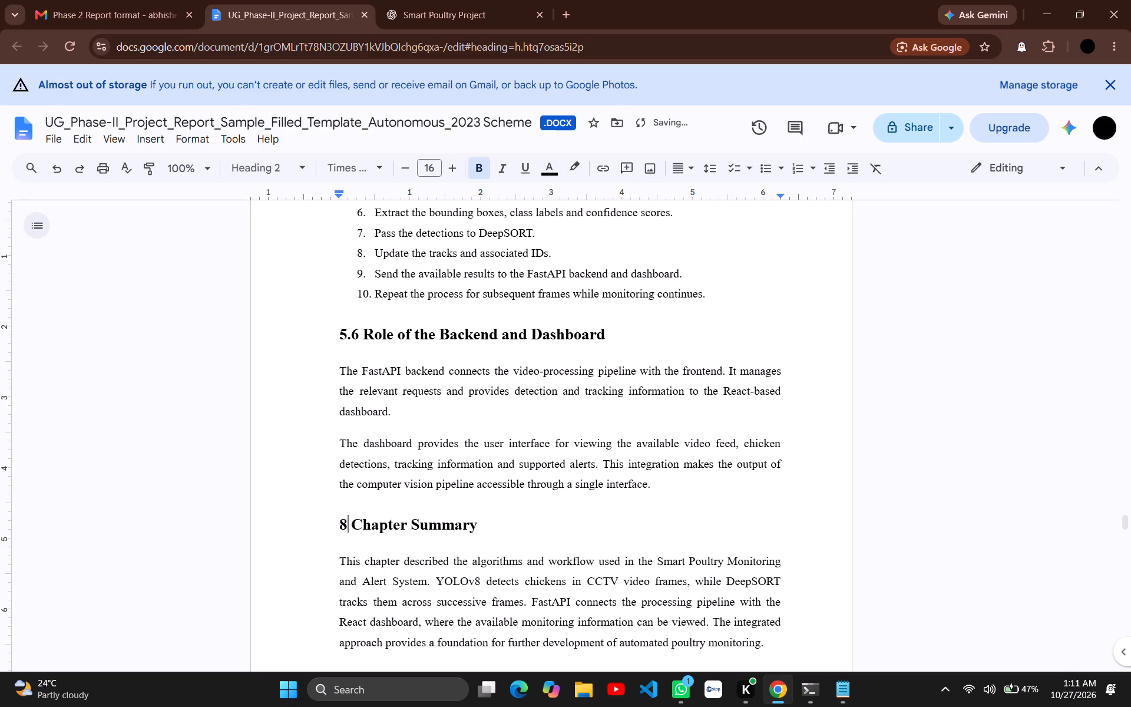
type("5.")
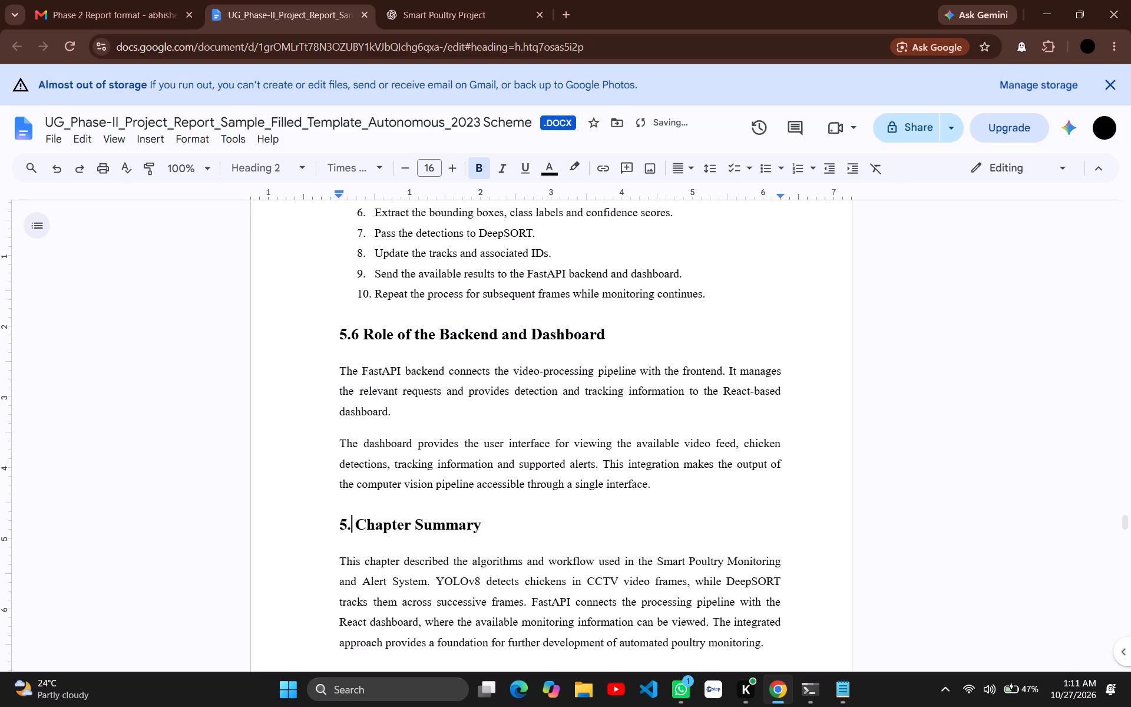
key("7")
Insert blank lines before the "CHAPTER 5 IMPLEMENTATION & EXPERIMENTAL WORK" title so that it starts on a new page.
scroll(418, 538, "down", 2)
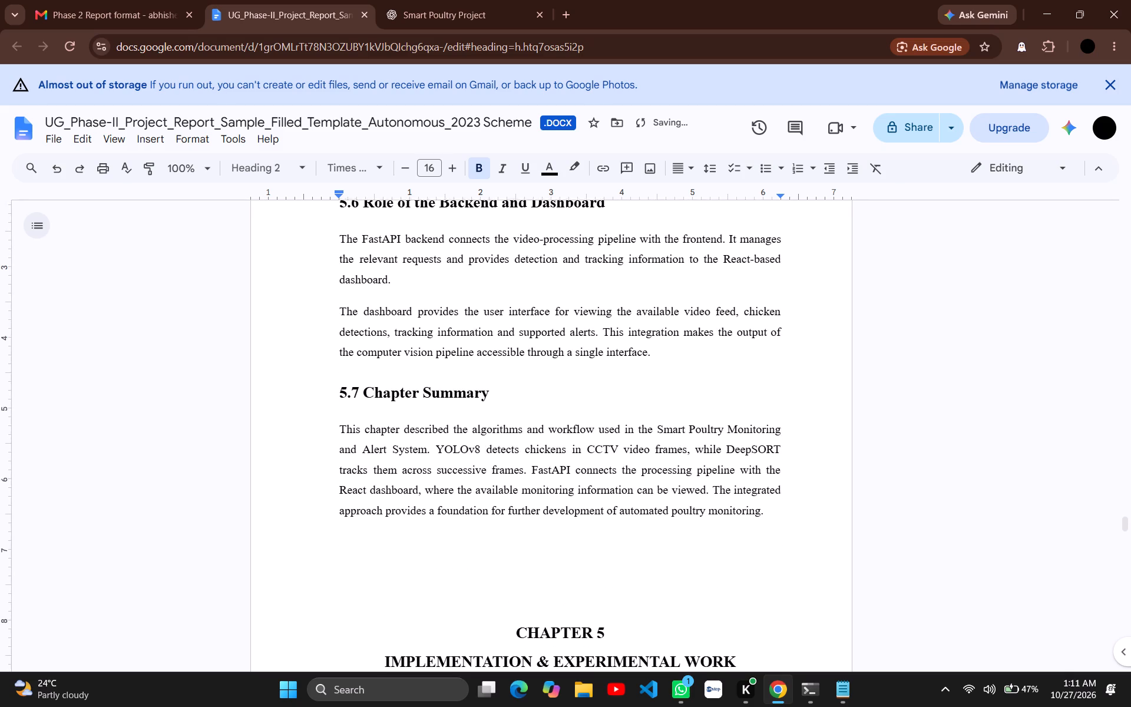
scroll(418, 538, "down", 2)
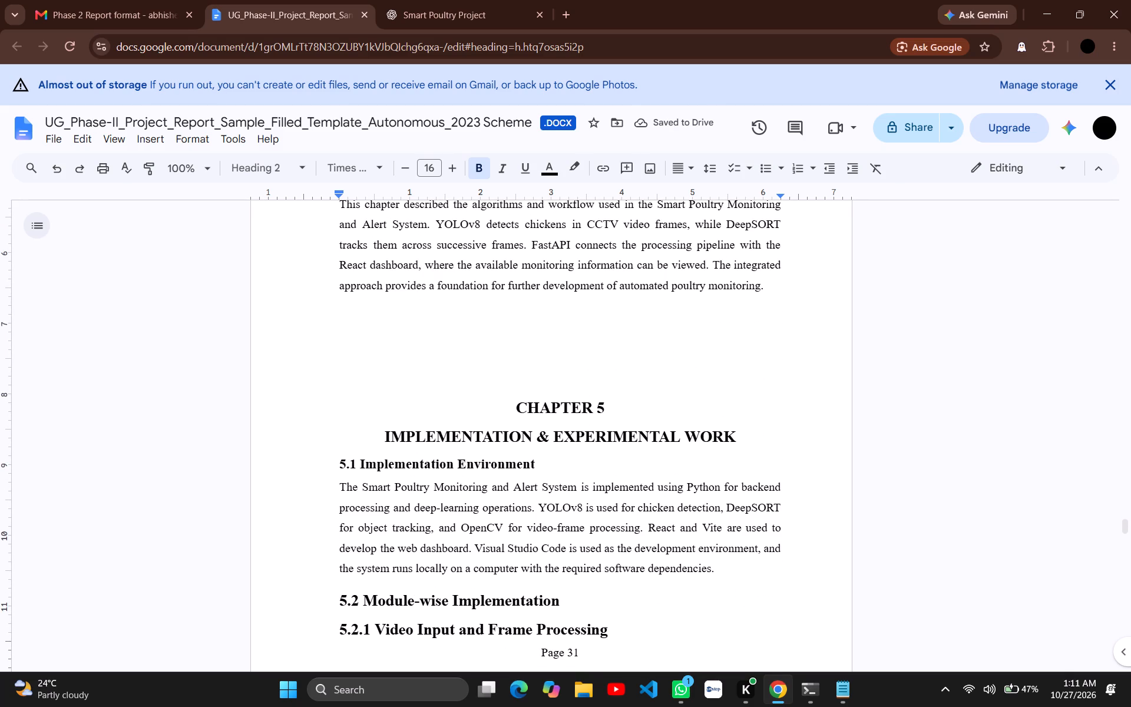
left_click(508, 409)
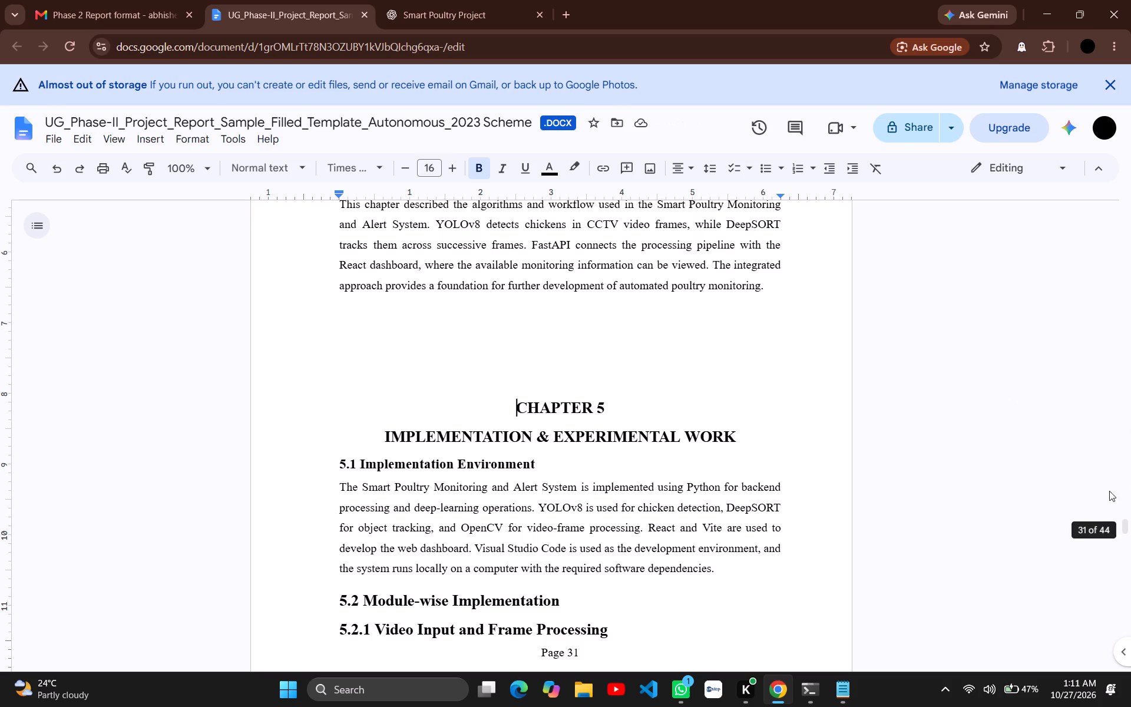
key("Return")
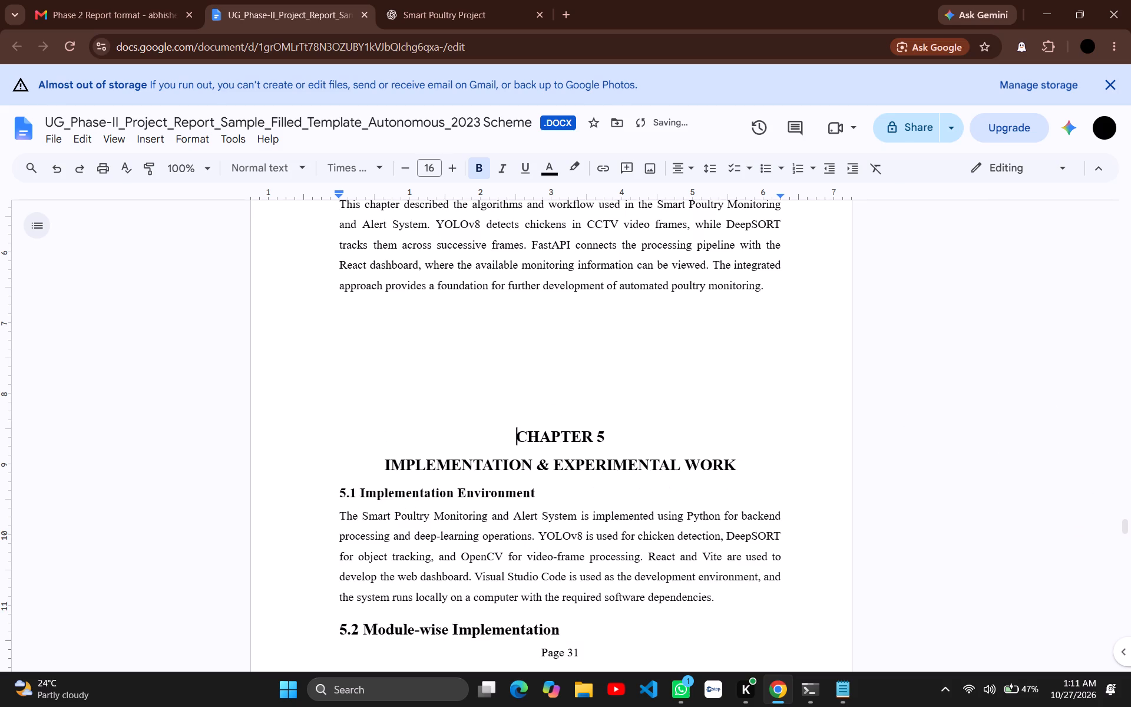
key("Return")
key("Return")
key("Return")
key("Return")
key("Return")
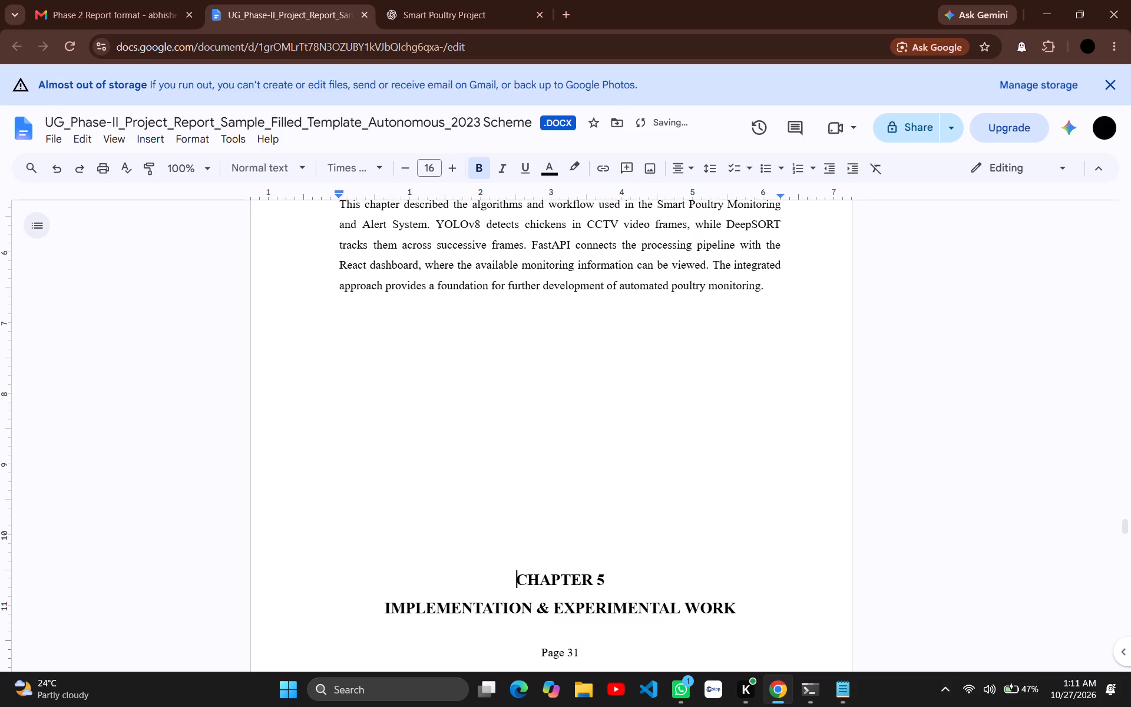
key("Return")
scroll(690, 430, "down", 3)
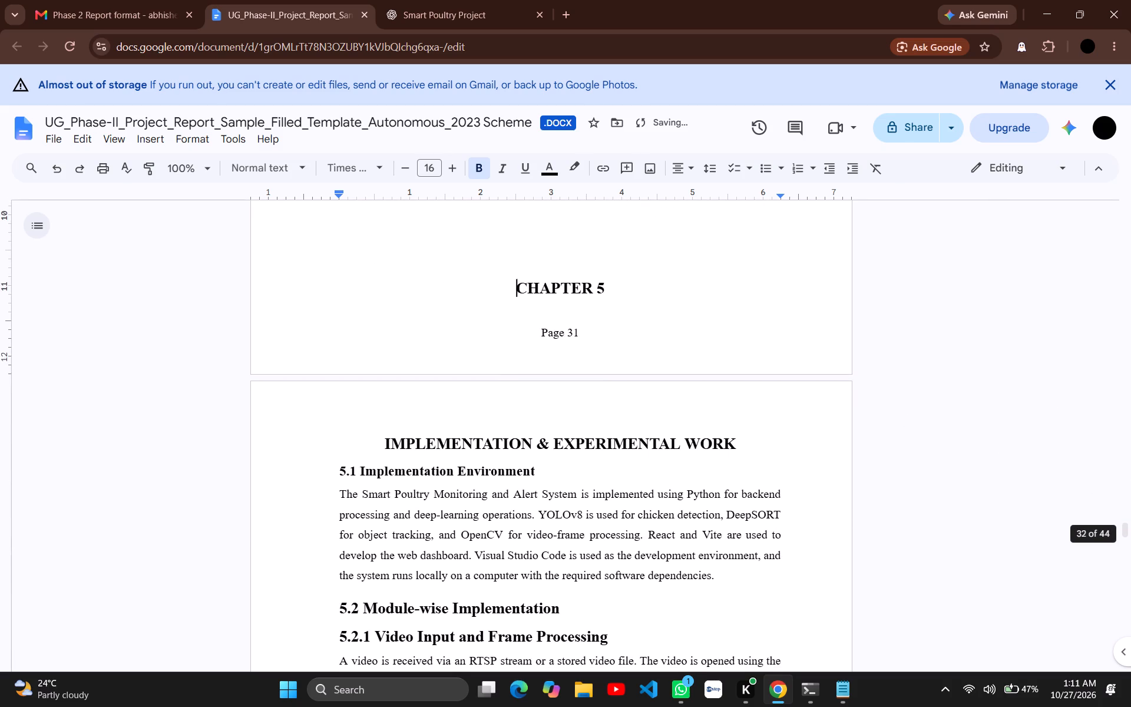
key("Return")
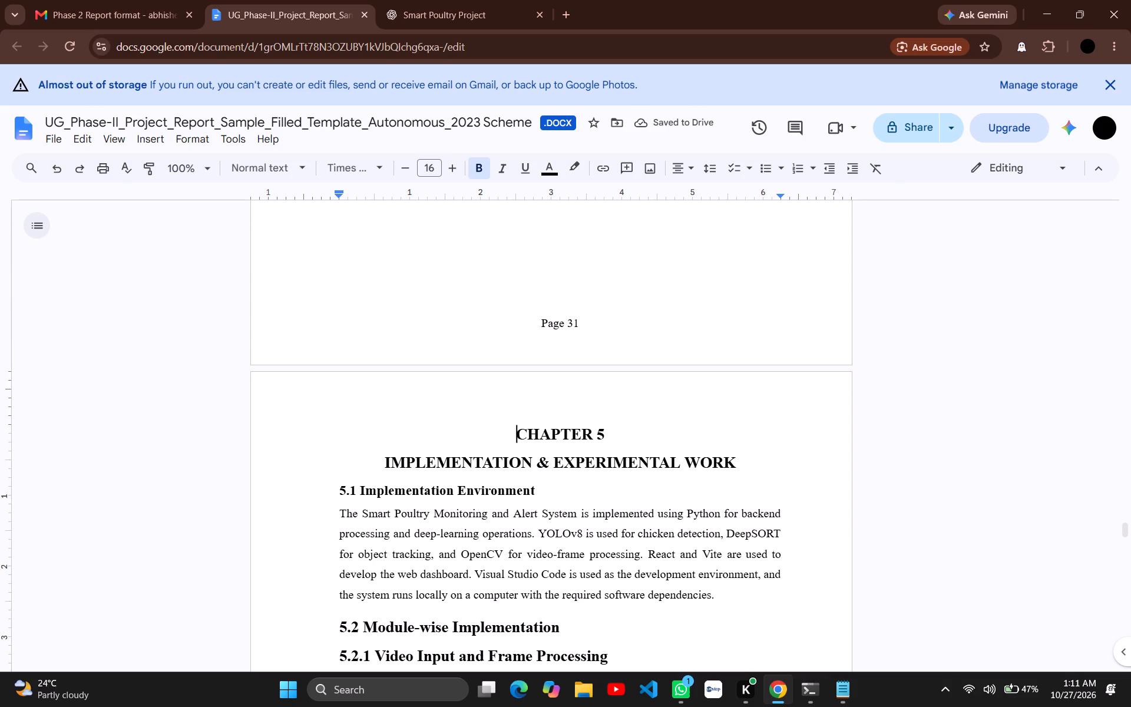
Set the font size of the two-line "CHAPTER 5 IMPLEMENTATION & EXPERIMENTAL WORK" title to 18.
scroll(673, 446, "down", 3)
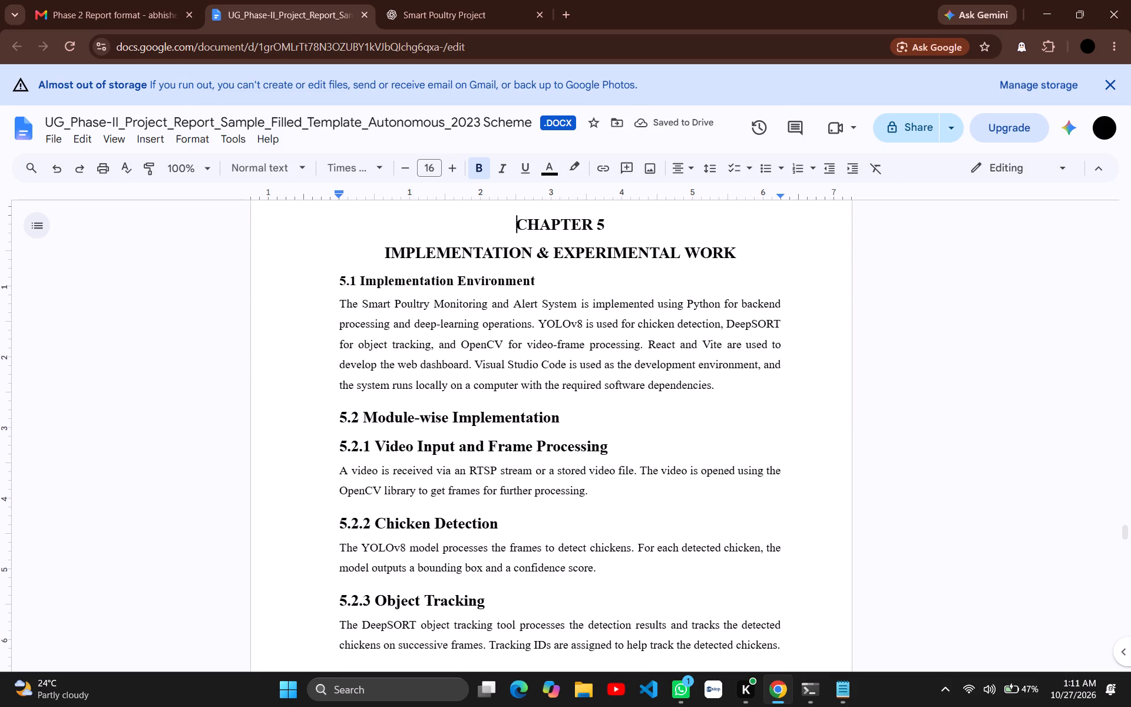
scroll(673, 446, "down", 1)
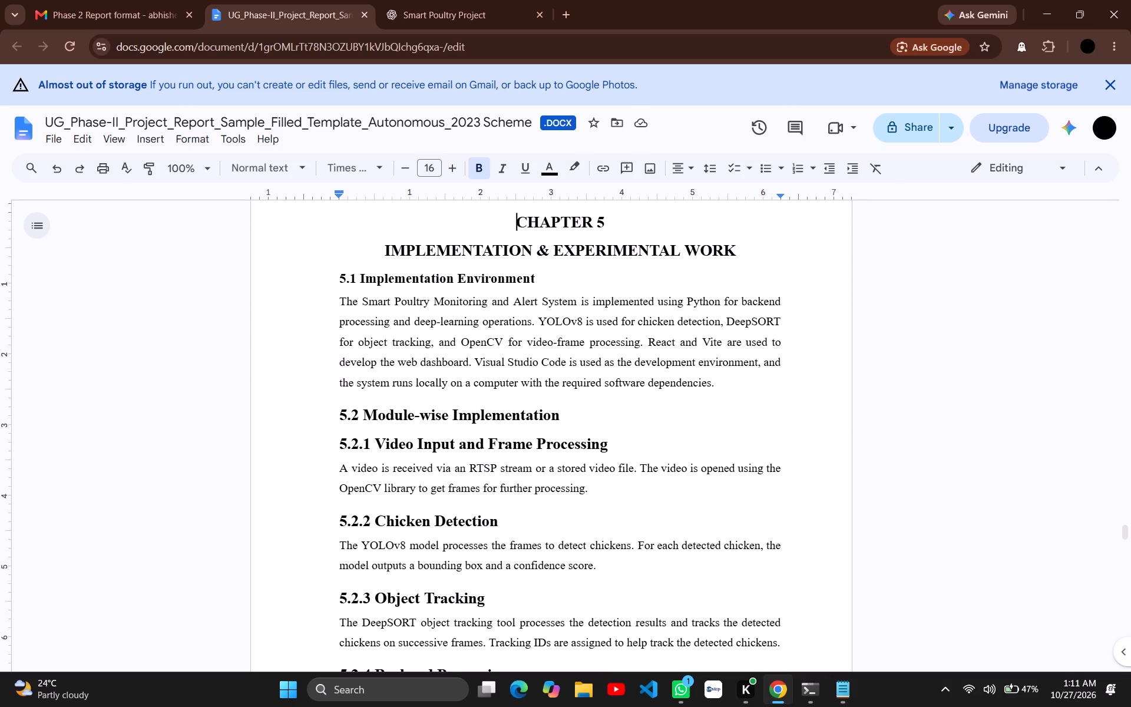
left_click_drag(511, 216, 560, 229)
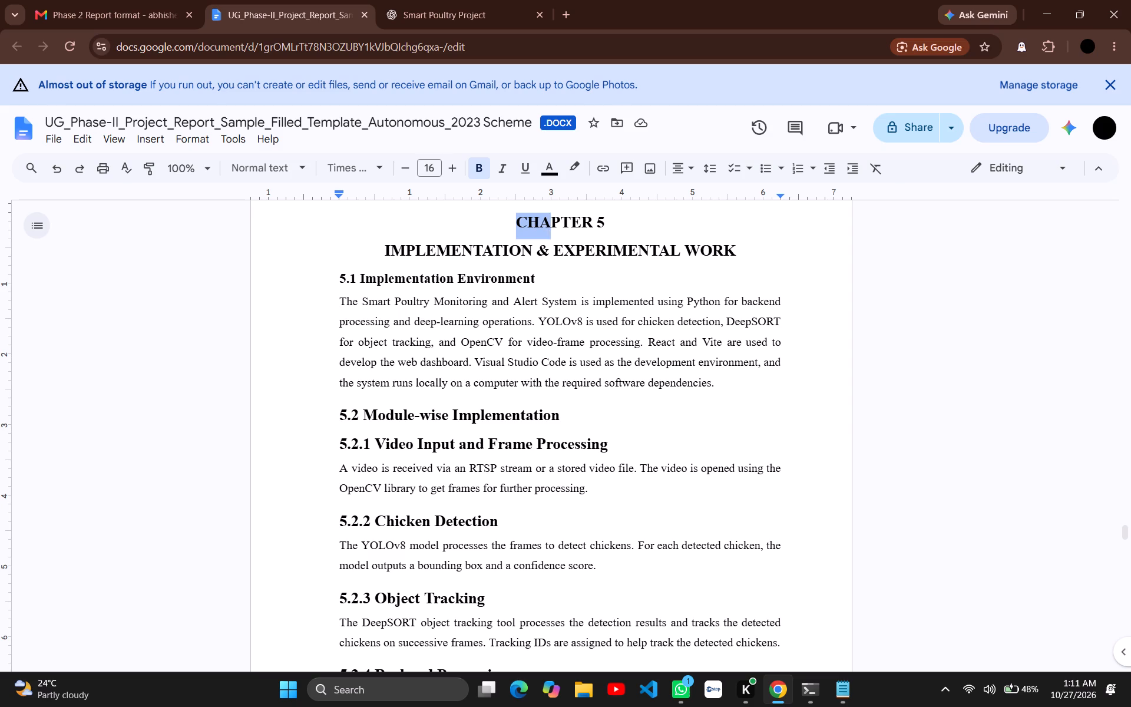
left_click_drag(560, 229, 740, 247)
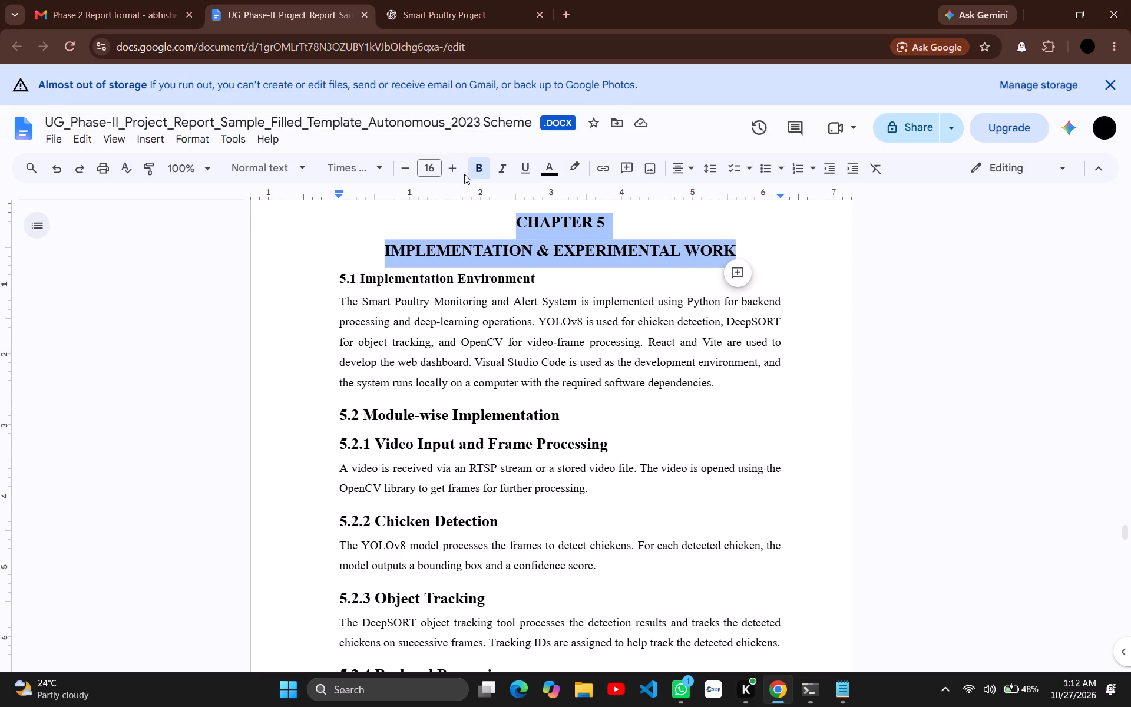
left_click(455, 162)
left_click(455, 162)
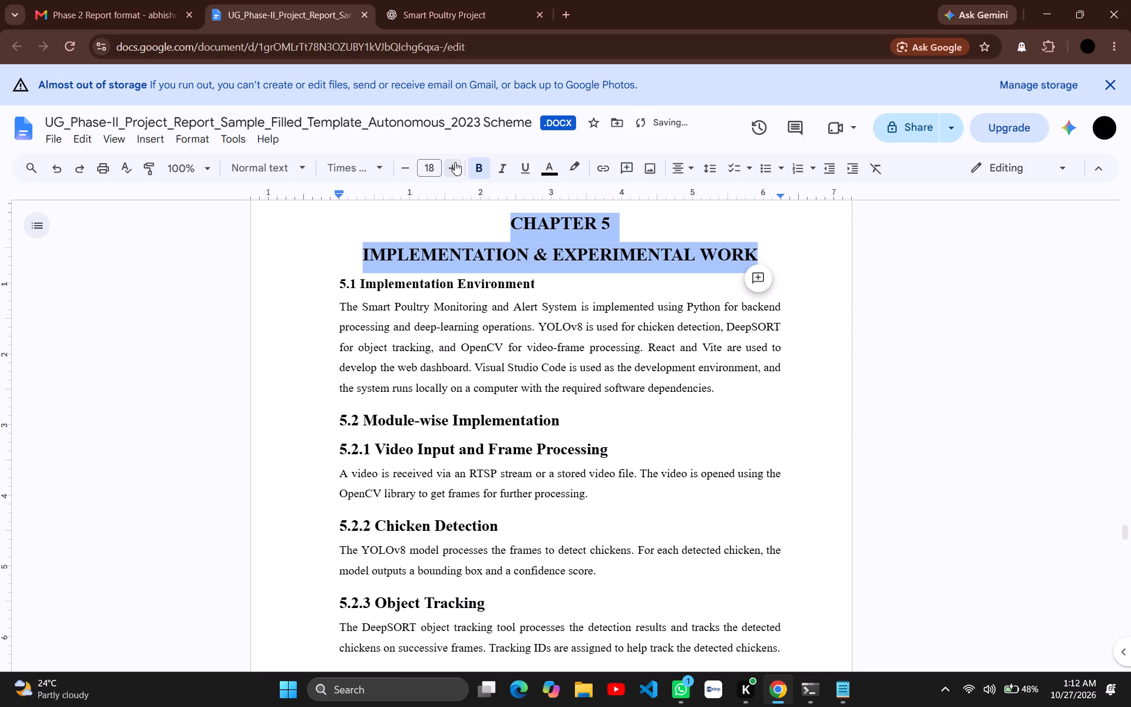
left_click(499, 260)
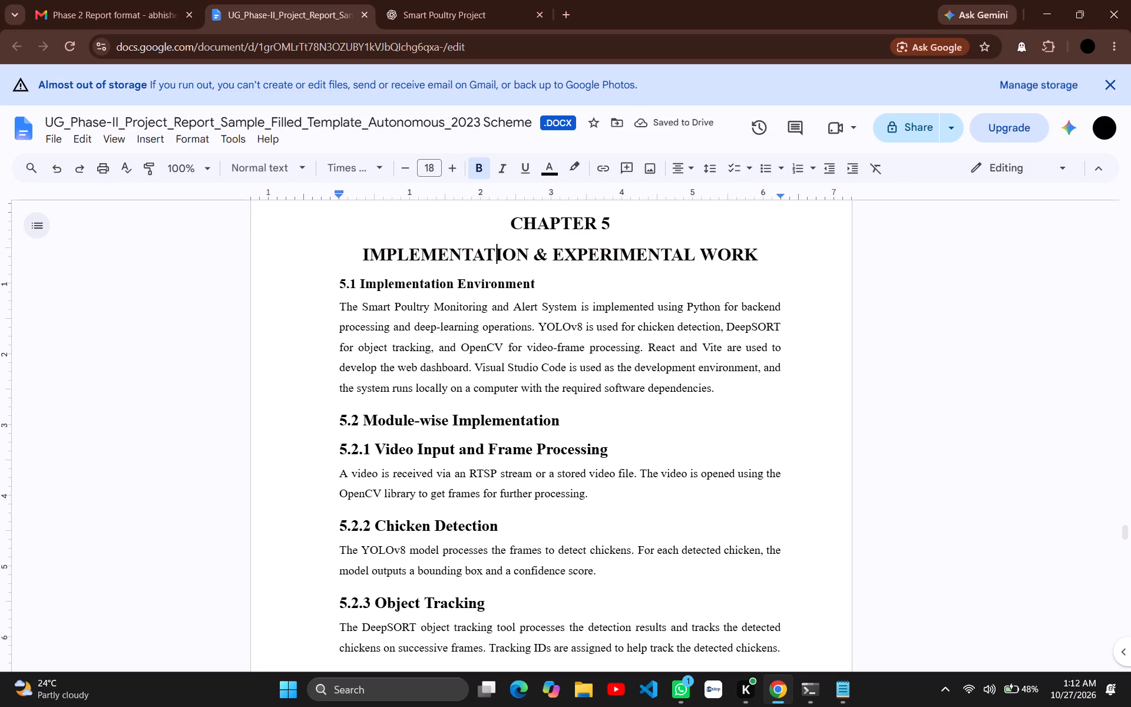
Set the font size of the "5.1 Implementation Environment" heading to 16.
left_click(426, 288)
left_click_drag(540, 283, 368, 260)
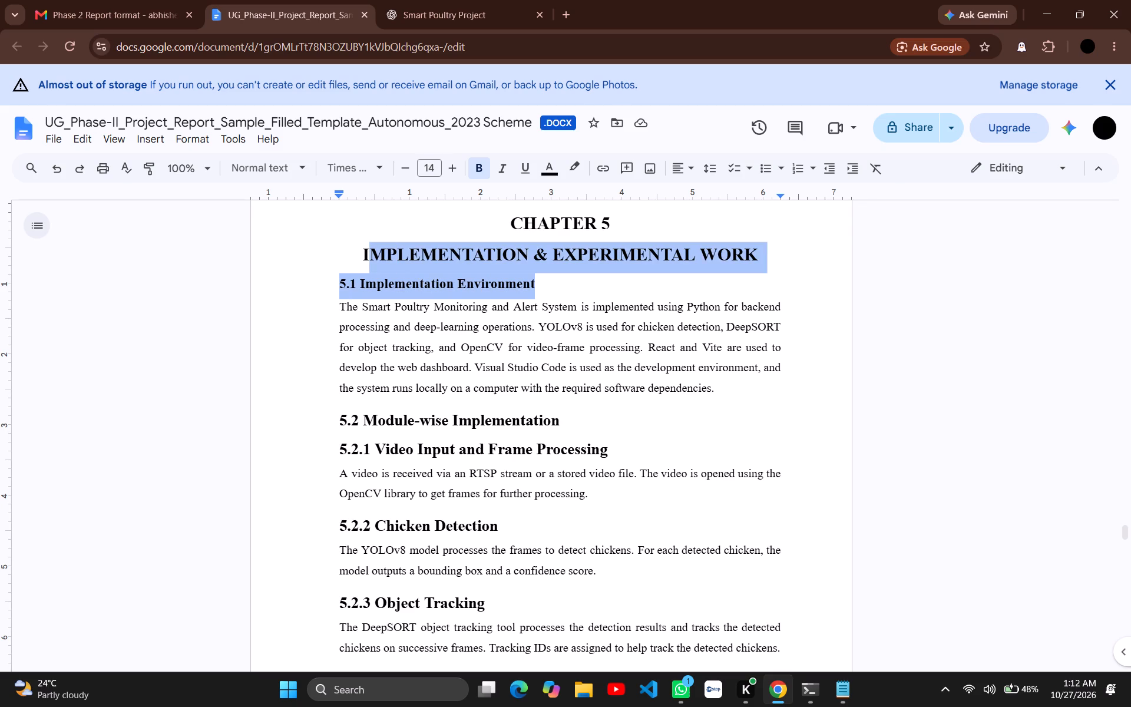
left_click_drag(368, 260, 337, 280)
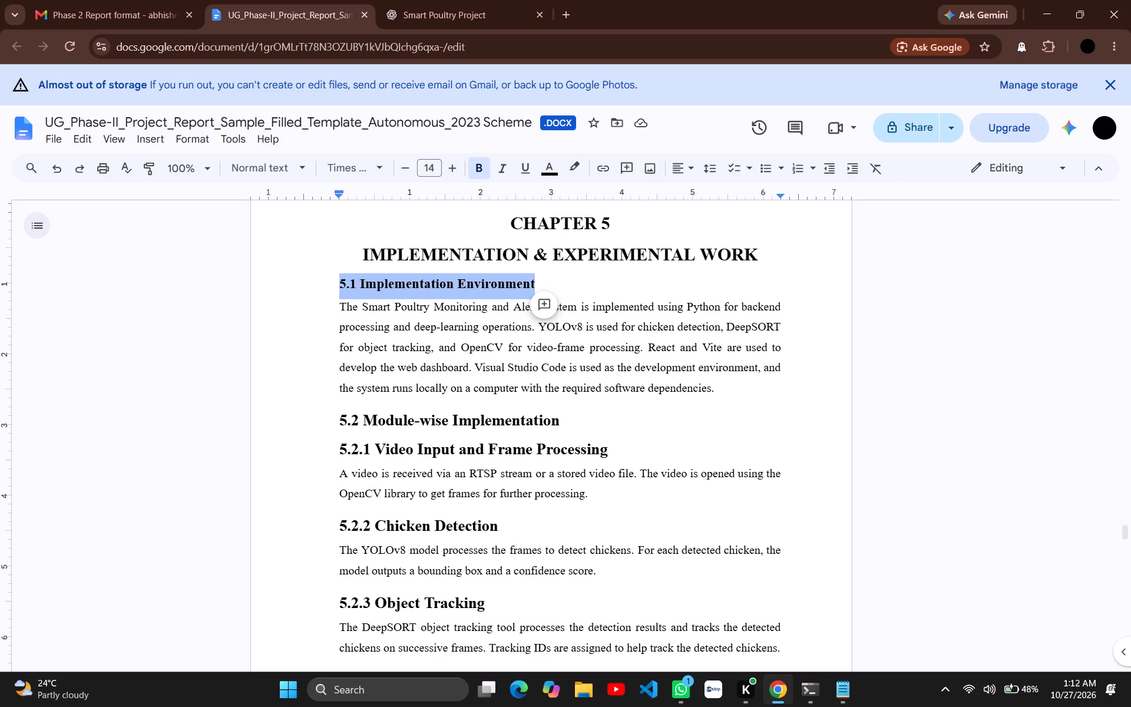
left_click(454, 163)
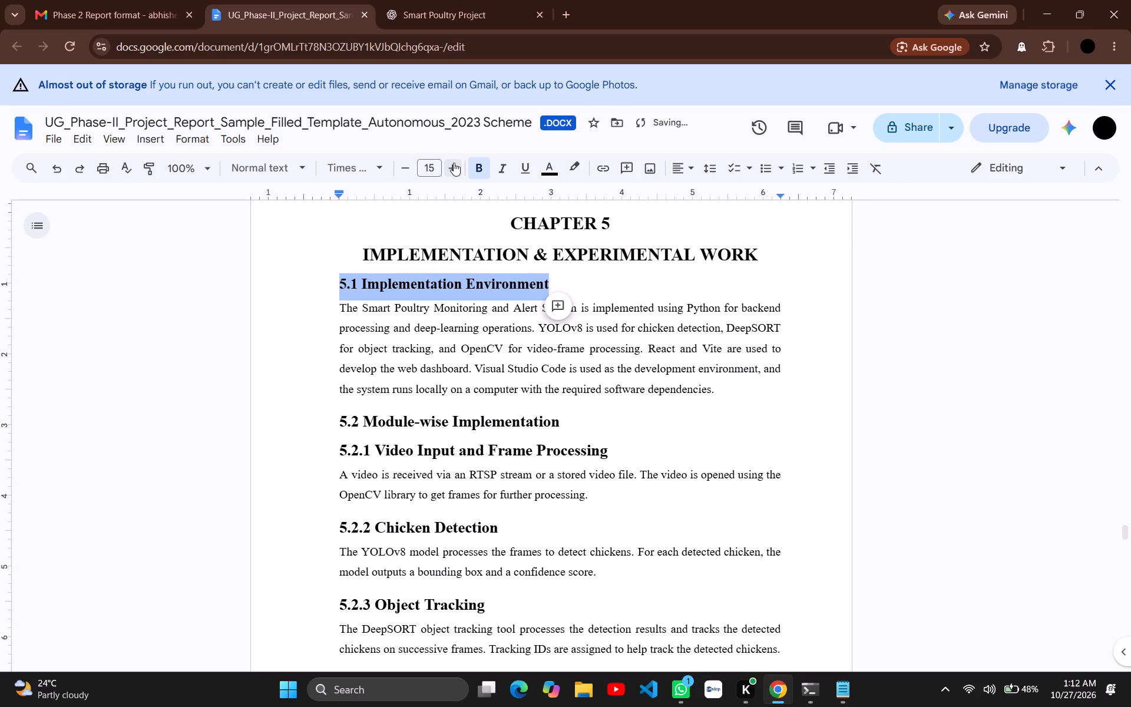
left_click(454, 163)
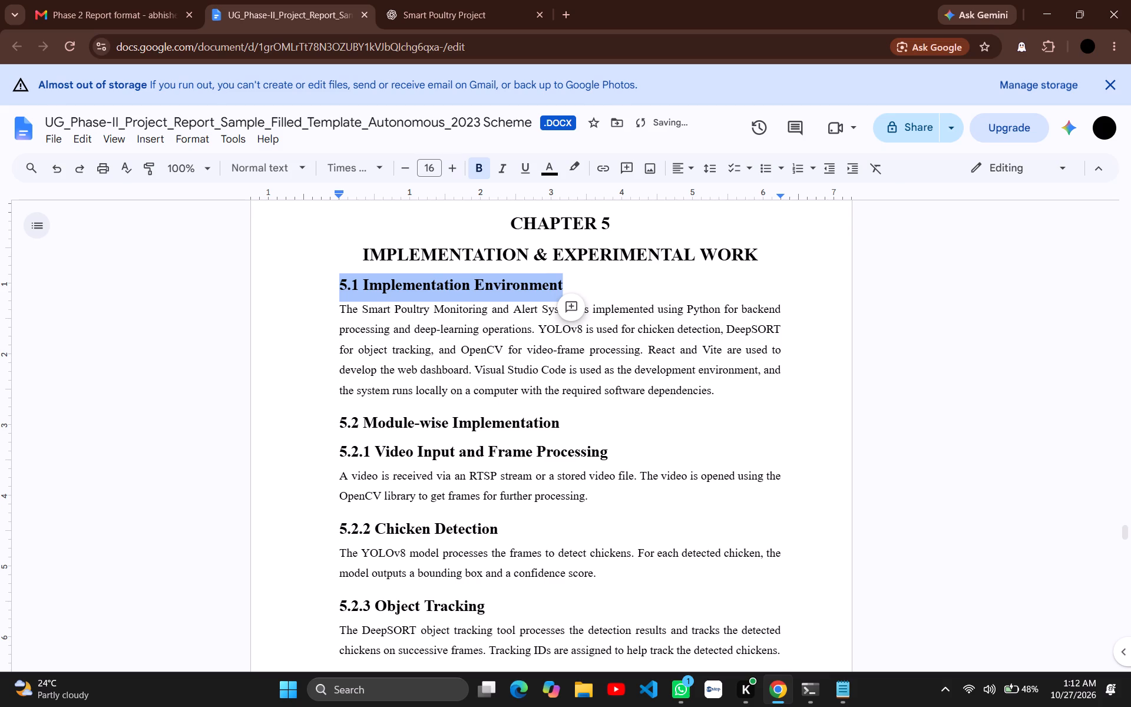
Renumber the Implementation & Experimental Work chapter title as CHAPTER 6 and its "Implementation Environment" heading as 6.1.
left_click(613, 224)
key("BackSpace")
key("6")
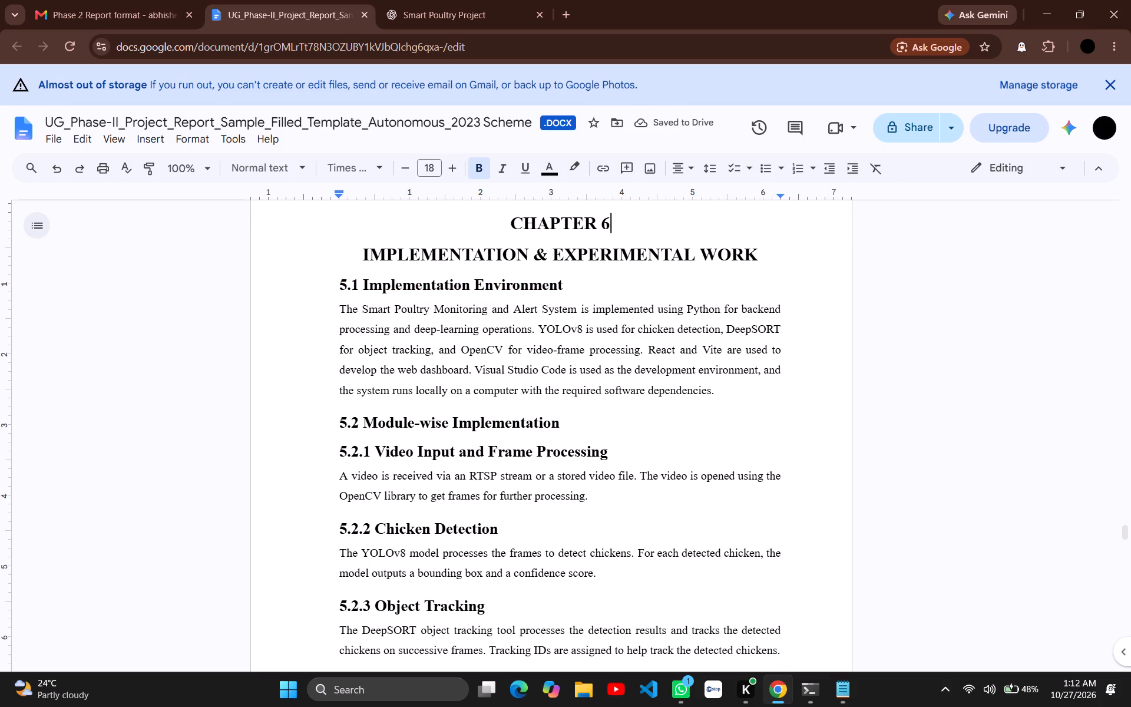
scroll(553, 356, "down", 1)
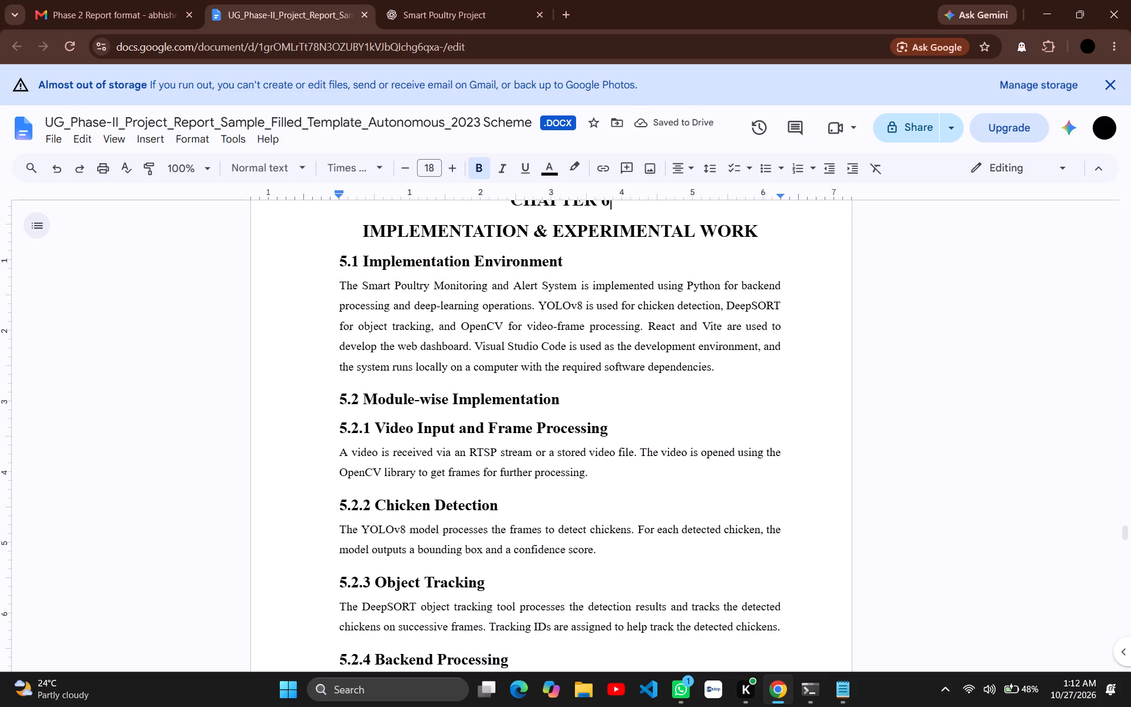
left_click(347, 263)
key("BackSpace")
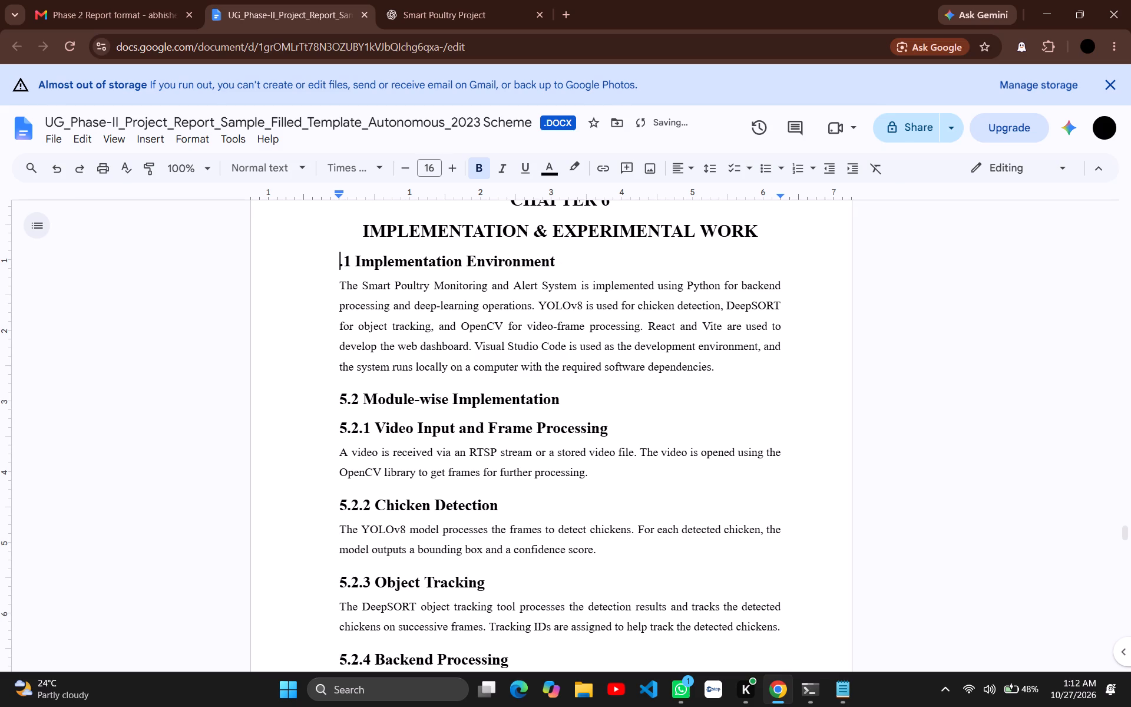
key("6")
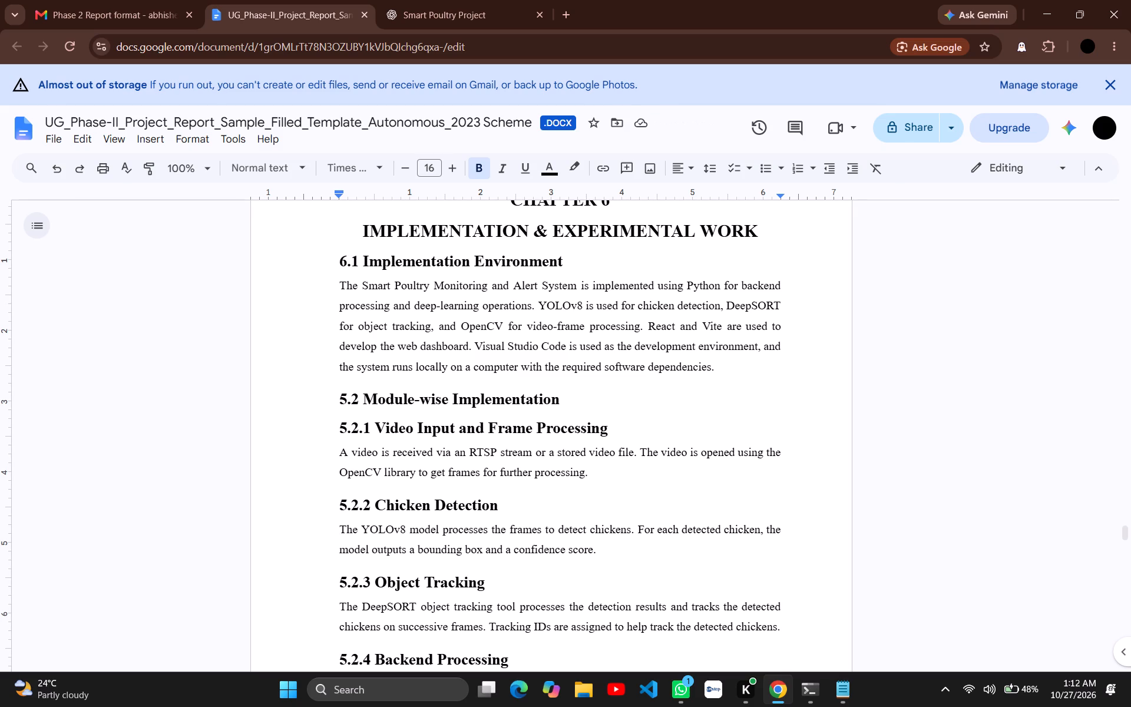
left_click(553, 269)
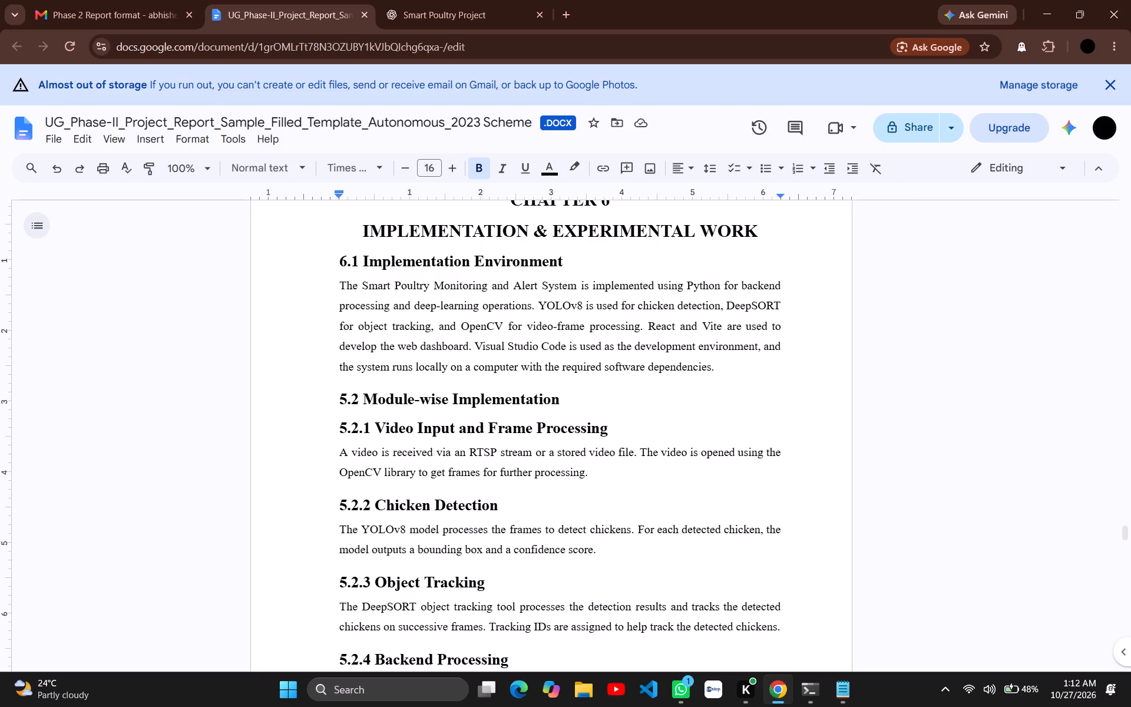
Set the "5.2.1 Video Input and Frame Processing" and "5.2.2 Chicken Detection" subheadings to font size 14.
left_click(533, 398)
left_click_drag(554, 403, 500, 404)
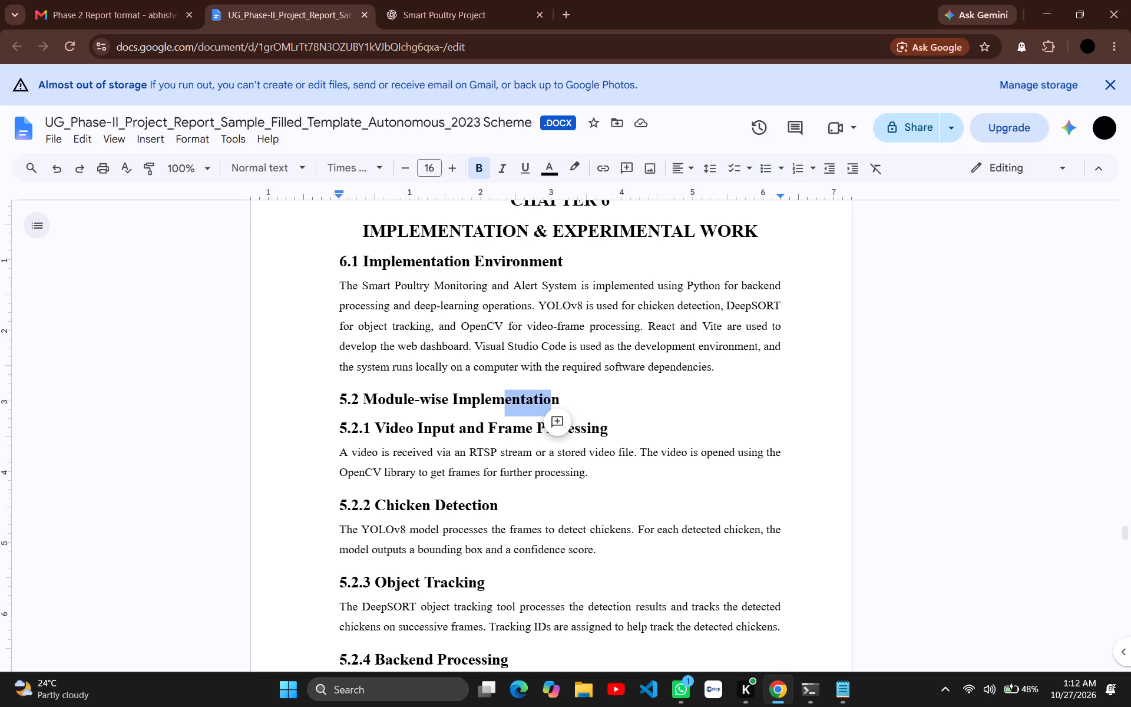
left_click(422, 433)
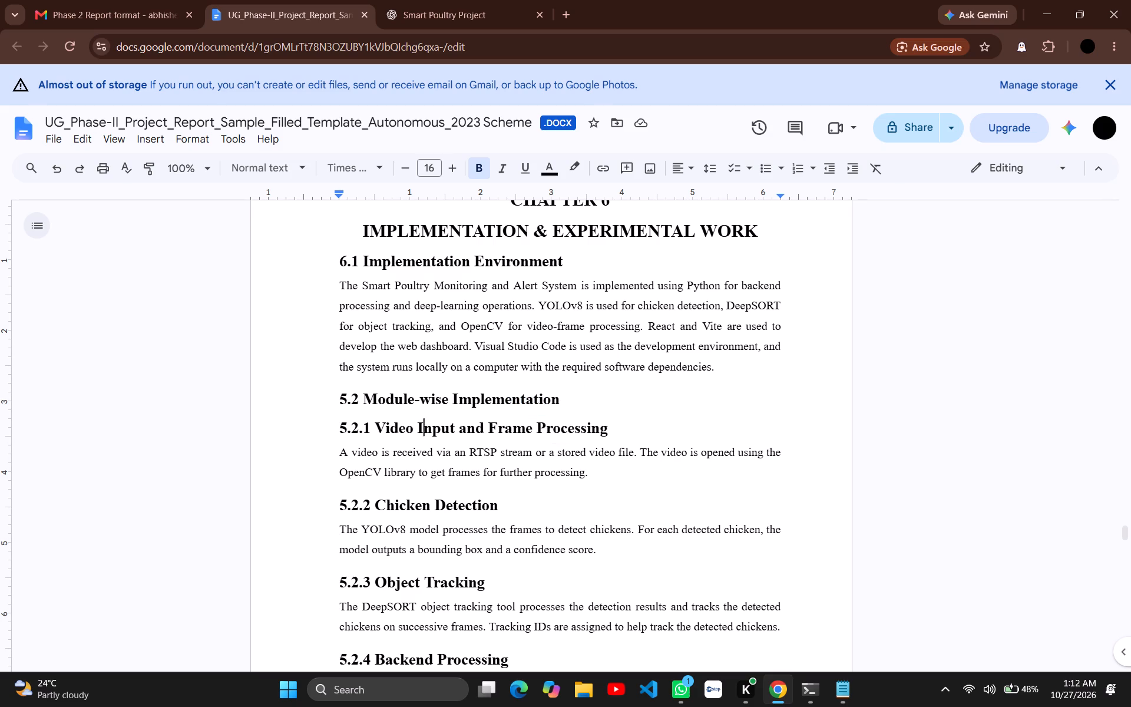
left_click_drag(610, 428, 365, 434)
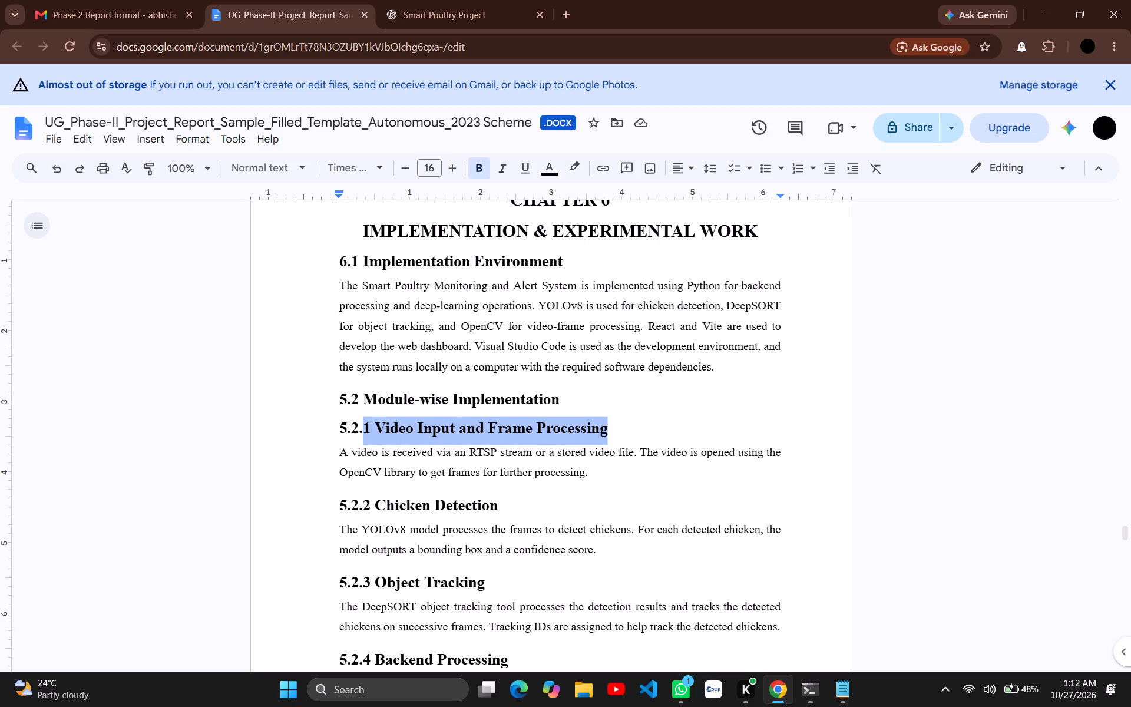
left_click_drag(365, 434, 338, 432)
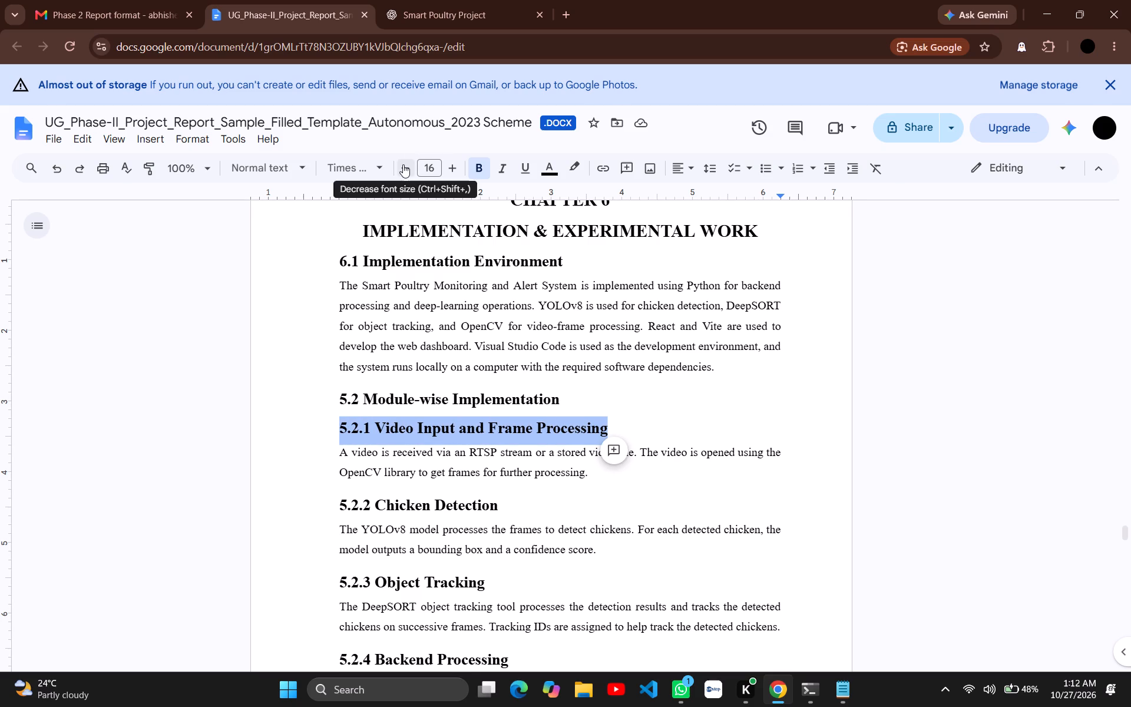
double_click(403, 164)
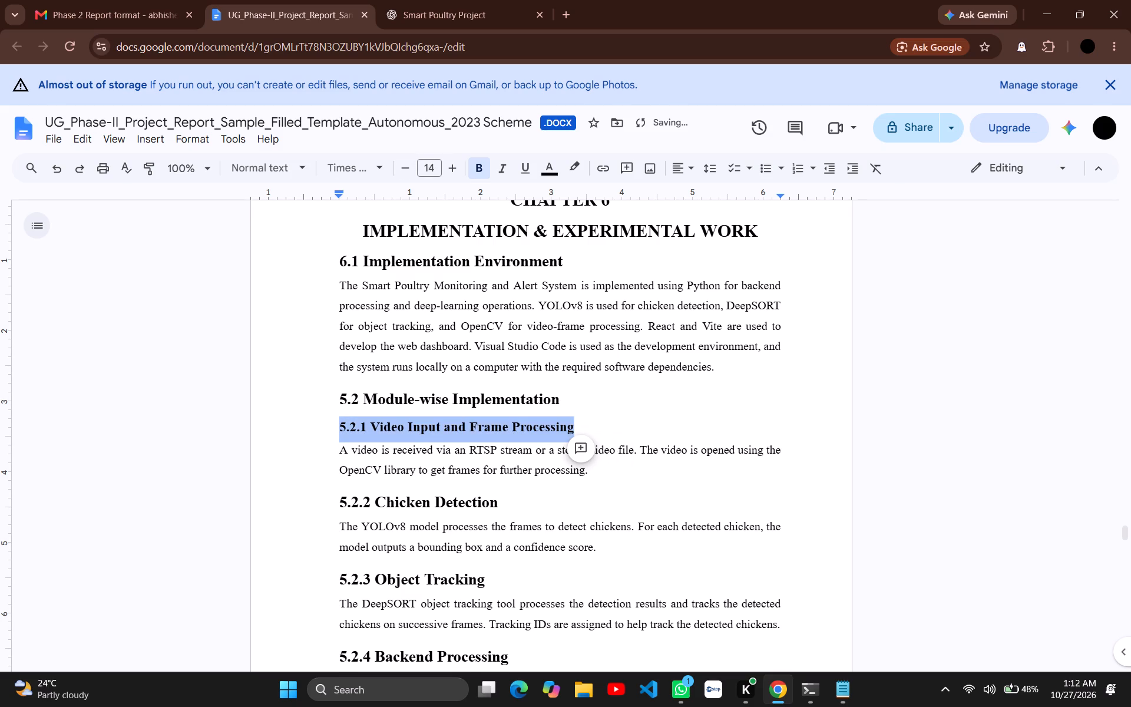
left_click_drag(500, 501, 336, 493)
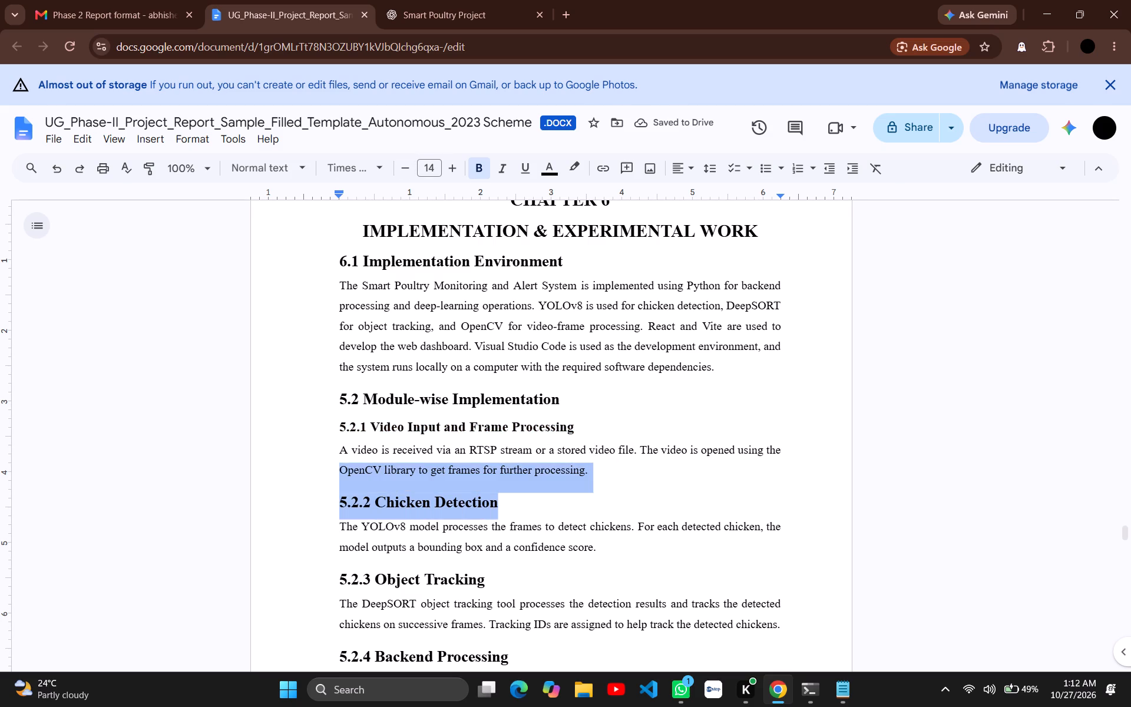
left_click_drag(336, 493, 339, 503)
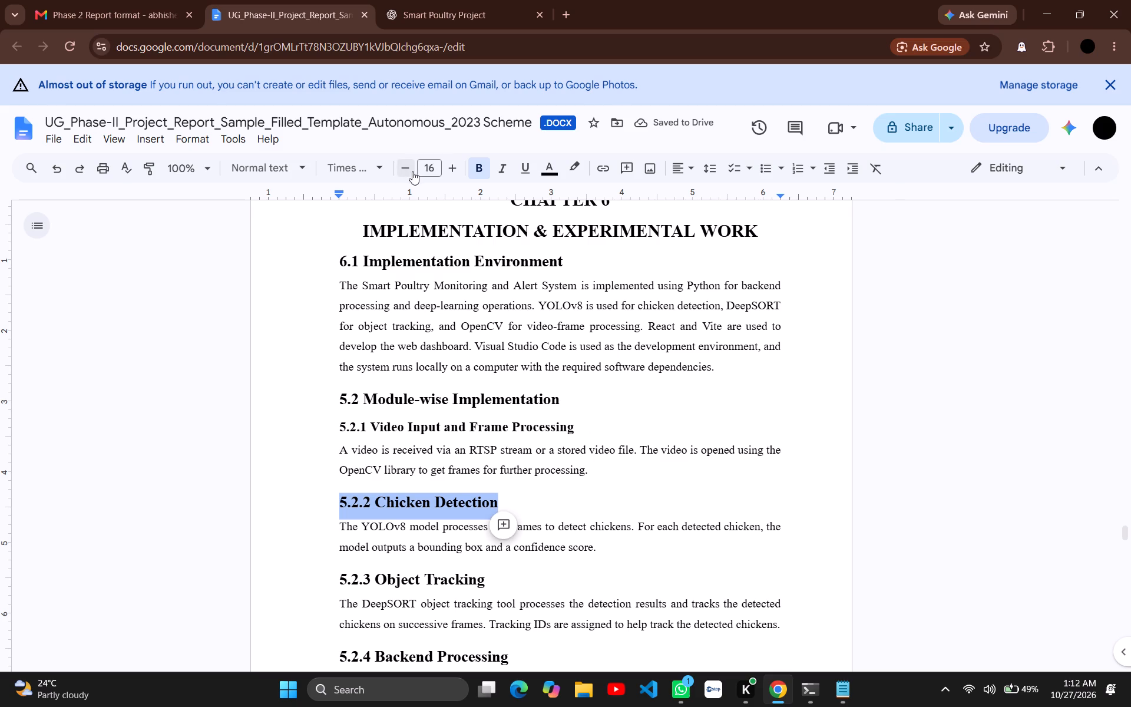
double_click(412, 171)
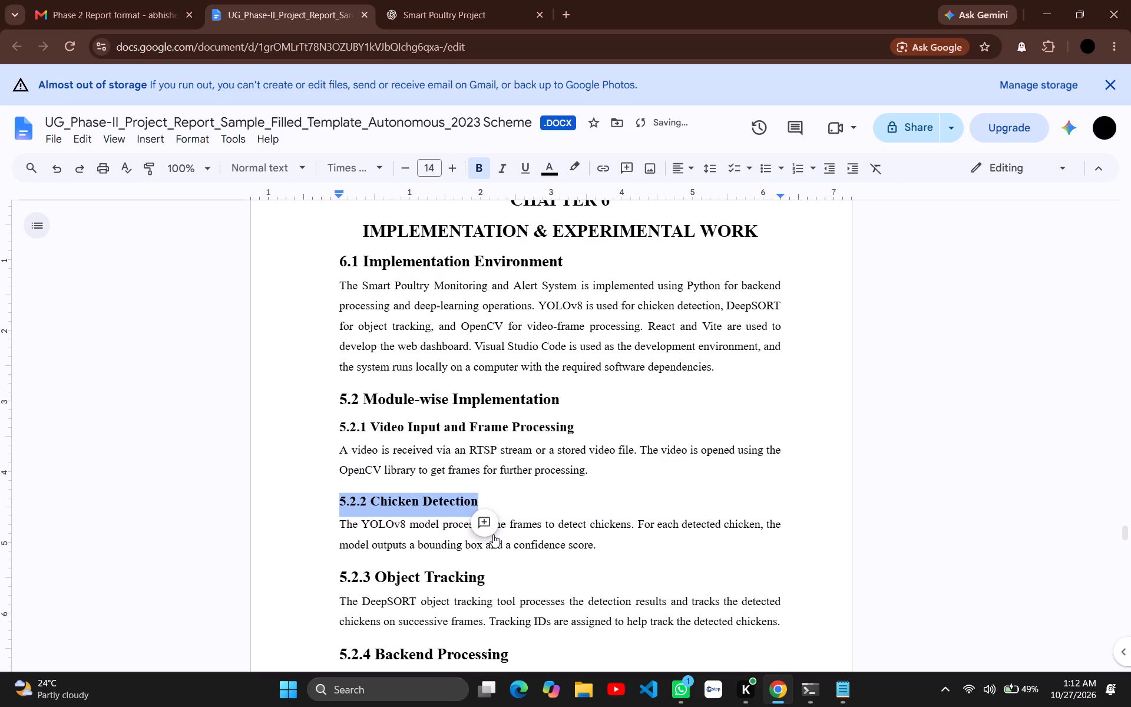
Set the "5.2.3 Object Tracking" and "5.2.4 Backend Processing" subheadings to font size 14.
left_click_drag(491, 577, 361, 575)
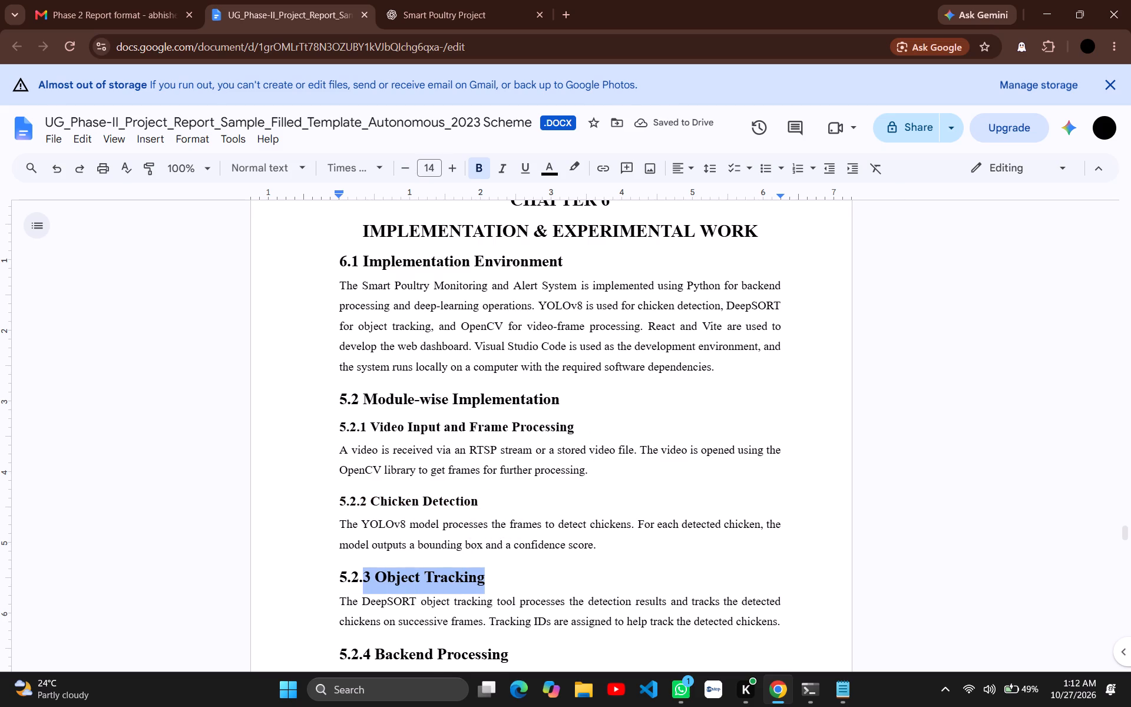
left_click_drag(361, 575, 335, 569)
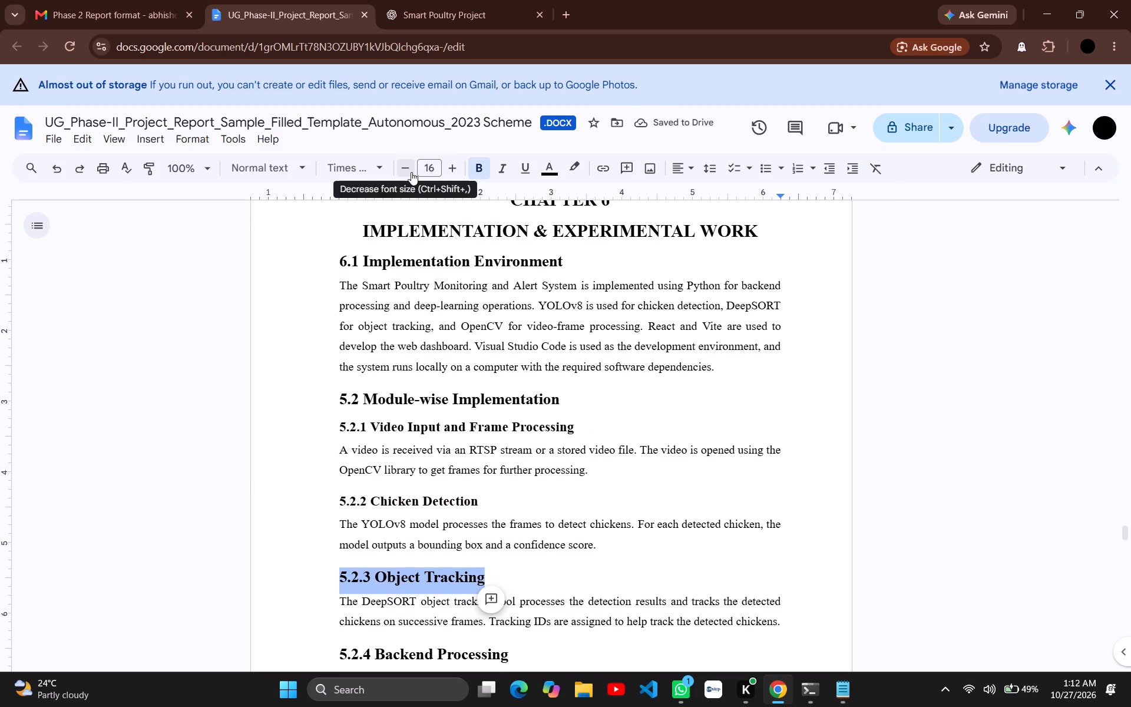
double_click(411, 172)
scroll(482, 407, "down", 2)
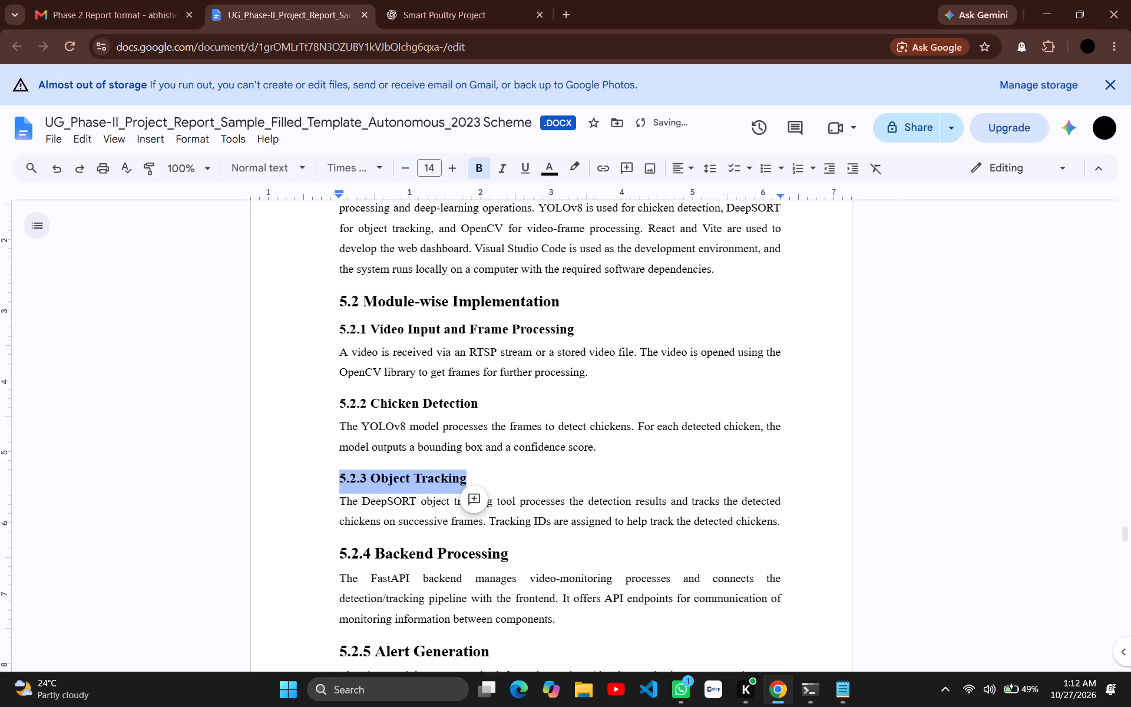
scroll(482, 407, "down", 1)
left_click_drag(510, 525, 434, 517)
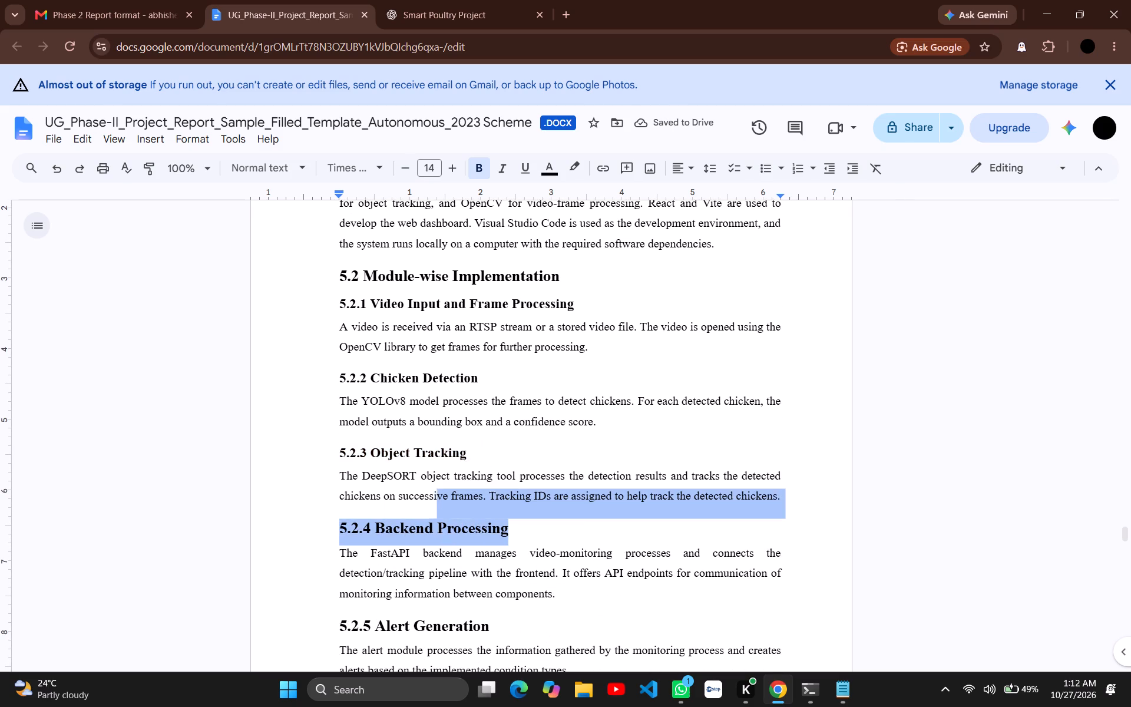
left_click_drag(434, 517, 338, 530)
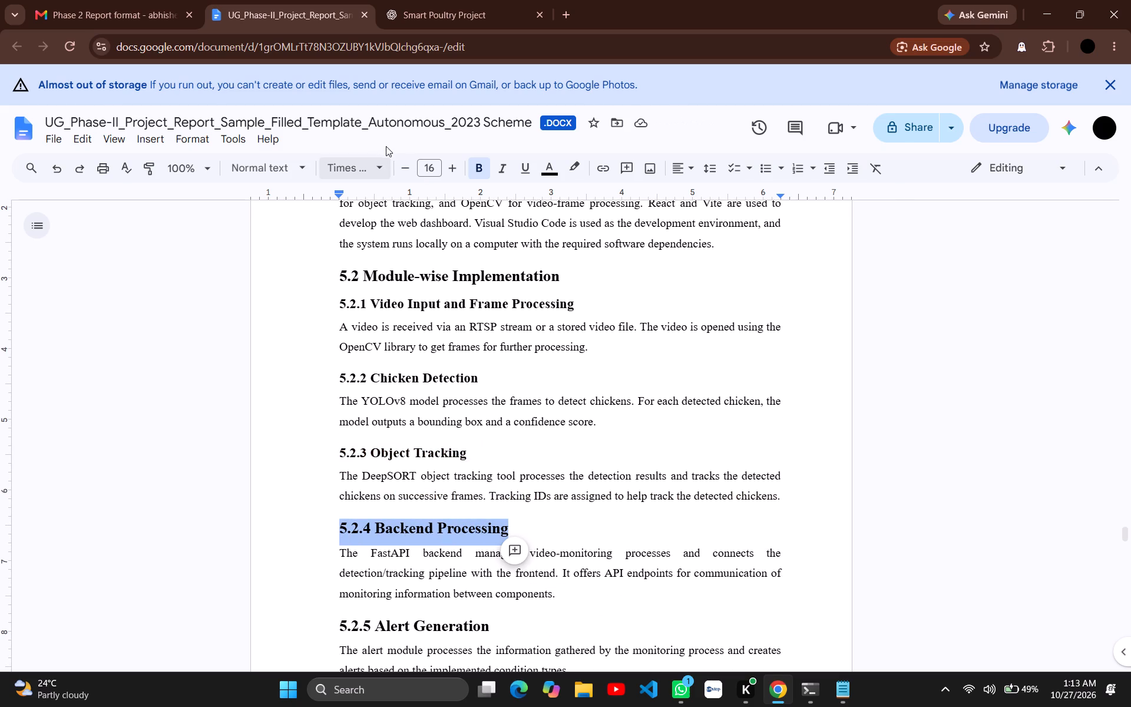
double_click(408, 175)
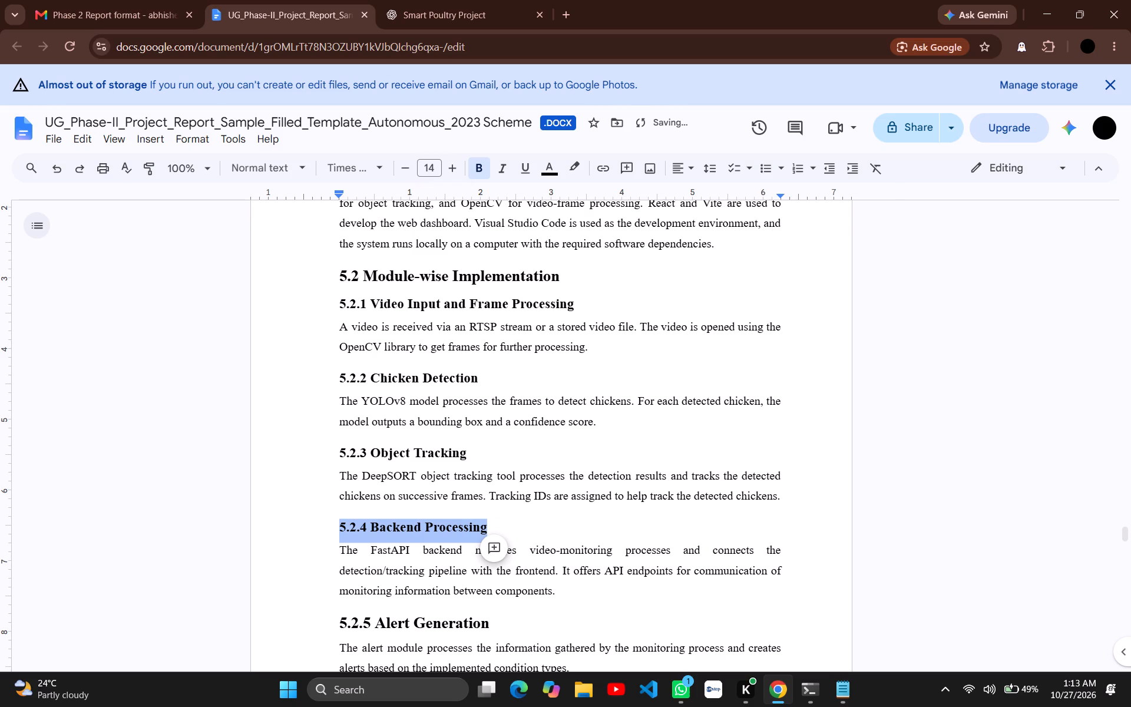
Set the "5.2.5 Alert Generation" and "5.2.6 User Interface" subheadings to font size 14.
scroll(437, 508, "down", 1)
left_click_drag(494, 477, 335, 484)
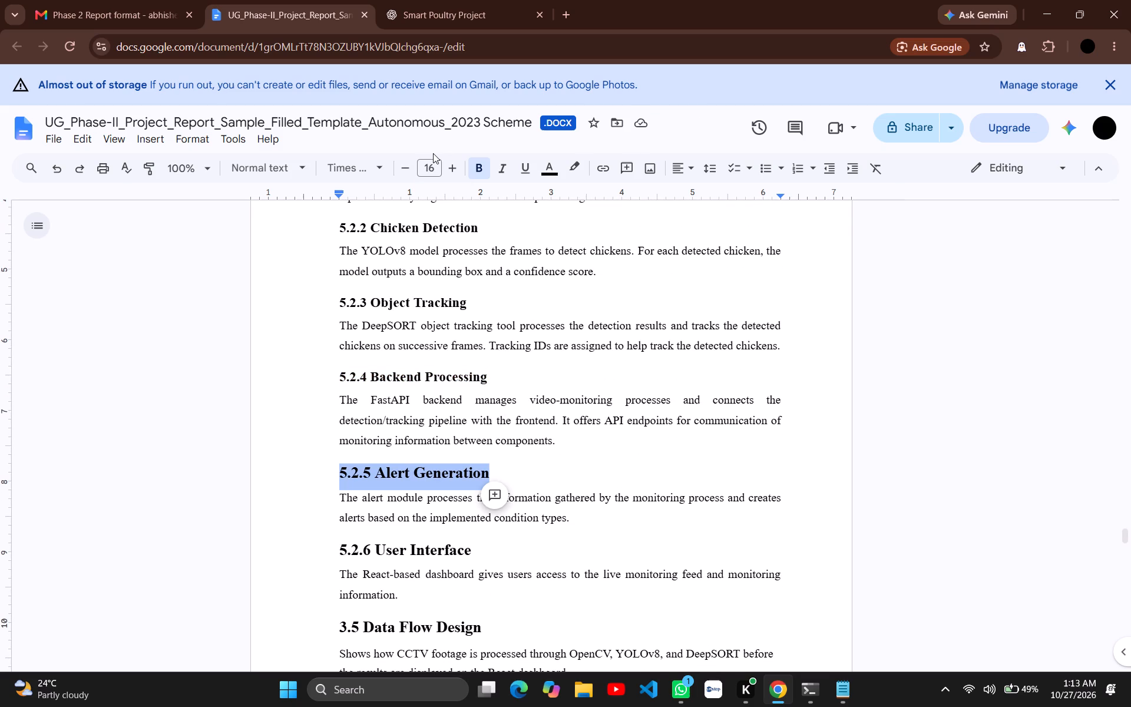
double_click(405, 161)
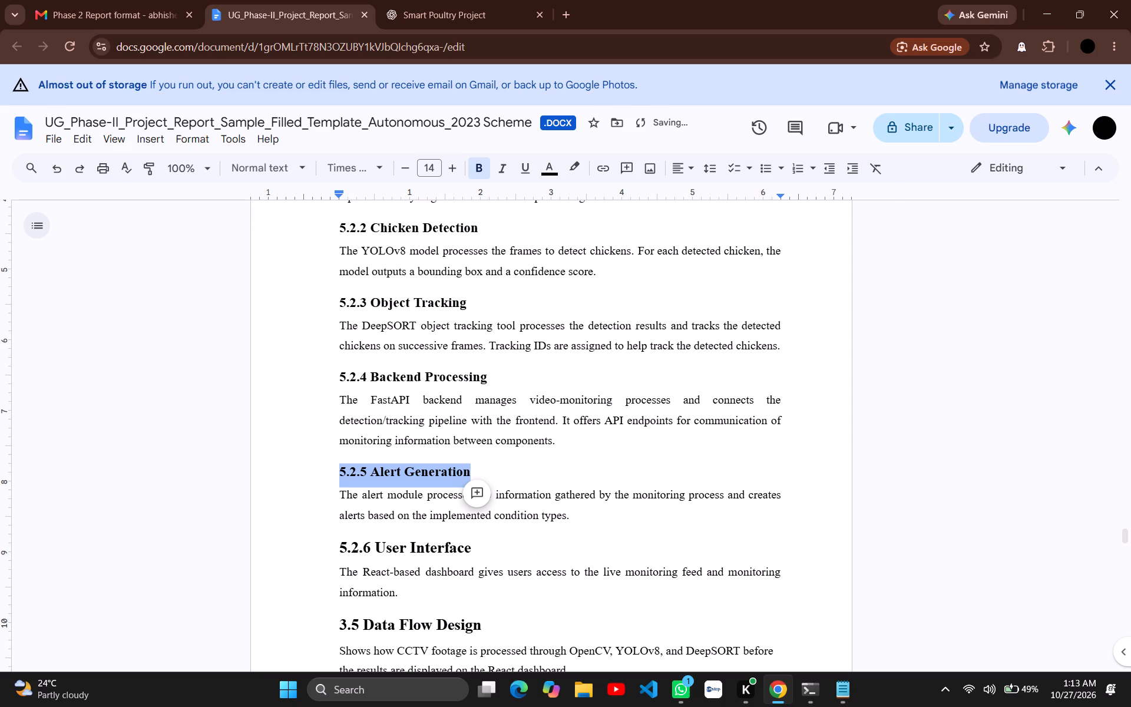
left_click_drag(474, 548, 344, 544)
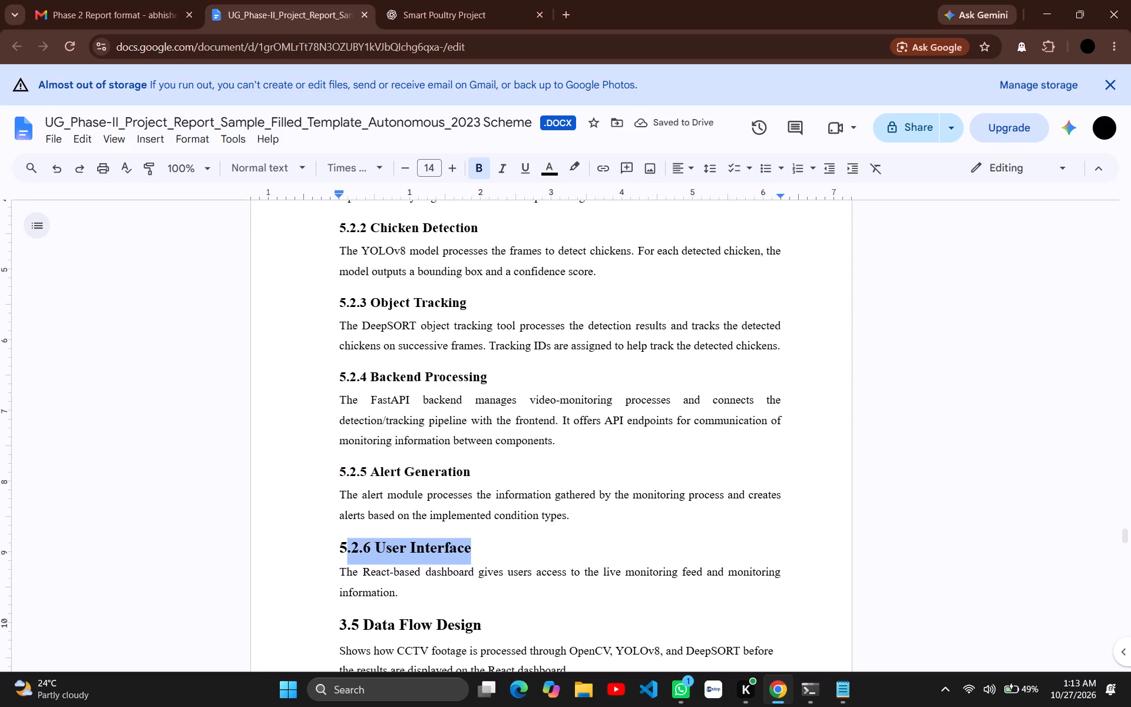
left_click_drag(344, 544, 343, 543)
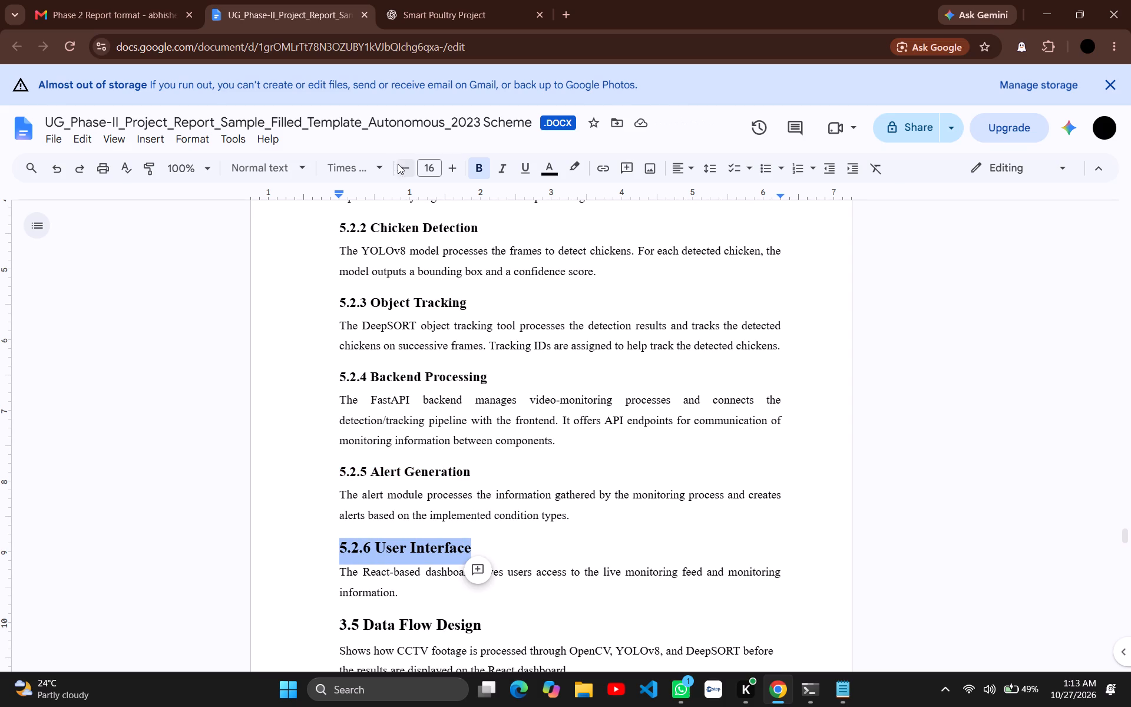
double_click(401, 165)
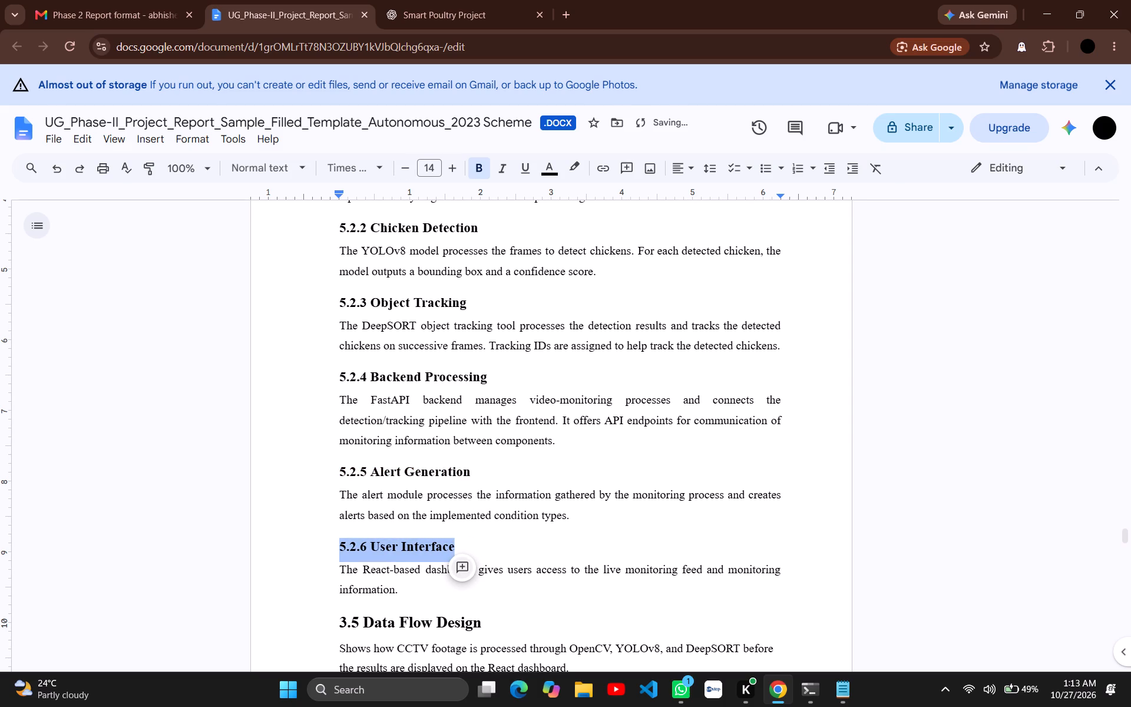
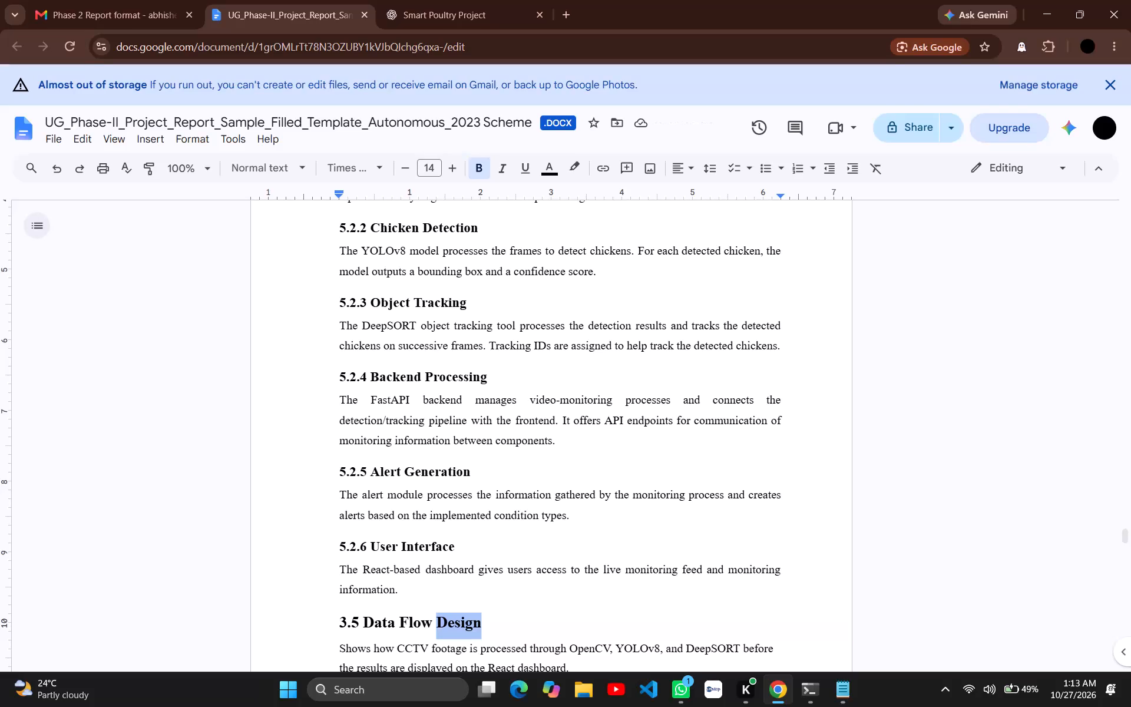
Renumber the "Module-wise Implementation" heading as 6.2 and its "Video Input and Frame Processing" subheading as 6.2.1.
left_click(441, 556)
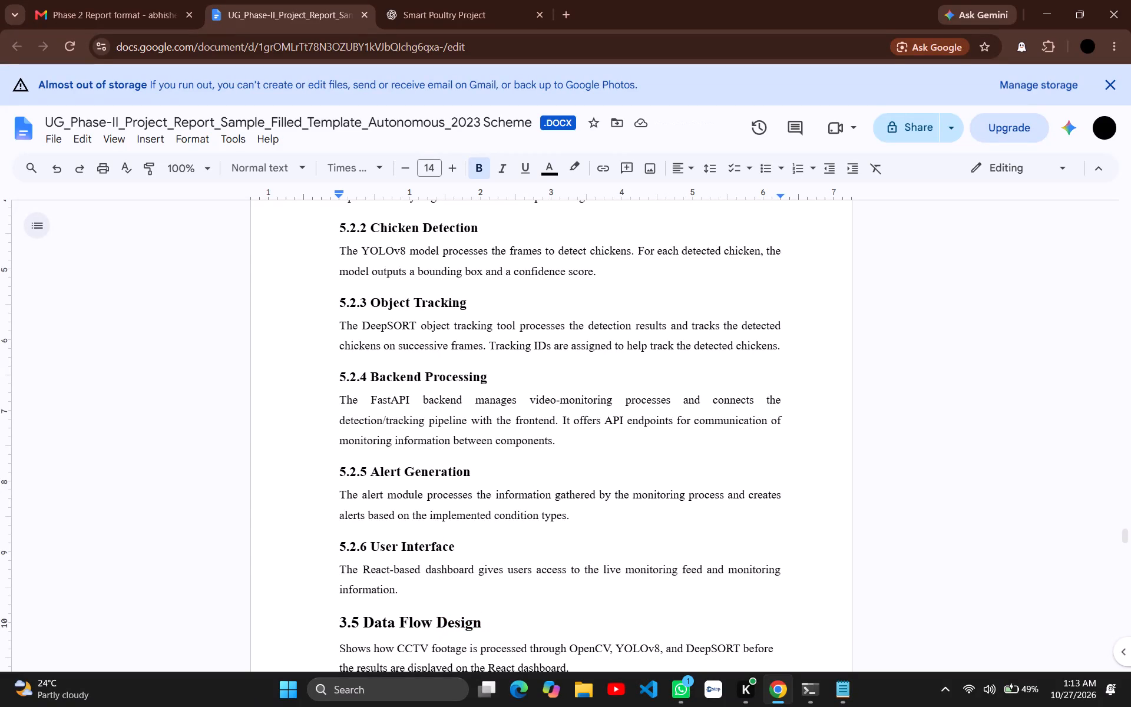
scroll(447, 500, "up", 4)
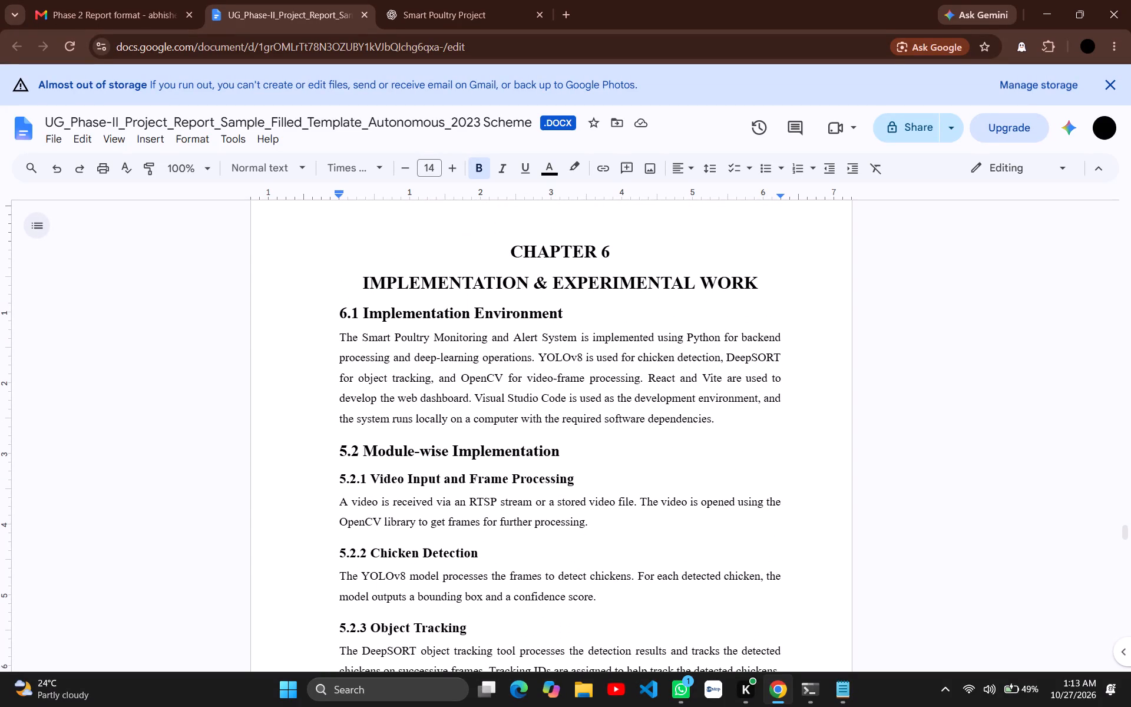
left_click(347, 454)
key("BackSpace")
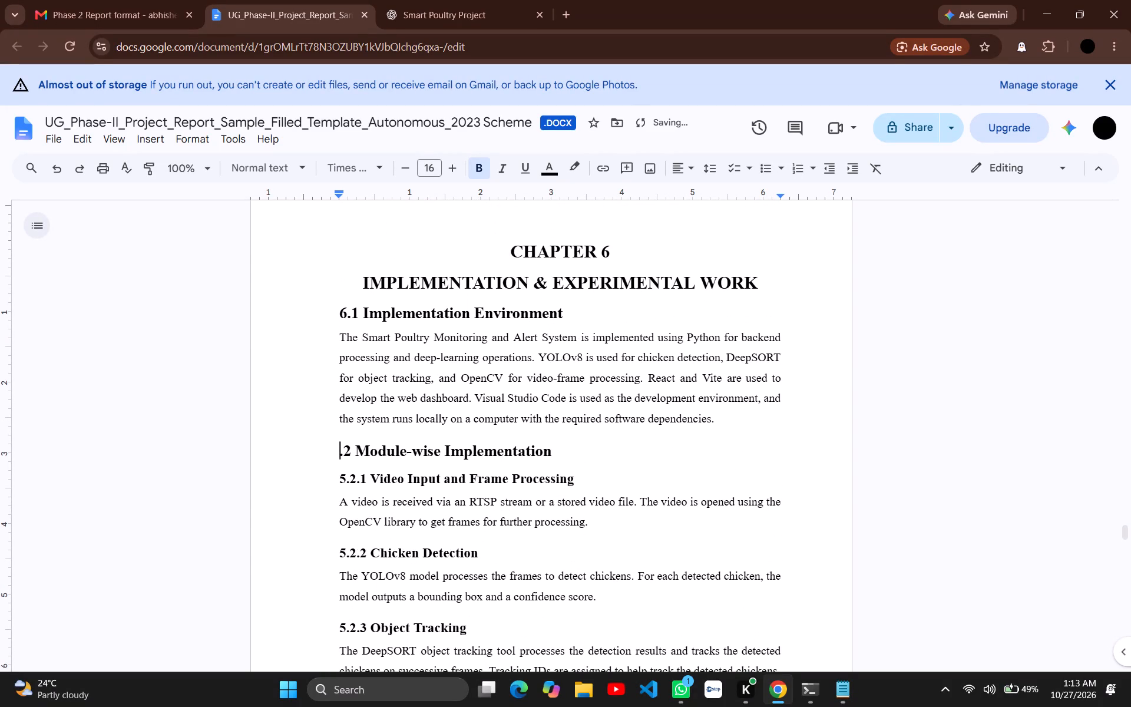
key("6")
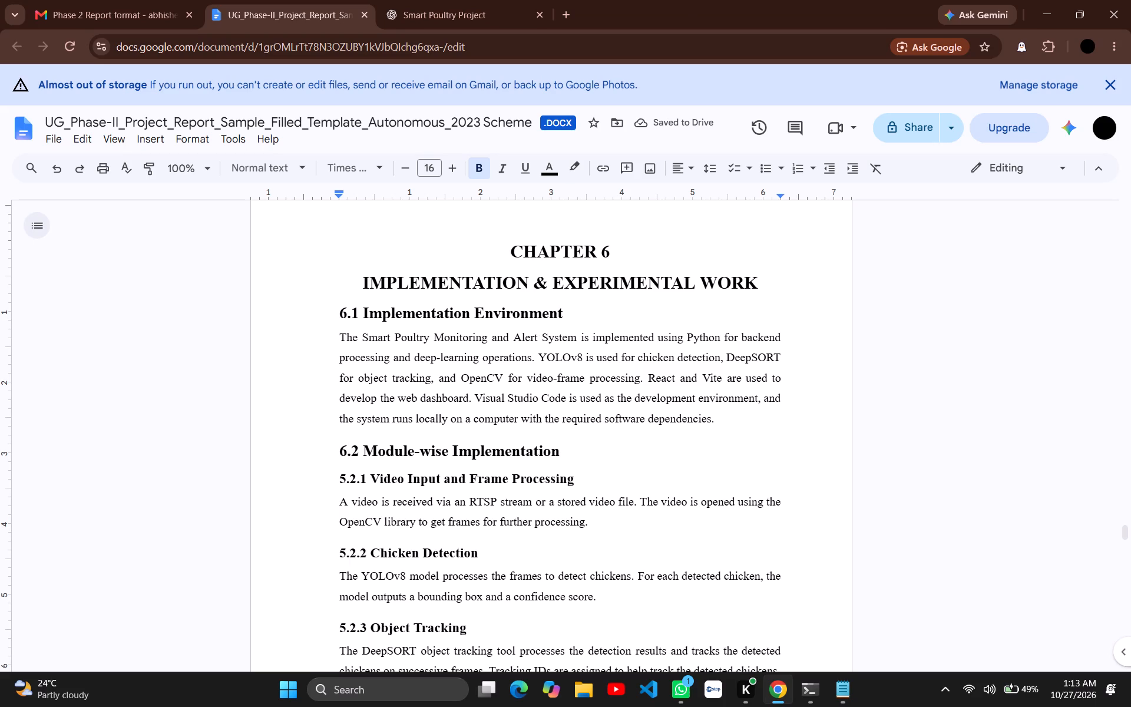
key("Down")
key("BackSpace")
key("6")
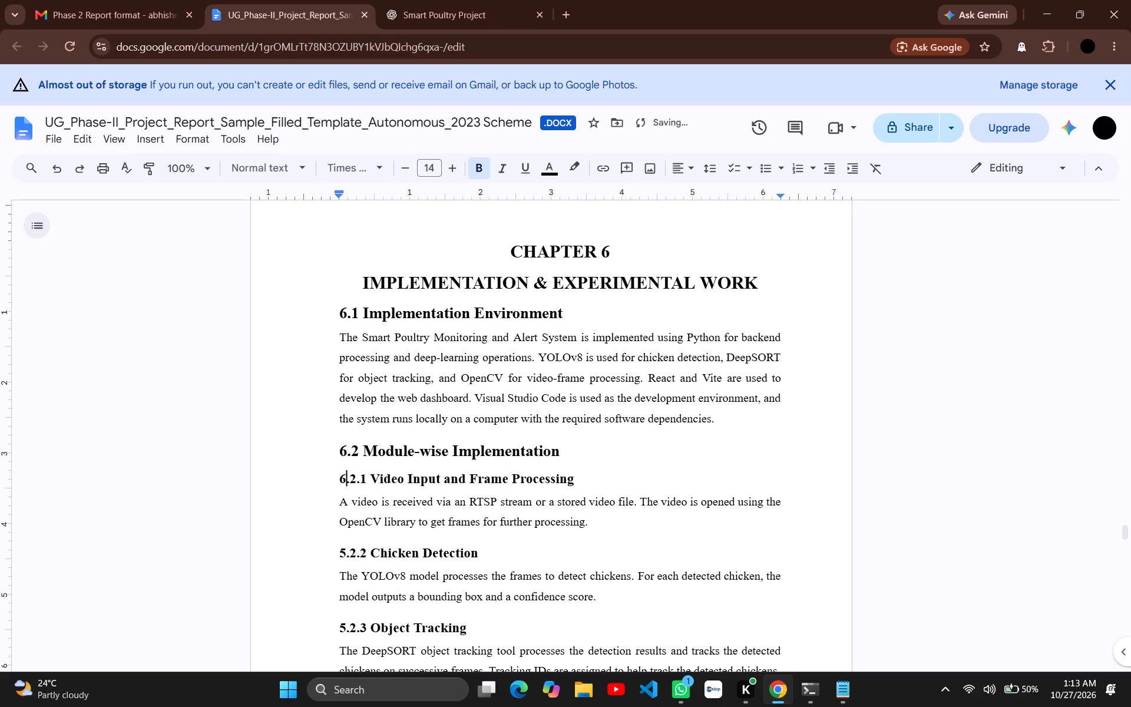
Renumber the "Chicken Detection" subheading as 6.2.2 and the "Object Tracking" subheading as 6.2.3.
key("Down")
key("Down")
key("Down")
key("BackSpace")
key("6")
key("Down")
key("Down")
key("Down")
key("BackSpace")
key("6")
Renumber the "Backend Processing" subheading as 6.2.4 and the "Alert Generation" subheading as 6.2.5.
key("Down")
key("Down")
key("Down")
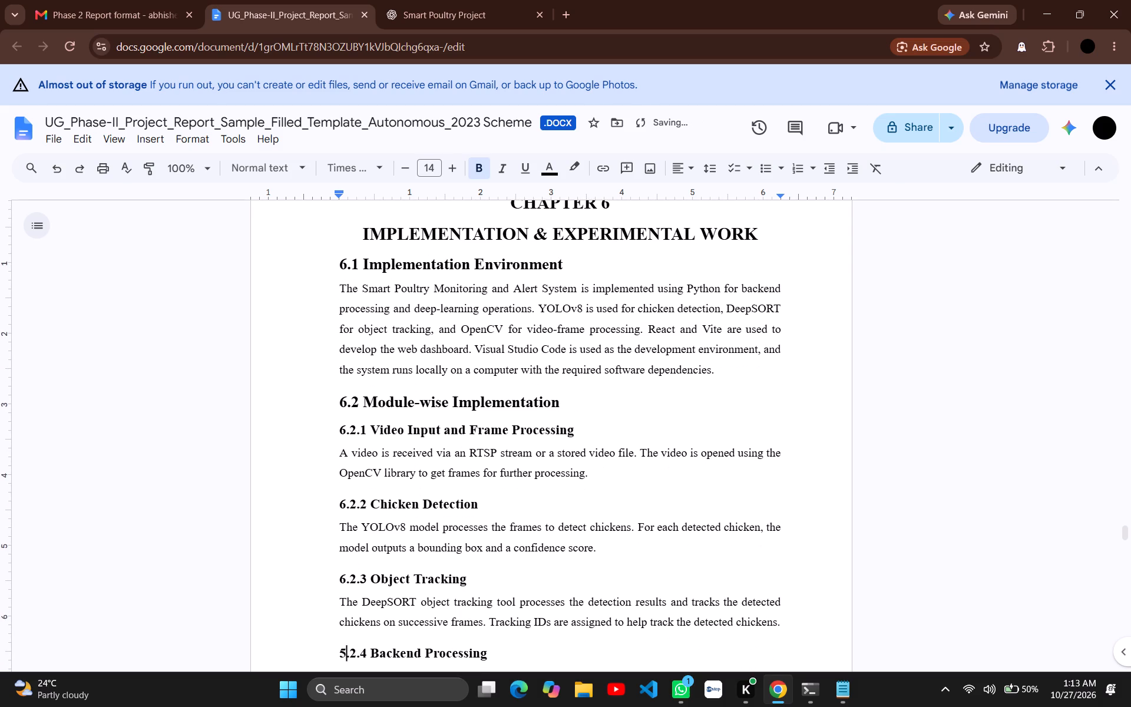
key("BackSpace")
key("6")
key("Down")
key("Down")
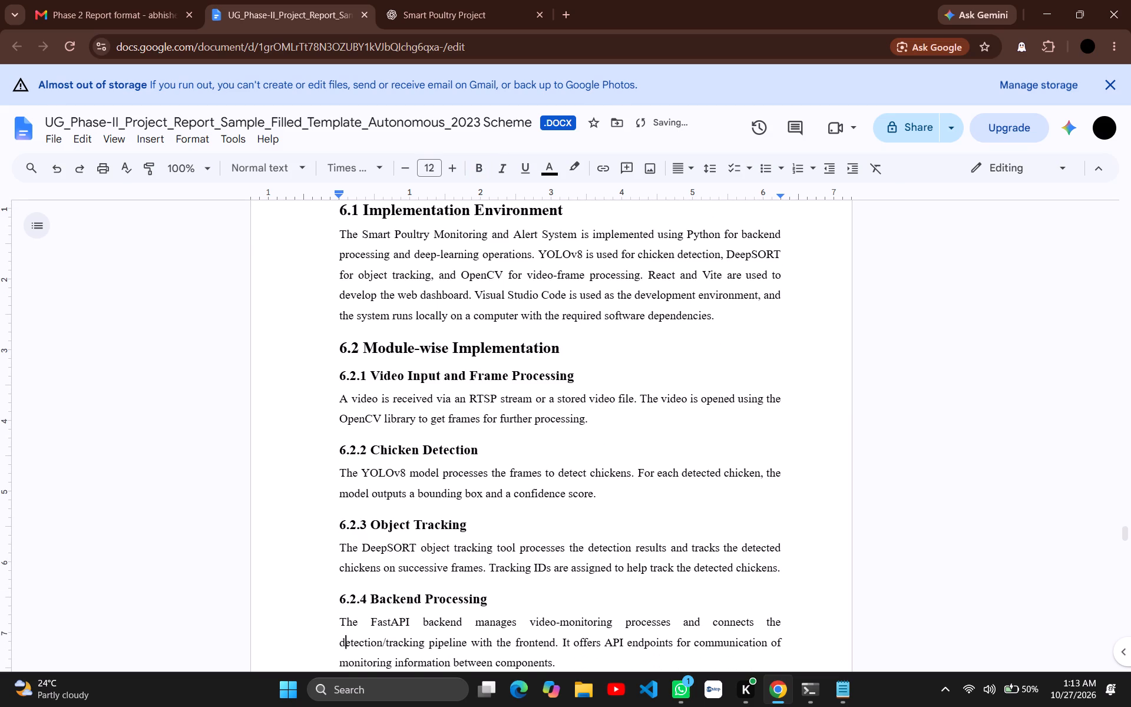
key("Down")
key("Down")
key("BackSpace")
key("6")
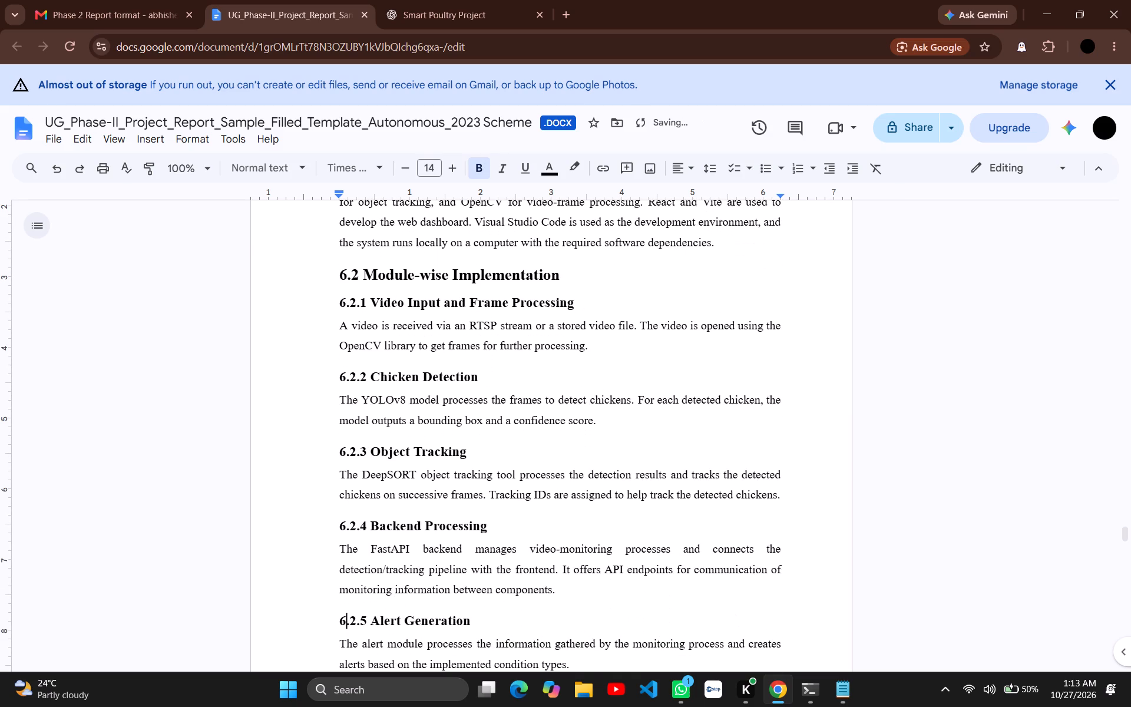
Renumber the "User Interface" subheading as 6.2.6.
key("Down")
key("Down")
key("Down")
key("BackSpace")
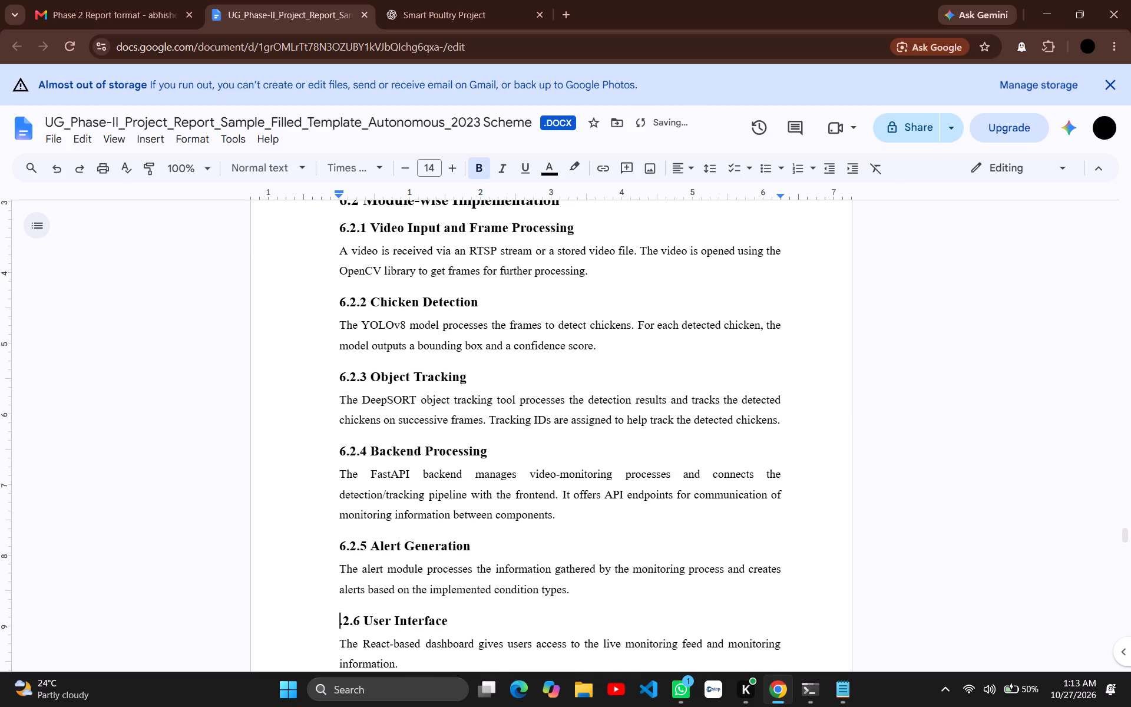
key("6")
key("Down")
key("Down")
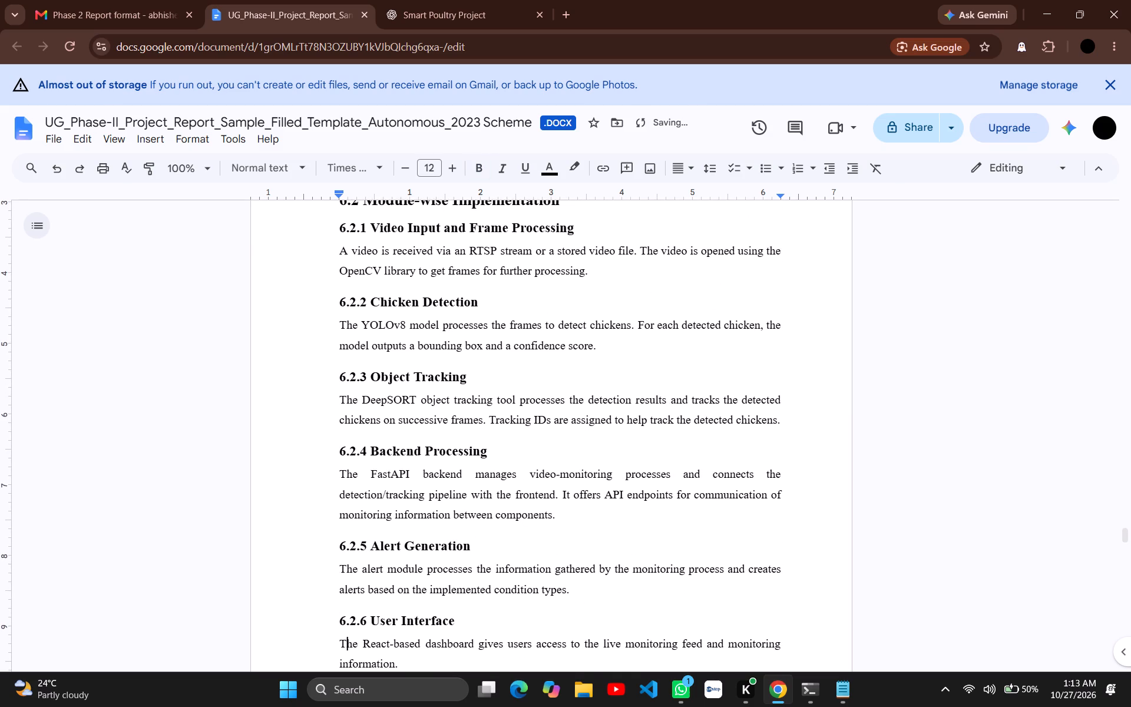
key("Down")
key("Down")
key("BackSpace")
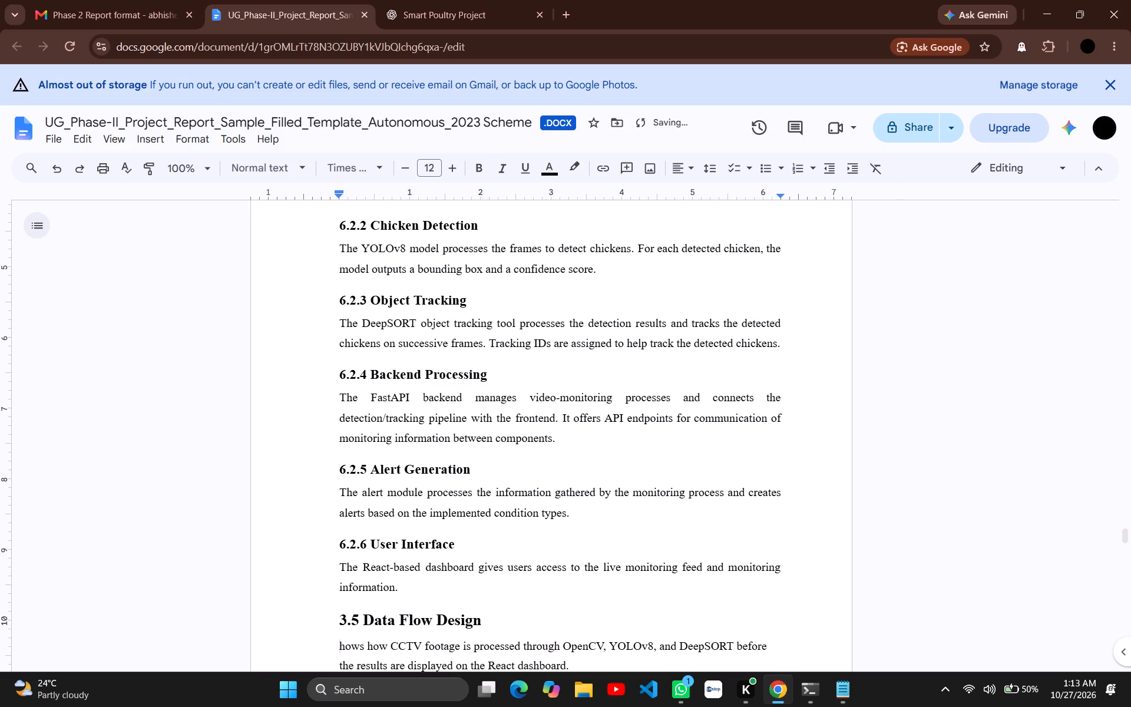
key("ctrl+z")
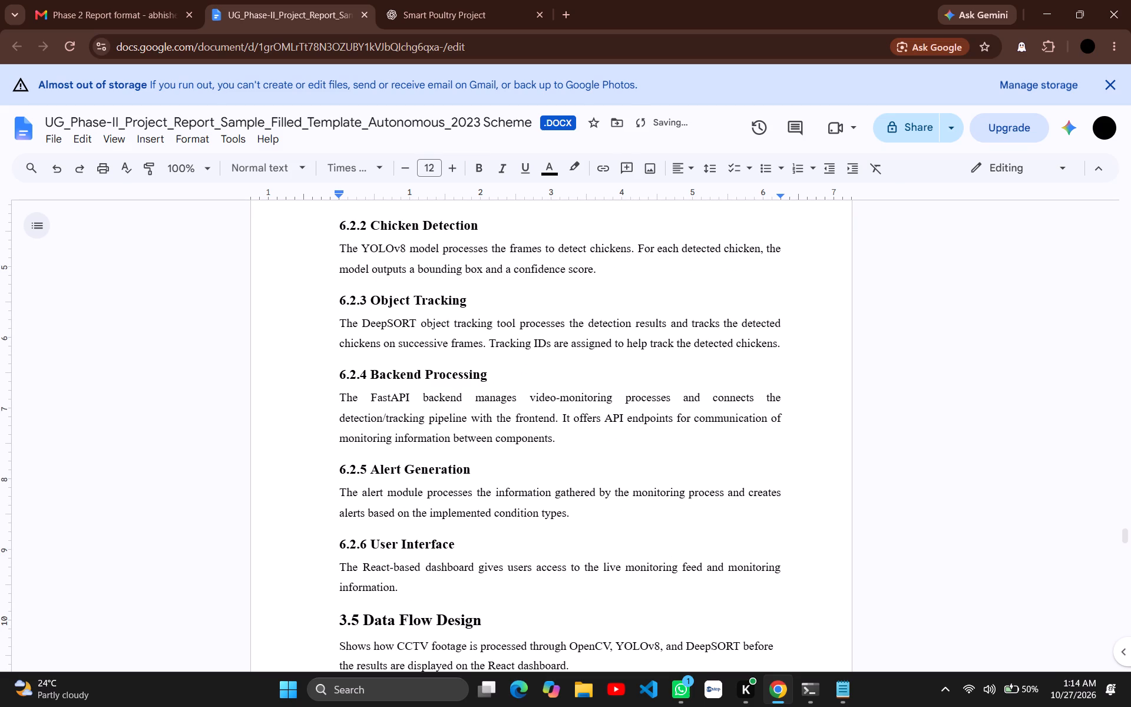
Renumber the "Data Flow Design" heading as 6.3.
left_click(347, 620)
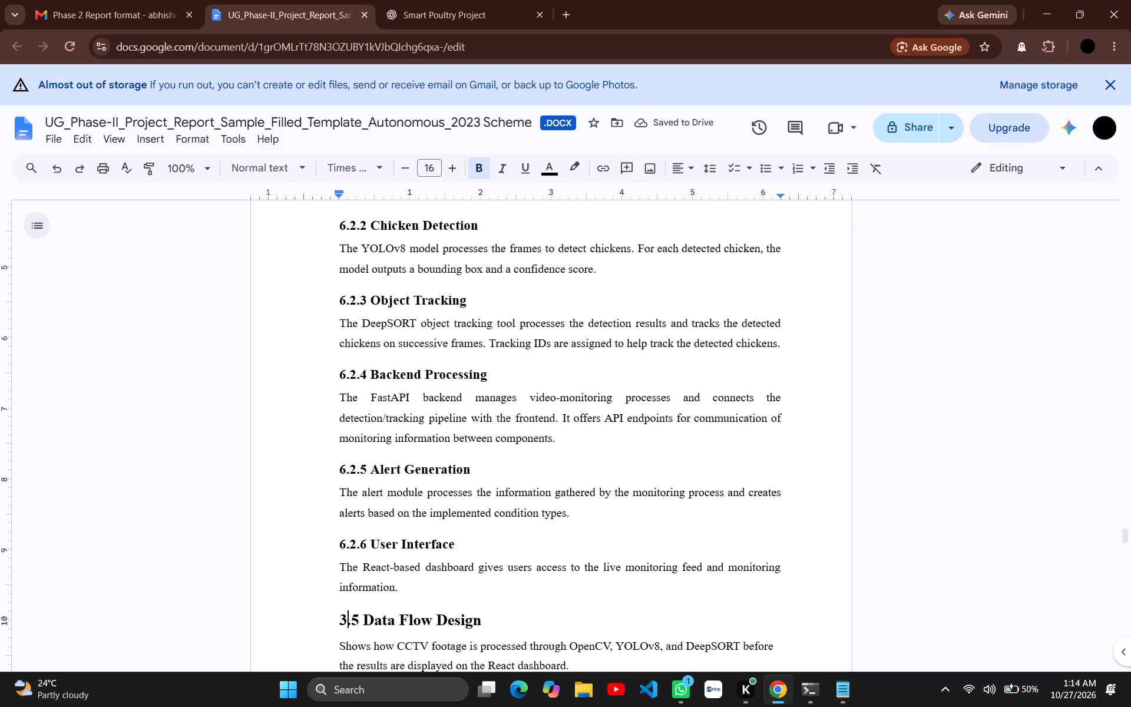
scroll(392, 534, "up", 2)
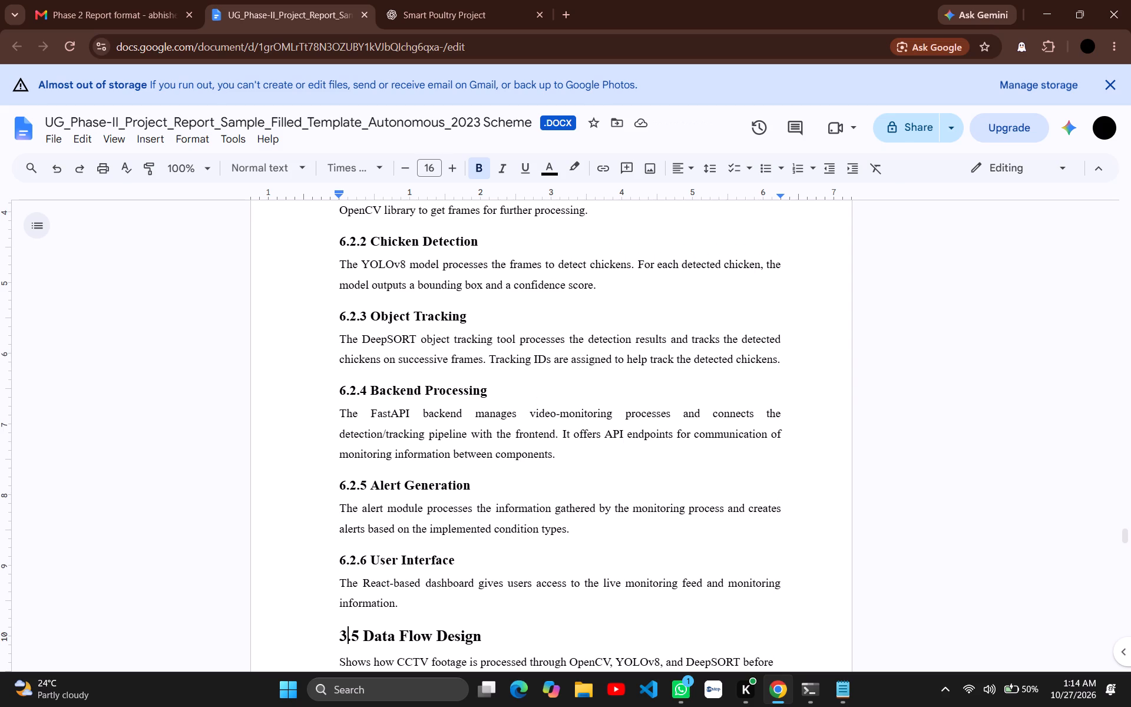
key("BackSpace")
key("6")
key("Right")
key("Right")
key("BackSpace")
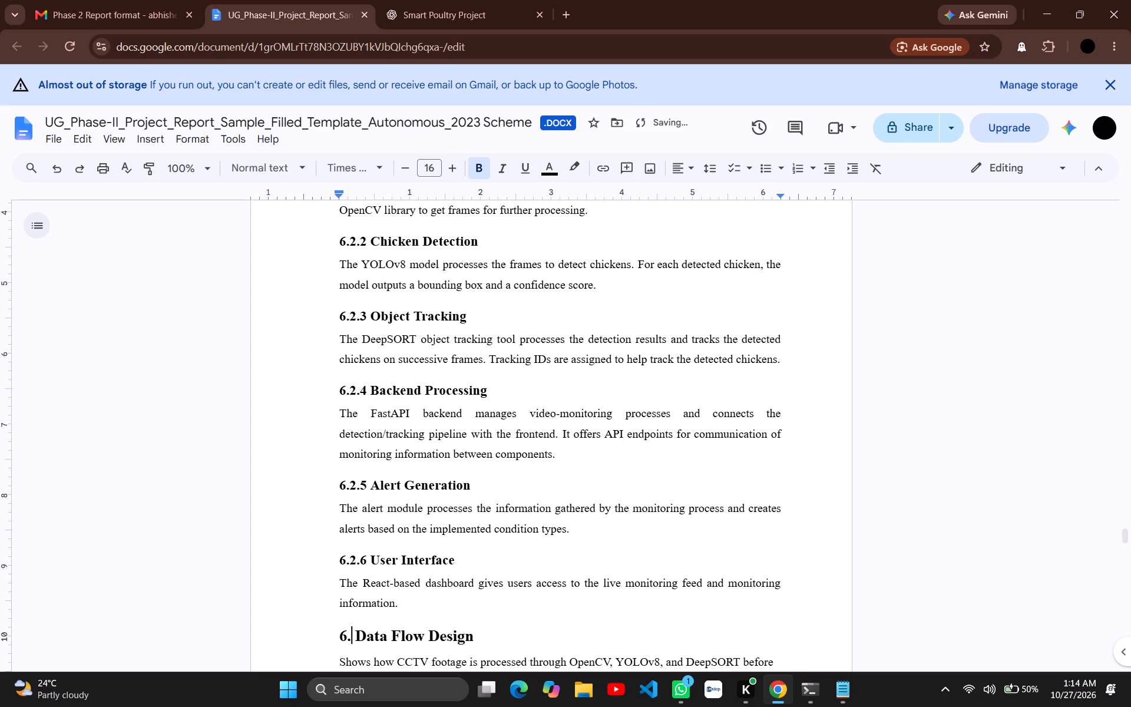
key("3")
Insert four blank lines after the User Interface paragraph to move the "6.3 Data Flow Design" section onto the next page.
scroll(415, 521, "down", 1)
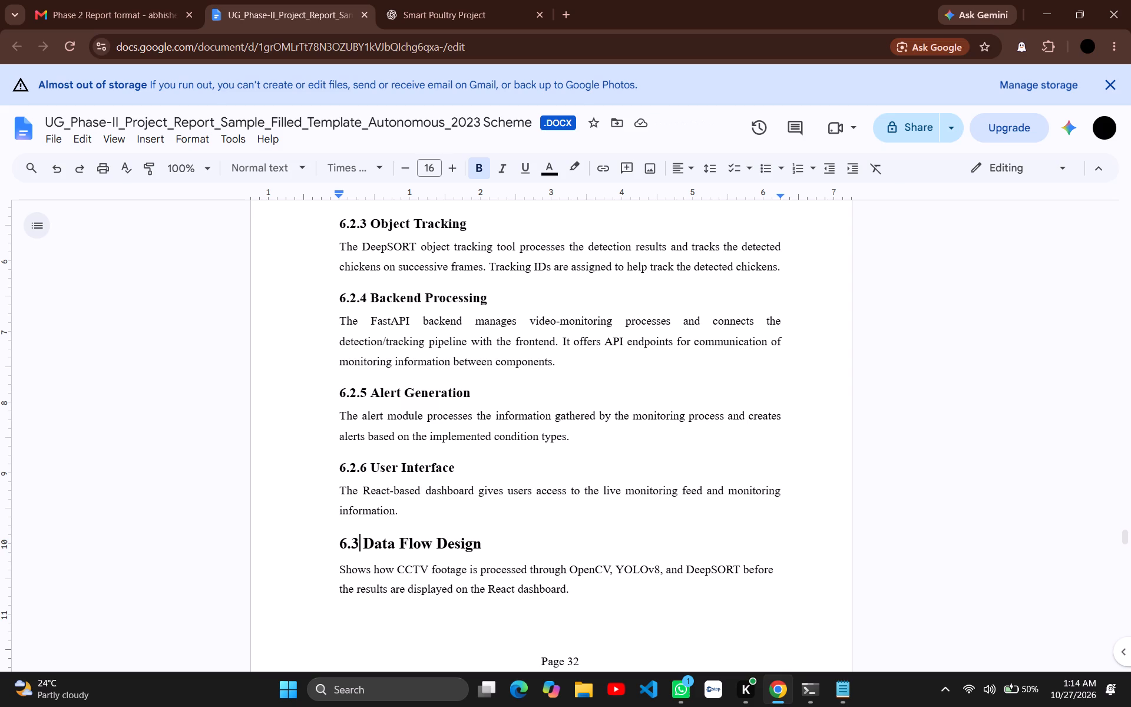
scroll(443, 597, "down", 3)
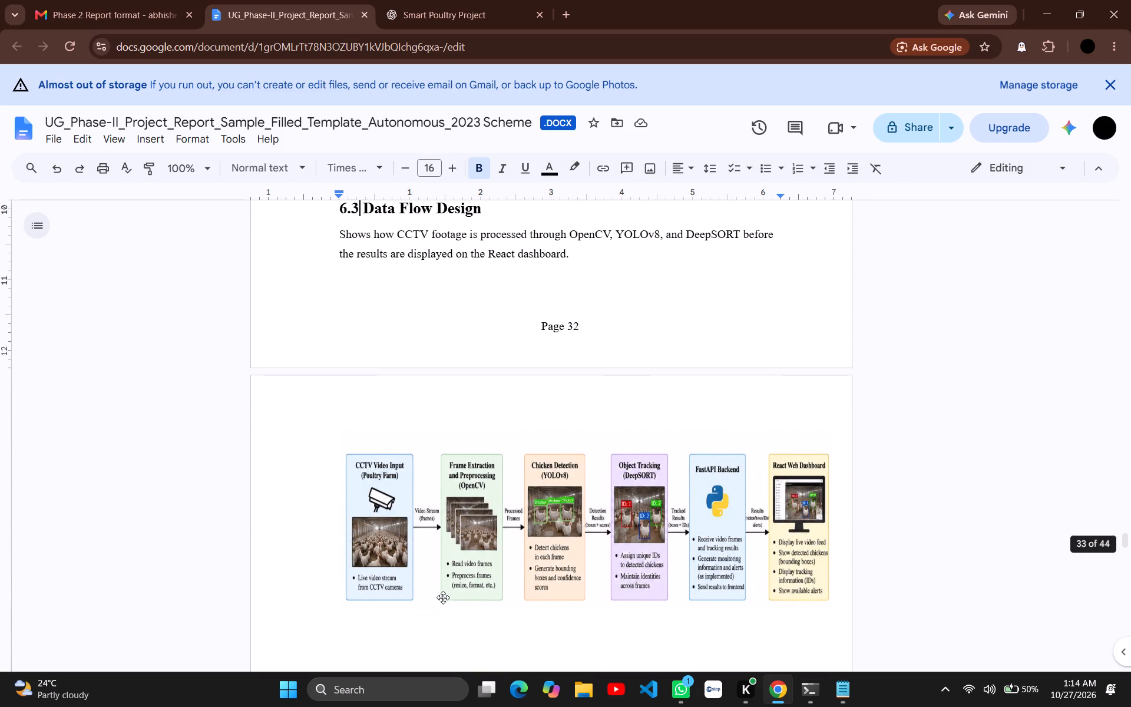
scroll(443, 597, "up", 1)
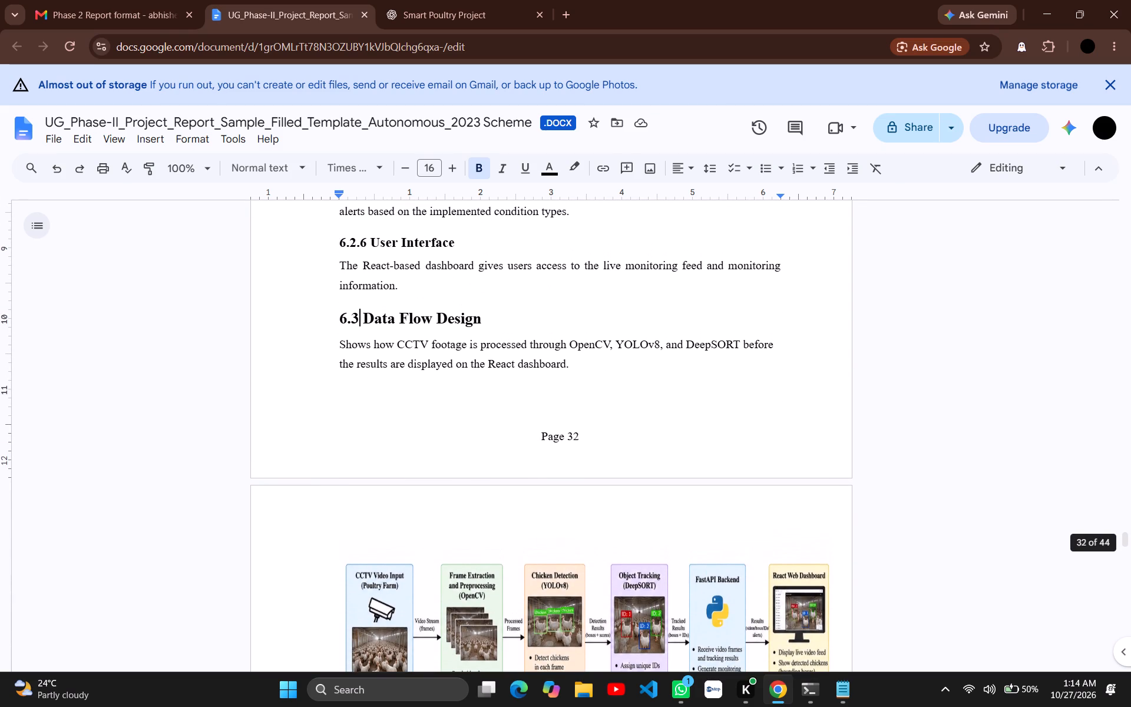
left_click(407, 290)
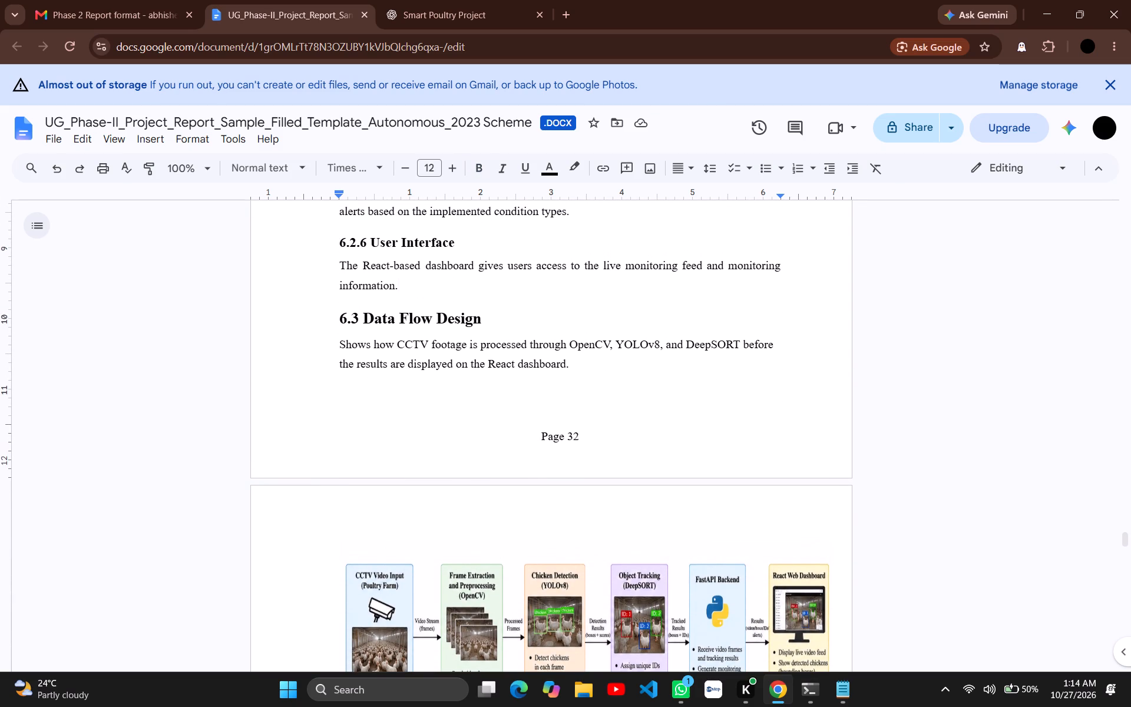
key("Return")
key("Return")
key("Return")
key("Return")
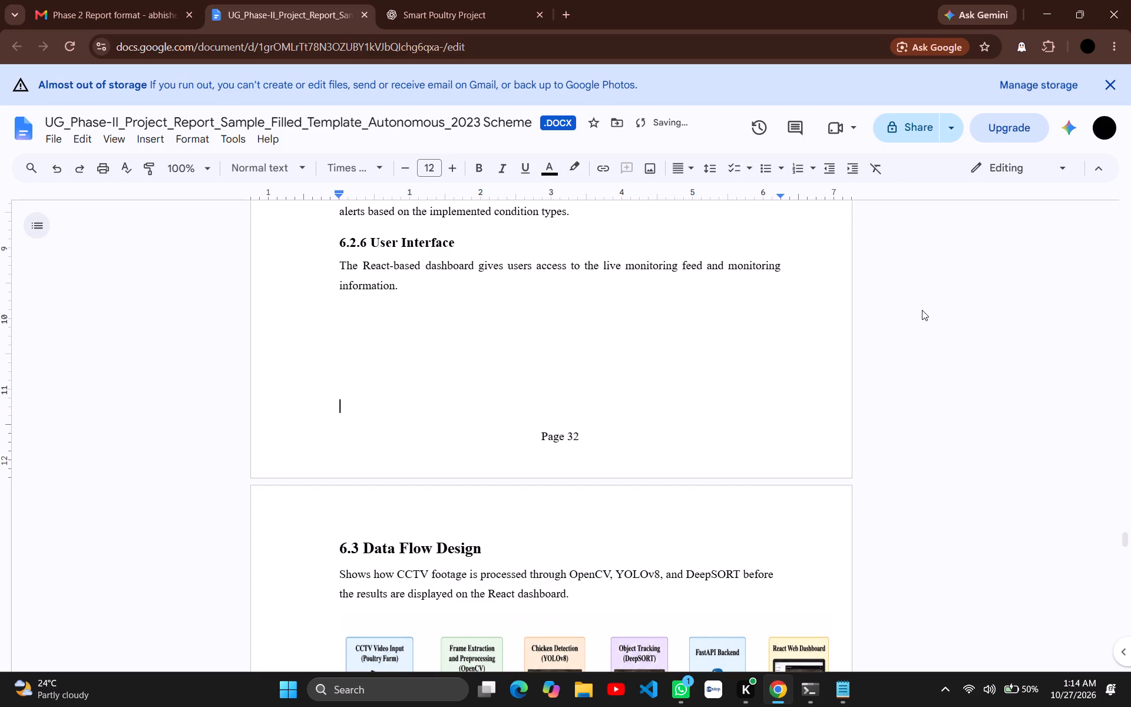
Add the indented caption "Fig. 6.3 : Data Flow Design Diagram" below the data flow figure.
scroll(692, 427, "down", 1)
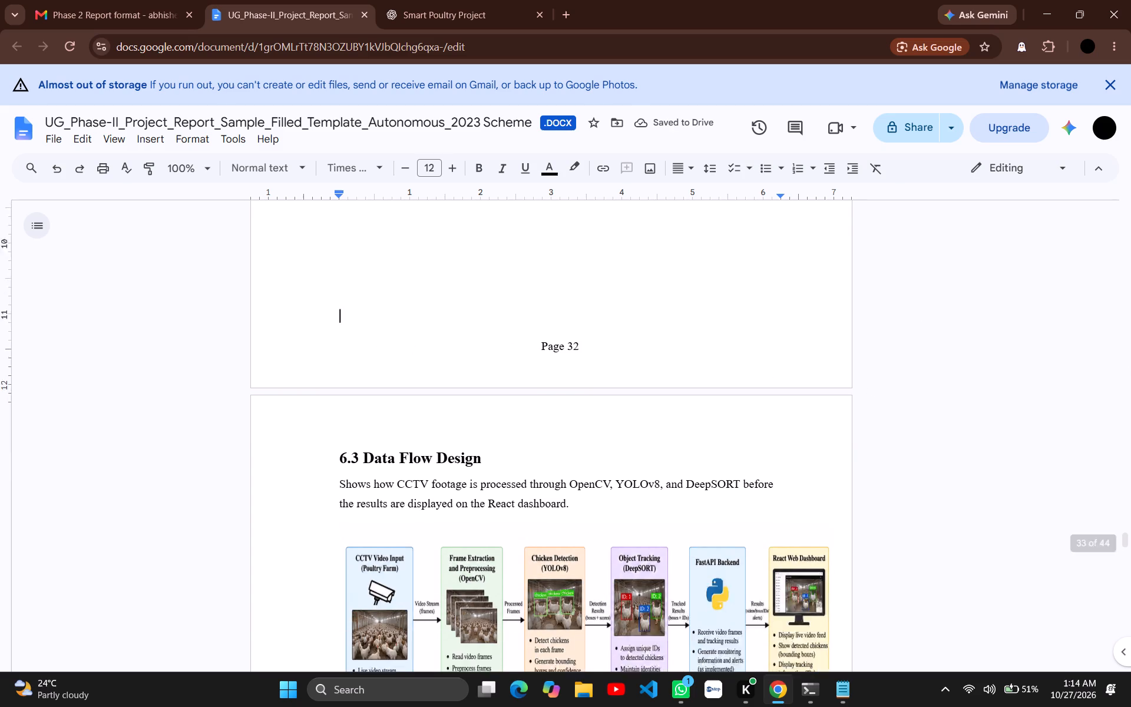
scroll(692, 427, "down", 2)
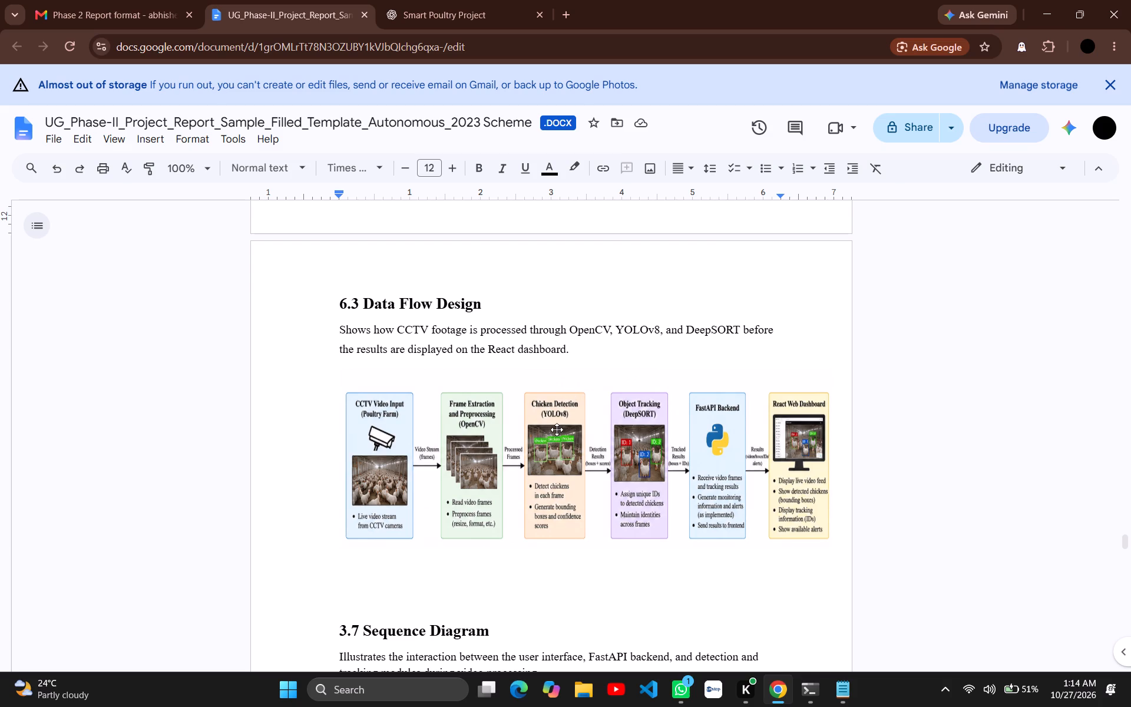
scroll(544, 462, "down", 1)
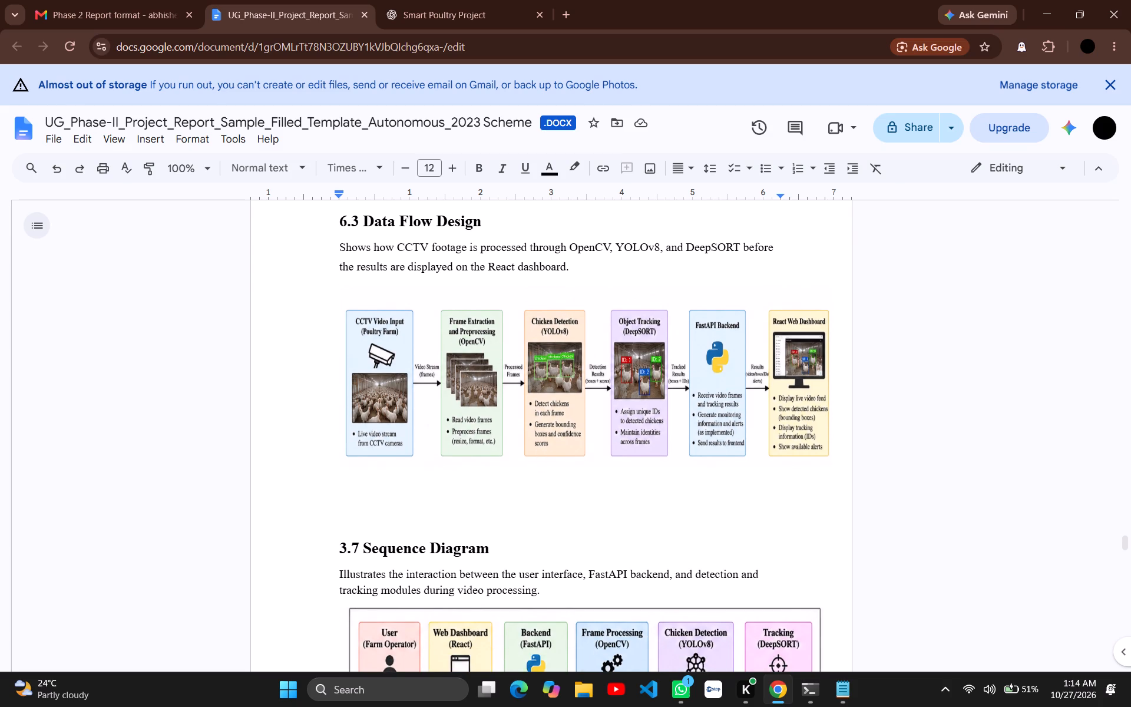
scroll(449, 470, "up", 1)
left_click(432, 541)
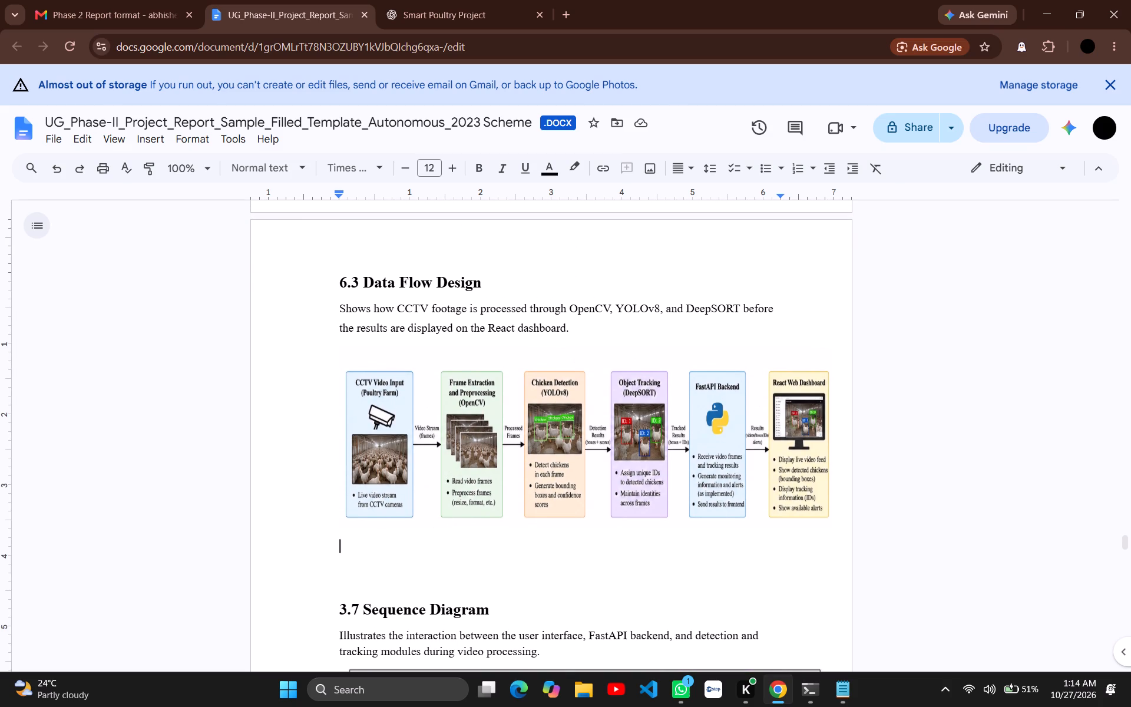
key("space")
key("space")
key("space")
key("space")
key("space")
key("space")
key("space")
key("space")
key("space")
key("space")
key("space")
key("space")
key("space")
type("Fig")
type(".")
key("space")
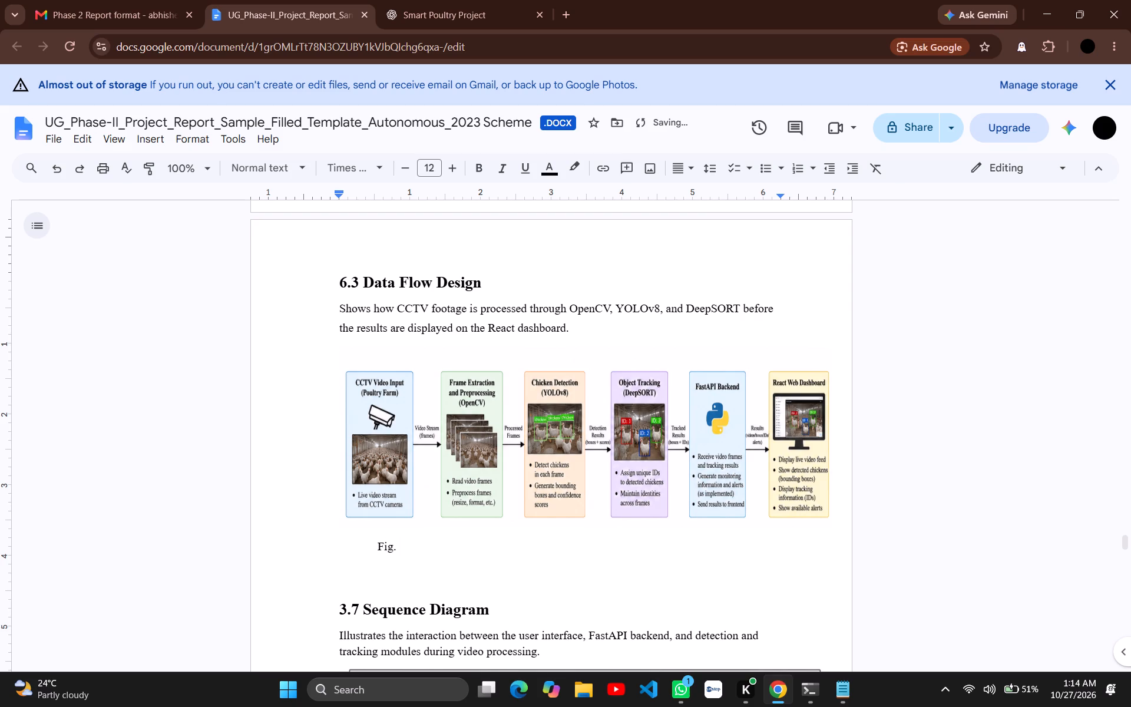
type("6.3")
key("space")
key("shift+colon")
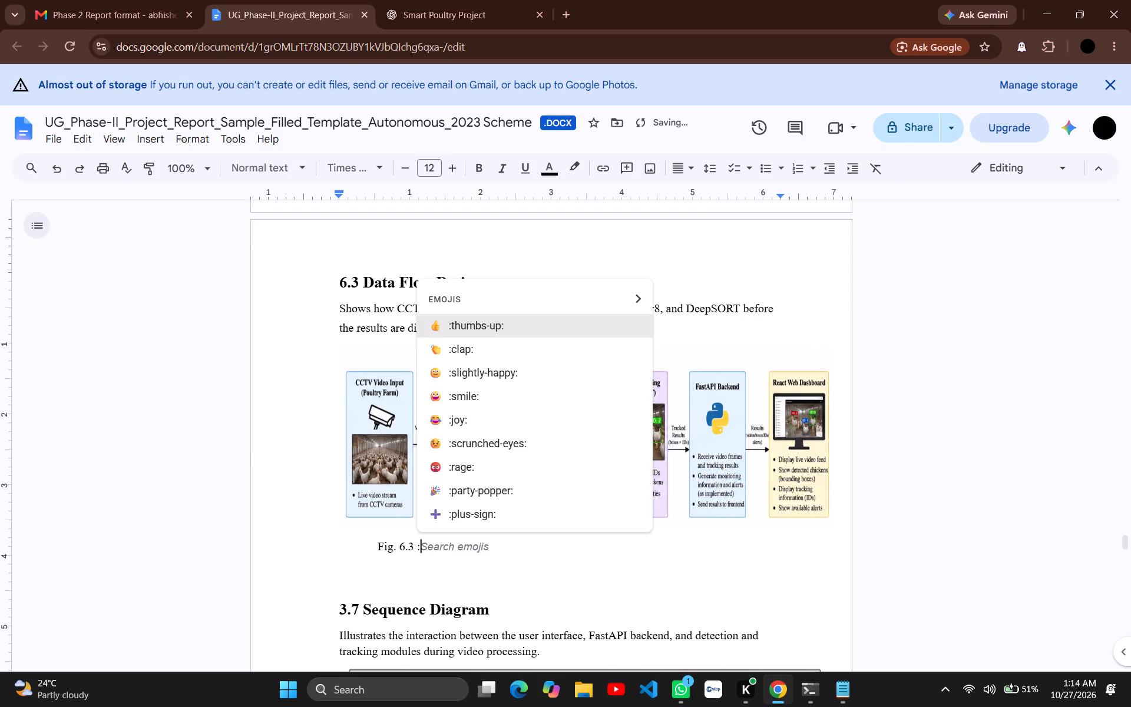
key("space")
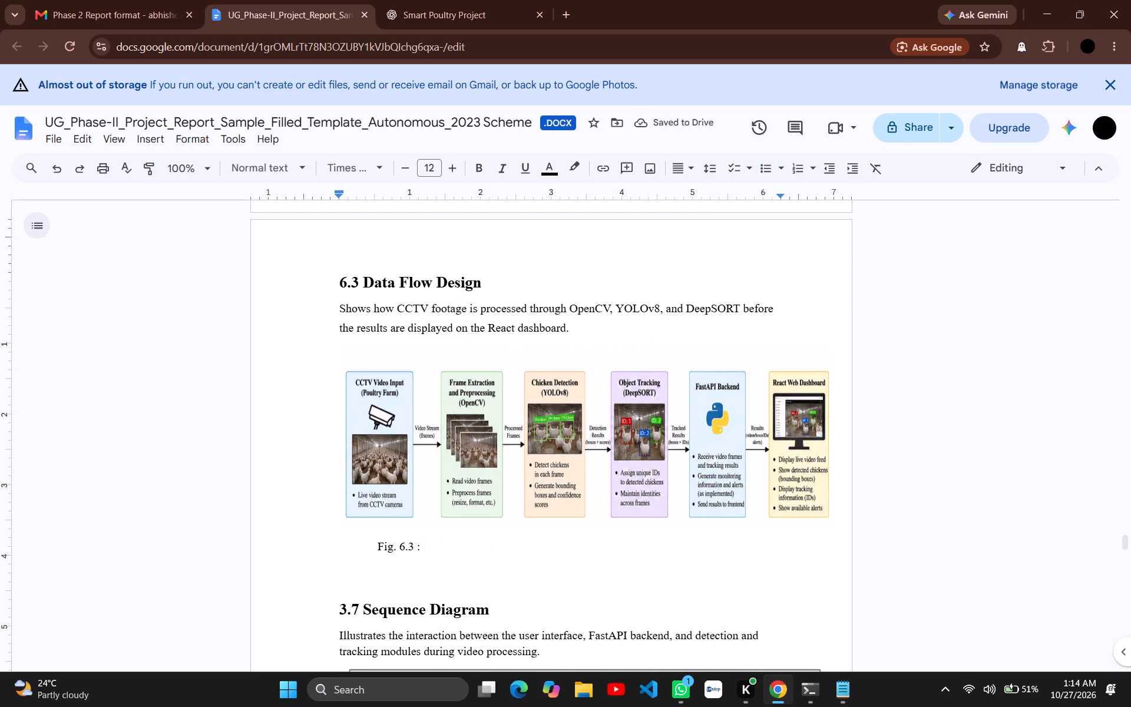
type("Data")
key("space")
type("Fl")
key("w")
key("BackSpace")
type("ow")
key("space")
type("Design")
key("space")
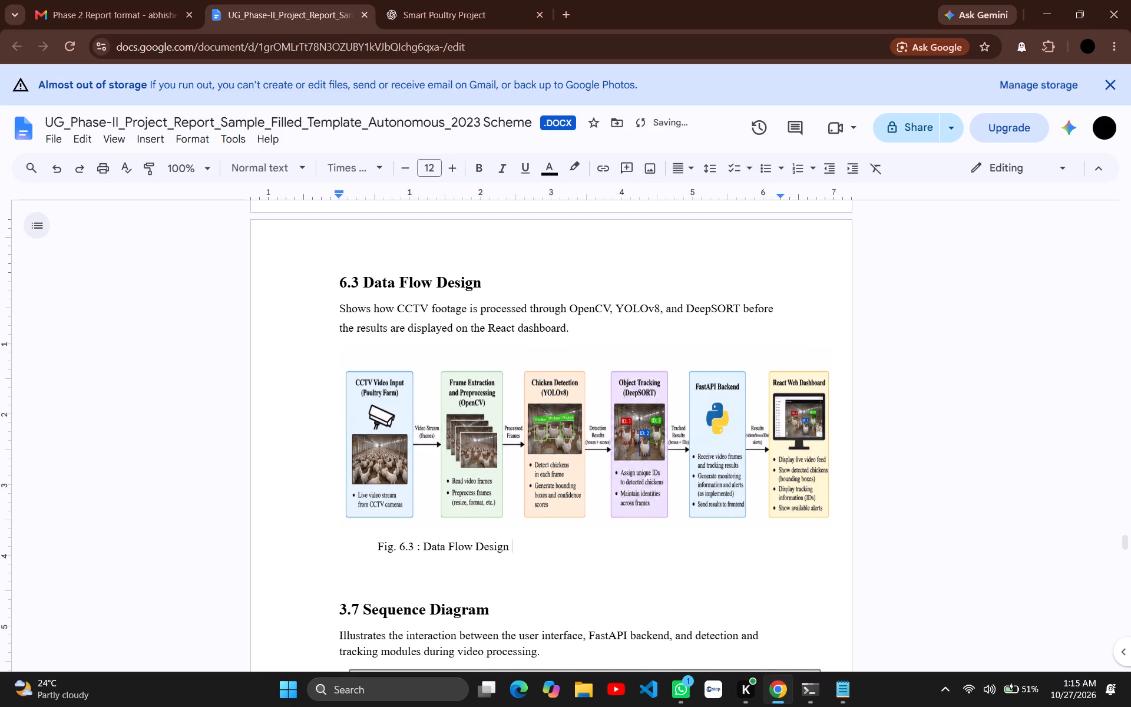
key("shift+d")
type("iag")
type("ram")
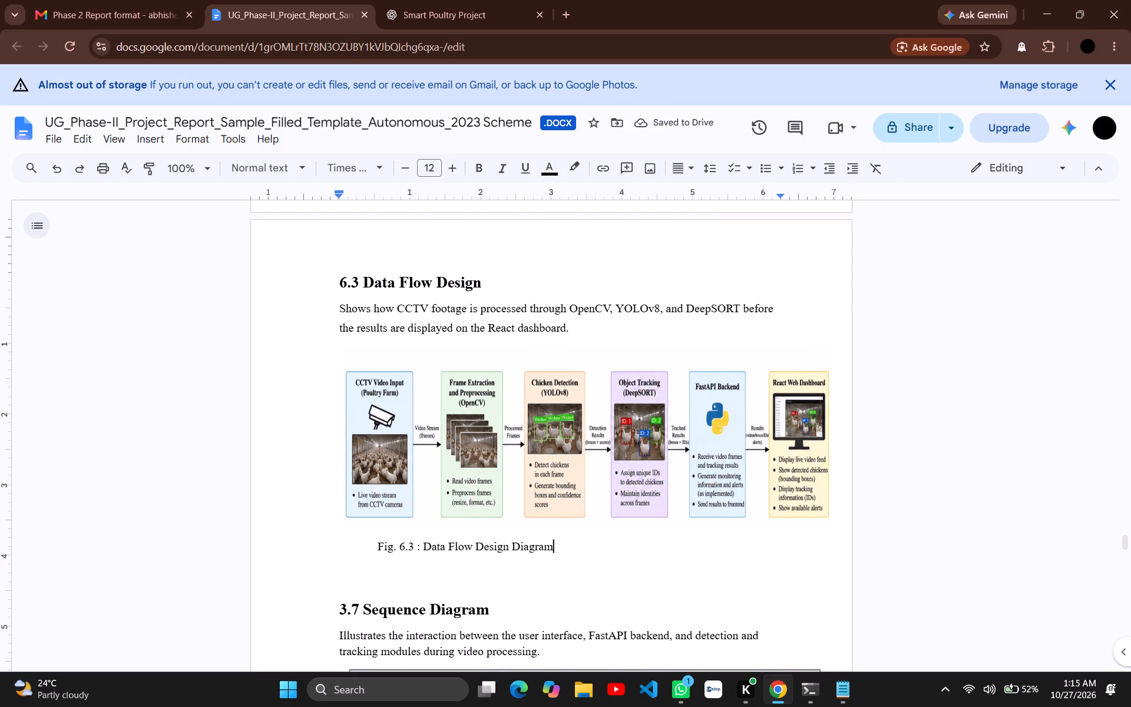
Make the Fig. 6.3 caption bold.
left_click_drag(376, 546, 512, 552)
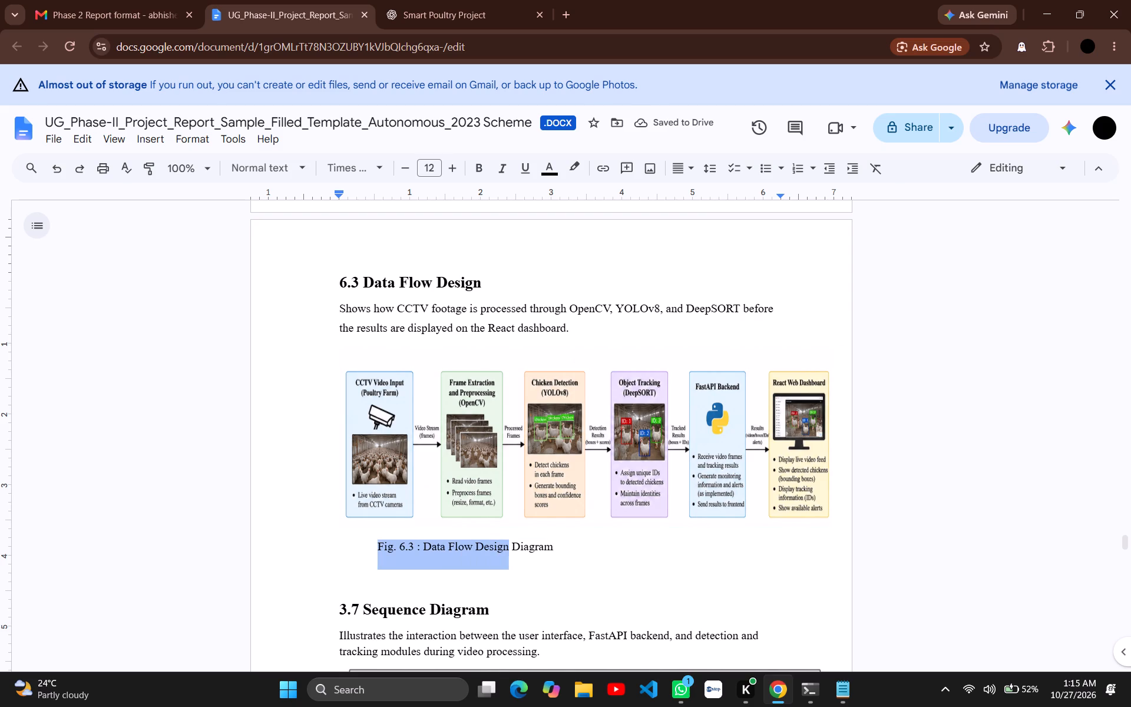
left_click_drag(512, 552, 554, 549)
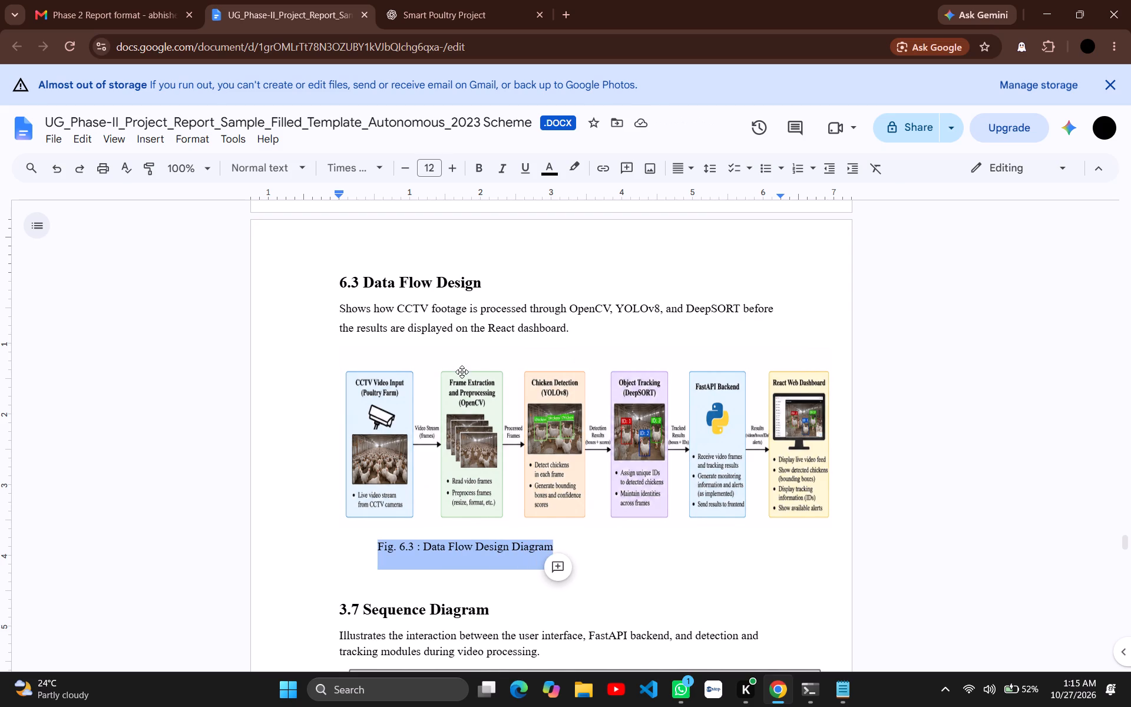
left_click(479, 170)
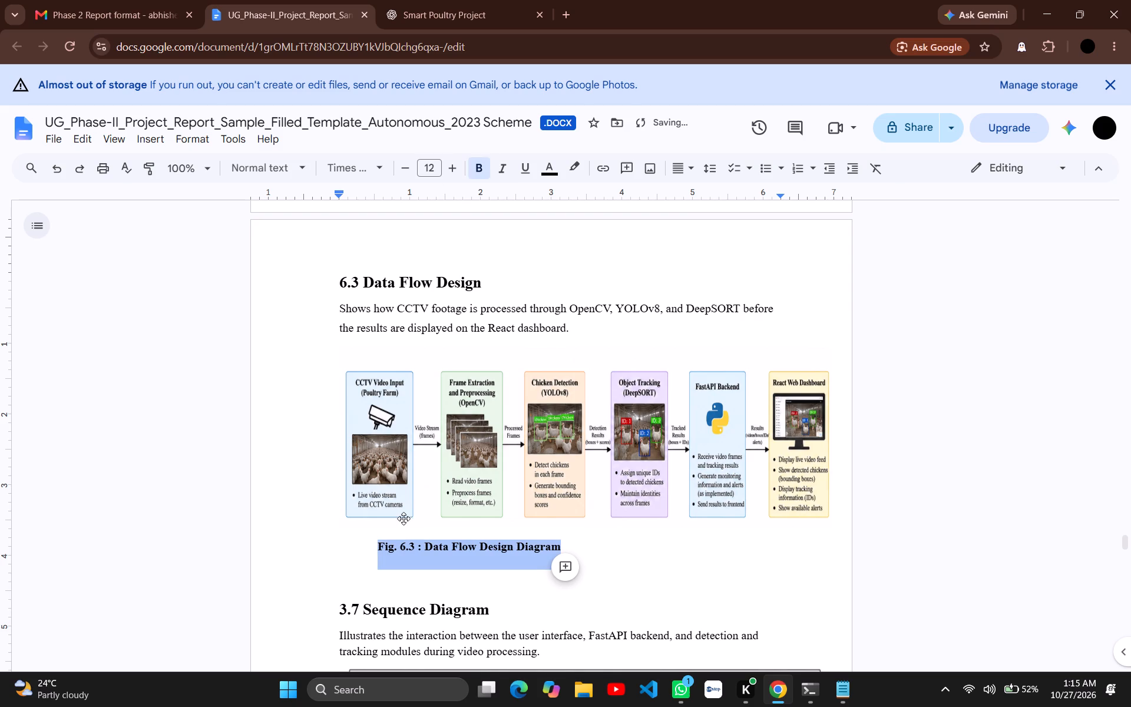
Shift the Fig. 6.3 caption with leading spaces so it sits roughly centred beneath the data flow figure.
left_click(382, 549)
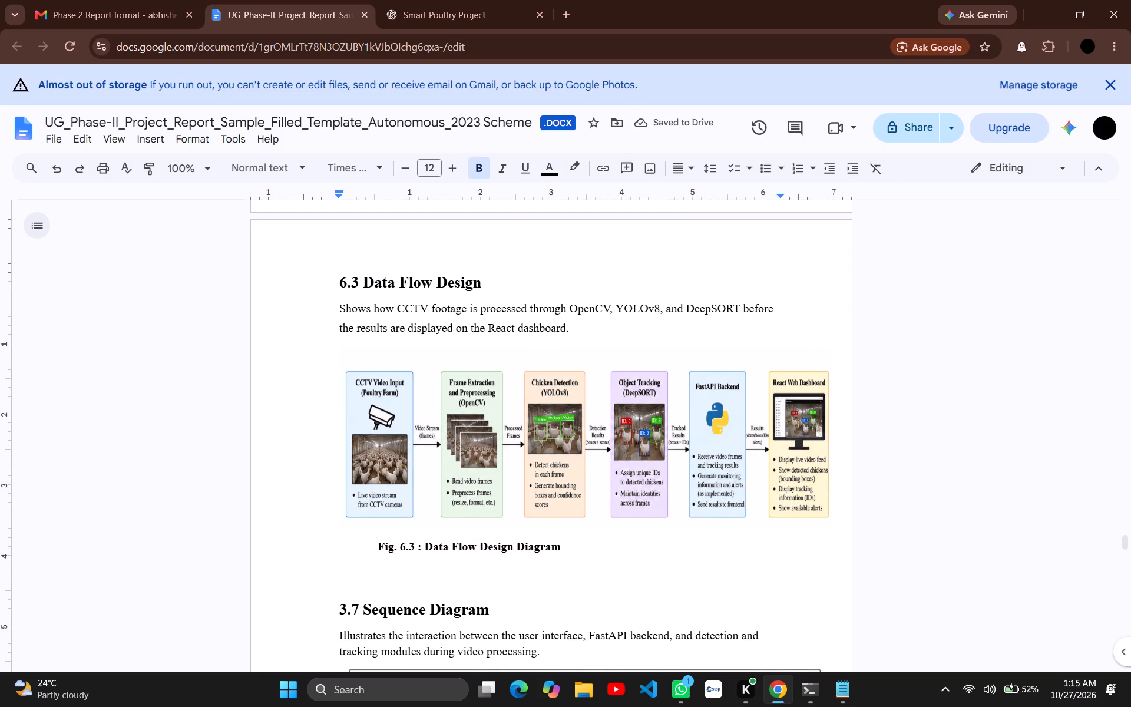
left_click(375, 547)
key("space")
key("space")
key("space")
key("space")
key("space")
key("space")
key("space")
key("space")
key("space")
key("space")
key("space")
key("space")
key("space")
key("space")
key("space")
key("space")
key("space")
key("space")
key("space")
key("space")
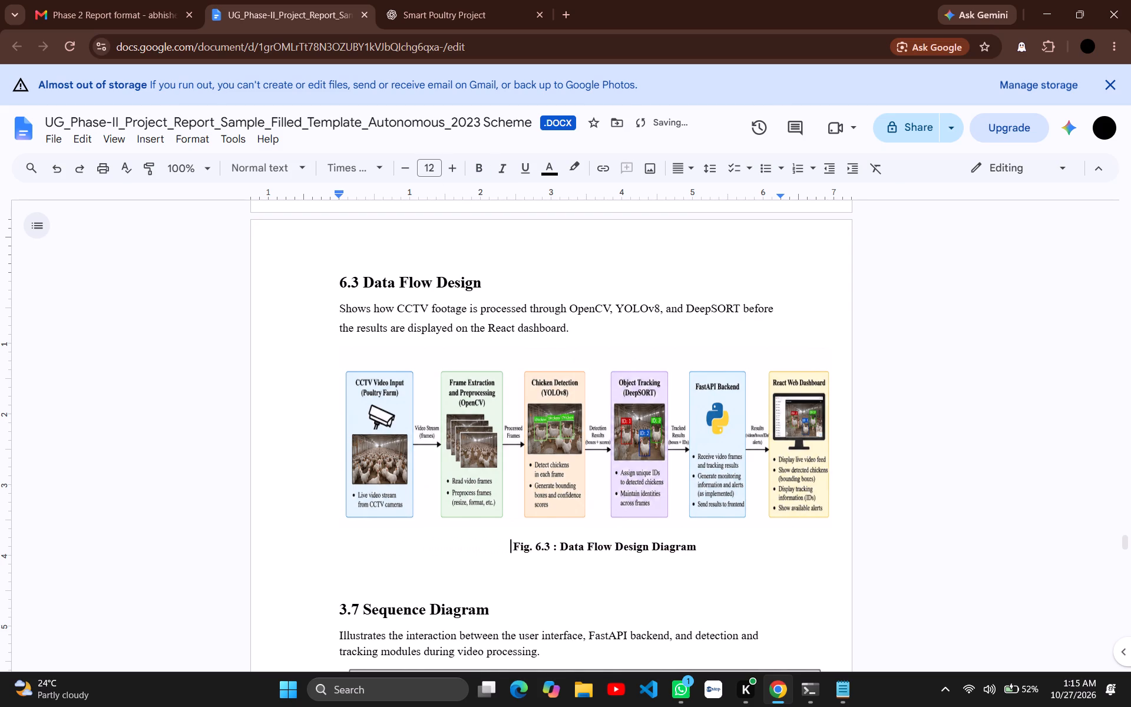
key("BackSpace")
key("BackSpace")
key("BackSpace")
key("BackSpace")
key("BackSpace")
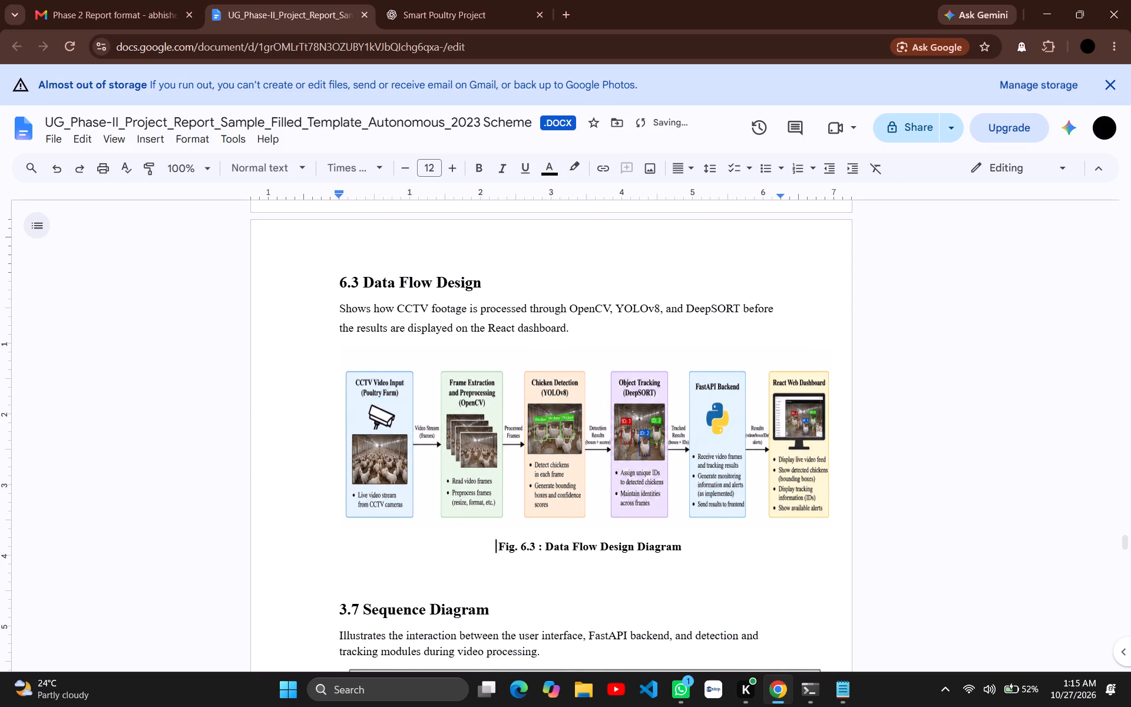
key("BackSpace")
key("BackSpace")
key("BackSpace")
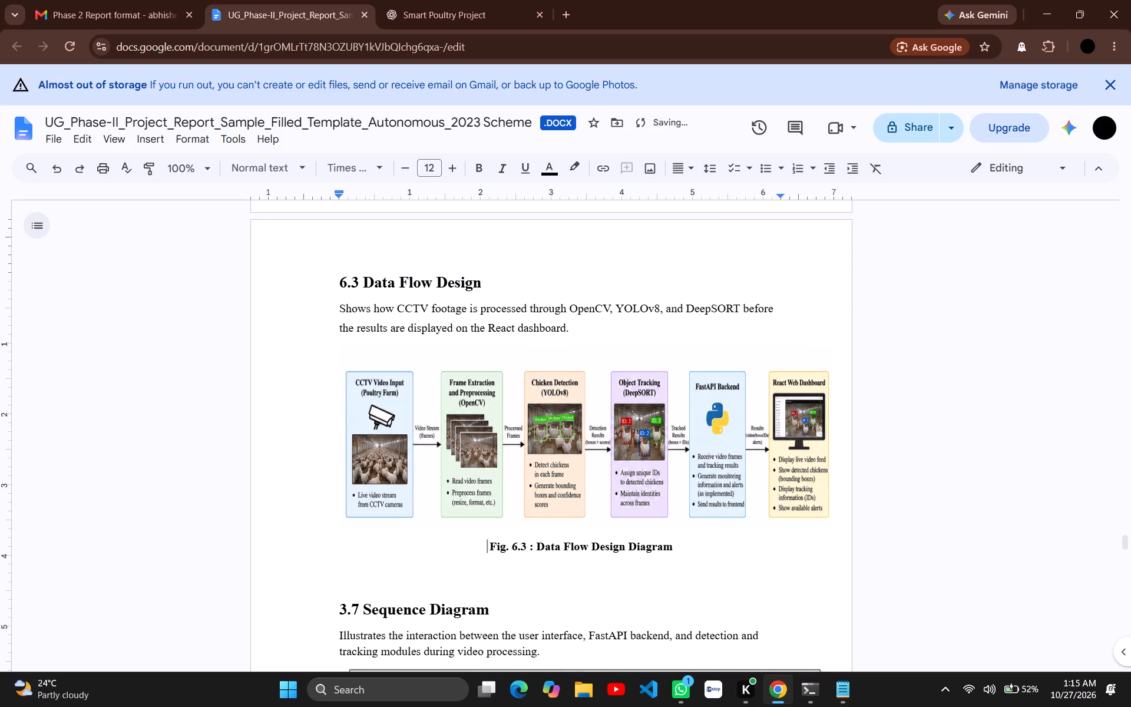
key("BackSpace")
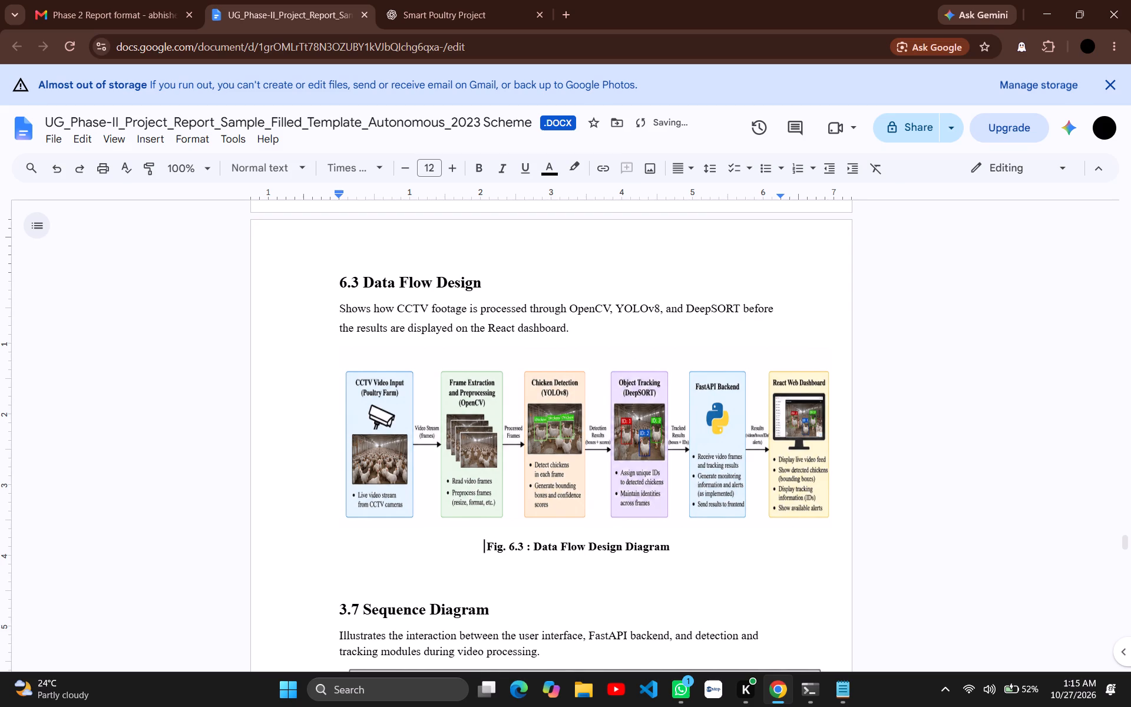
Renumber the "Sequence Diagram" heading as 6.4.
scroll(495, 544, "down", 3)
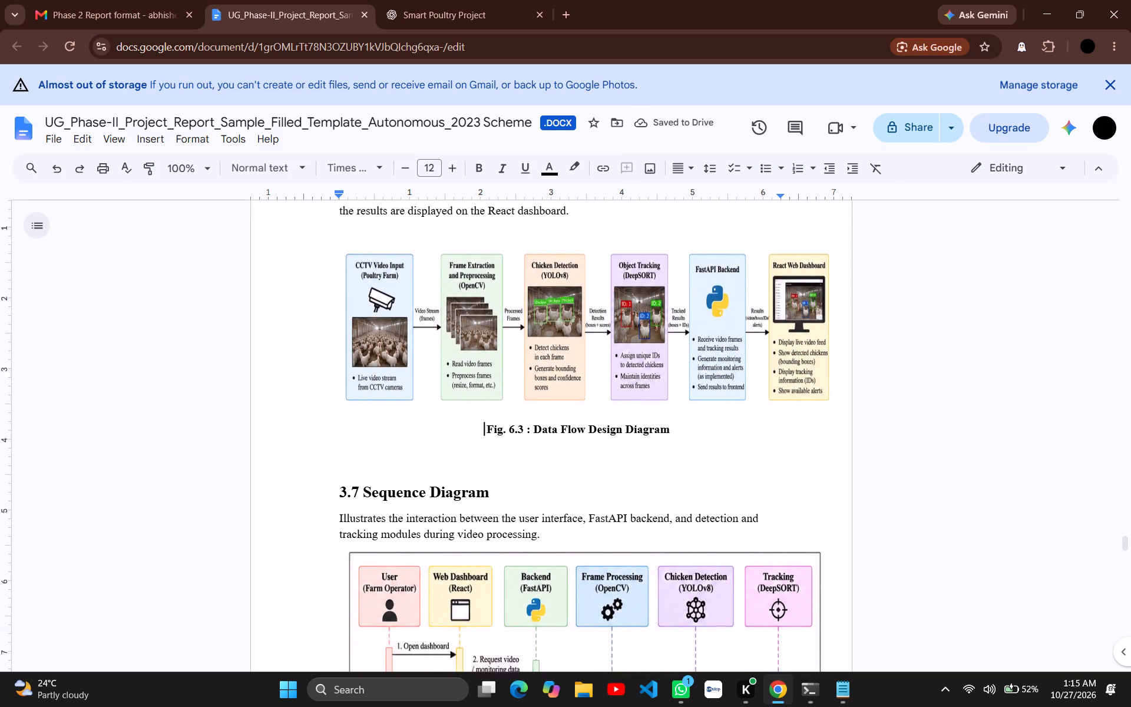
scroll(495, 544, "down", 3)
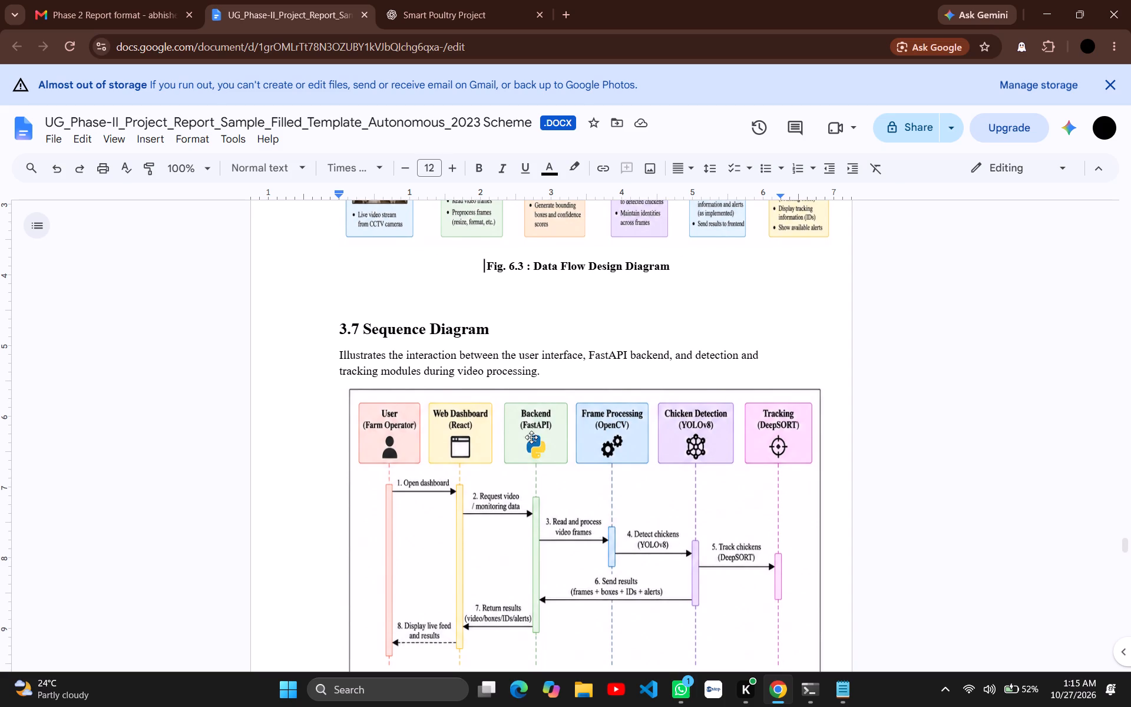
left_click(529, 374)
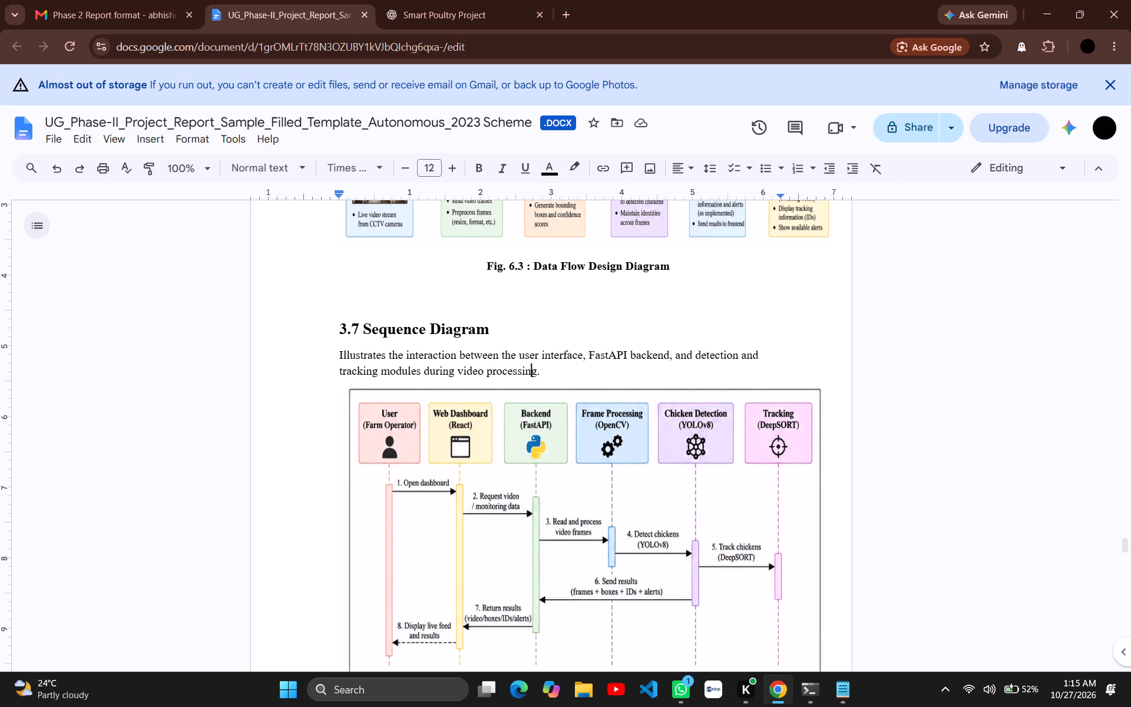
left_click(439, 324)
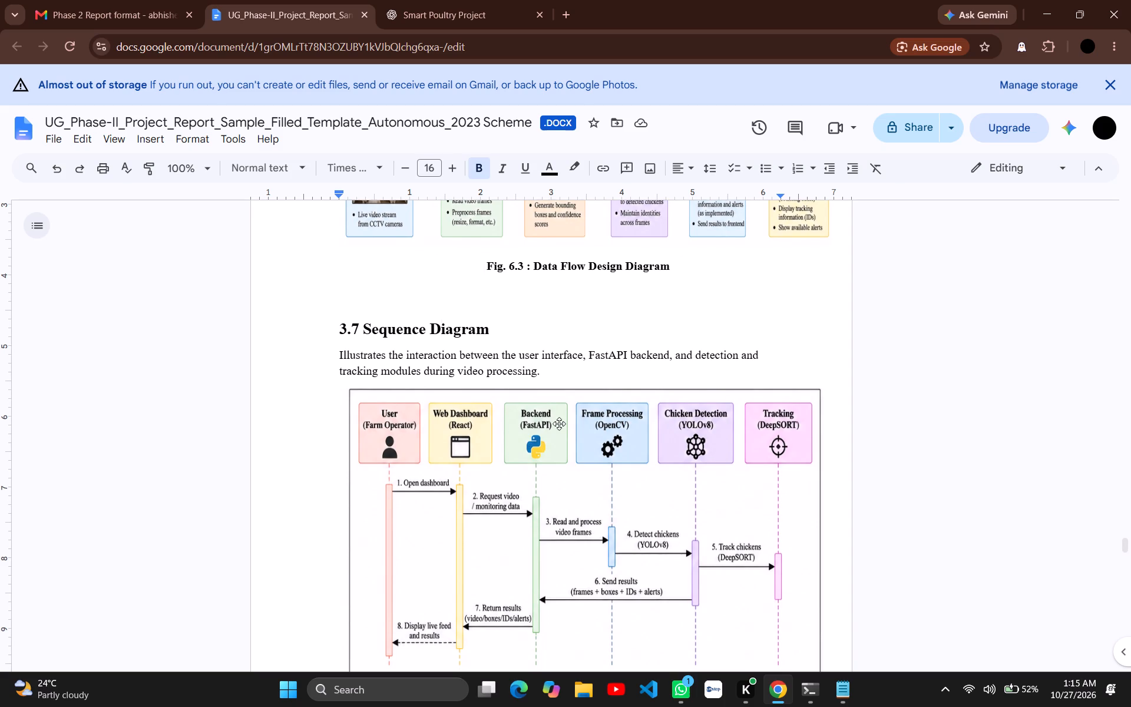
scroll(559, 424, "down", 1)
scroll(559, 424, "up", 3)
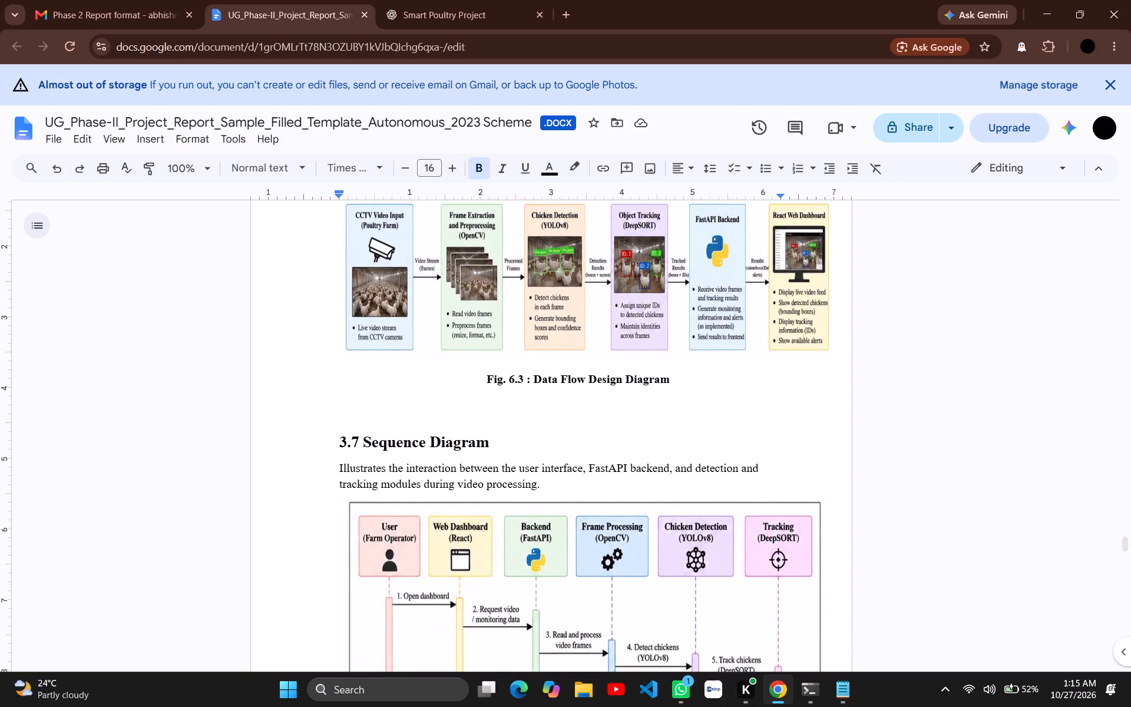
scroll(559, 424, "up", 1)
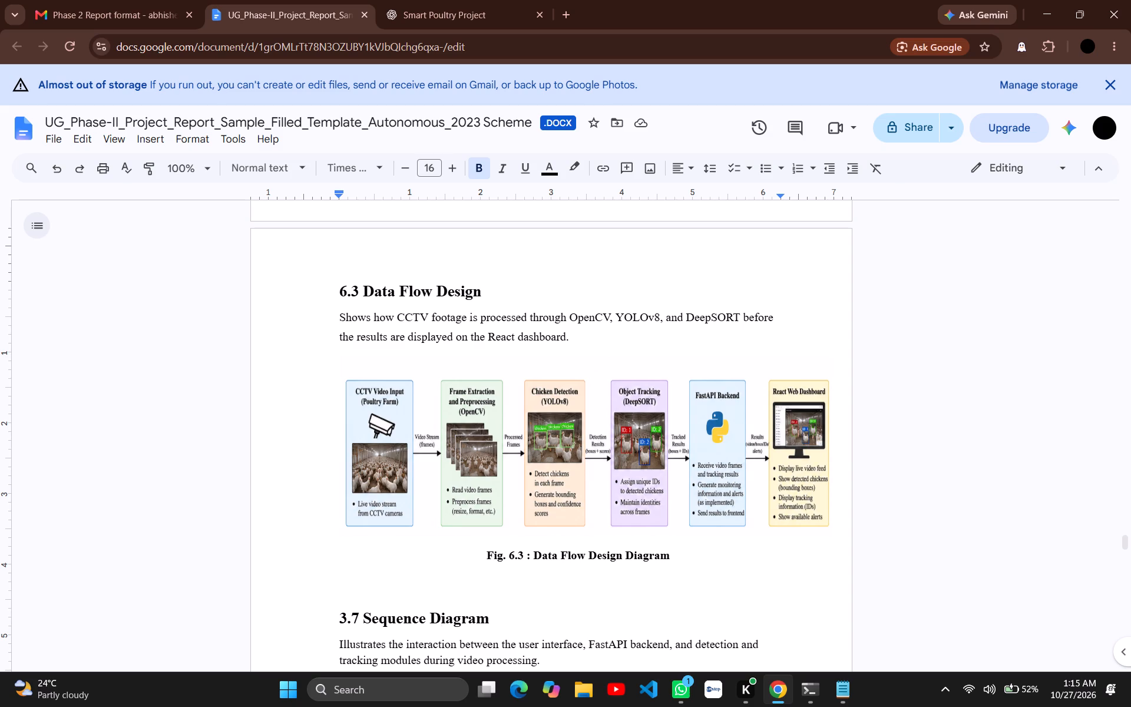
left_click(350, 620)
key("Right")
key("BackSpace")
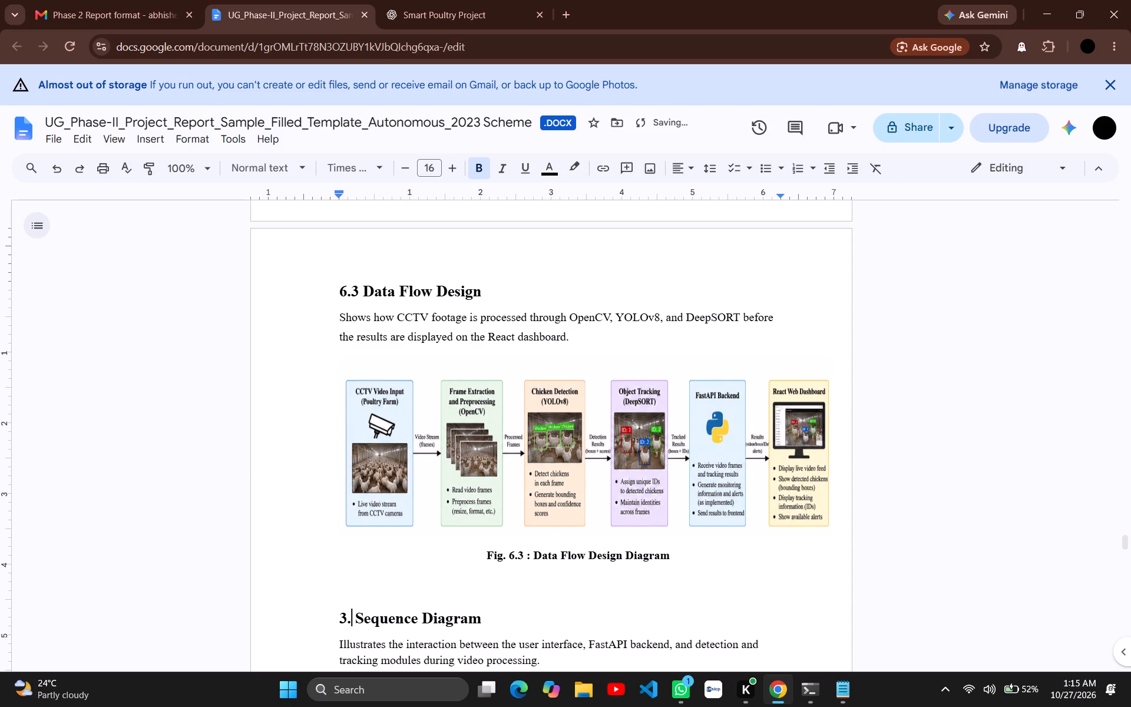
key("4")
key("Left")
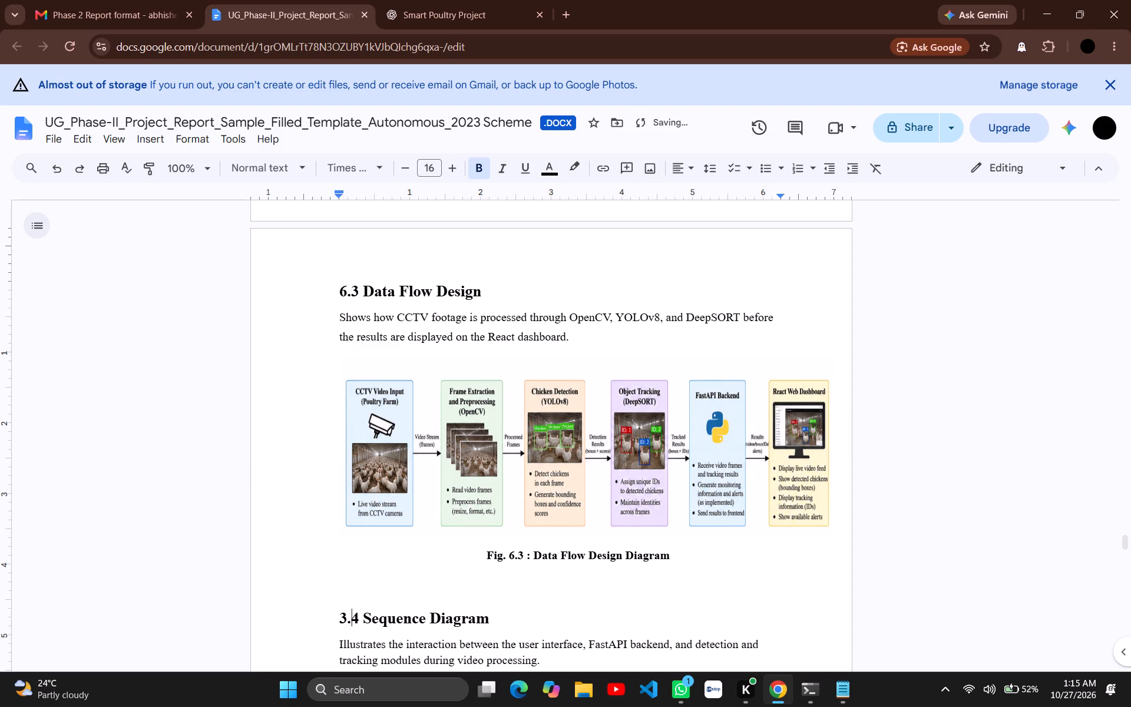
key("Left")
key("BackSpace")
key("6")
Add the indented caption "Fig. 6.4 : Sequence diagram for proposed approach" on a new line below the sequence diagram.
scroll(406, 577, "down", 3)
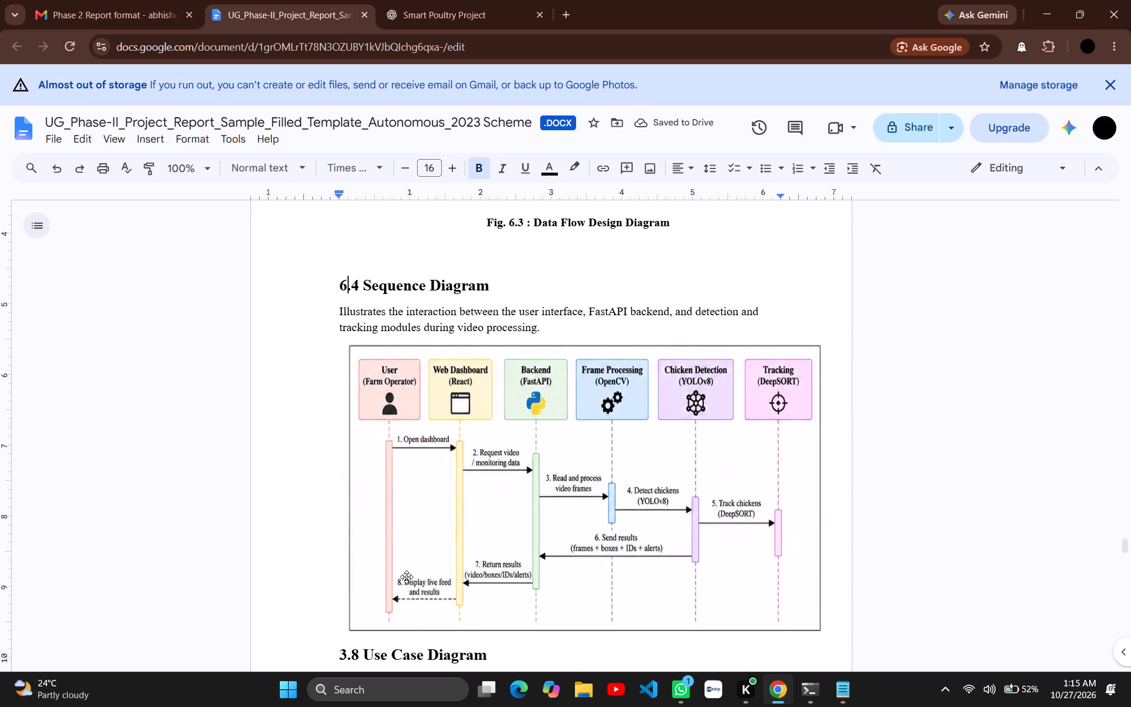
scroll(406, 577, "down", 1)
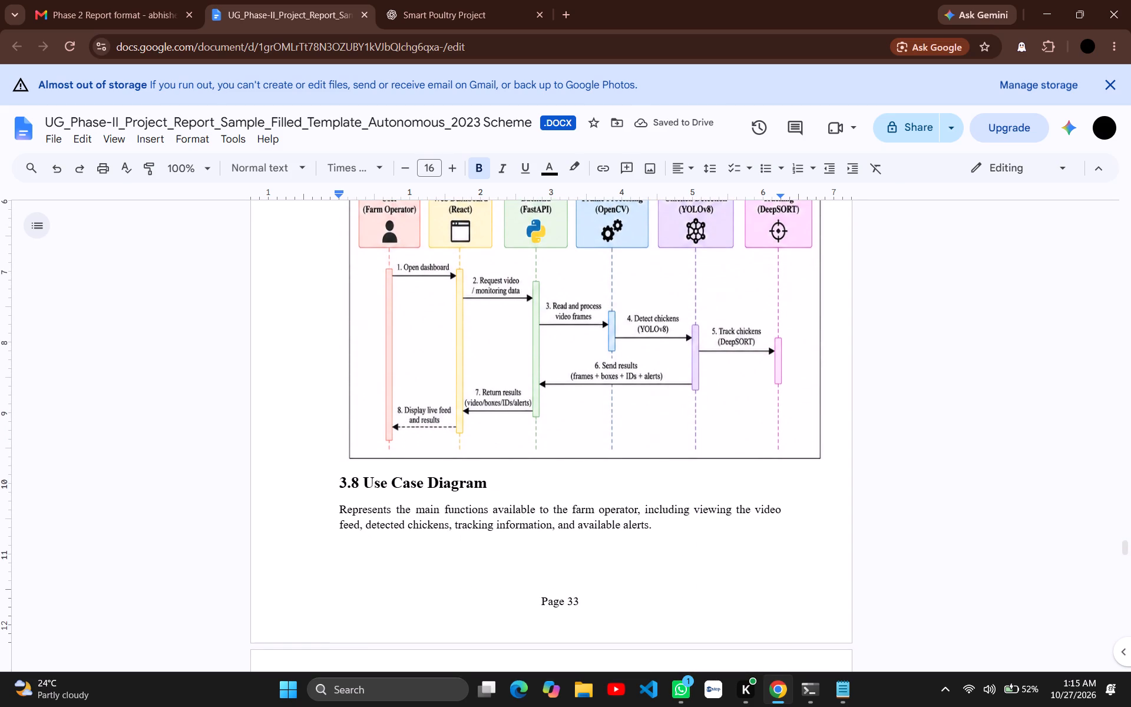
left_click(830, 453)
key("Return")
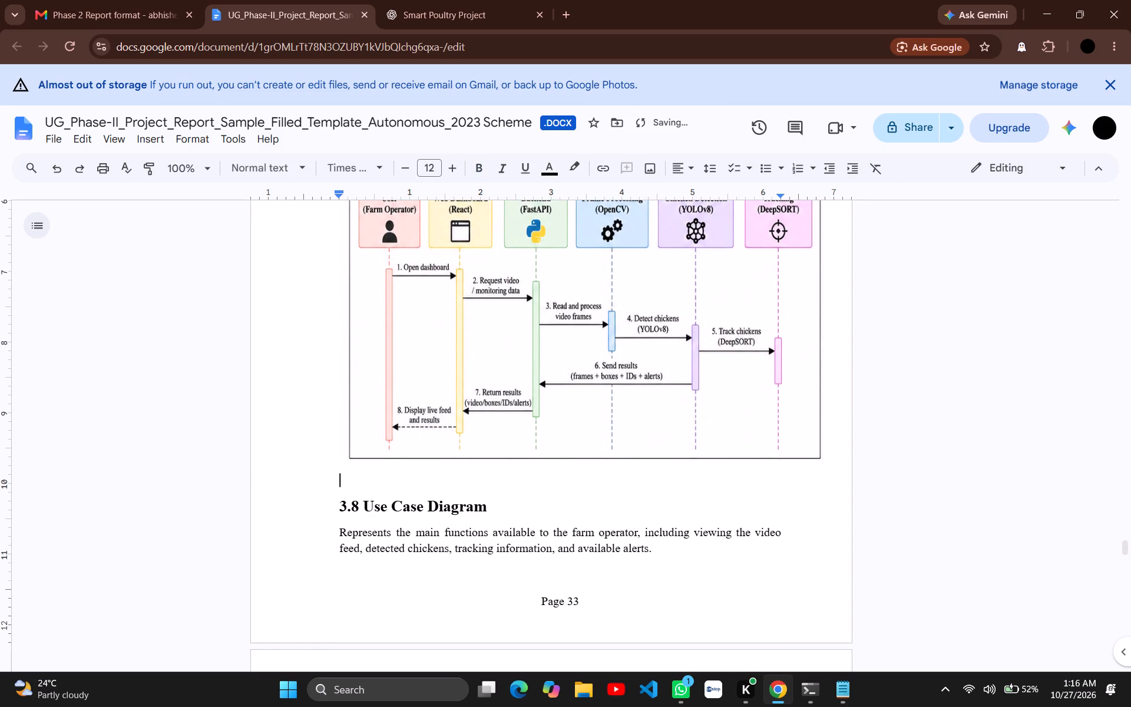
key("space")
key("space")
key("space")
key("space")
key("space")
key("space")
key("space")
key("space")
key("space")
key("space")
key("space")
key("space")
key("space")
key("space")
key("space")
key("space")
key("space")
key("space")
key("space")
key("space")
key("shift+f")
type("ig.")
key("space")
scroll(830, 453, "up", 1)
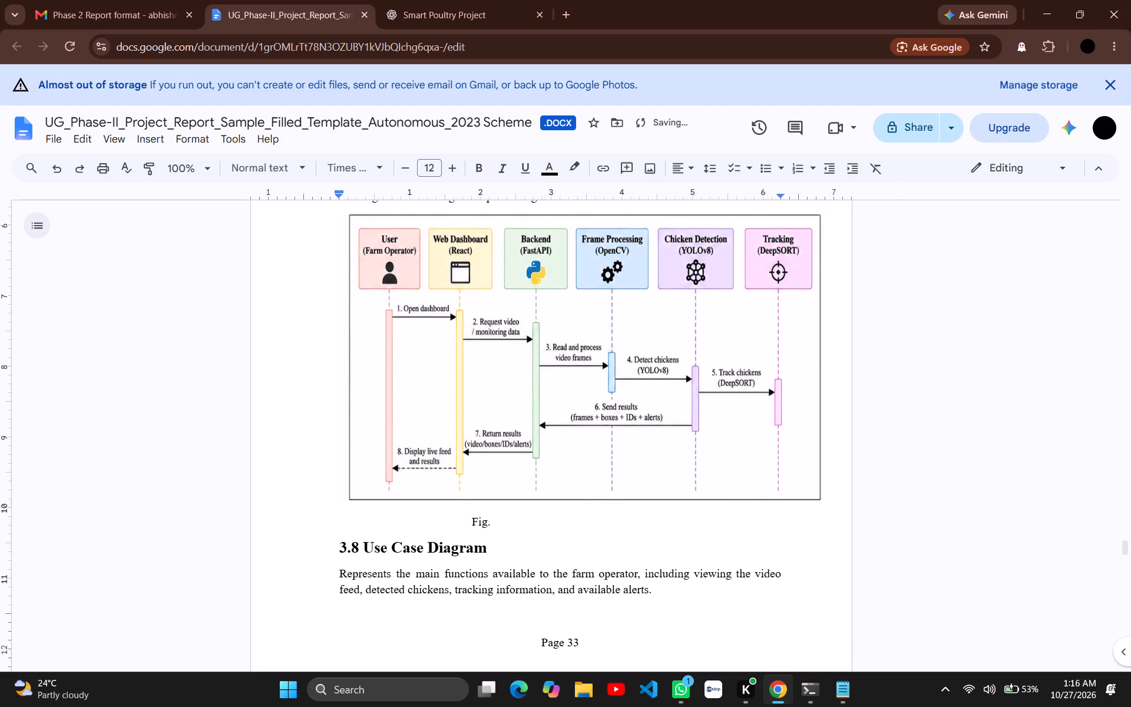
scroll(830, 453, "up", 1)
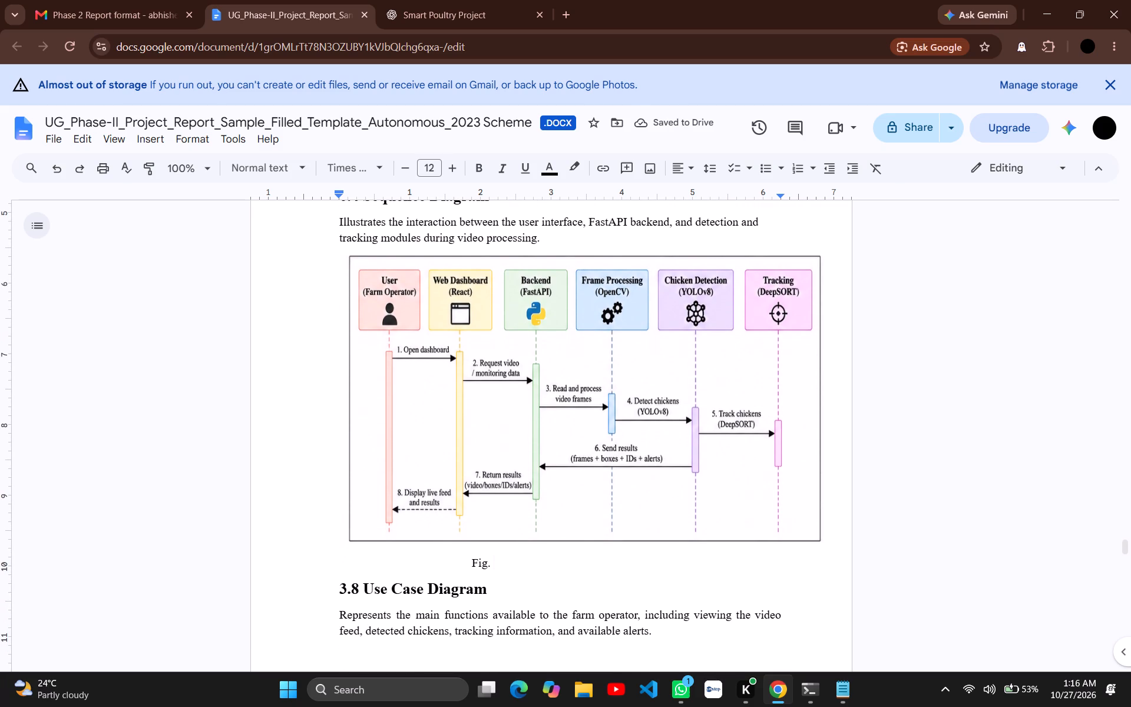
type("6.4")
key("space")
type(":")
key("space")
scroll(830, 453, "right", 1)
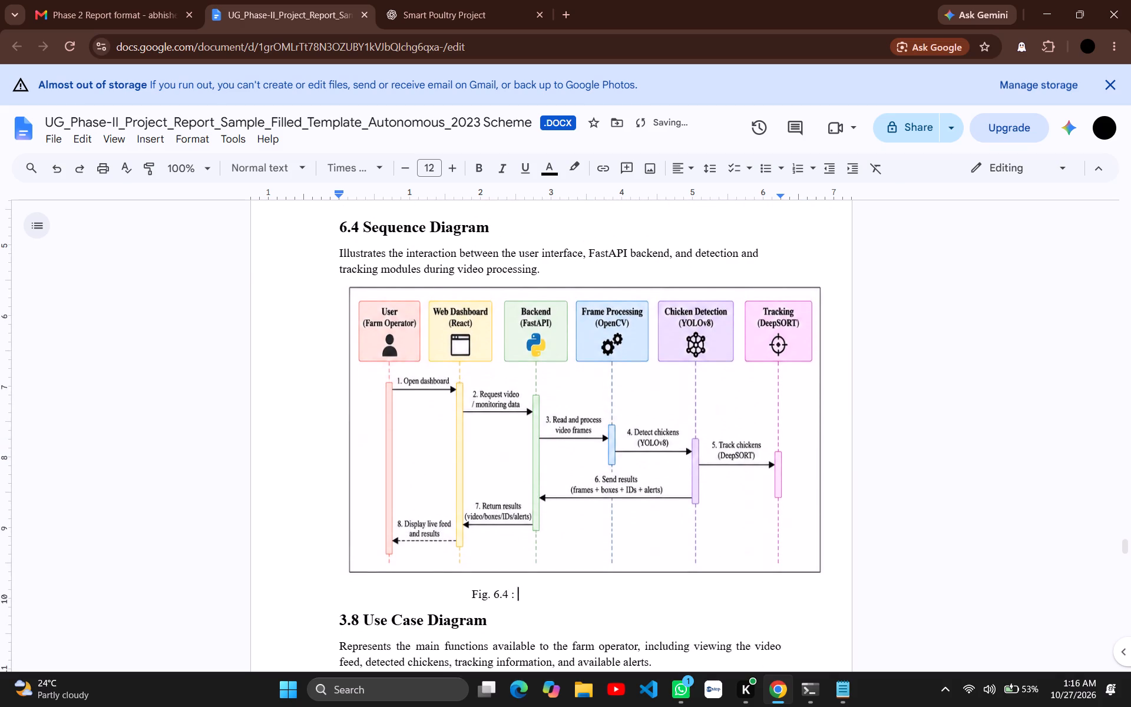
scroll(830, 453, "right", 1)
type("Se")
type("quence")
key("space")
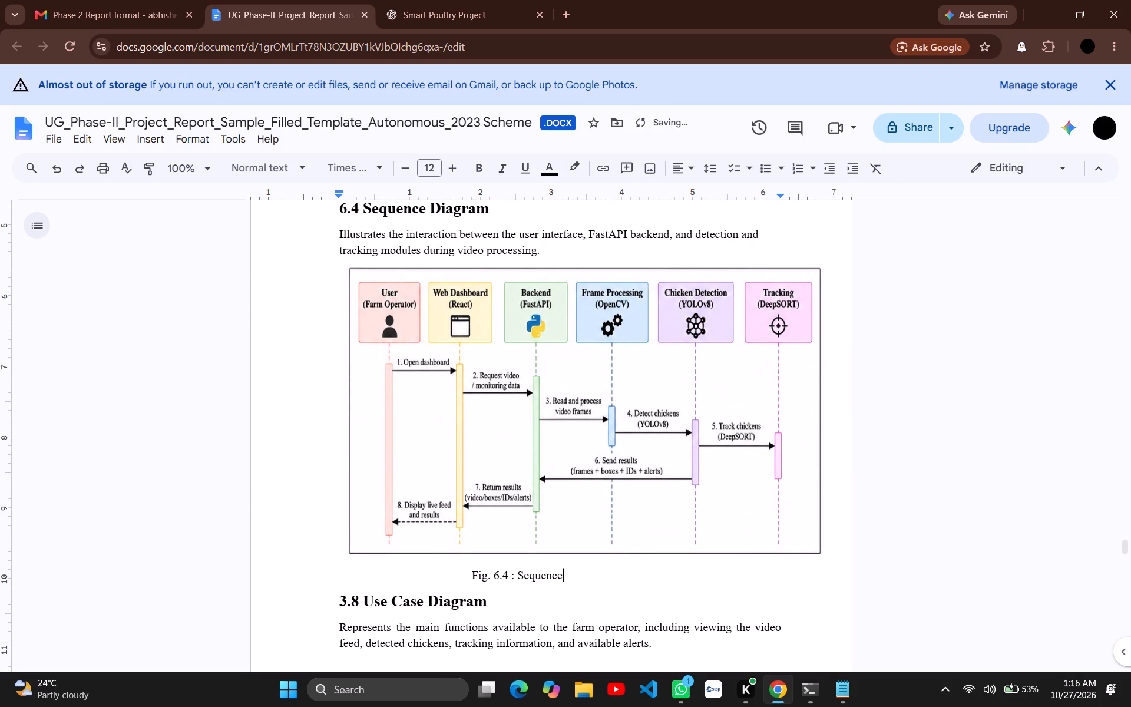
type("diagram for")
key("space")
type("pr")
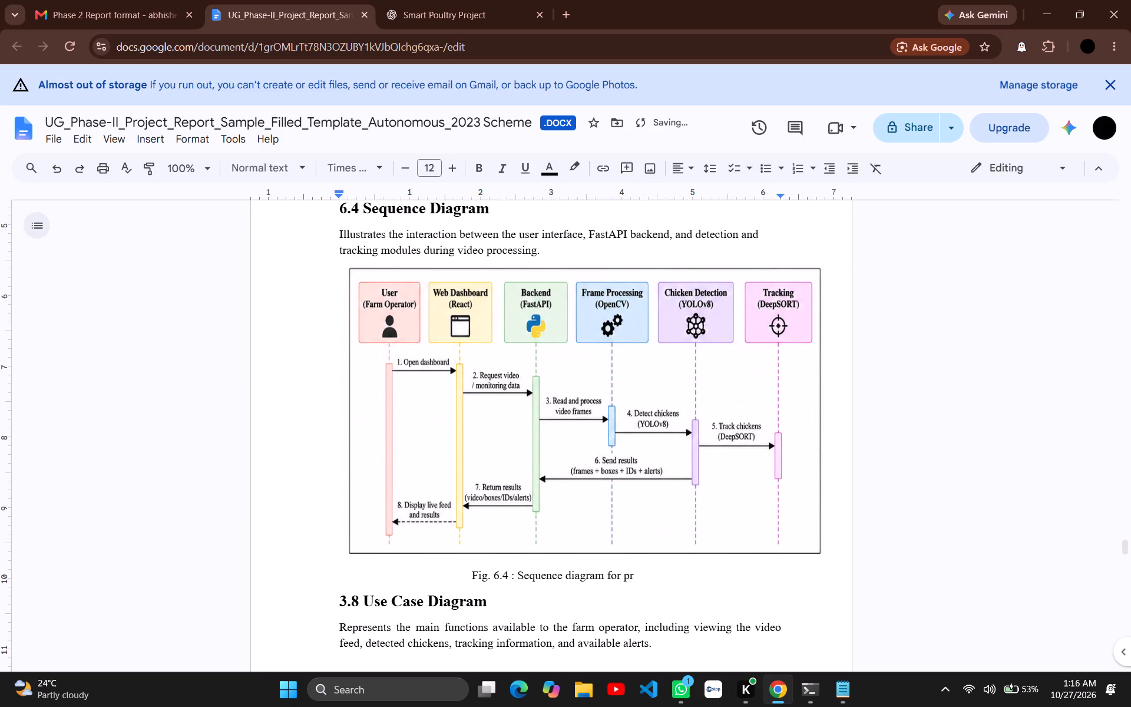
type("op")
type("osed appr")
key("o")
type("ach")
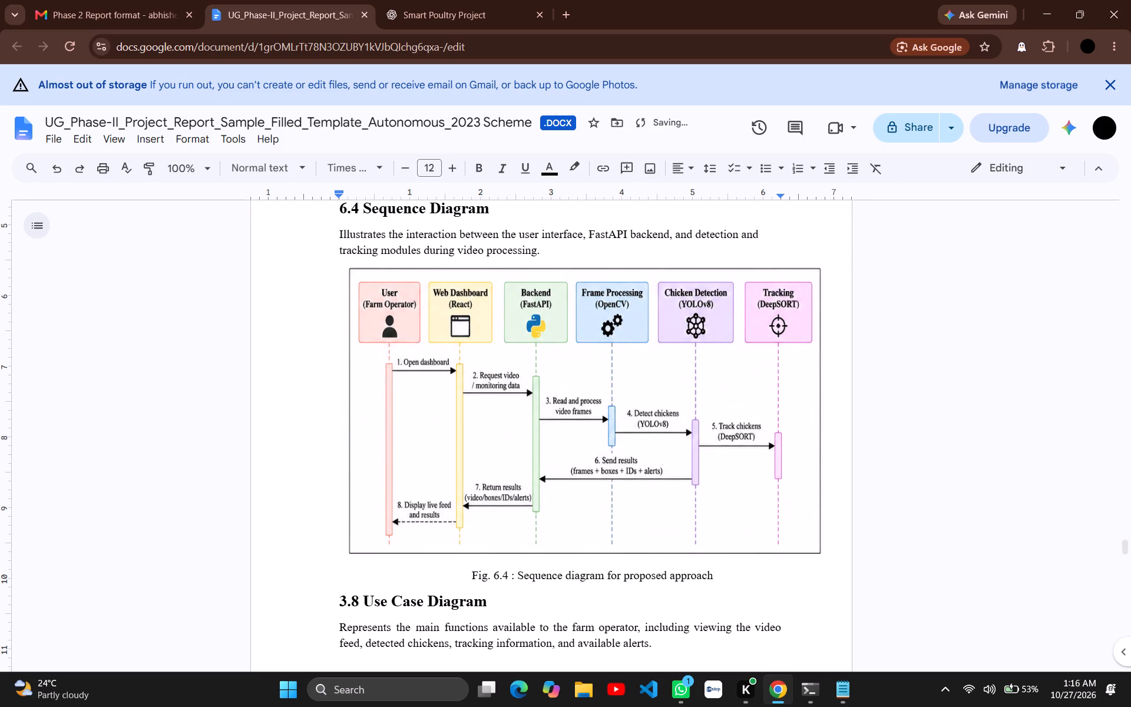
Make the Fig. 6.4 caption bold.
left_click_drag(712, 574, 592, 576)
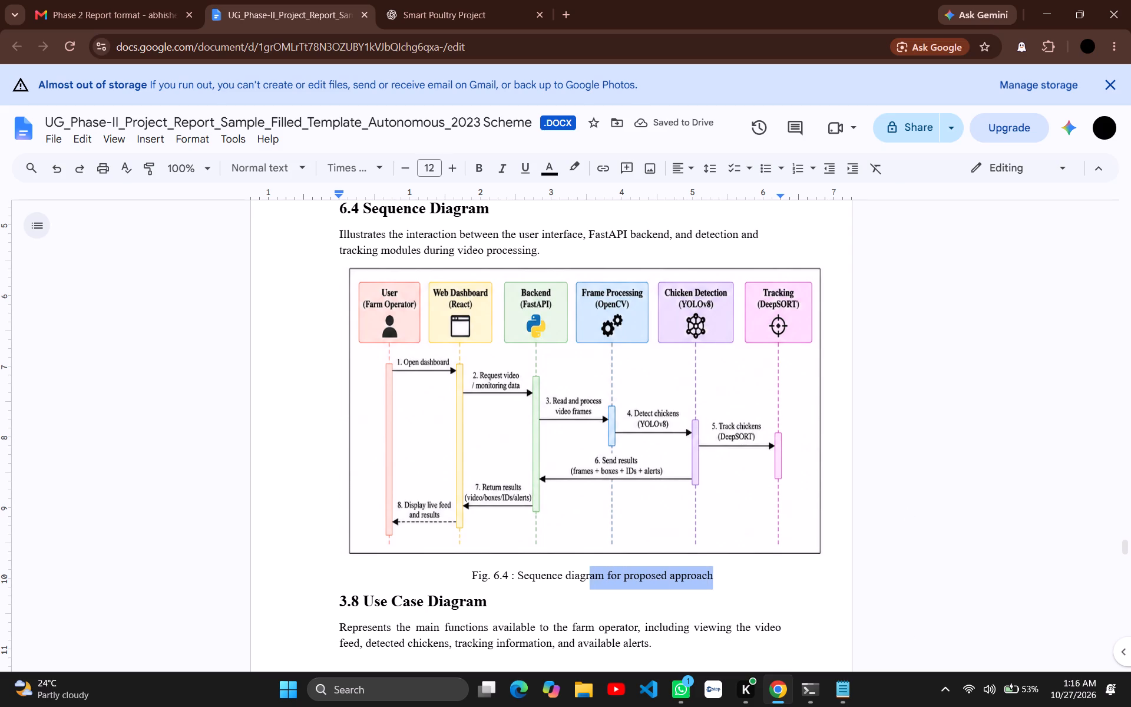
left_click_drag(592, 576, 471, 574)
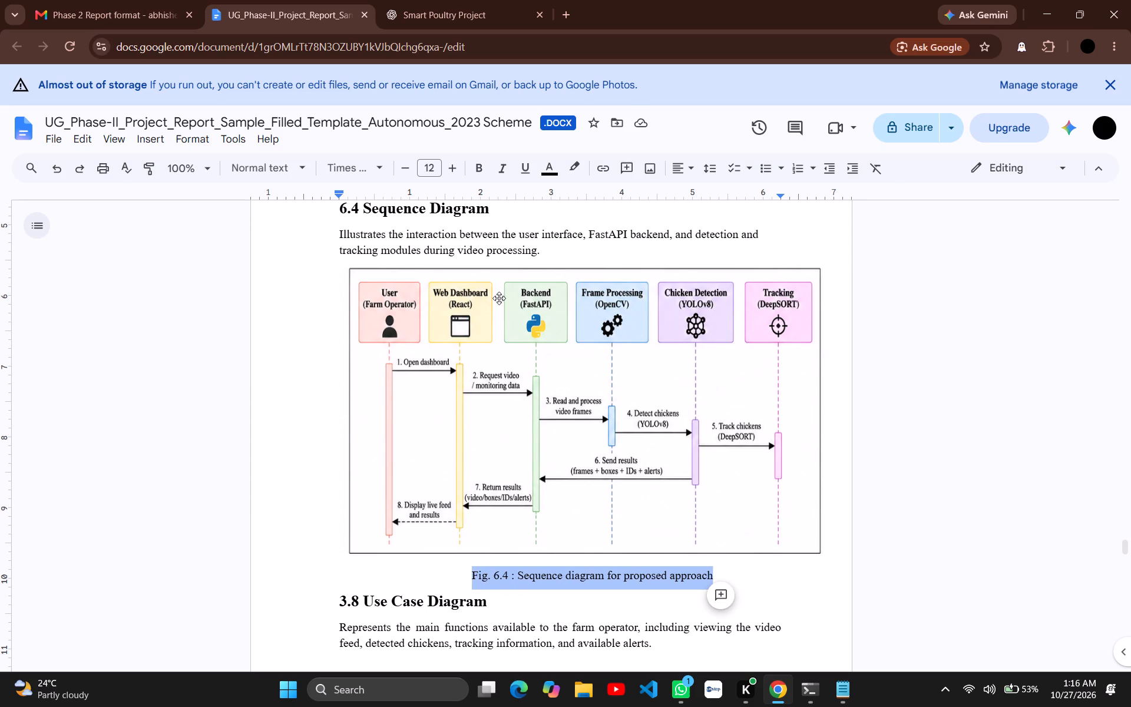
left_click(478, 173)
left_click(553, 590)
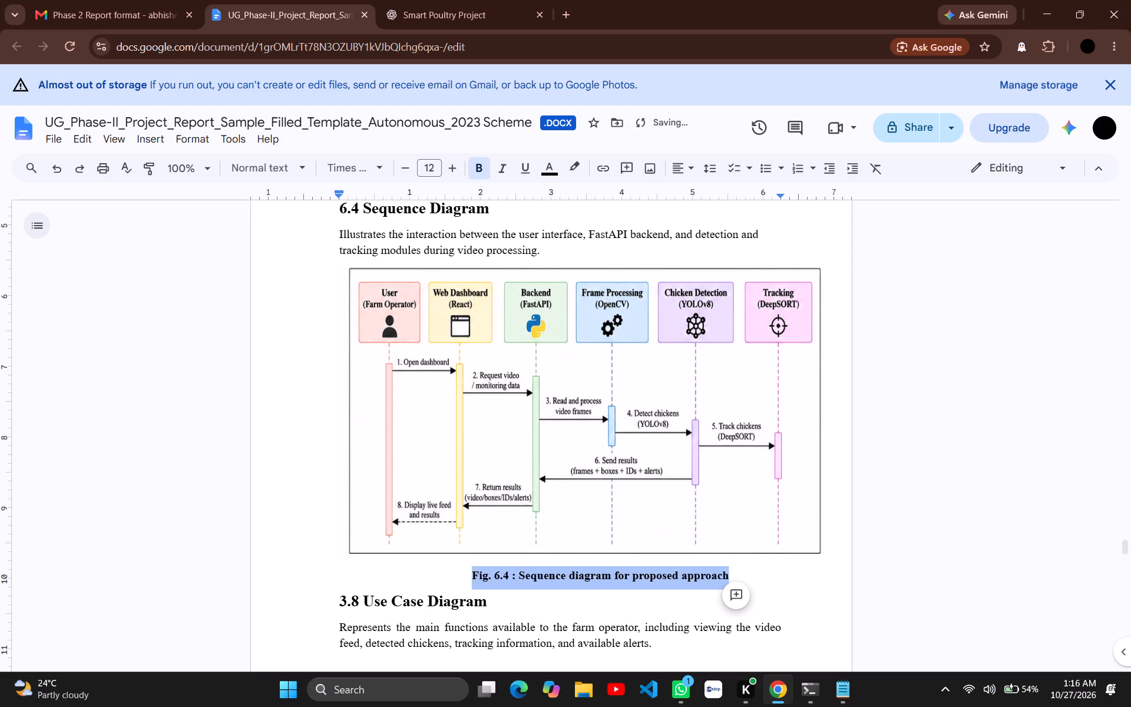
Insert four blank lines after the Fig. 6.4 caption so the "Use Case Diagram" section starts on a new page.
scroll(570, 563, "down", 1)
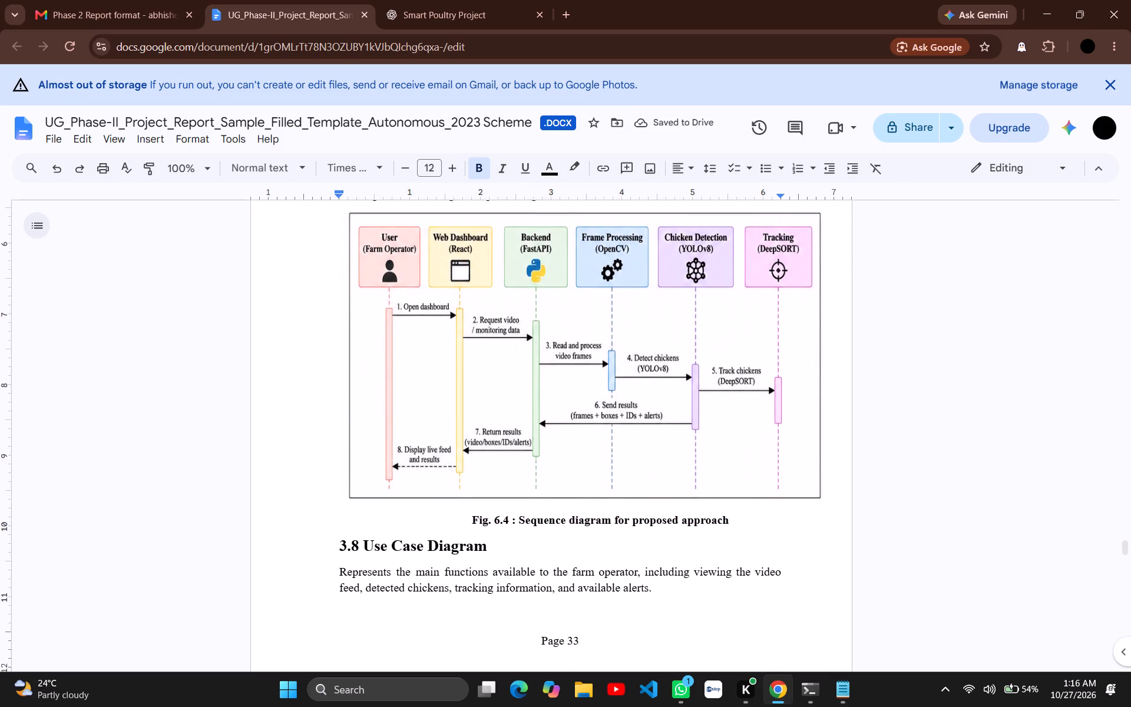
scroll(570, 563, "down", 1)
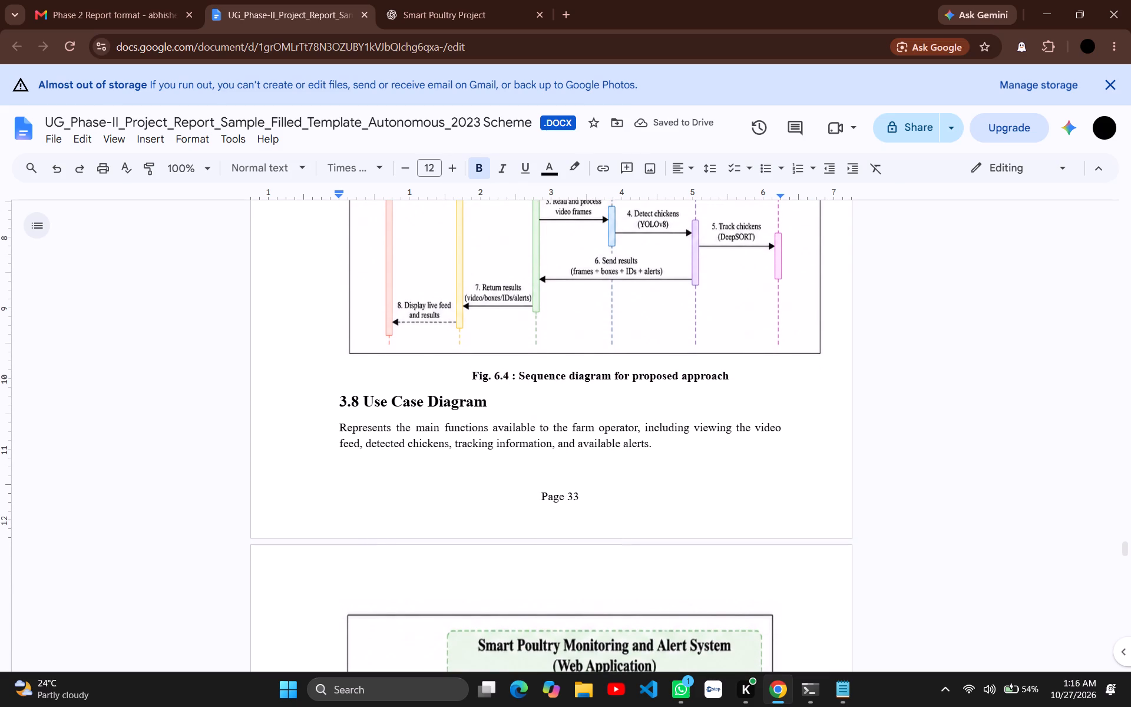
left_click(736, 376)
key("Return")
key("Return")
key("Return")
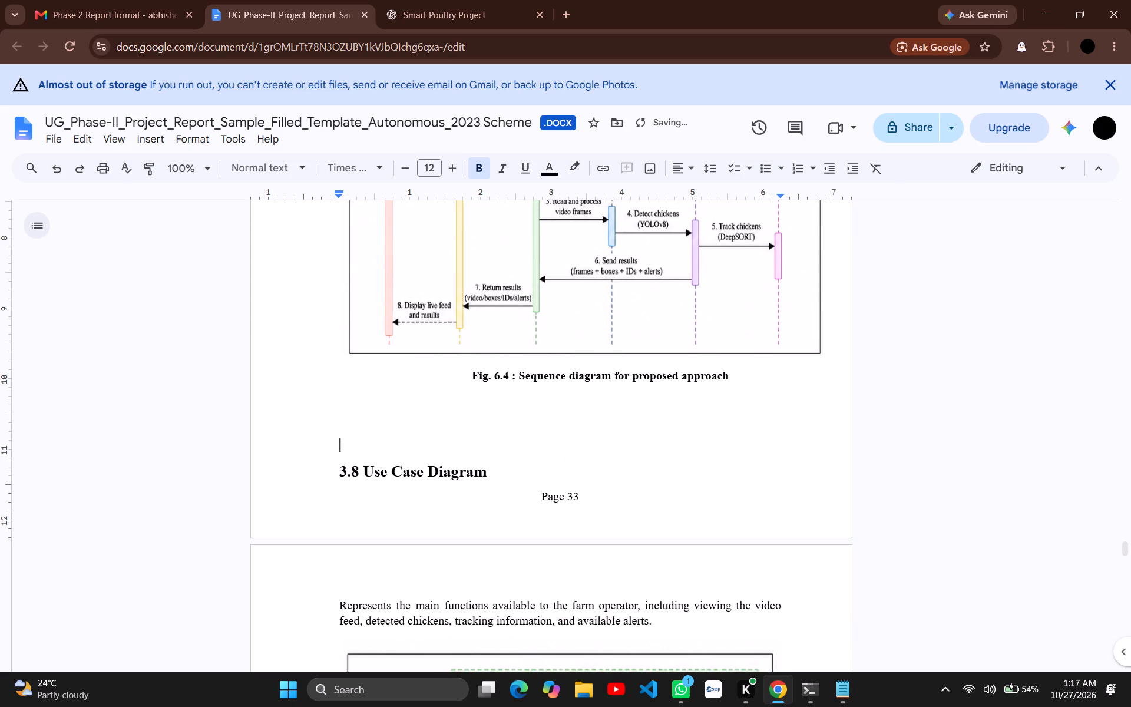
key("Return")
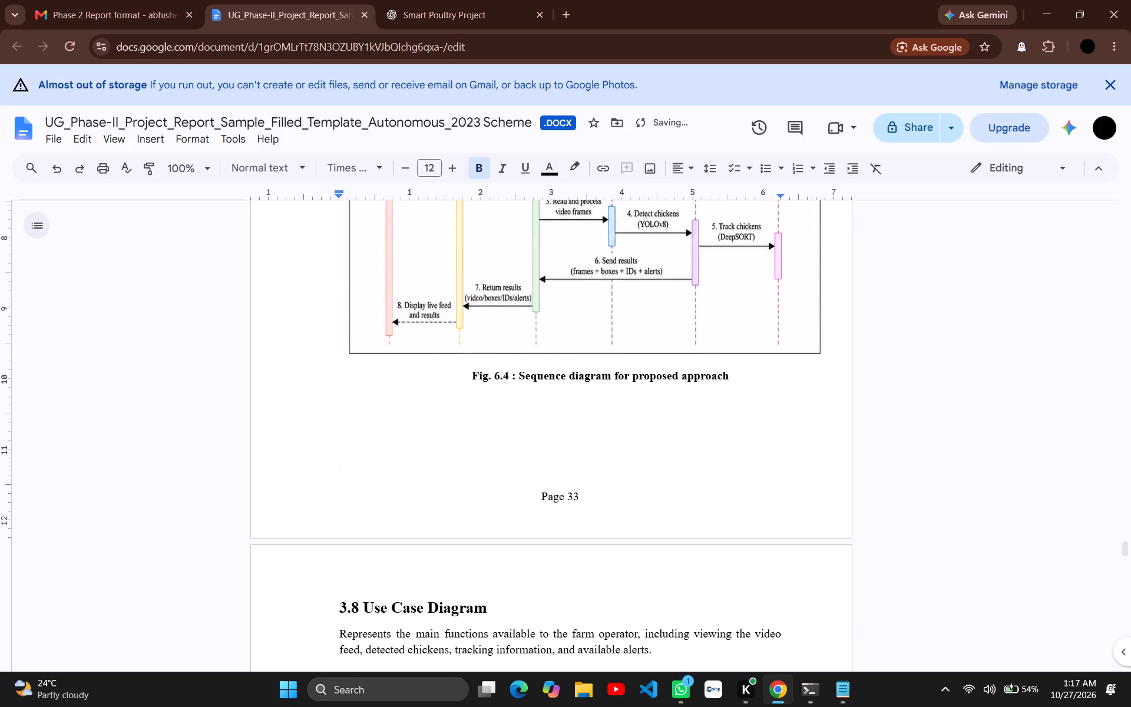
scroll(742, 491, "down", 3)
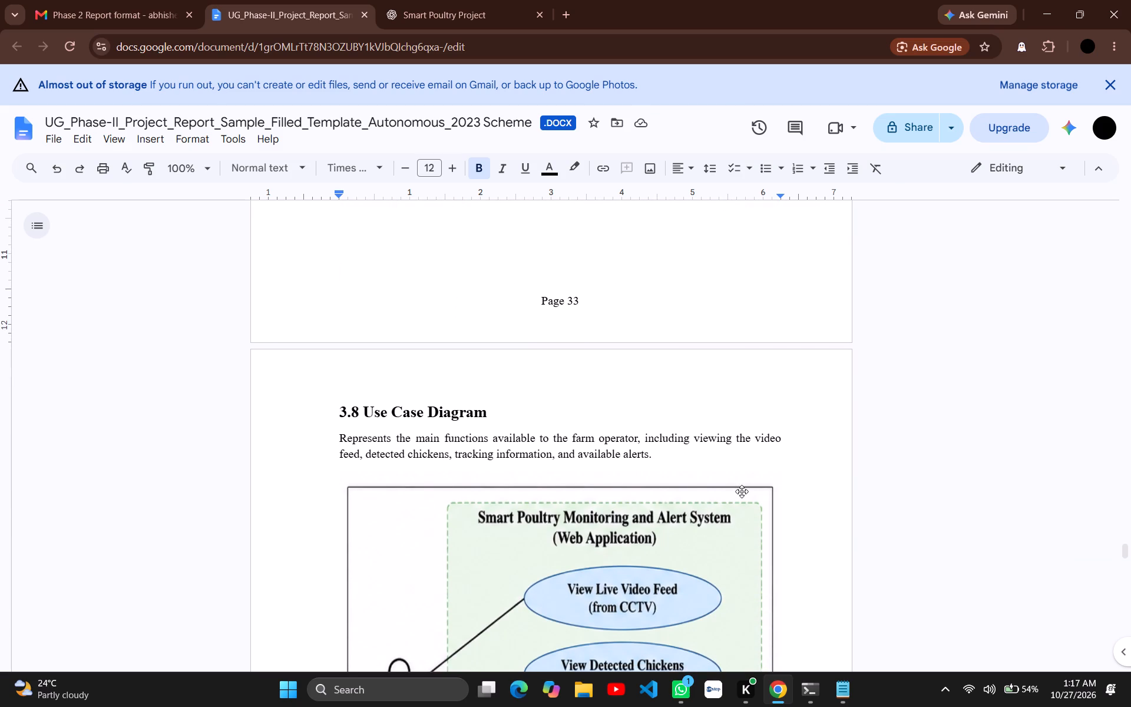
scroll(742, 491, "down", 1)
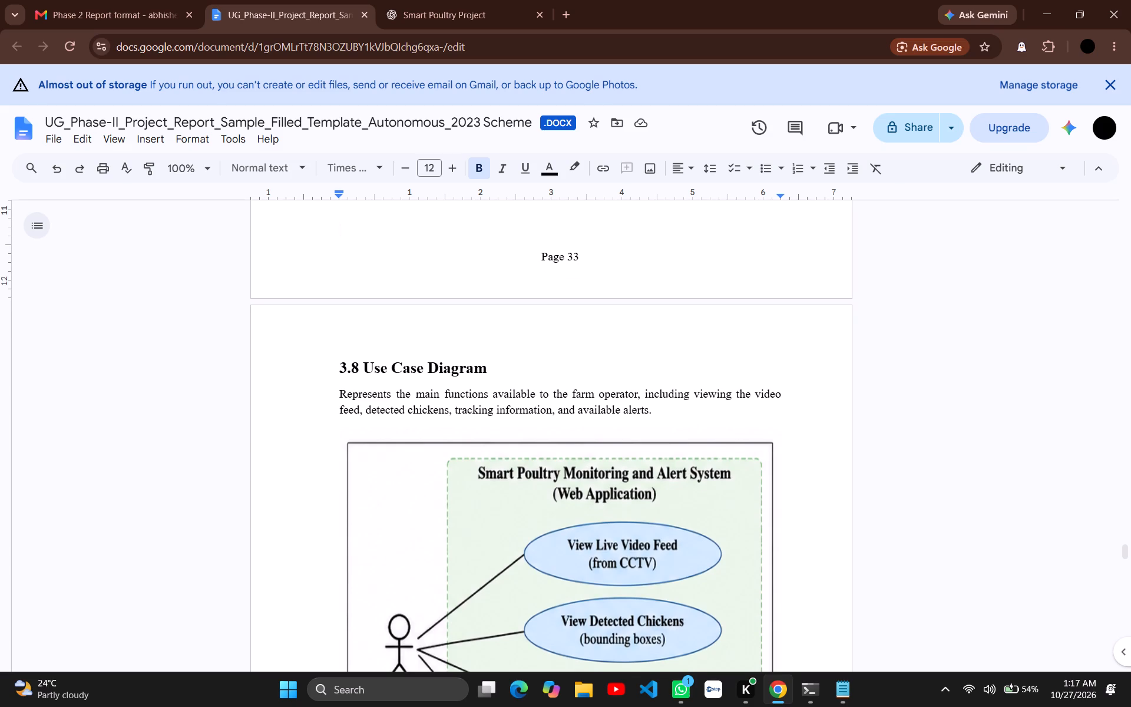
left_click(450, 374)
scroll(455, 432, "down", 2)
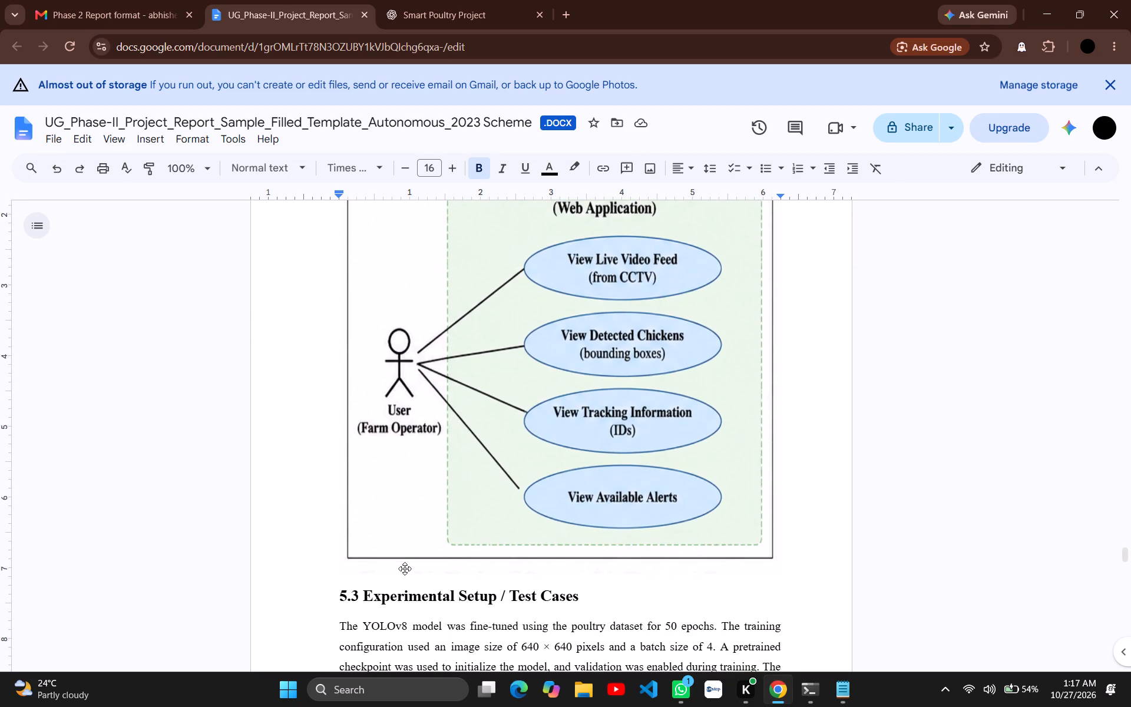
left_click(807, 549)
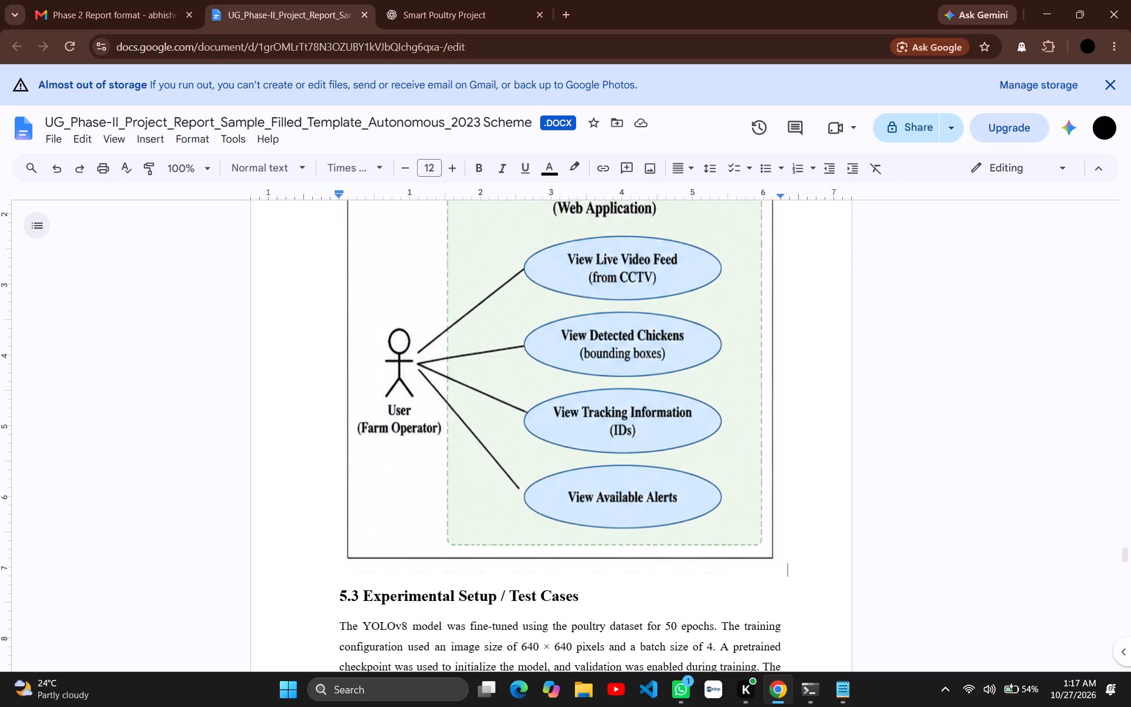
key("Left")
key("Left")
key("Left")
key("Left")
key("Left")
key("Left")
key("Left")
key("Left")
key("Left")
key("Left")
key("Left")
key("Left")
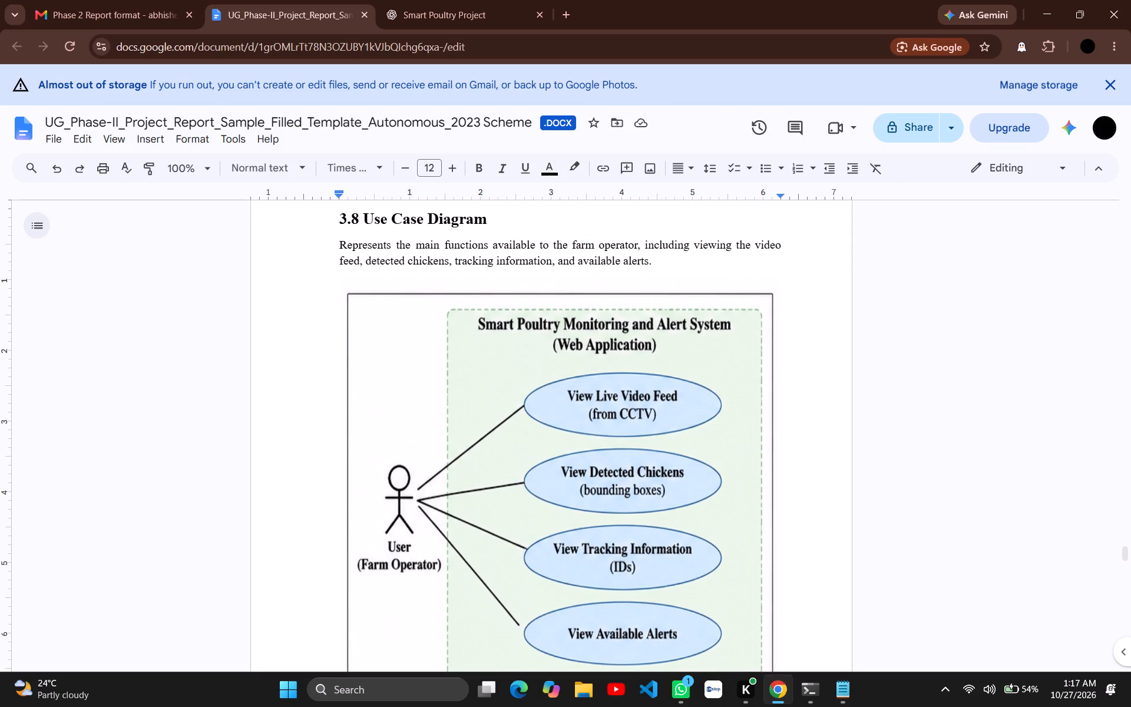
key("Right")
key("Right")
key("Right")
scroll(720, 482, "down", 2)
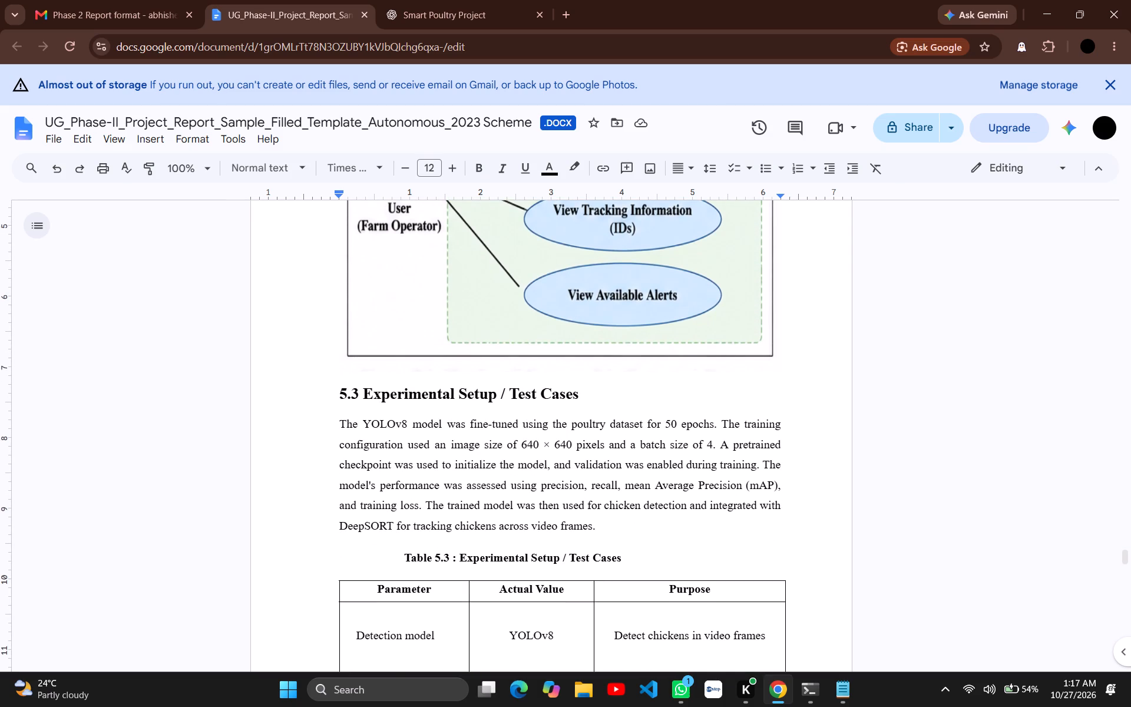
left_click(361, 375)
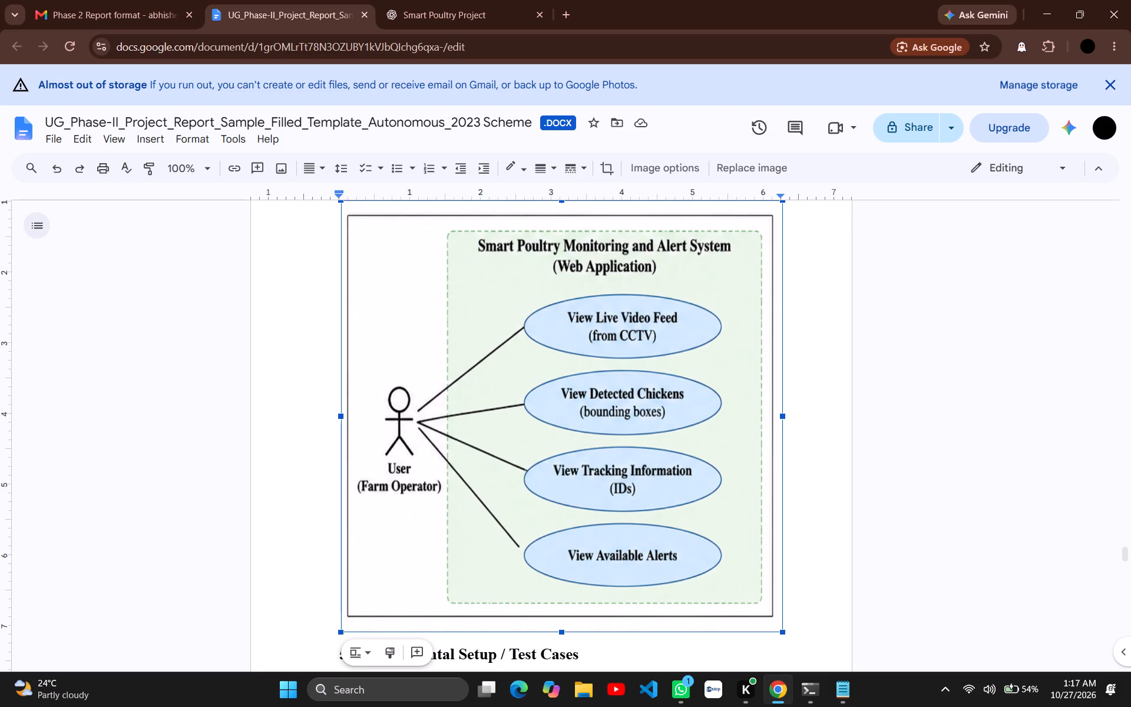
Start an indented caption reading "Fig." on a new line below the use case diagram.
left_click(816, 620)
key("Return")
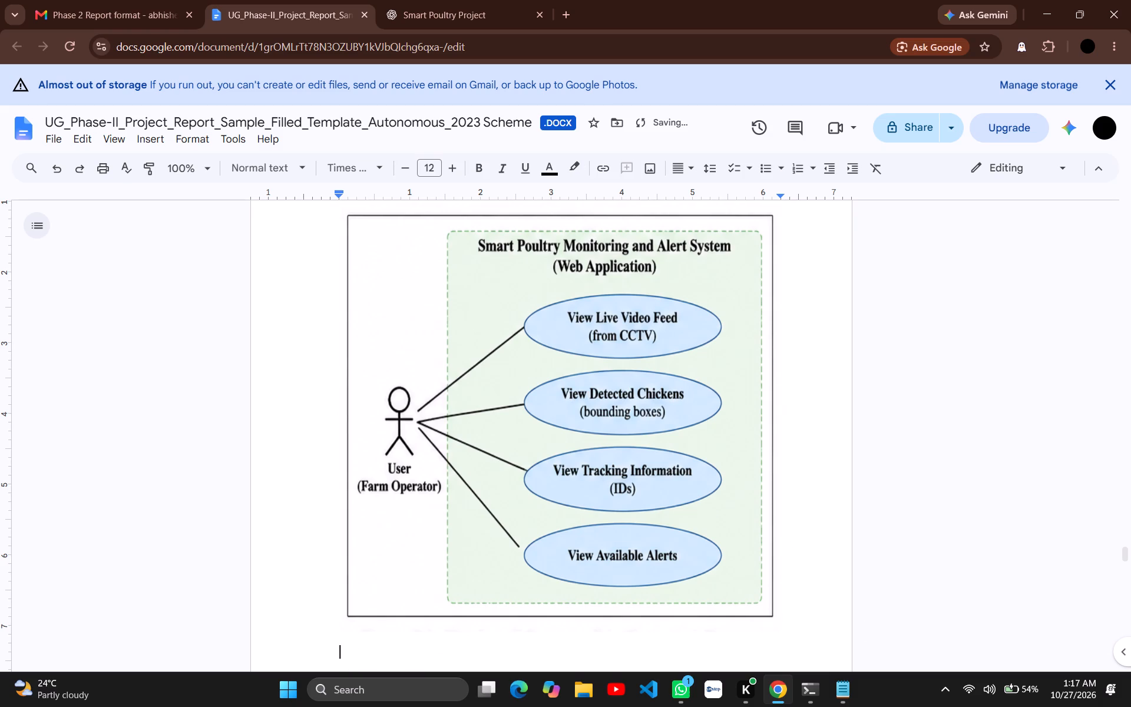
scroll(816, 620, "down", 3)
key("space")
key("space")
key("space")
key("space")
key("space")
key("space")
key("space")
key("space")
key("space")
key("space")
key("space")
key("space")
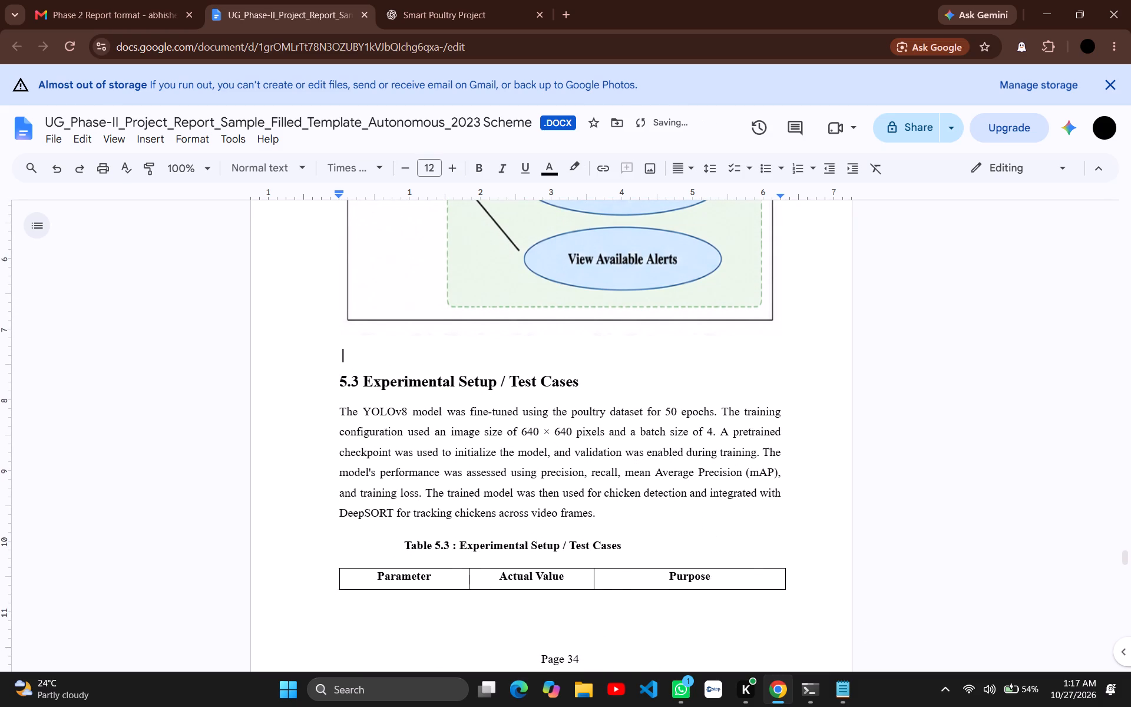
key("space")
key("space")
key("space")
key("space")
key("space")
key("space")
key("space")
key("space")
key("space")
key("space")
type("Fig")
type(".")
key("space")
Review the heading numbers, figure captions and page layout from section 6.2.5 through the "Use Case Diagram" section.
scroll(816, 620, "up", 2)
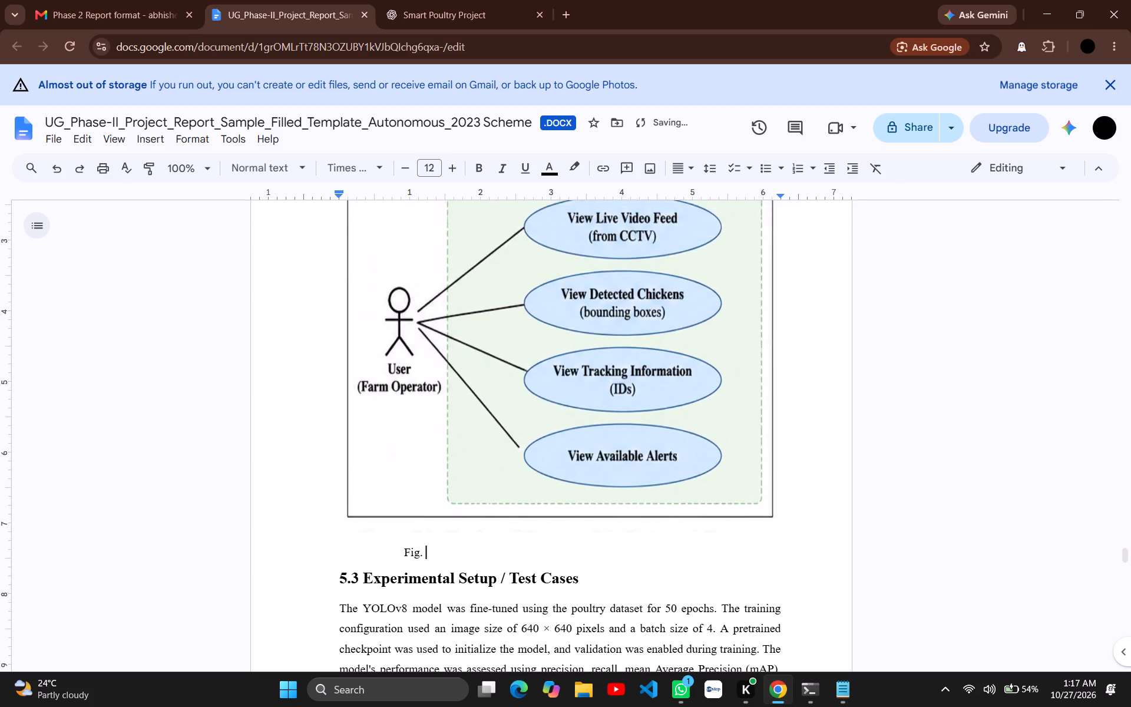
scroll(816, 620, "up", 3)
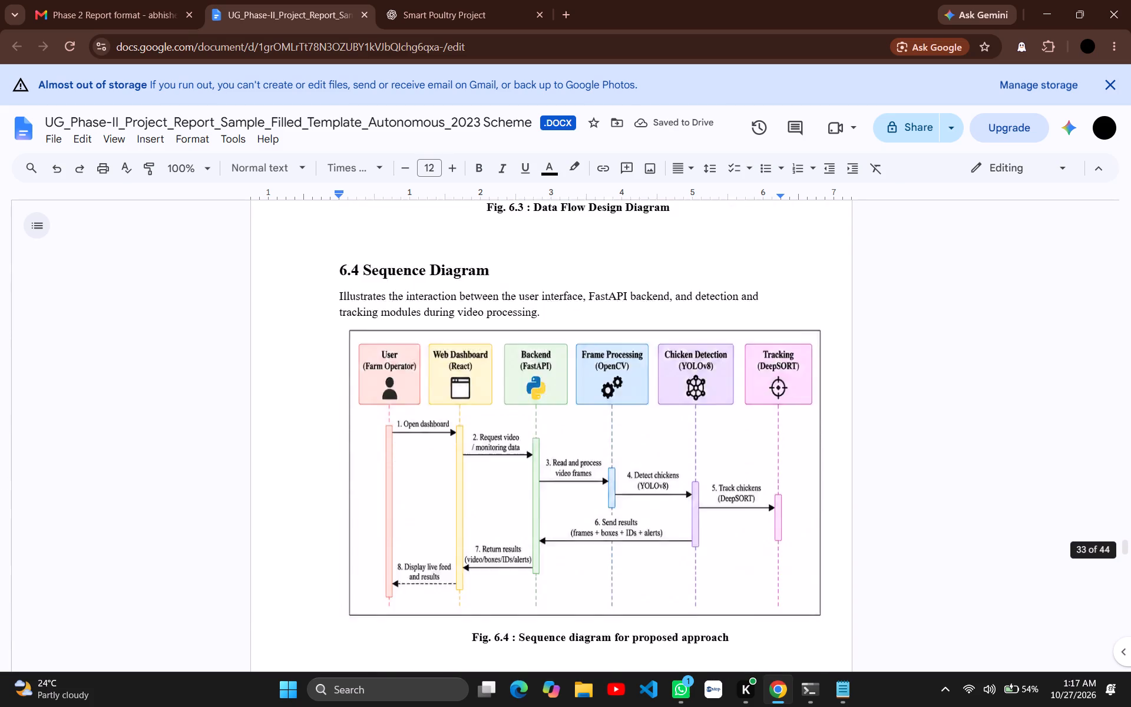
scroll(816, 620, "up", 1)
scroll(816, 620, "down", 3)
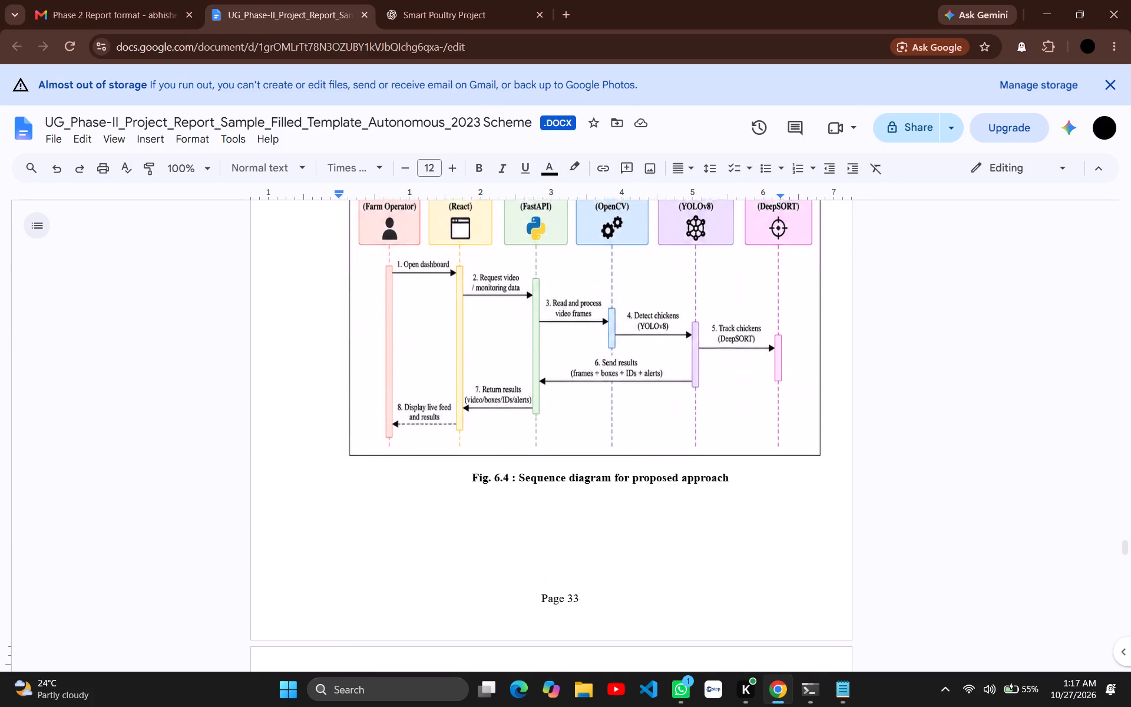
scroll(816, 620, "down", 1)
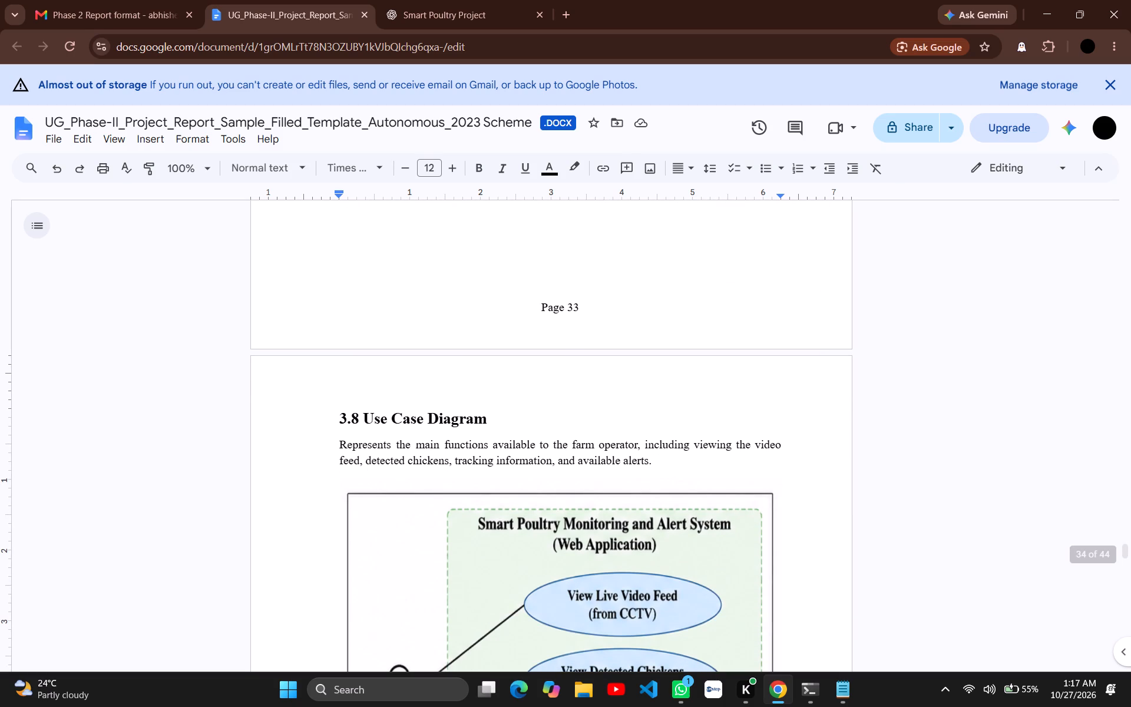
scroll(570, 471, "up", 4)
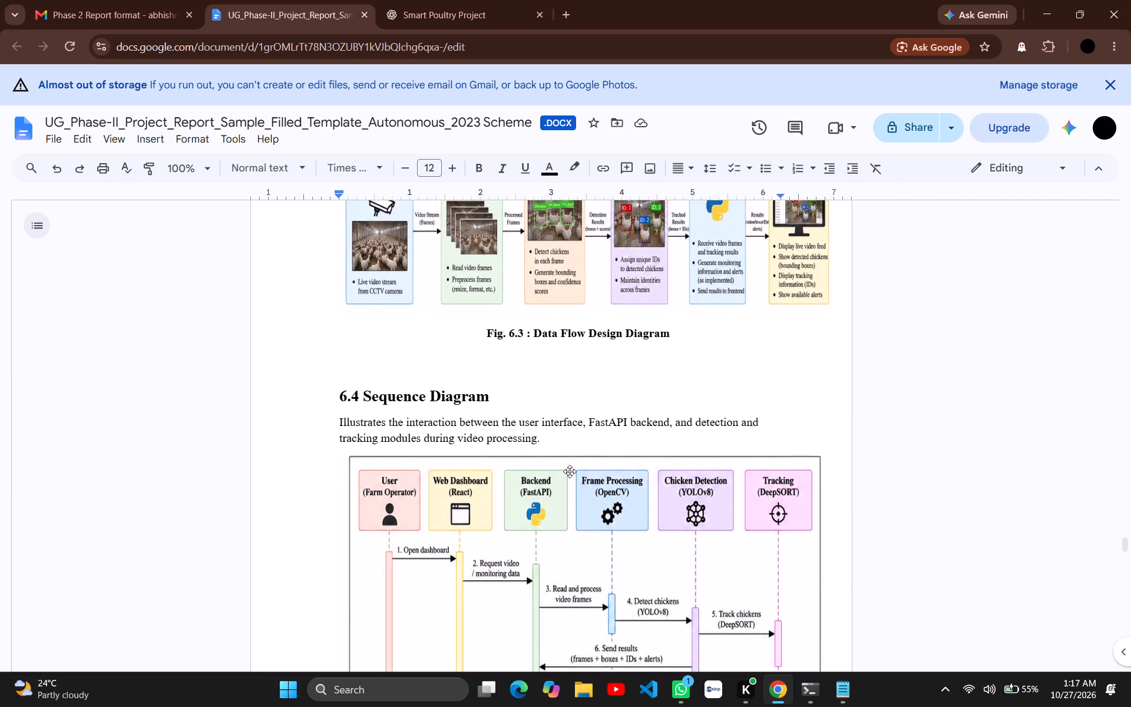
scroll(570, 471, "down", 4)
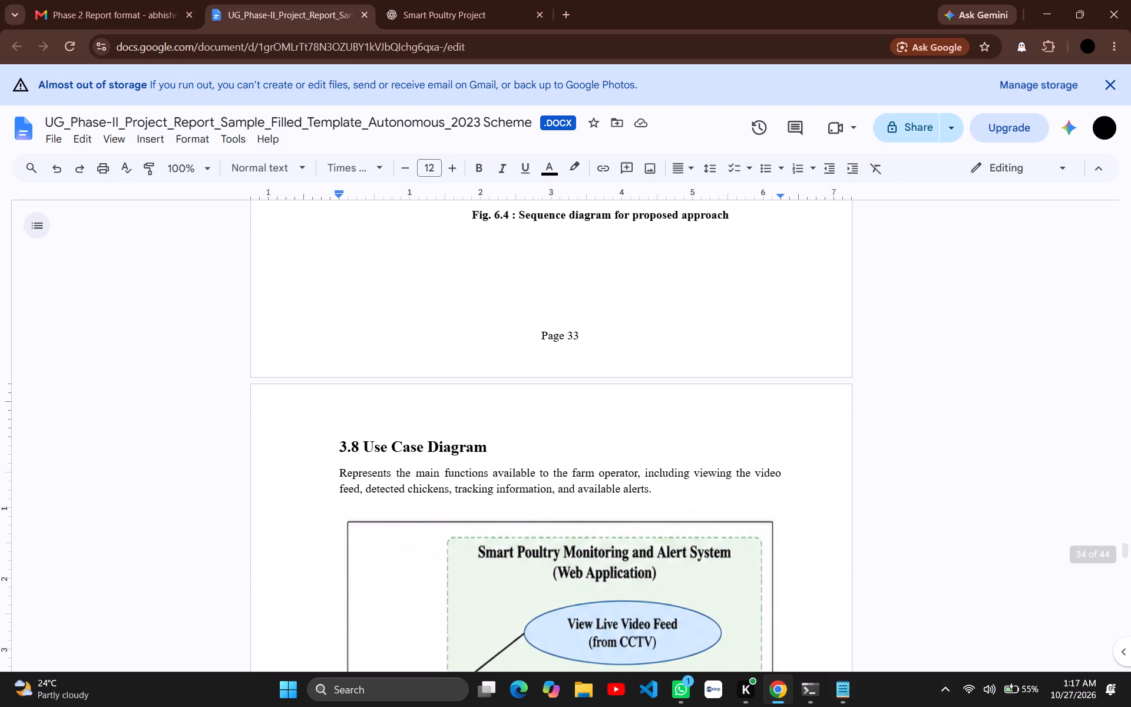
scroll(570, 471, "up", 3)
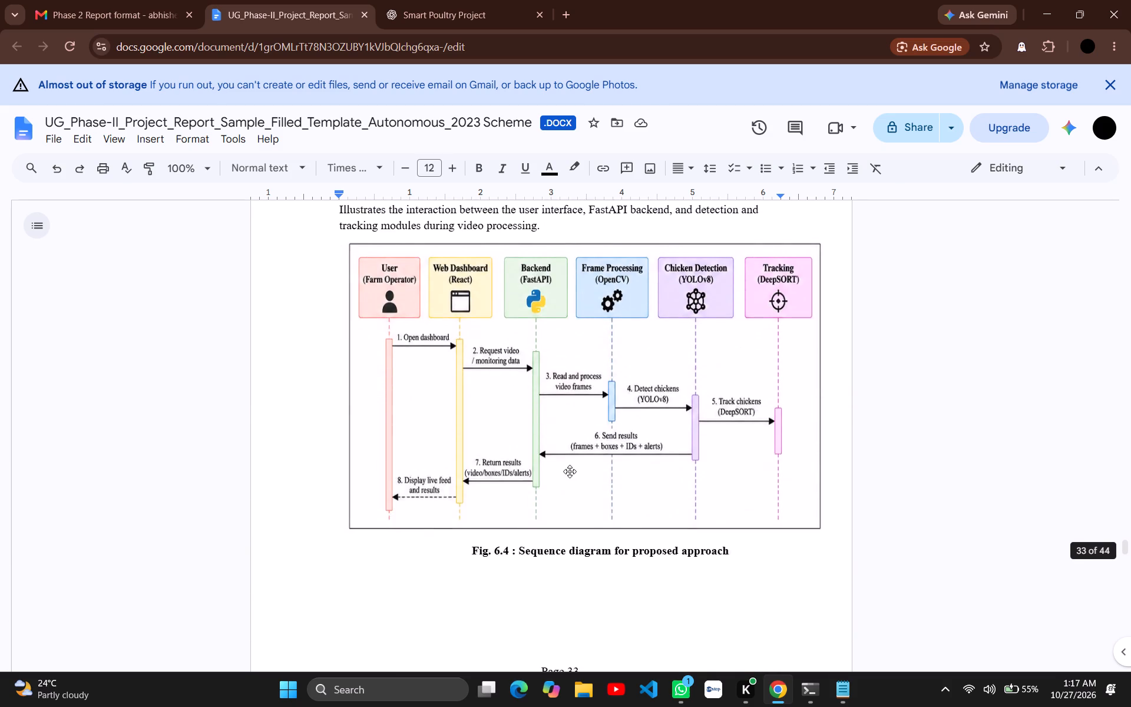
scroll(570, 471, "up", 3)
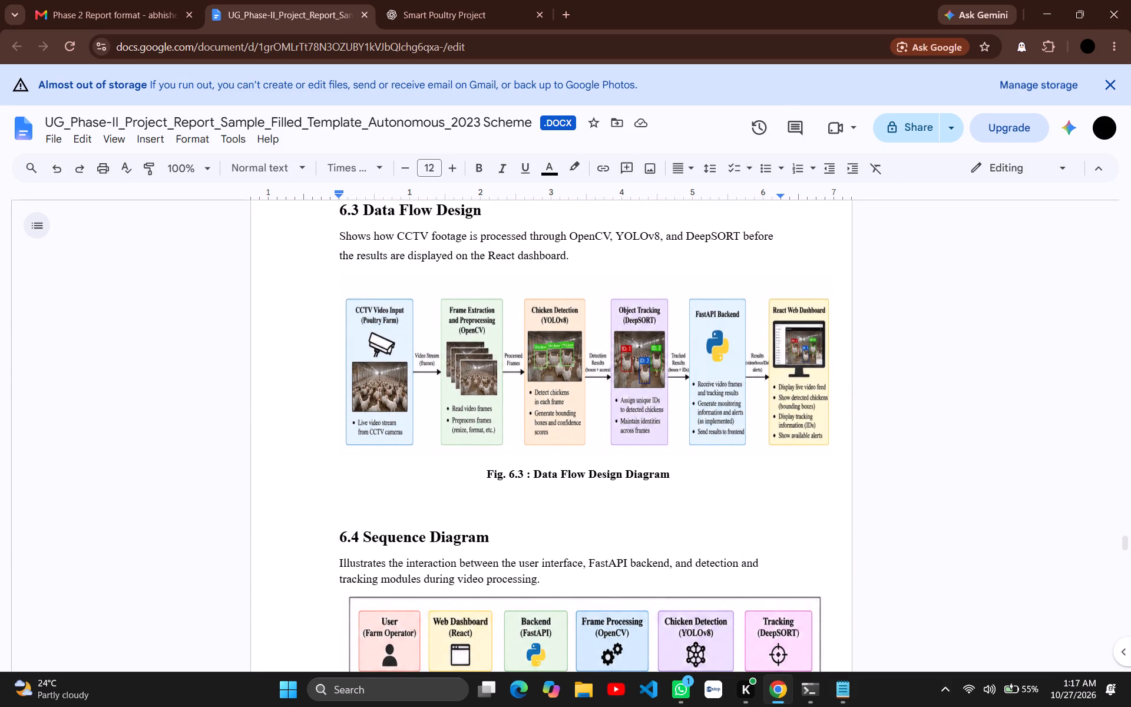
scroll(570, 471, "down", 3)
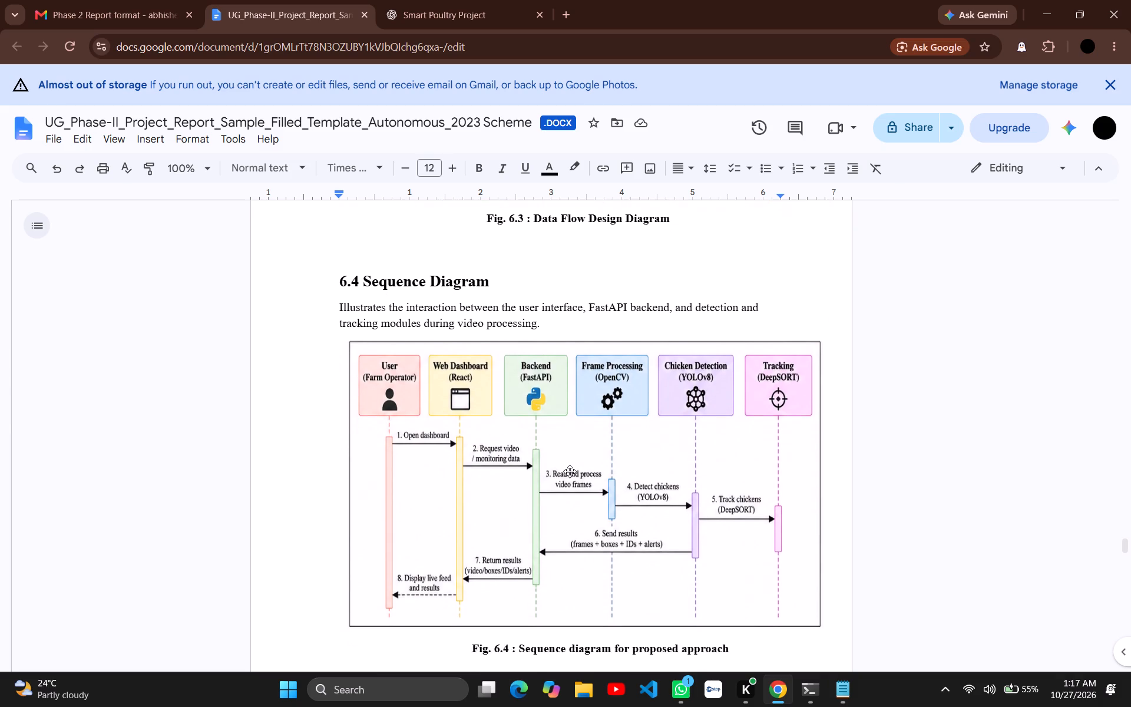
scroll(570, 471, "down", 3)
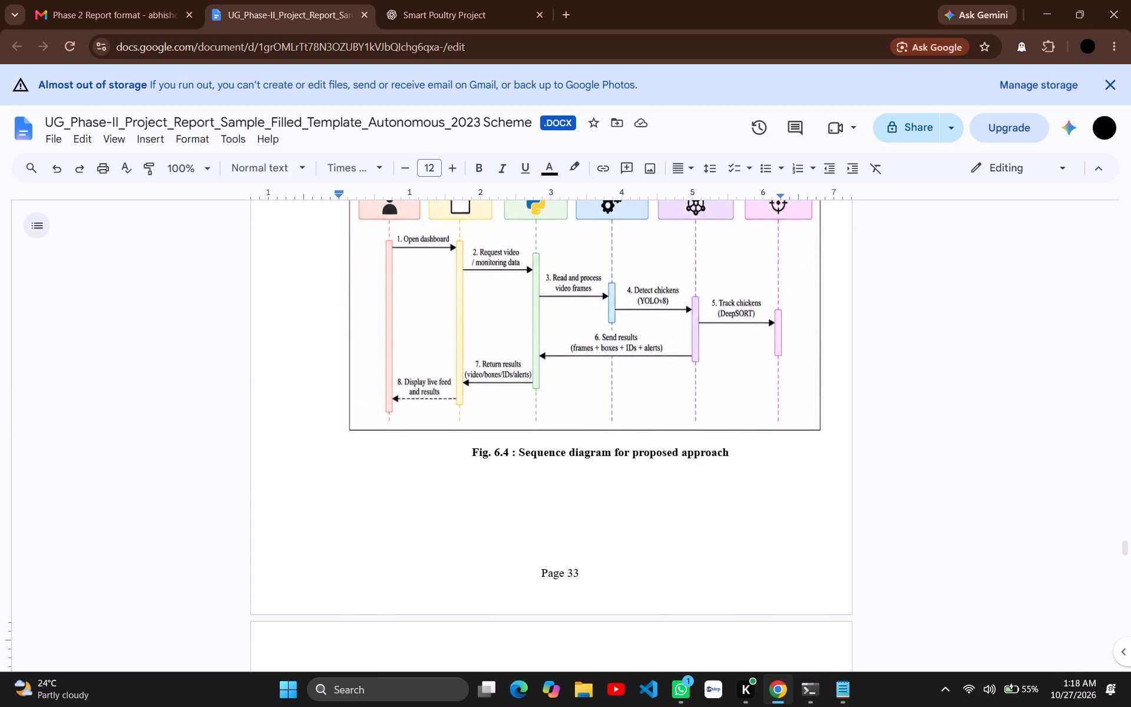
scroll(570, 471, "up", 2)
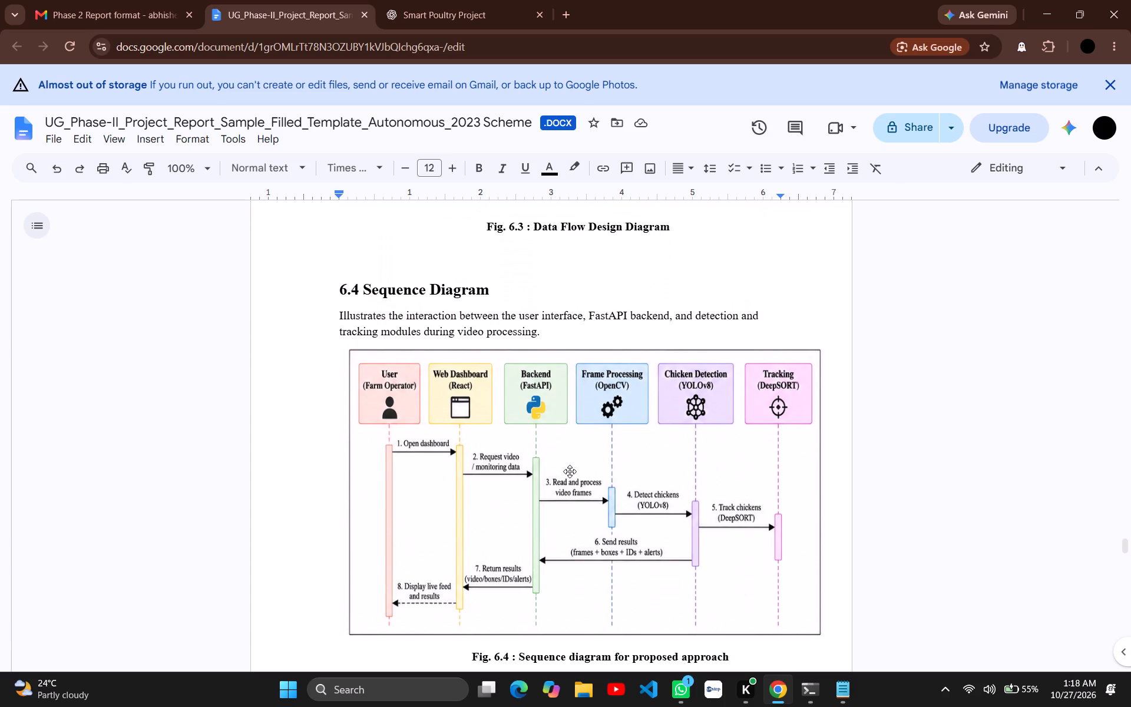
scroll(570, 471, "up", 3)
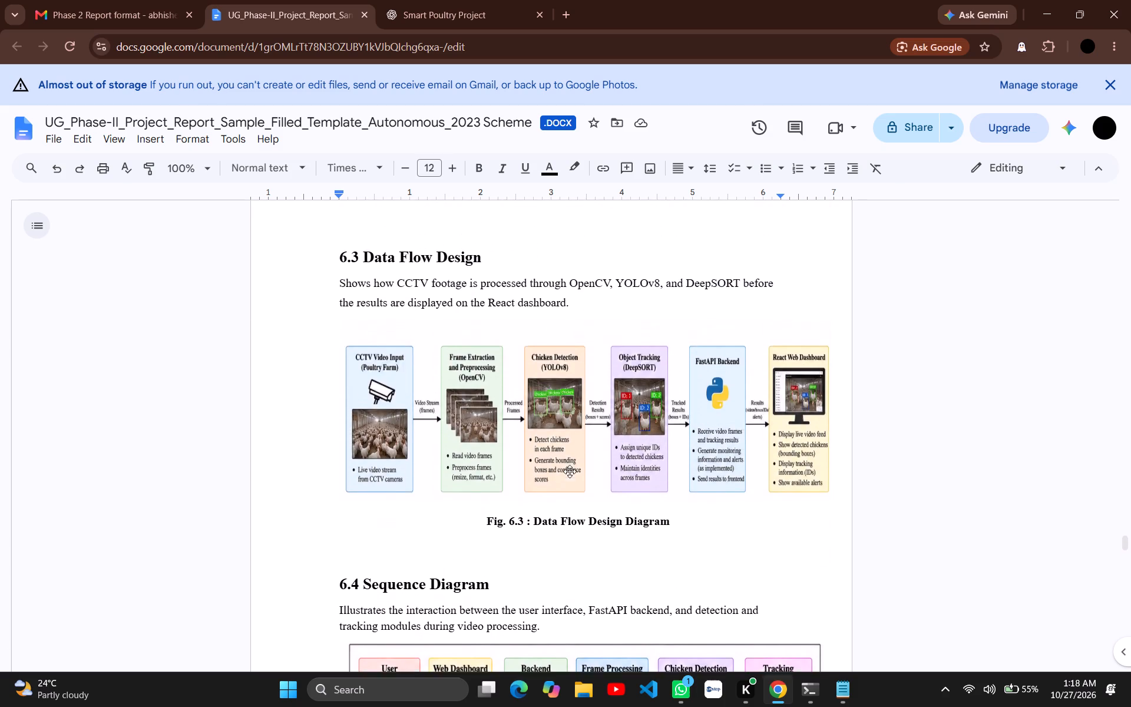
scroll(570, 471, "up", 2)
scroll(570, 471, "down", 1)
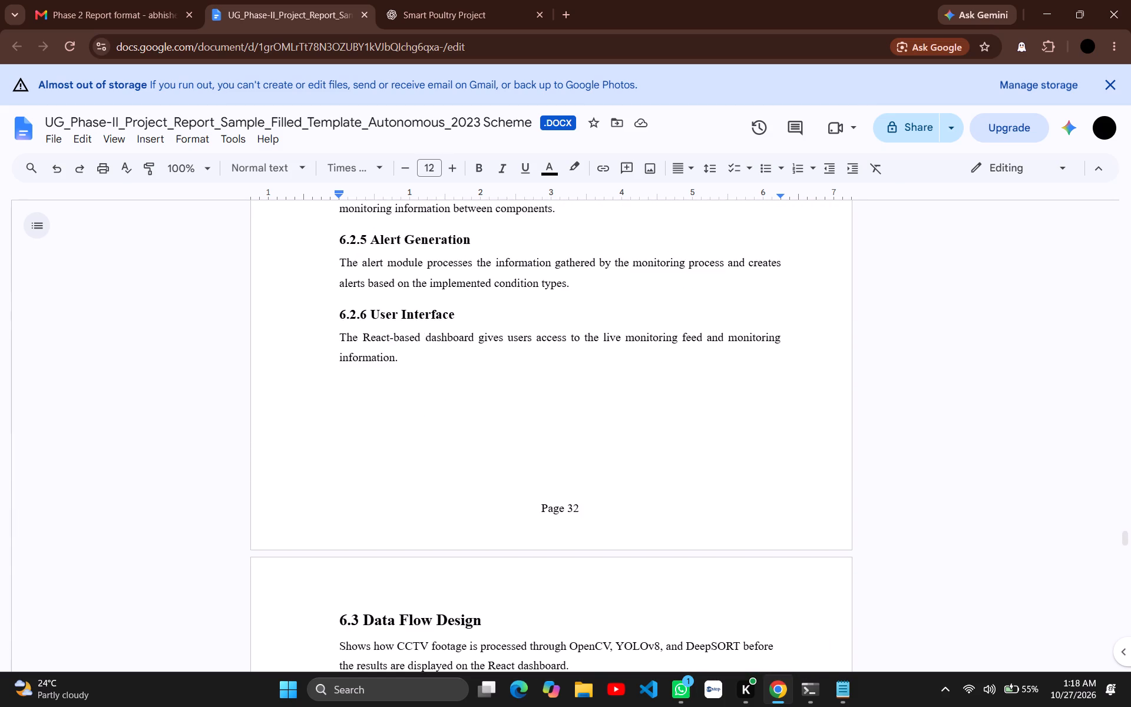
scroll(570, 471, "down", 3)
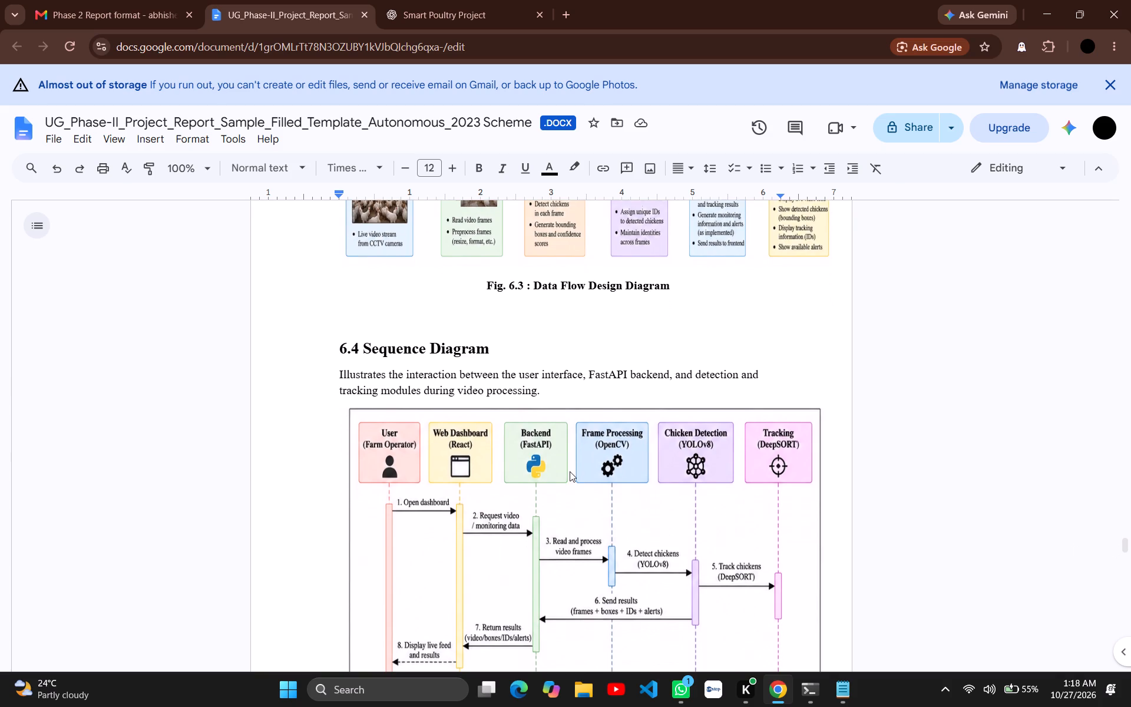
scroll(570, 471, "down", 1)
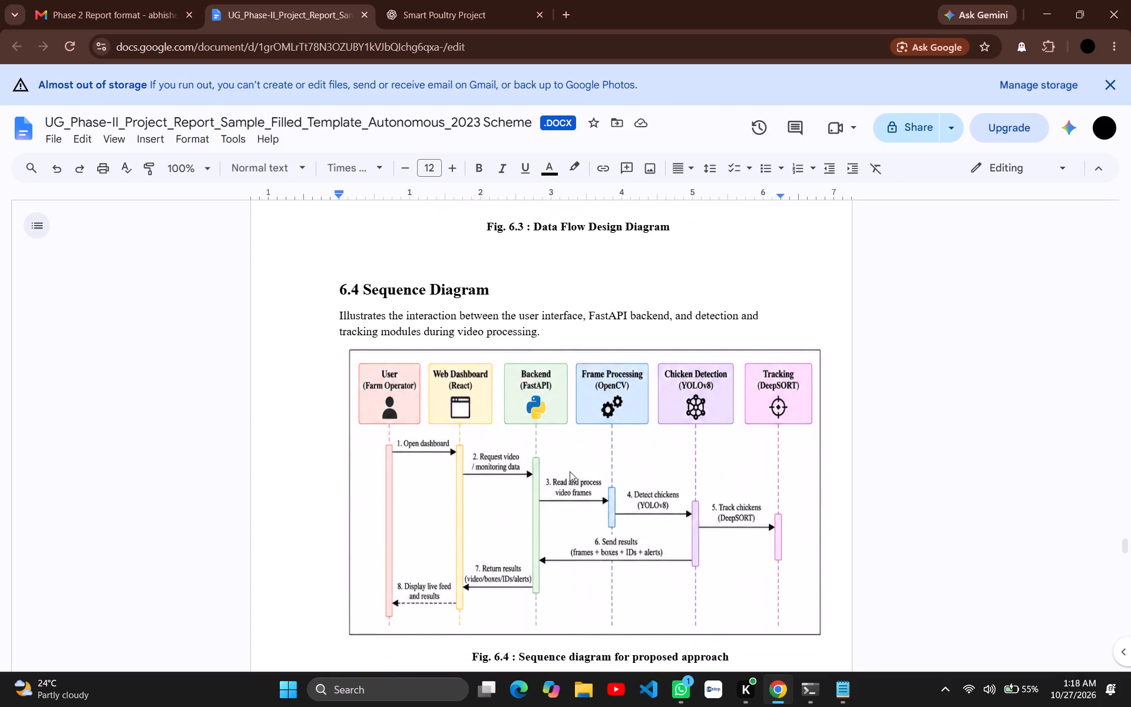
scroll(570, 471, "up", 1)
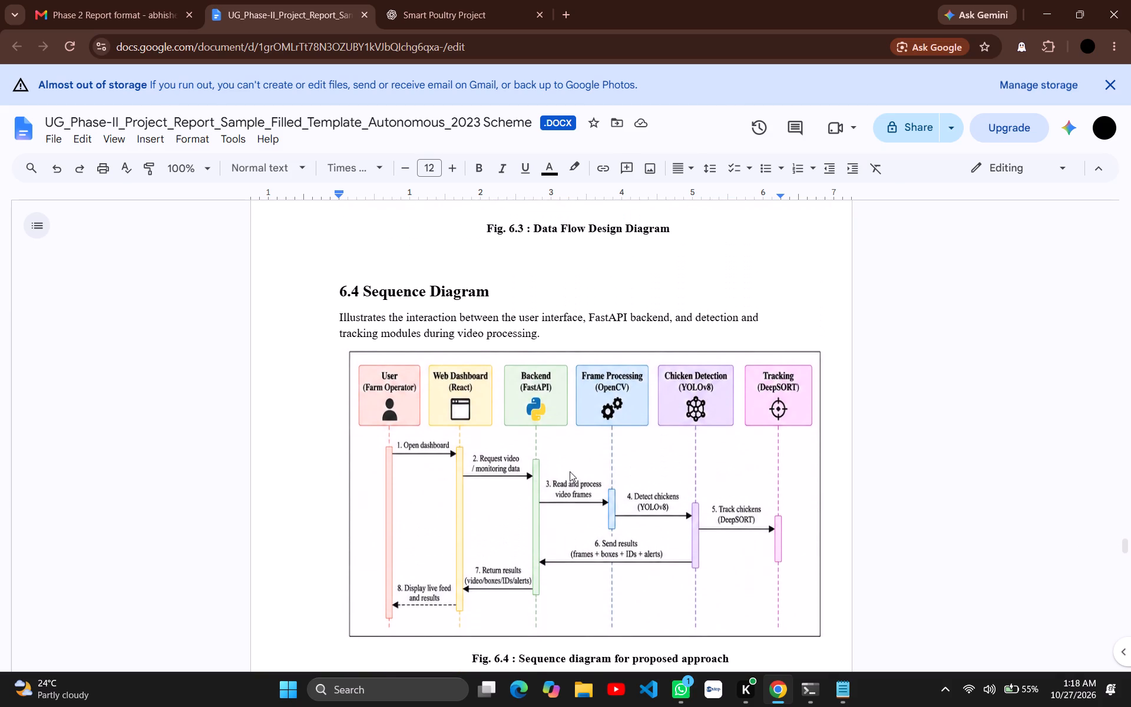
scroll(570, 471, "up", 3)
scroll(570, 471, "right", 1)
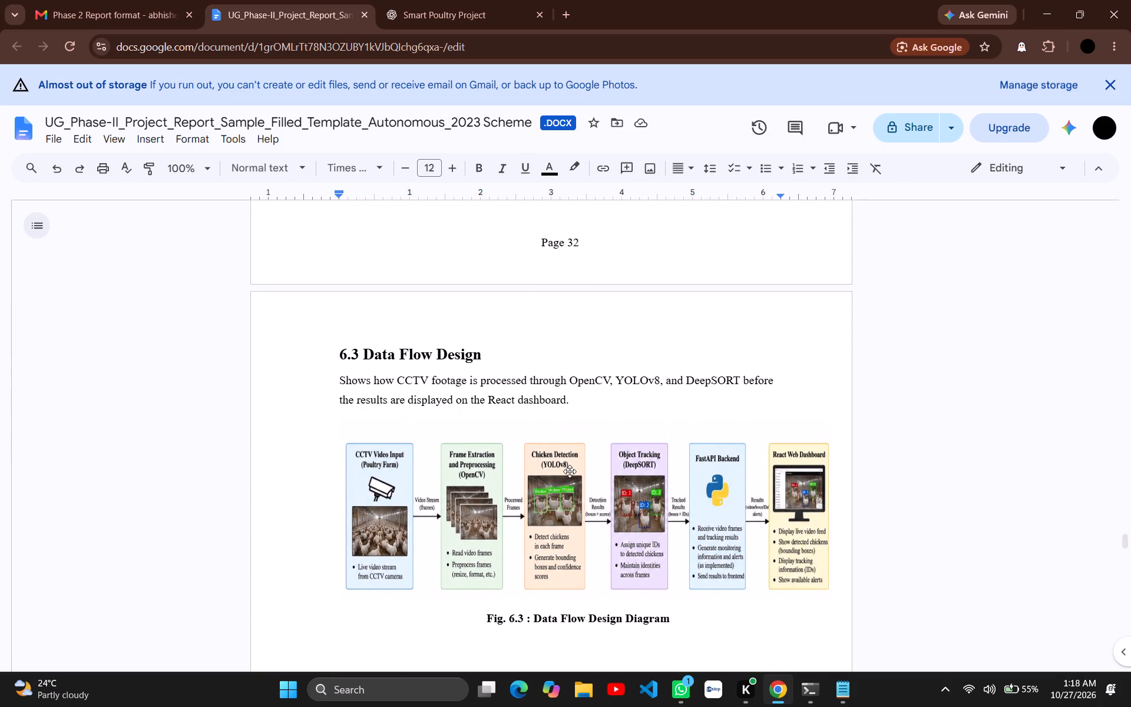
scroll(570, 471, "right", 1)
scroll(570, 471, "up", 1)
scroll(570, 471, "down", 1)
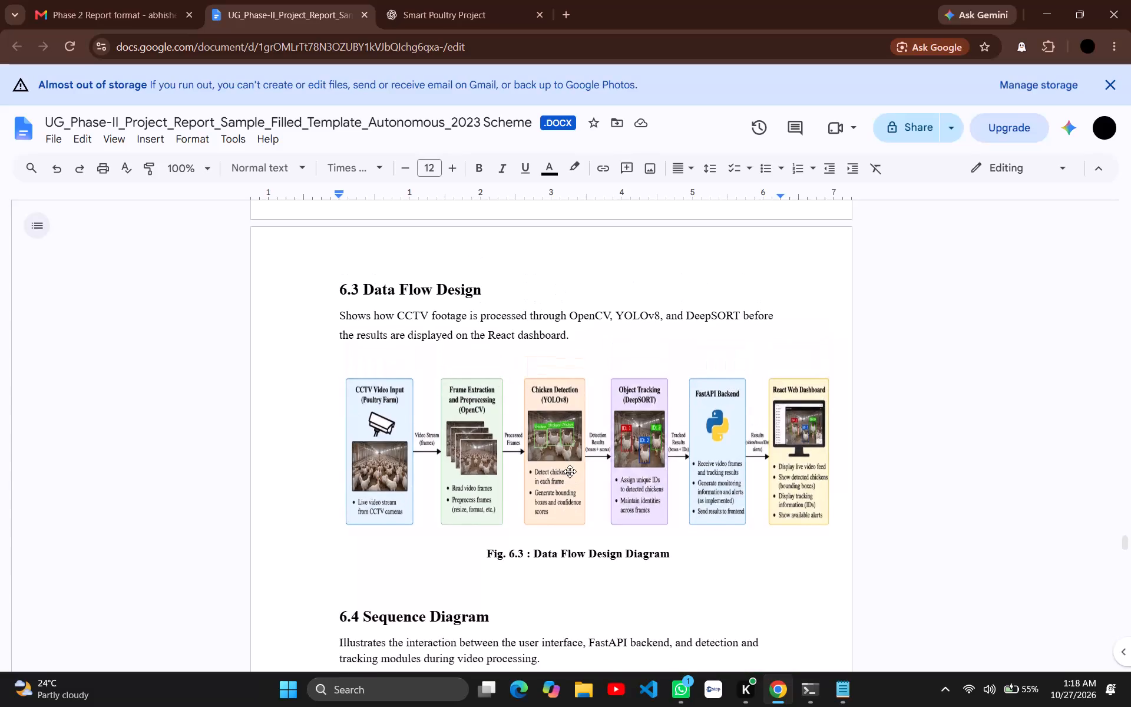
scroll(570, 471, "down", 2)
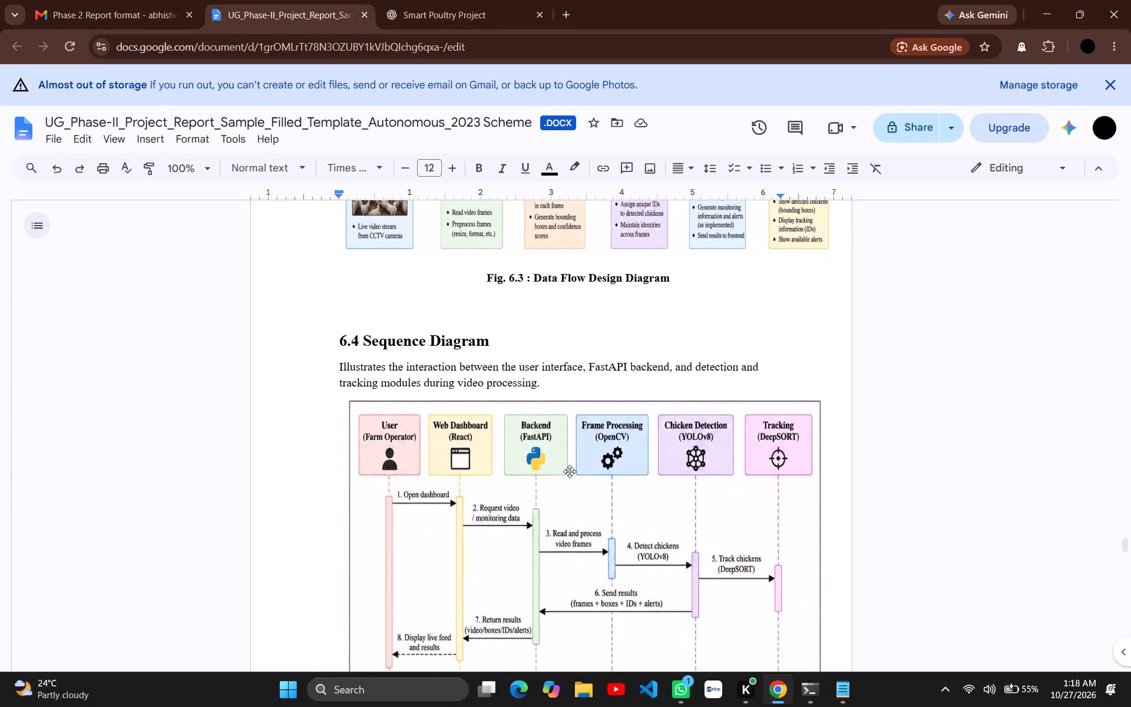
scroll(570, 471, "down", 3)
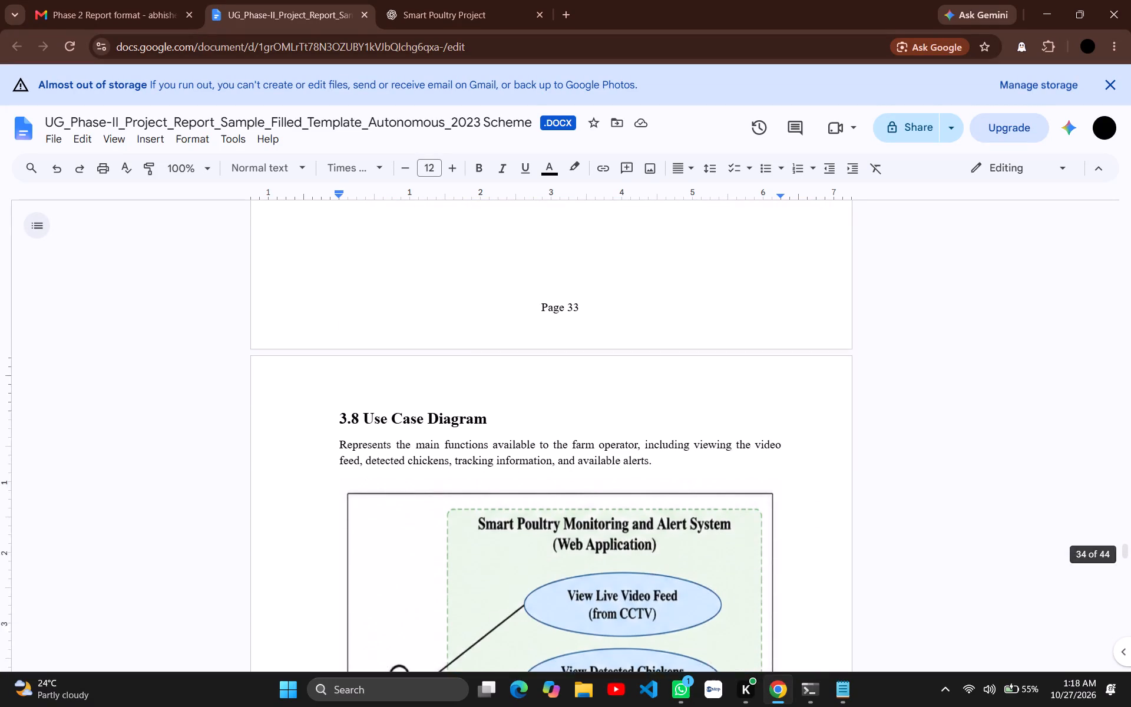
scroll(570, 471, "up", 3)
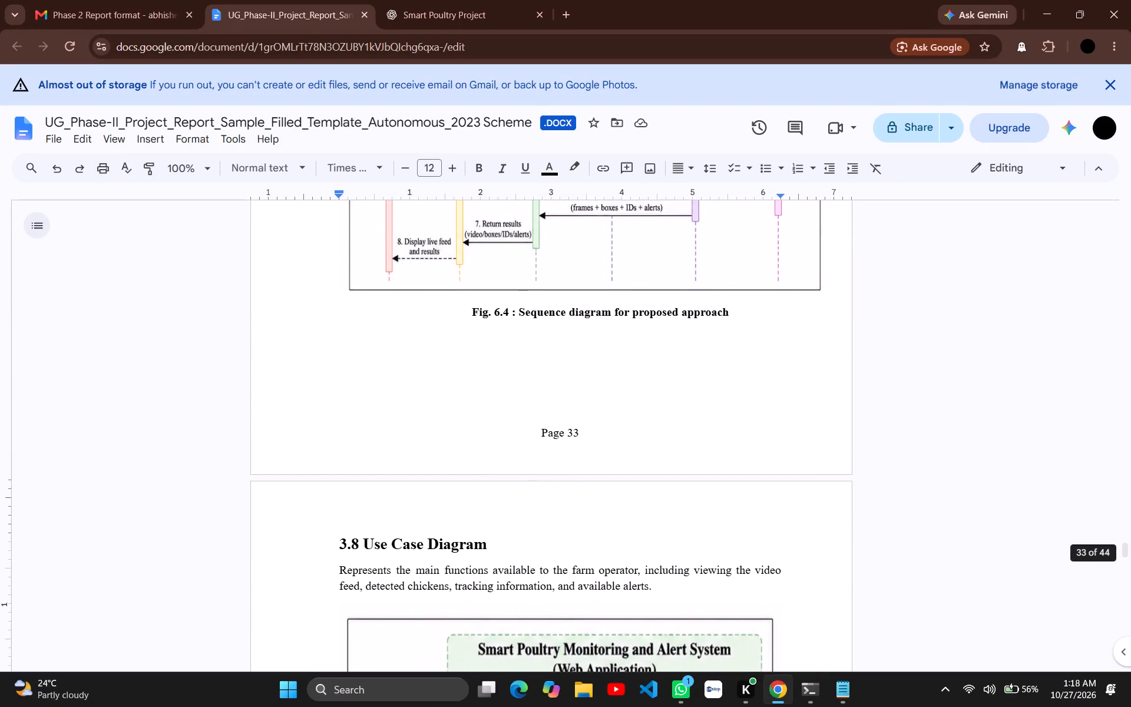
scroll(570, 471, "up", 3)
scroll(570, 471, "right", 1)
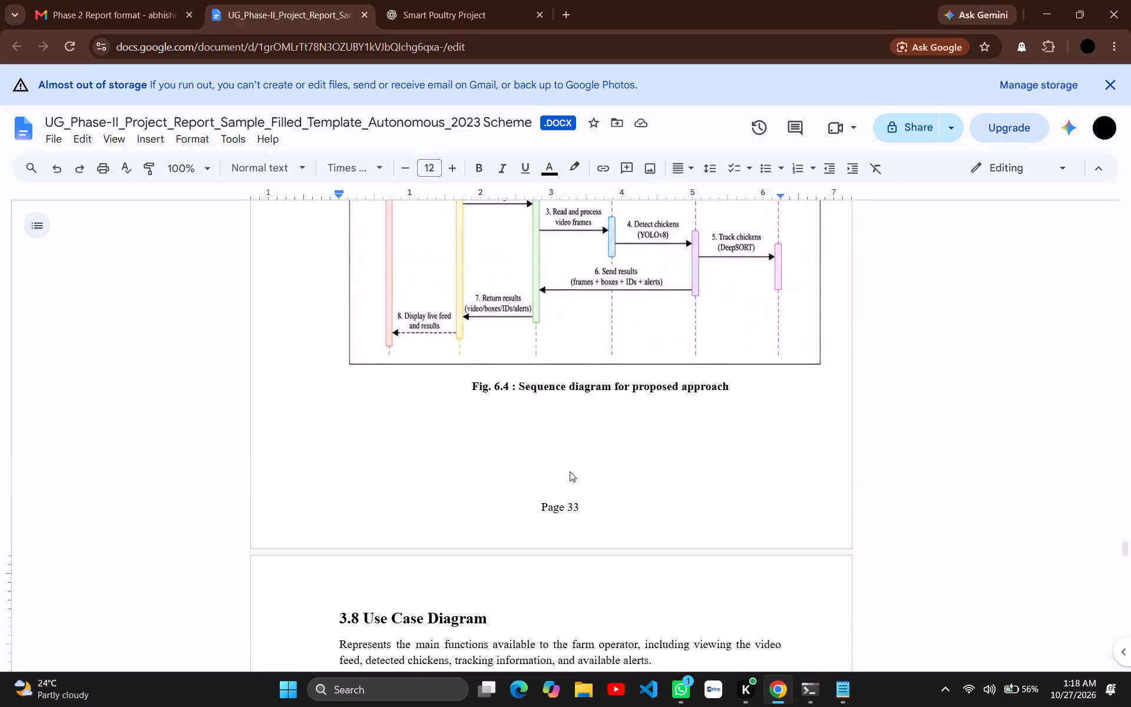
Renumber the "Use Case Diagram" heading as 6.5.
left_click(355, 618)
key("Right")
key("BackSpace")
key("BackSpace")
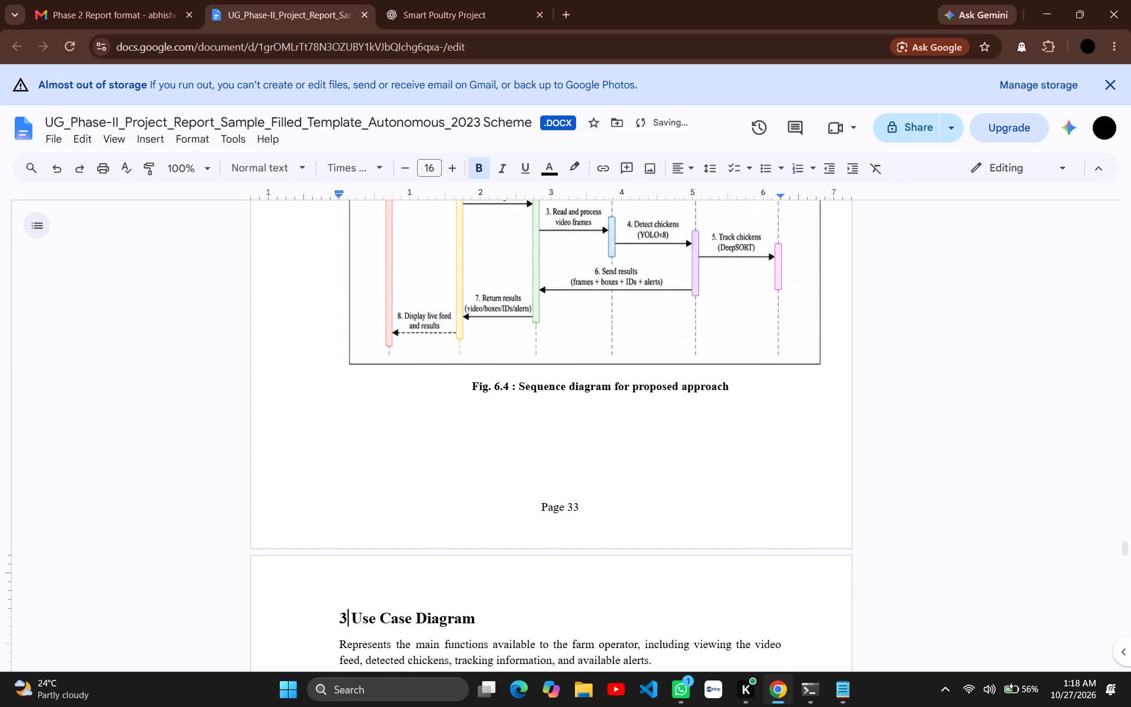
key("BackSpace")
type("6.")
key("5")
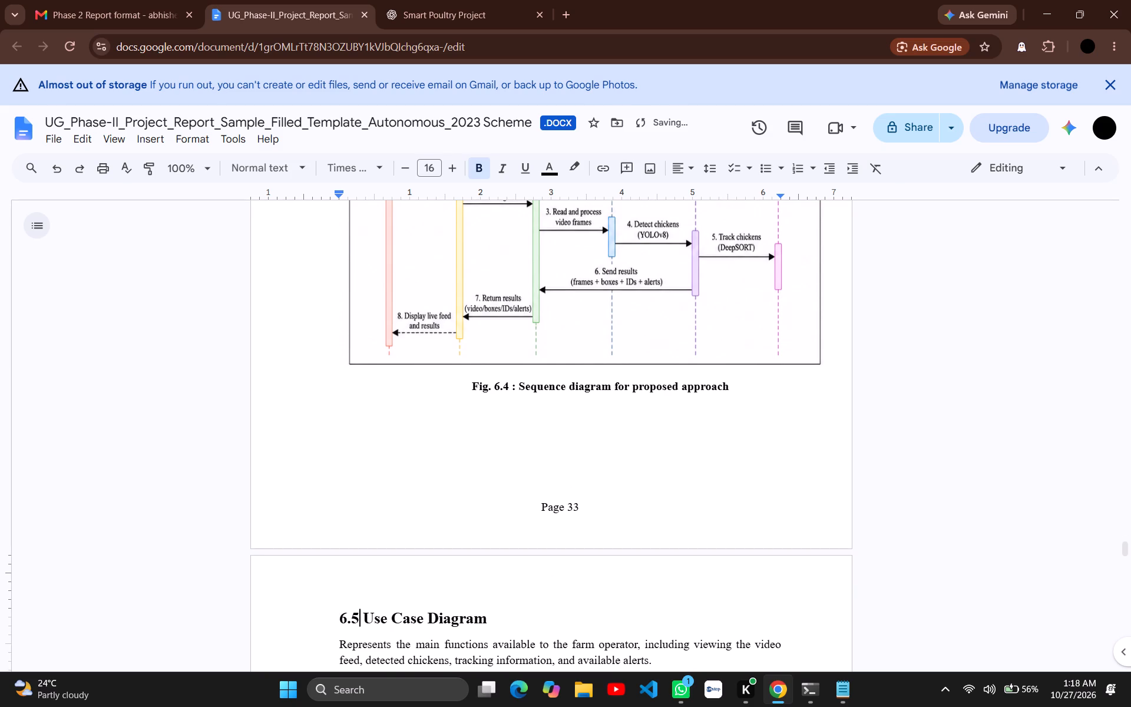
Complete the caption below the use case diagram as "Fig. 6.5 : Use Case Diagram".
scroll(417, 627, "down", 3)
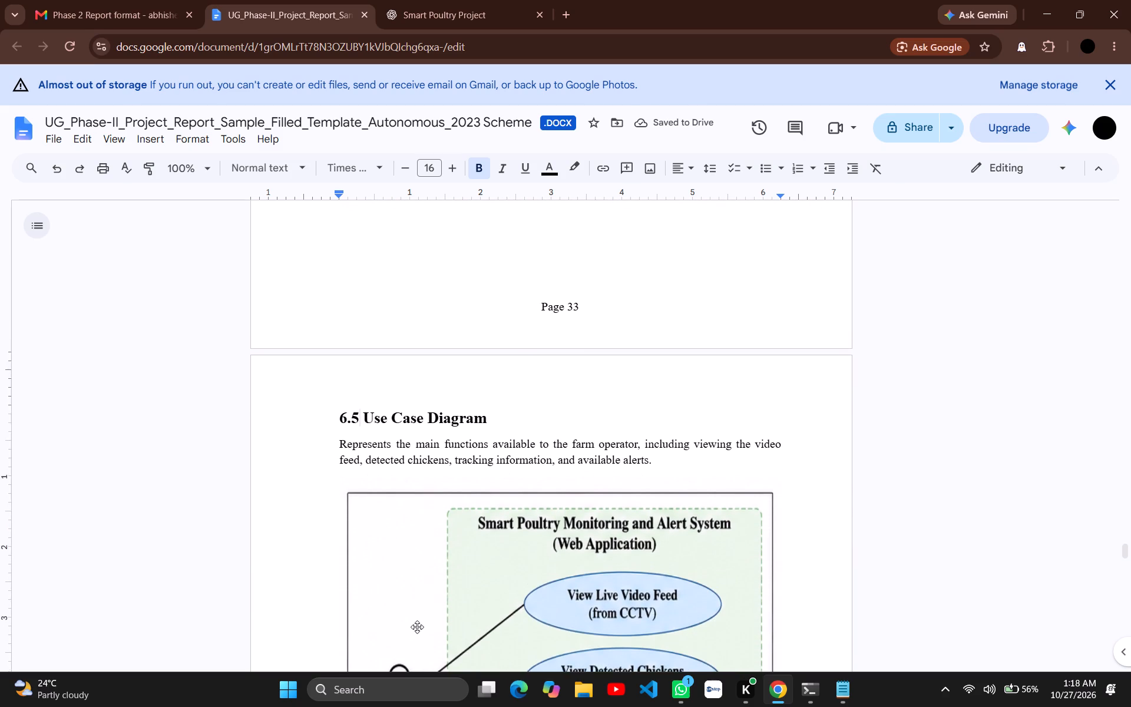
scroll(417, 627, "down", 1)
scroll(485, 557, "down", 2)
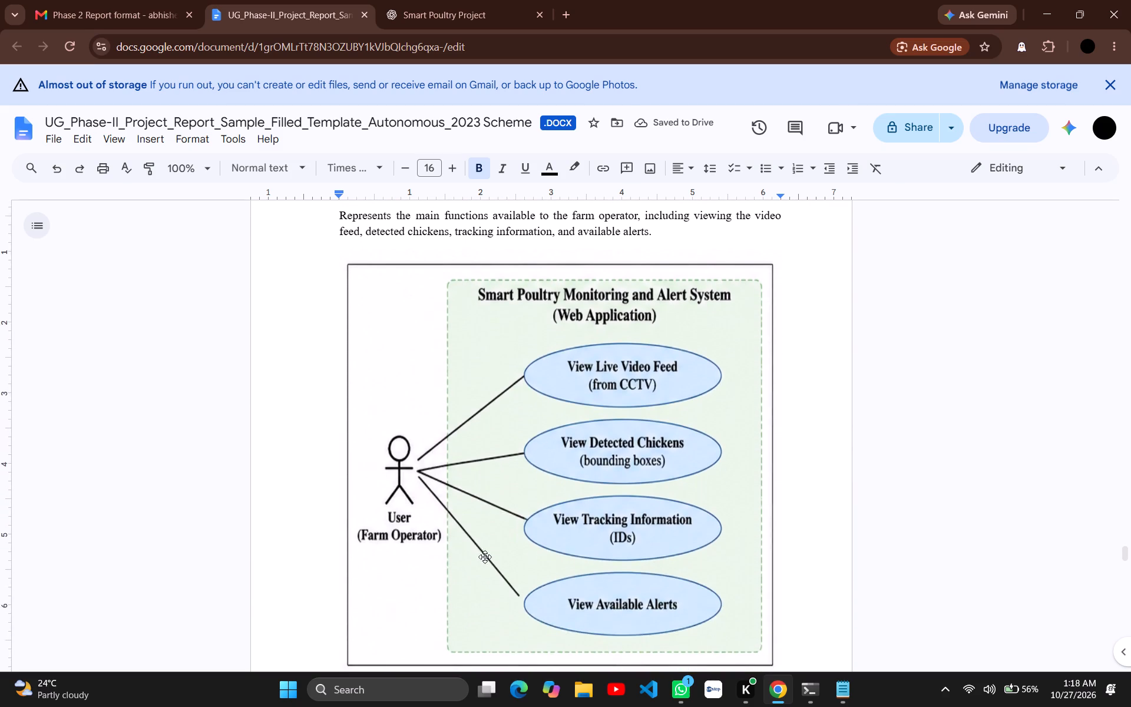
scroll(485, 557, "down", 1)
left_click(436, 448)
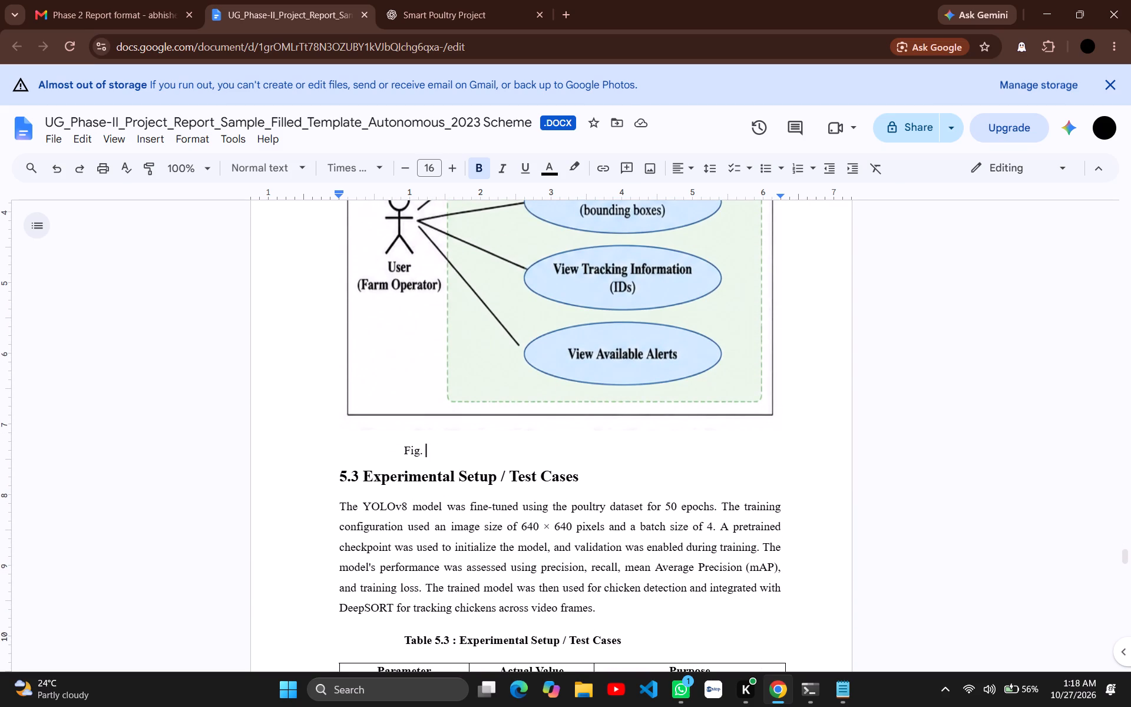
scroll(436, 448, "up", 4)
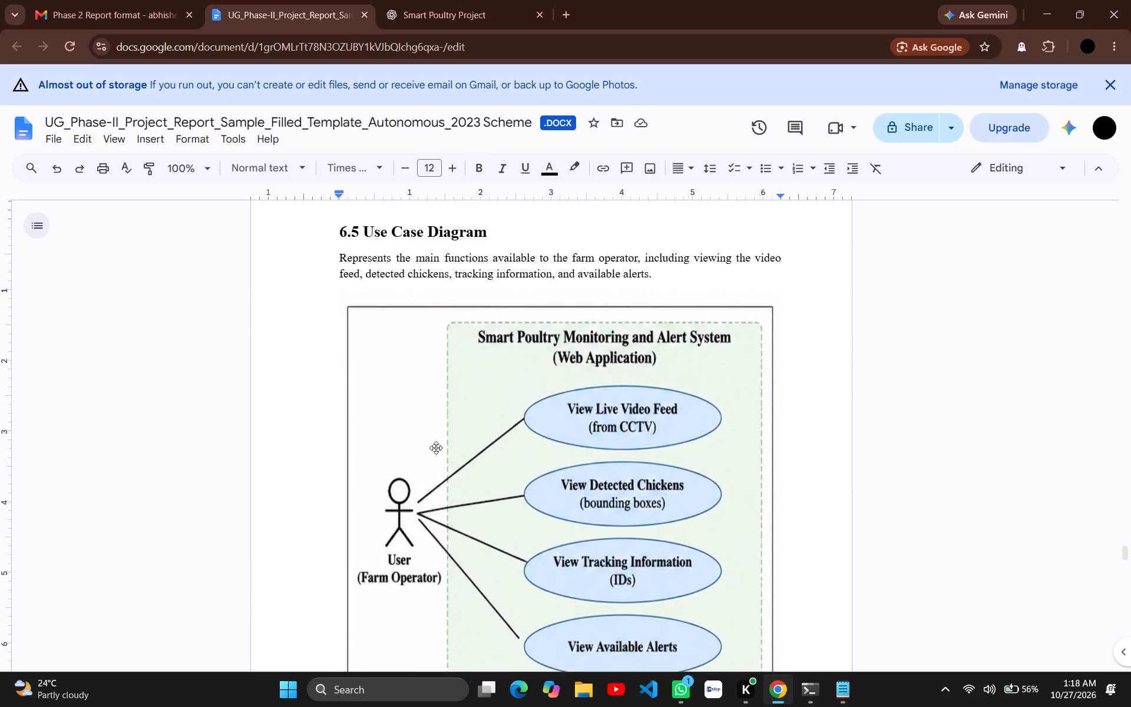
scroll(436, 448, "up", 1)
scroll(436, 448, "down", 3)
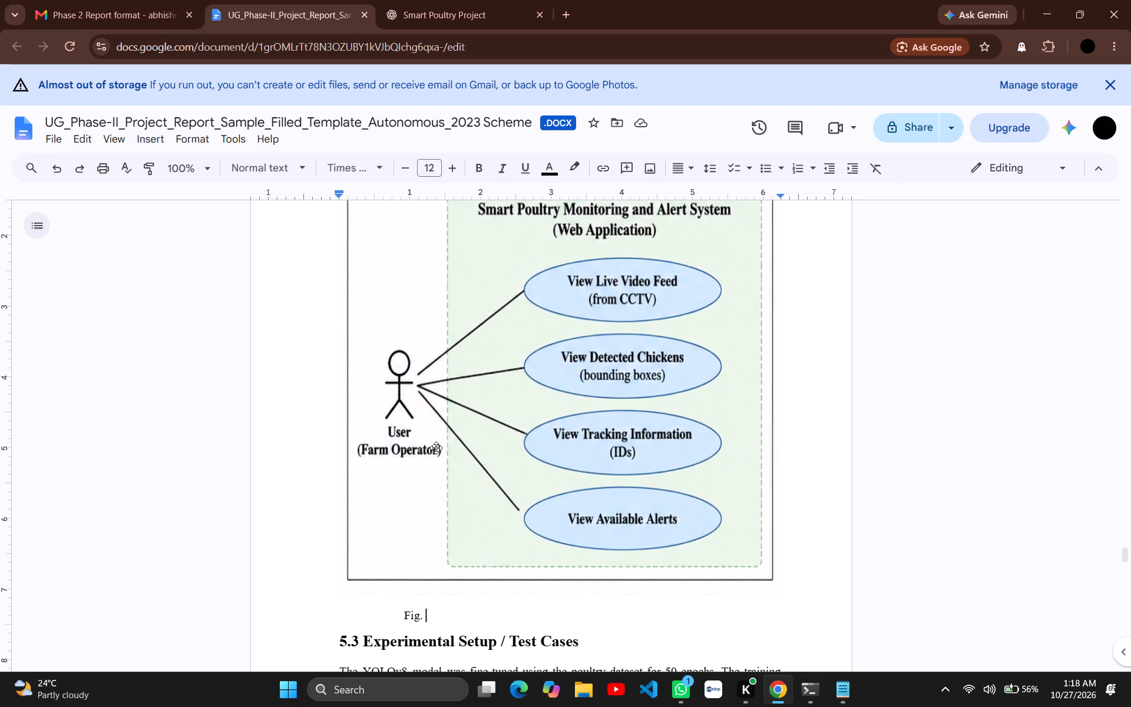
type("6.5")
key("space")
type(":")
key("space")
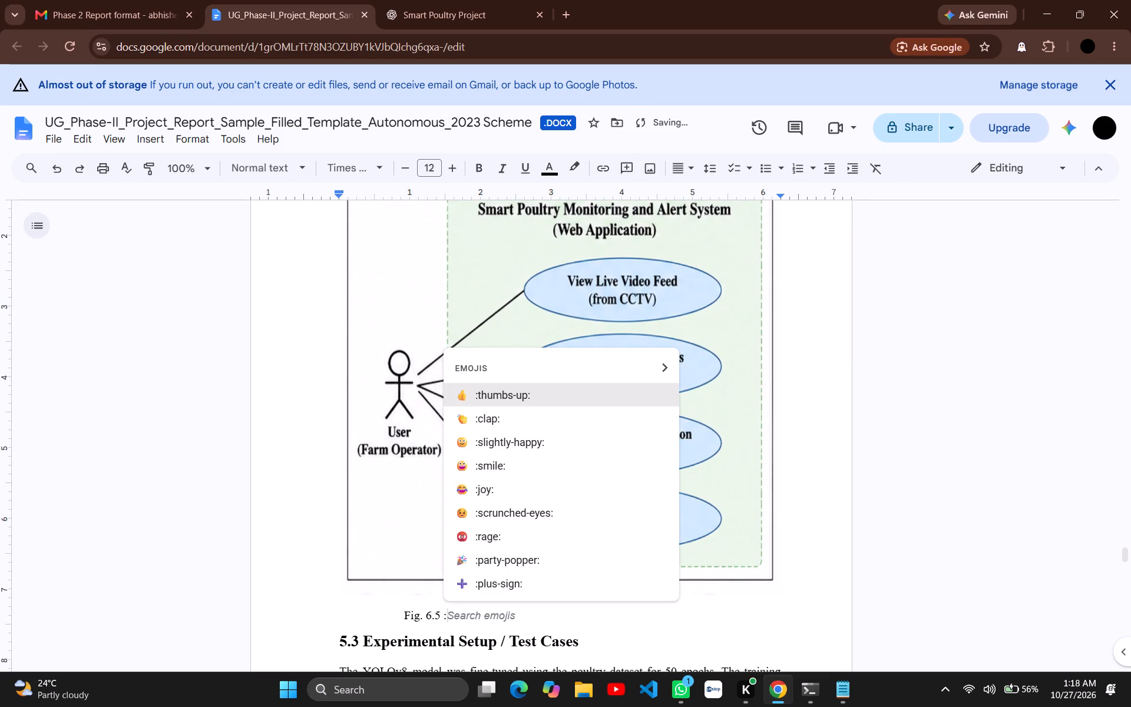
type("Use Case")
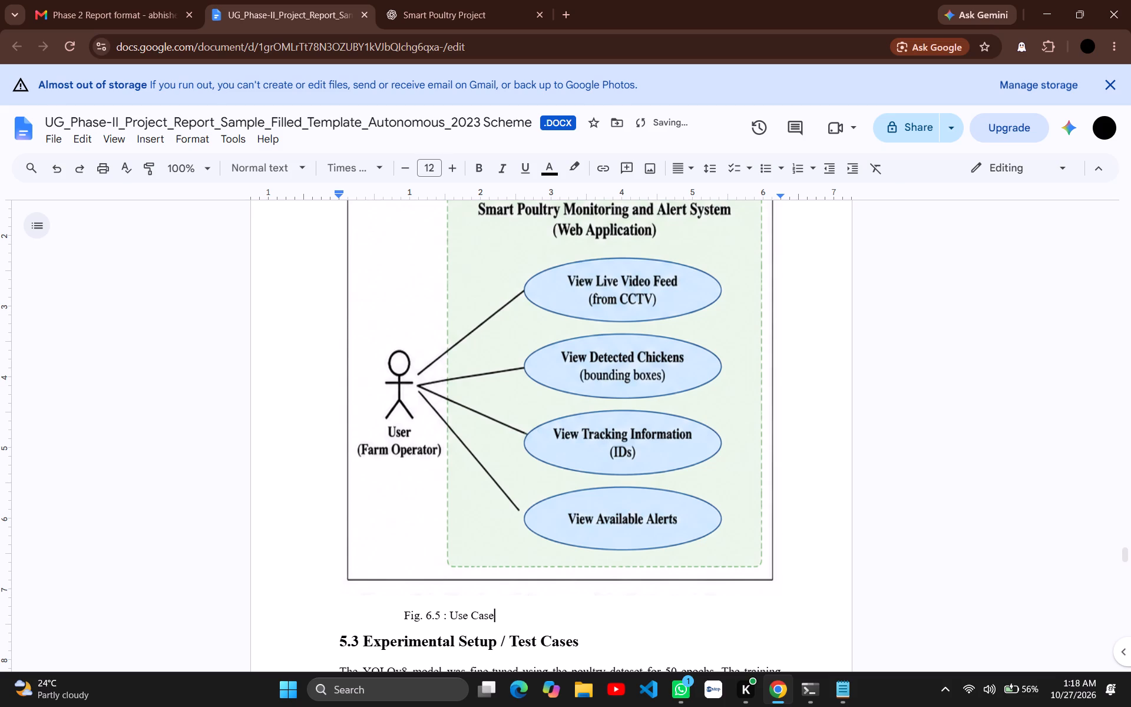
key("space")
key("shift+d")
type("iagram")
Make the whole Fig. 6.5 caption bold.
left_click_drag(540, 618, 396, 609)
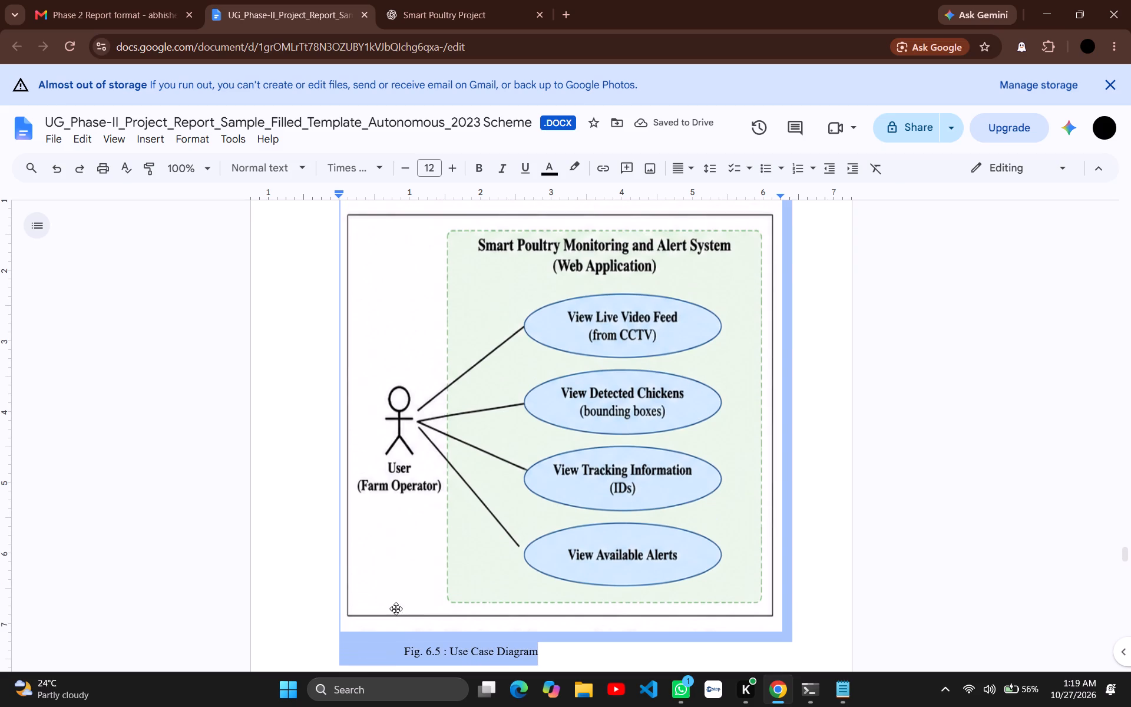
left_click_drag(396, 609, 405, 660)
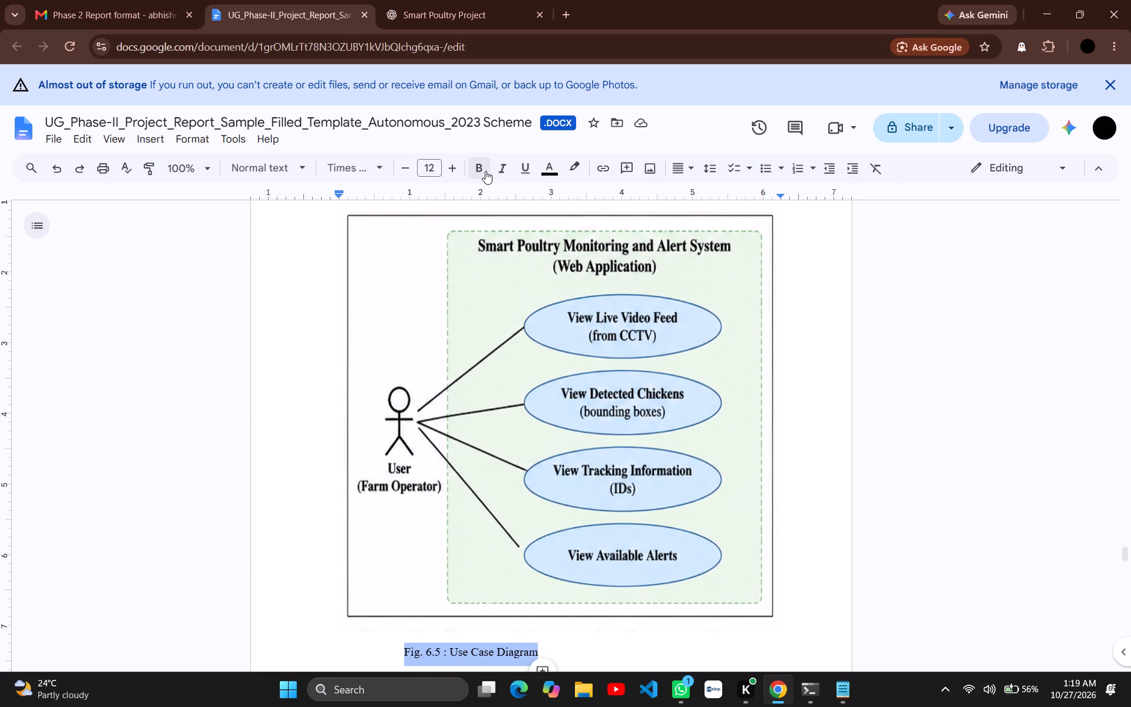
left_click(485, 171)
Indent the Fig. 6.5 caption with 15 additional spaces to centre it beneath the use case diagram.
scroll(488, 471, "down", 2)
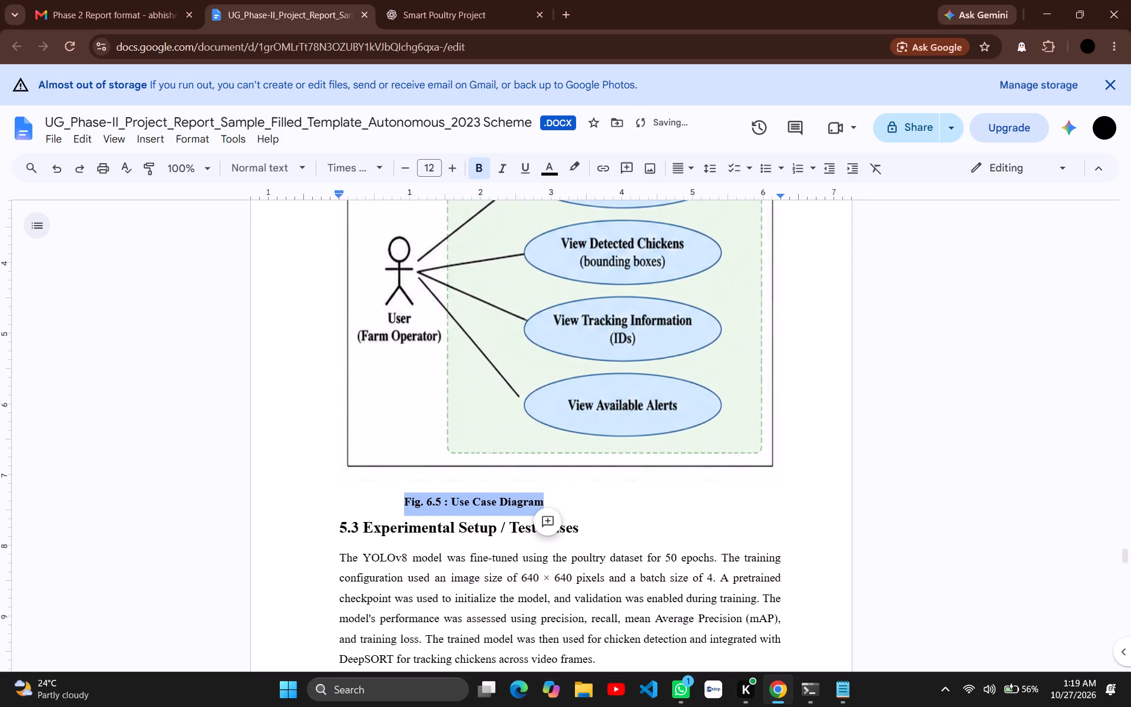
left_click(405, 498)
key("space")
key("space")
key("space")
key("space")
key("space")
key("space")
key("space")
key("space")
key("space")
key("space")
key("space")
key("space")
key("space")
key("space")
key("space")
key("space")
key("space")
key("space")
key("space")
key("space")
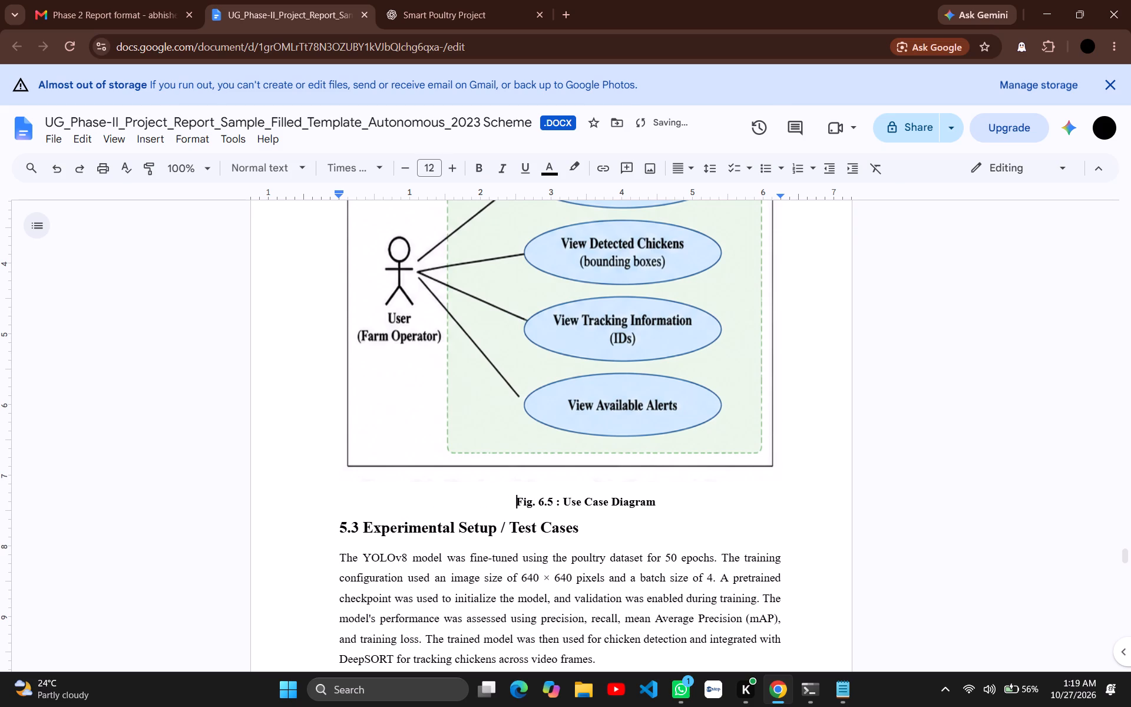
key("BackSpace")
key("BackSpace")
key("BackSpace")
key("BackSpace")
key("BackSpace")
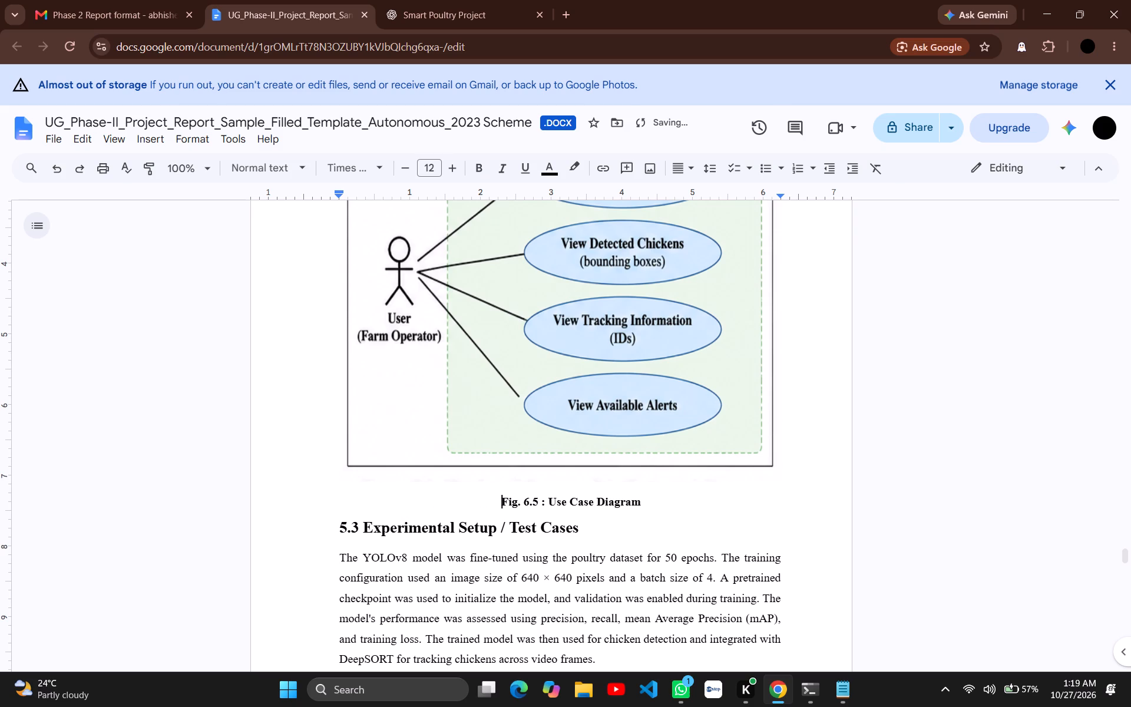
Renumber the "Experimental Setup / Test Cases" heading as 6.6.
scroll(462, 571, "down", 1)
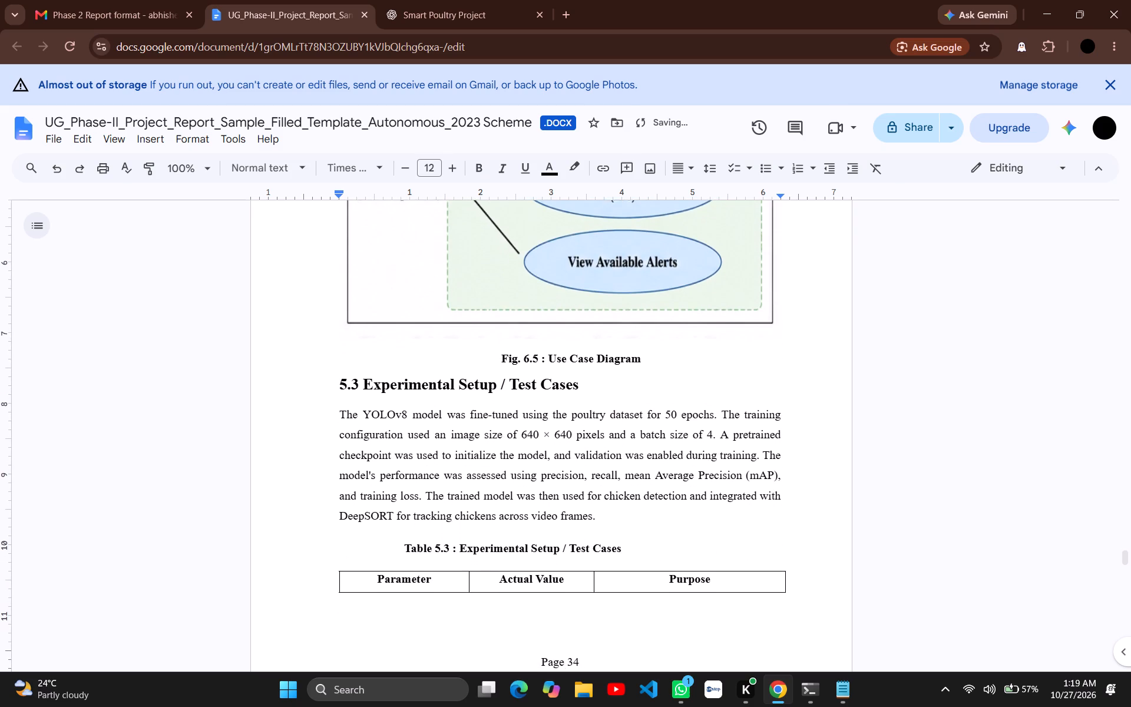
scroll(462, 571, "down", 2)
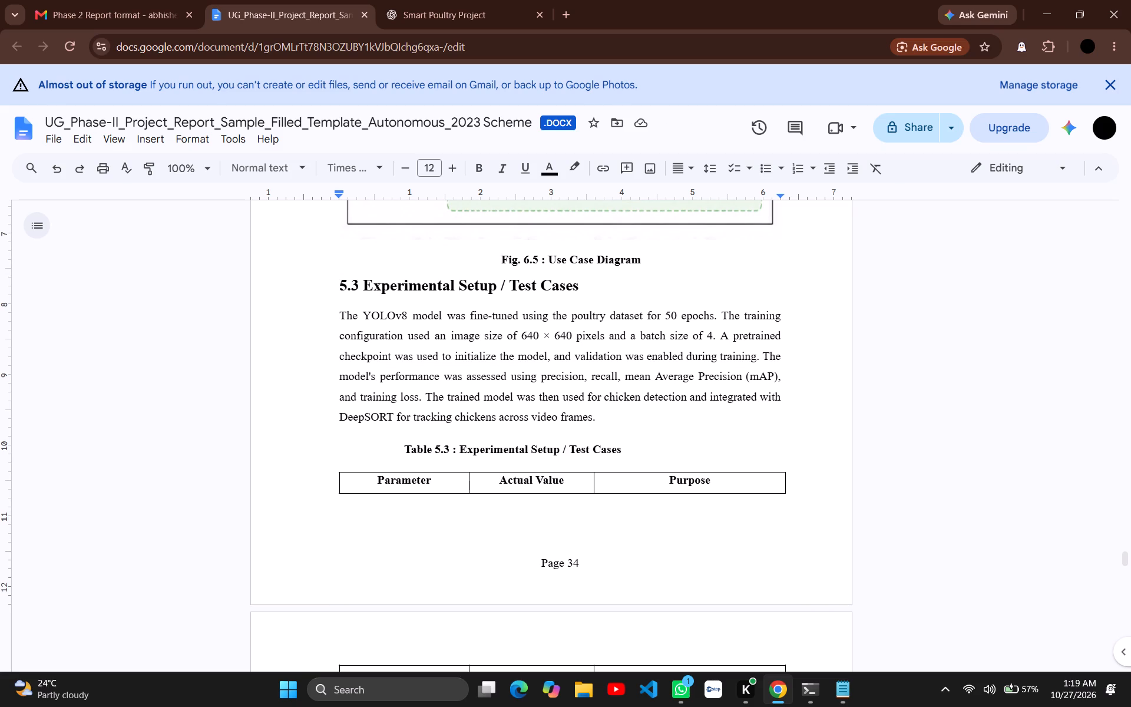
scroll(339, 283, "up", 1)
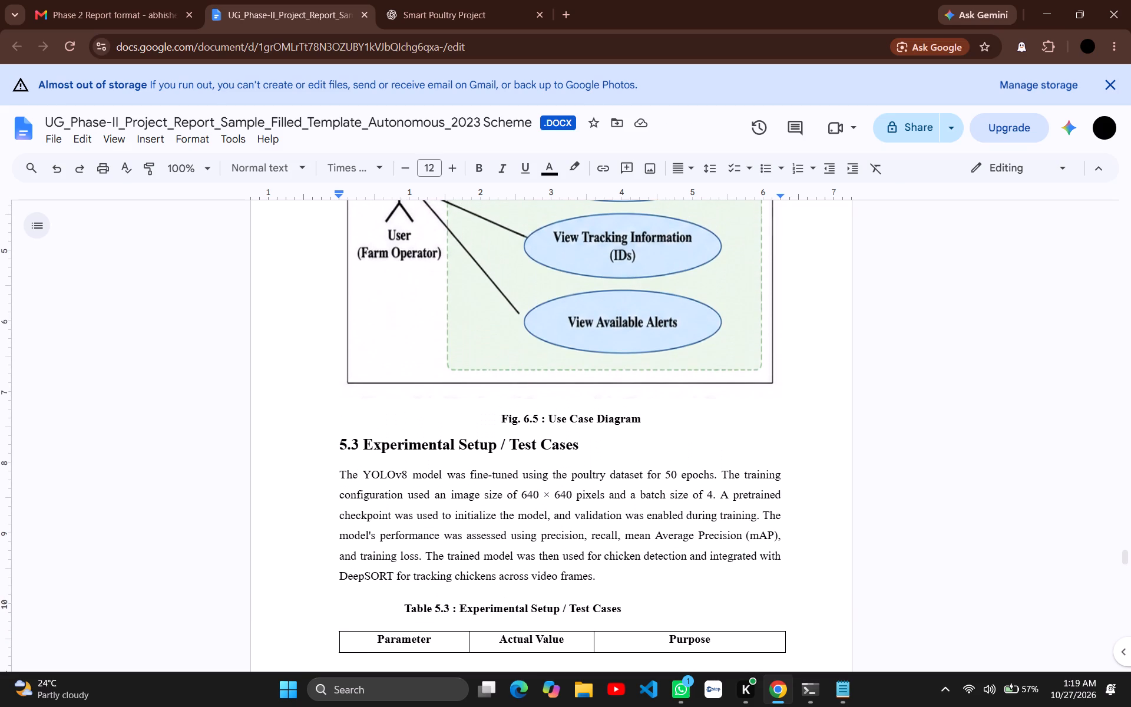
left_click(356, 444)
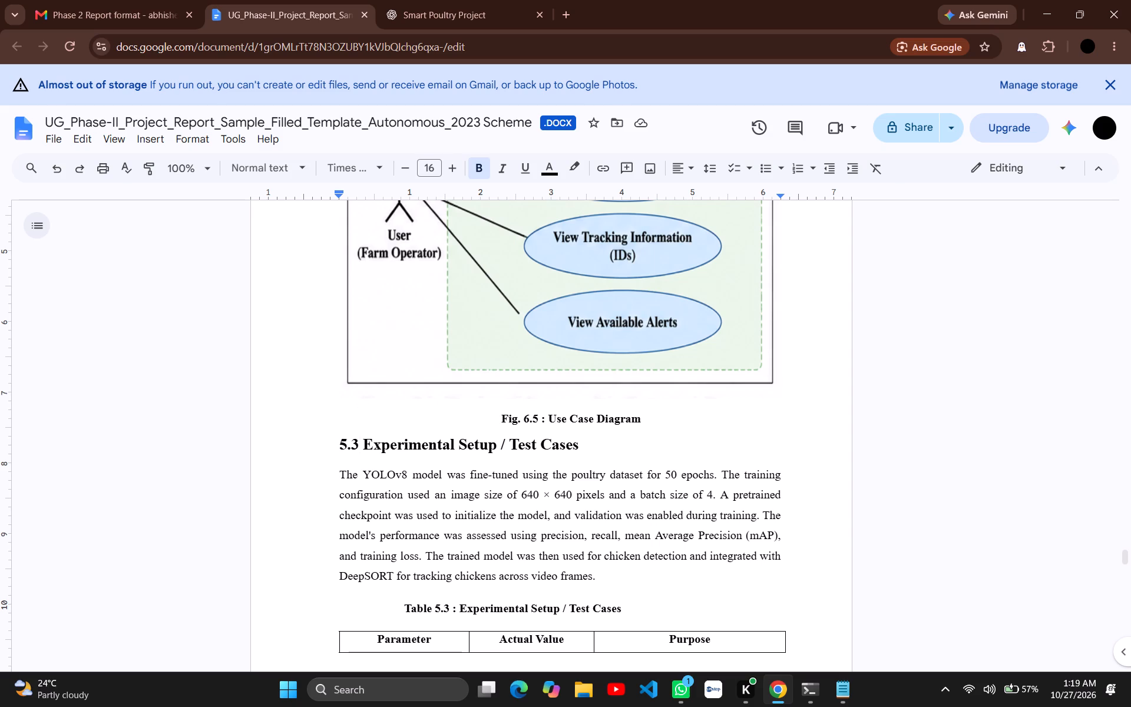
key("BackSpace")
key("BackSpace")
key("BackSpace")
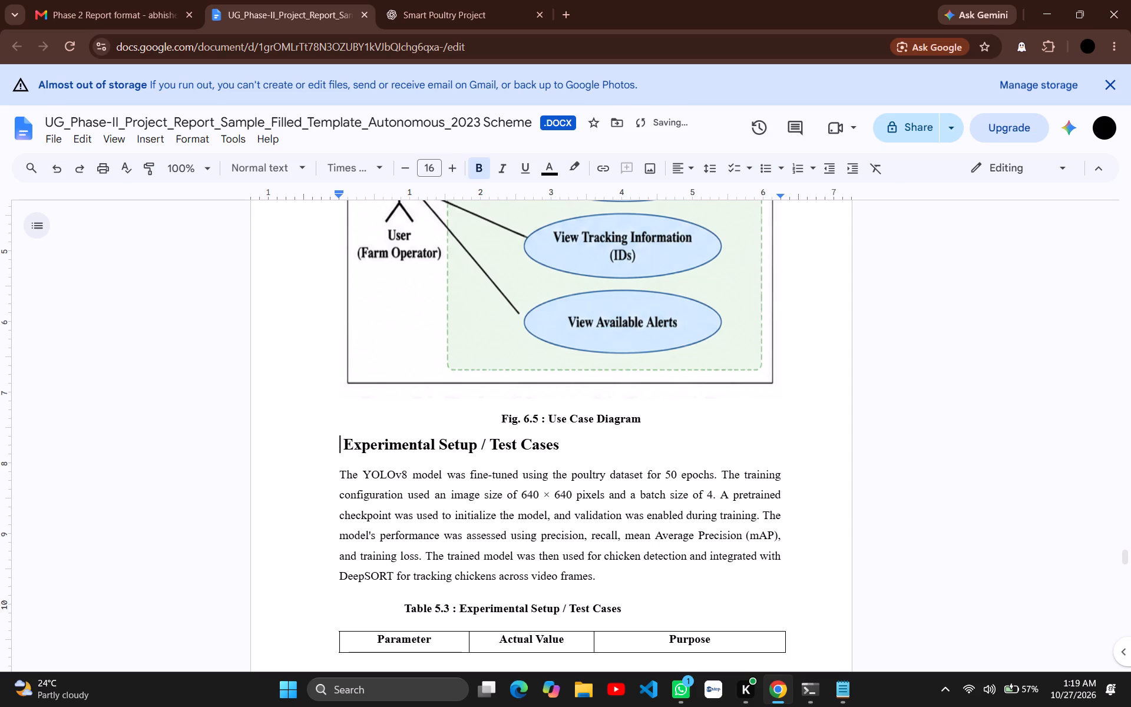
type("6.6")
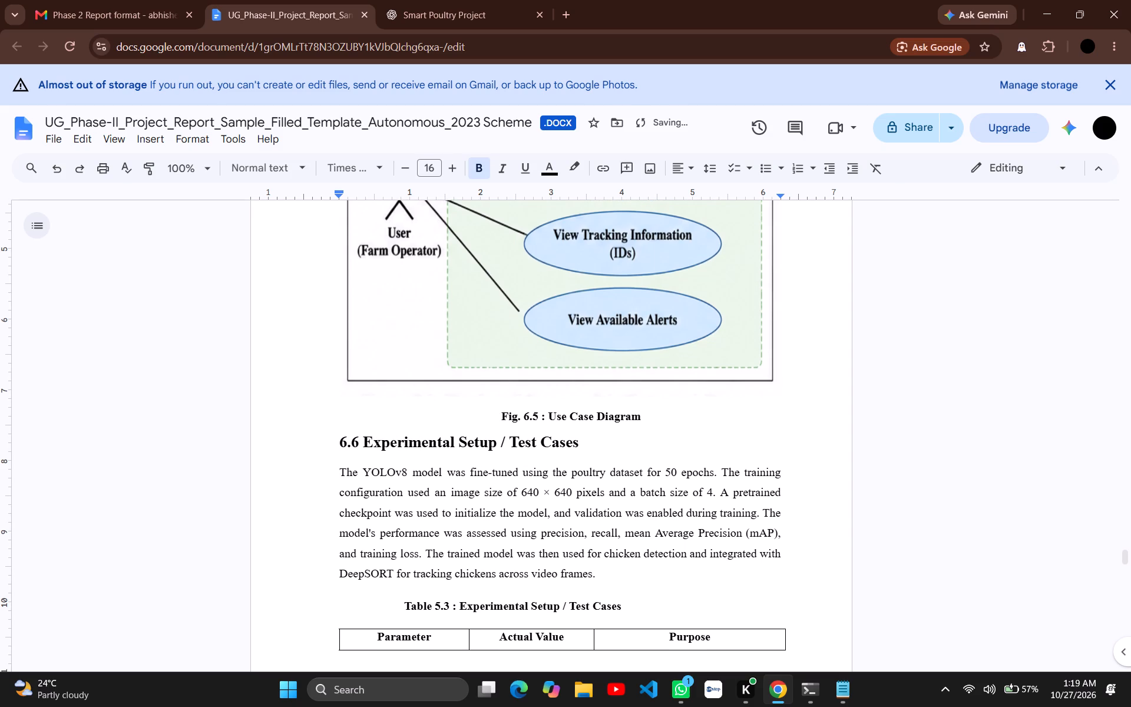
Insert nine blank lines before the "6.6 Experimental Setup / Test Cases" heading so the section starts on a new page.
left_click(336, 438)
key("Return")
key("Return")
key("Return")
key("Return")
key("Return")
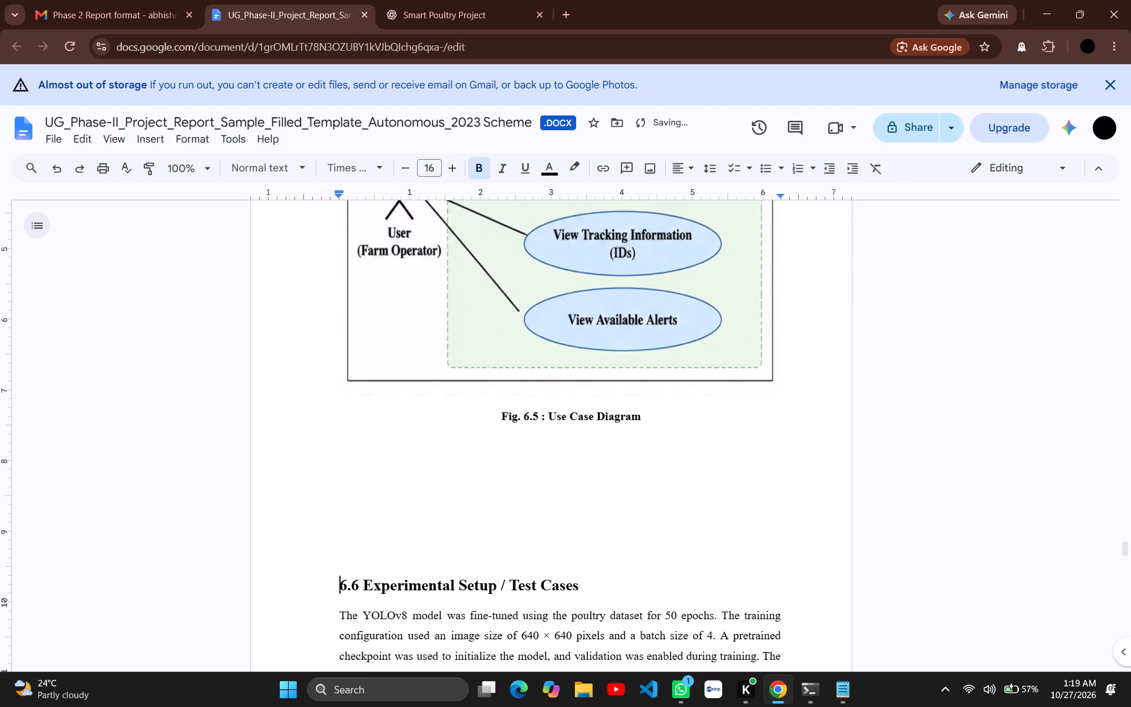
key("Return")
scroll(336, 438, "down", 3)
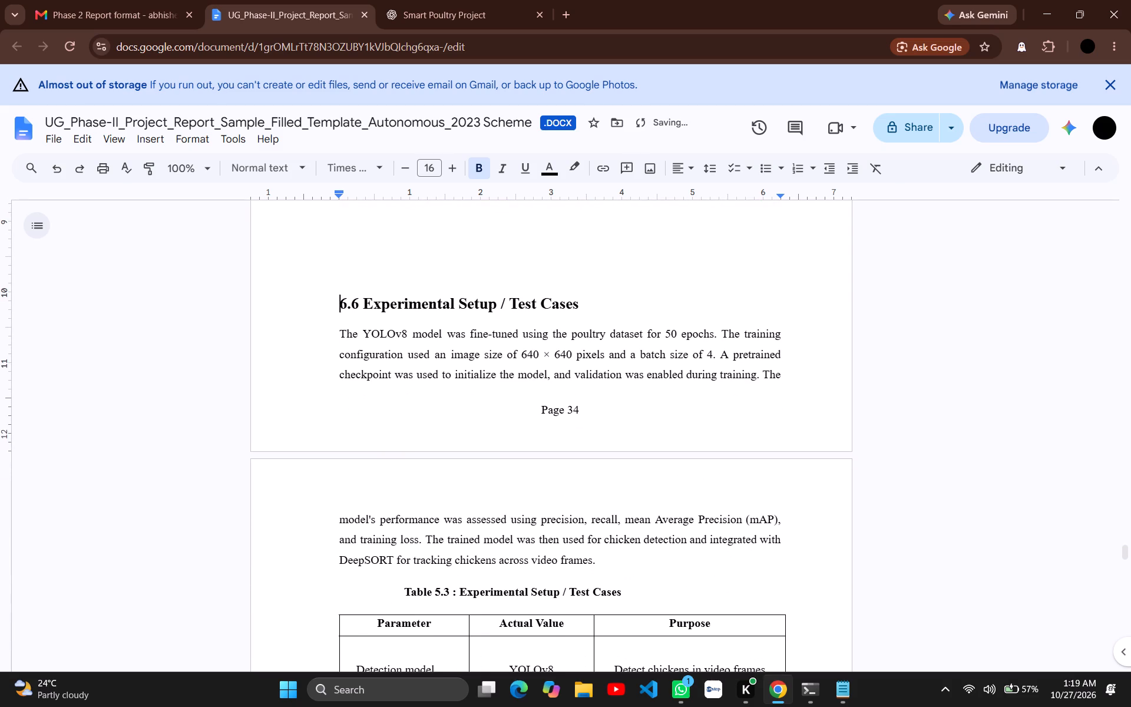
key("Return")
key("Return")
key("Return")
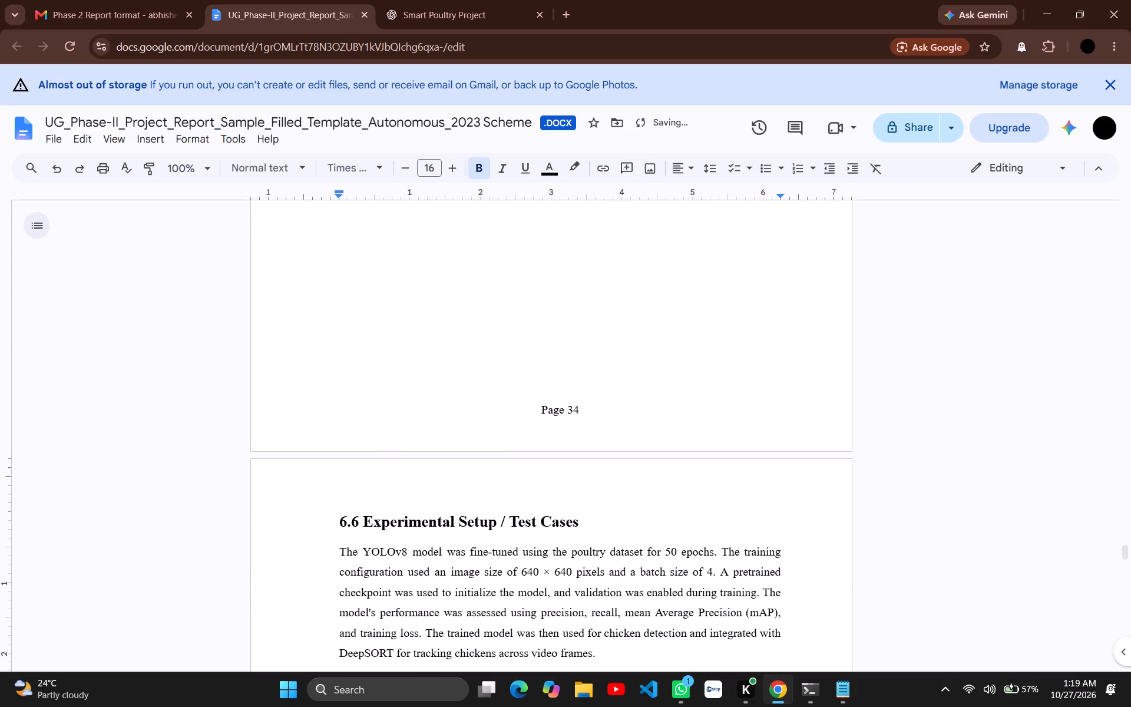
Renumber the "Prototype / System Implementation" heading below the test parameters table as 6.7.
scroll(336, 438, "down", 3)
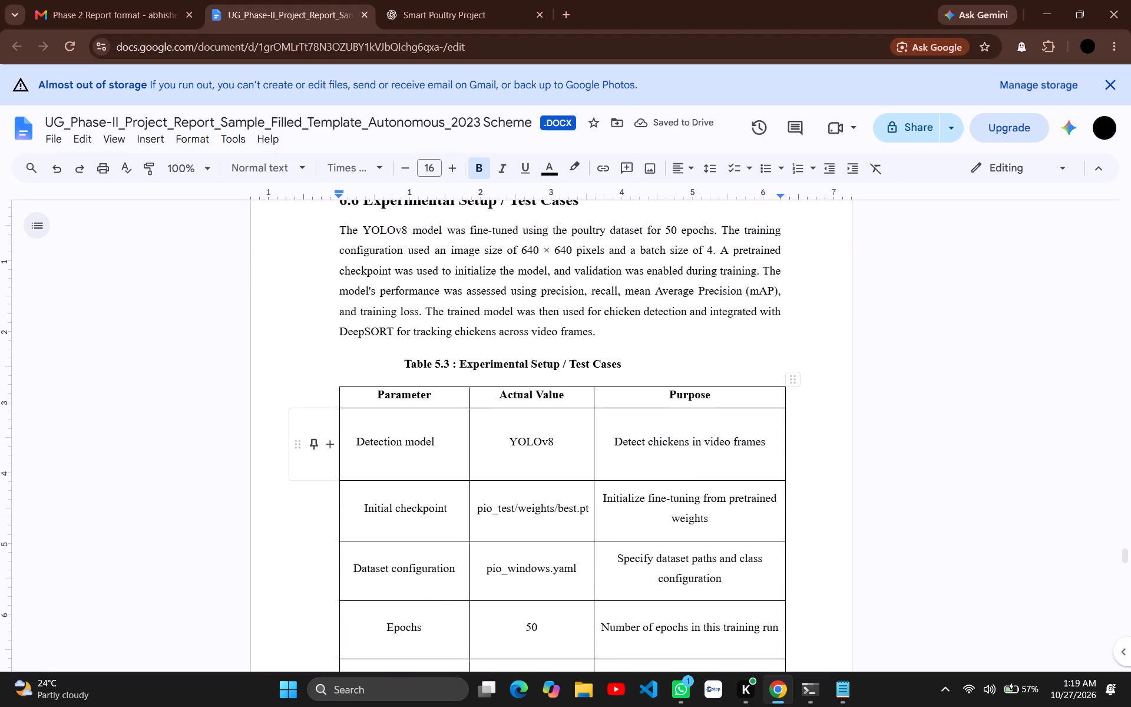
scroll(336, 438, "down", 6)
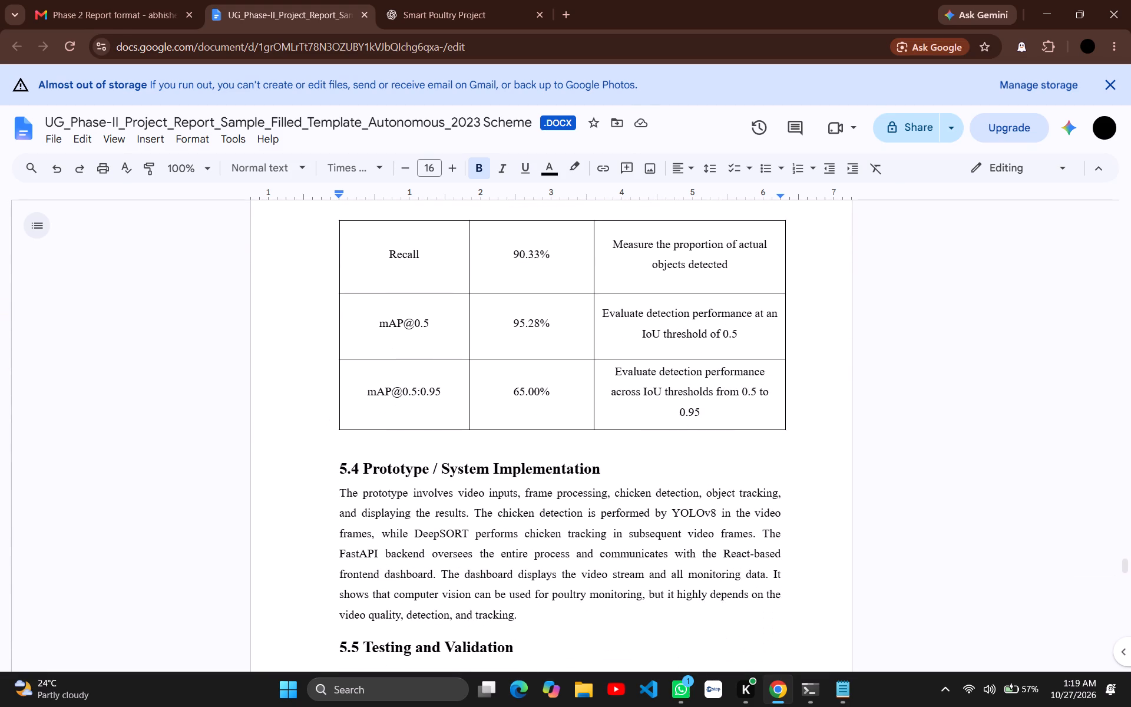
scroll(336, 438, "down", 1)
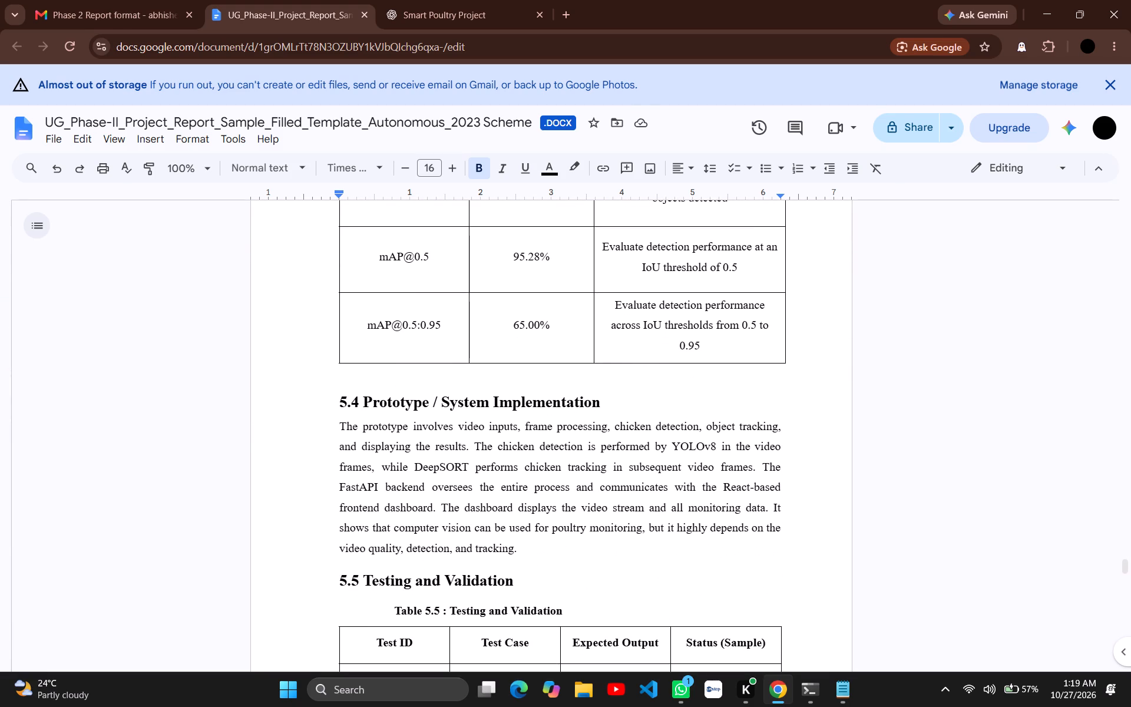
left_click(356, 400)
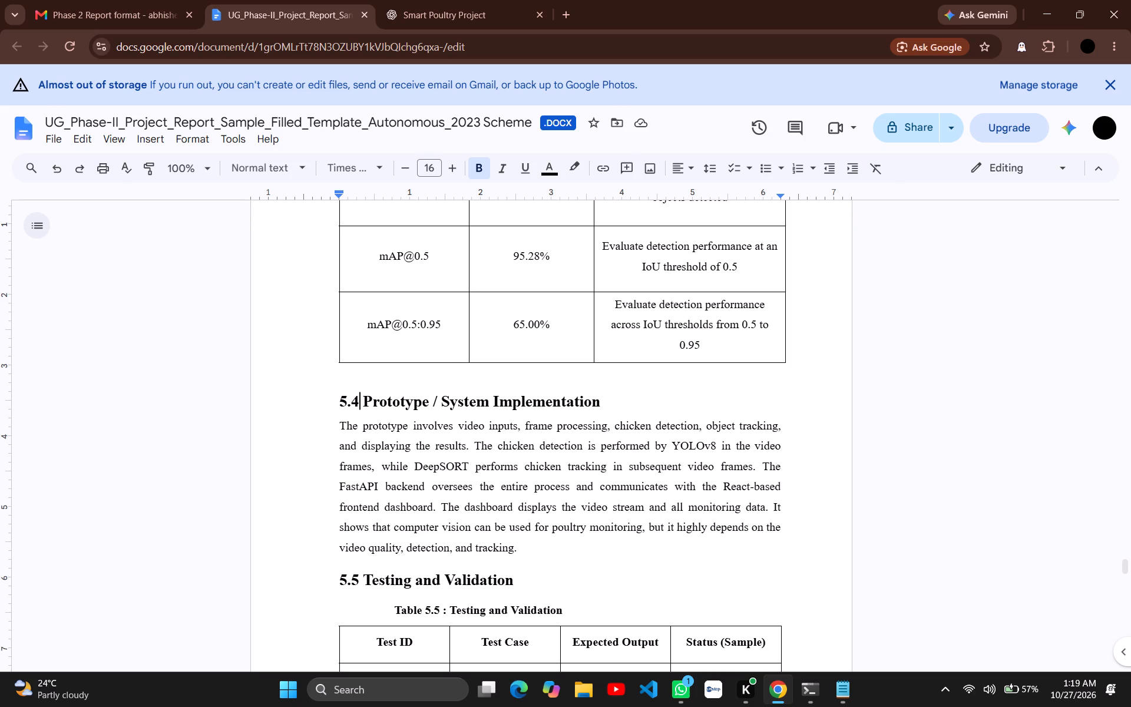
key("BackSpace")
key("BackSpace")
key("BackSpace")
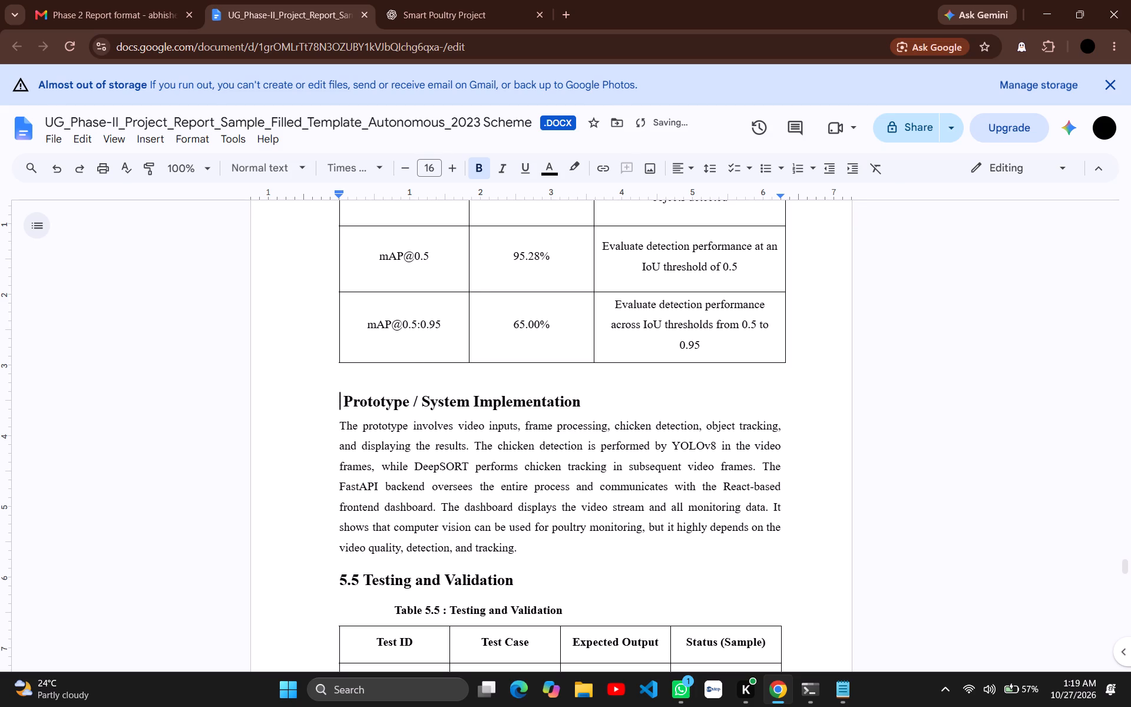
type("6.7")
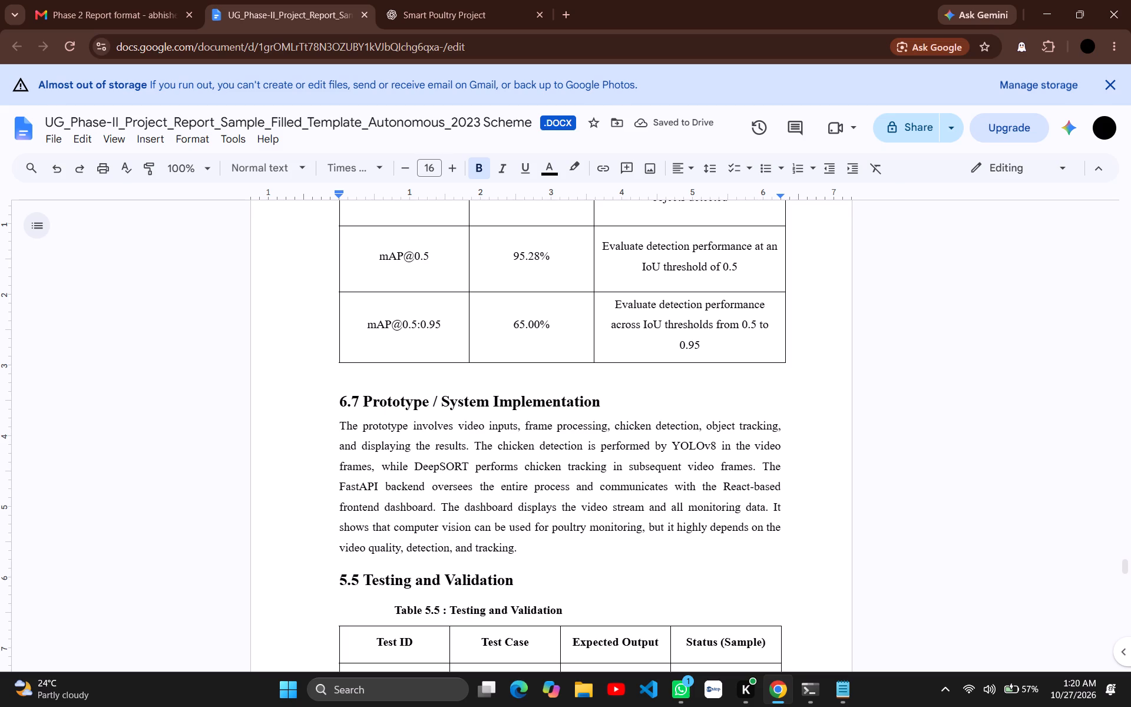
Renumber the "Testing and Validation" heading below the prototype implementation section as 6.8.
scroll(428, 474, "down", 1)
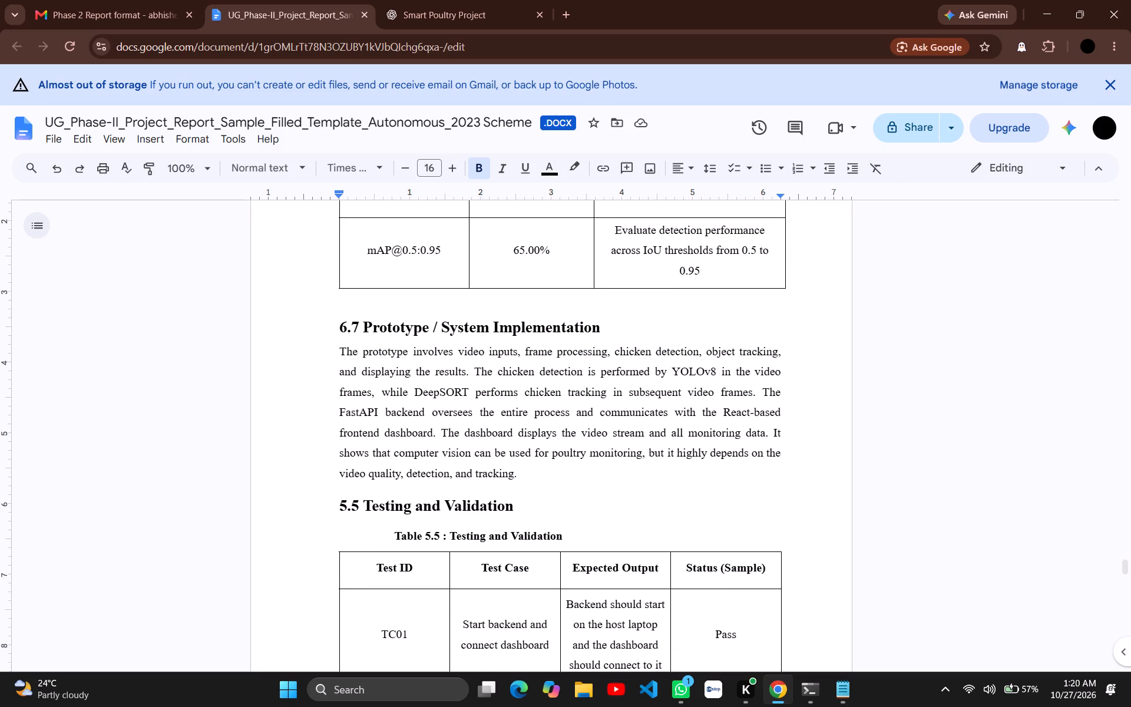
scroll(428, 474, "down", 2)
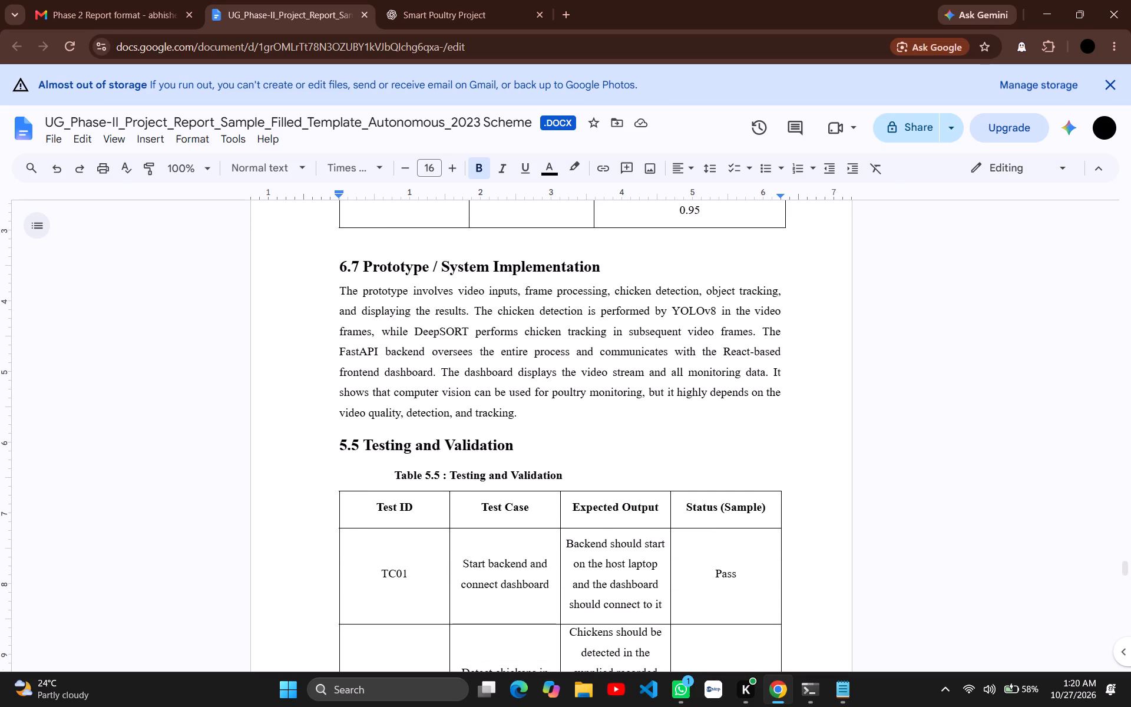
left_click(359, 446)
key("BackSpace")
key("BackSpace")
key("BackSpace")
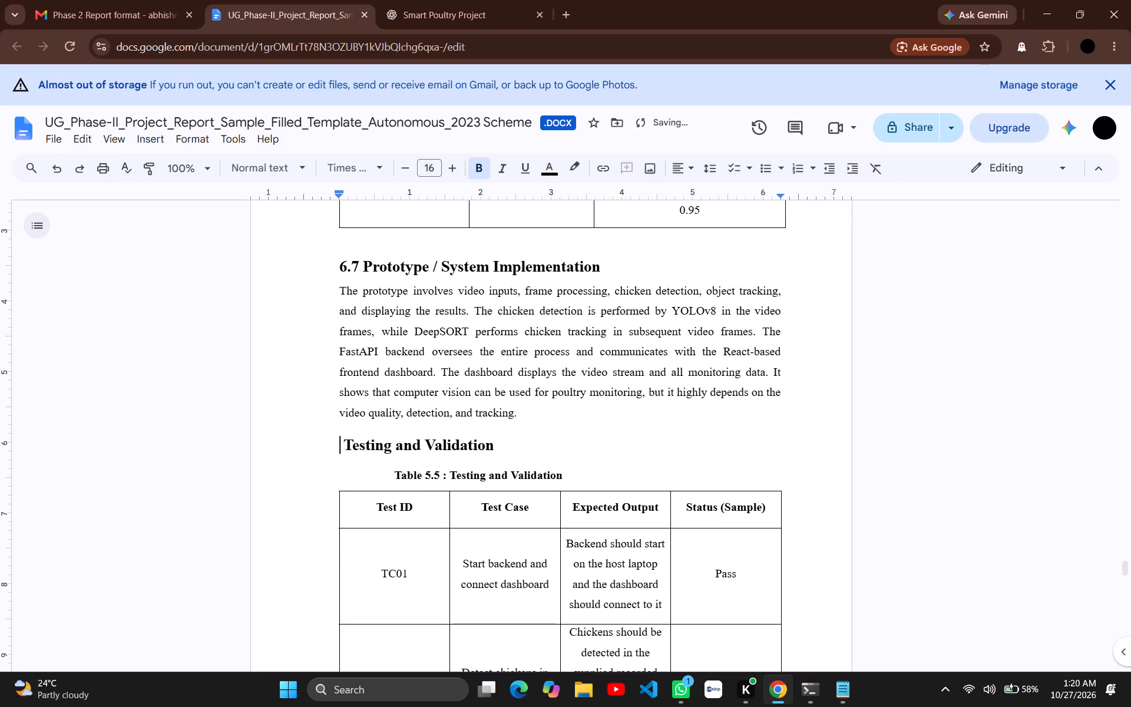
type("6.")
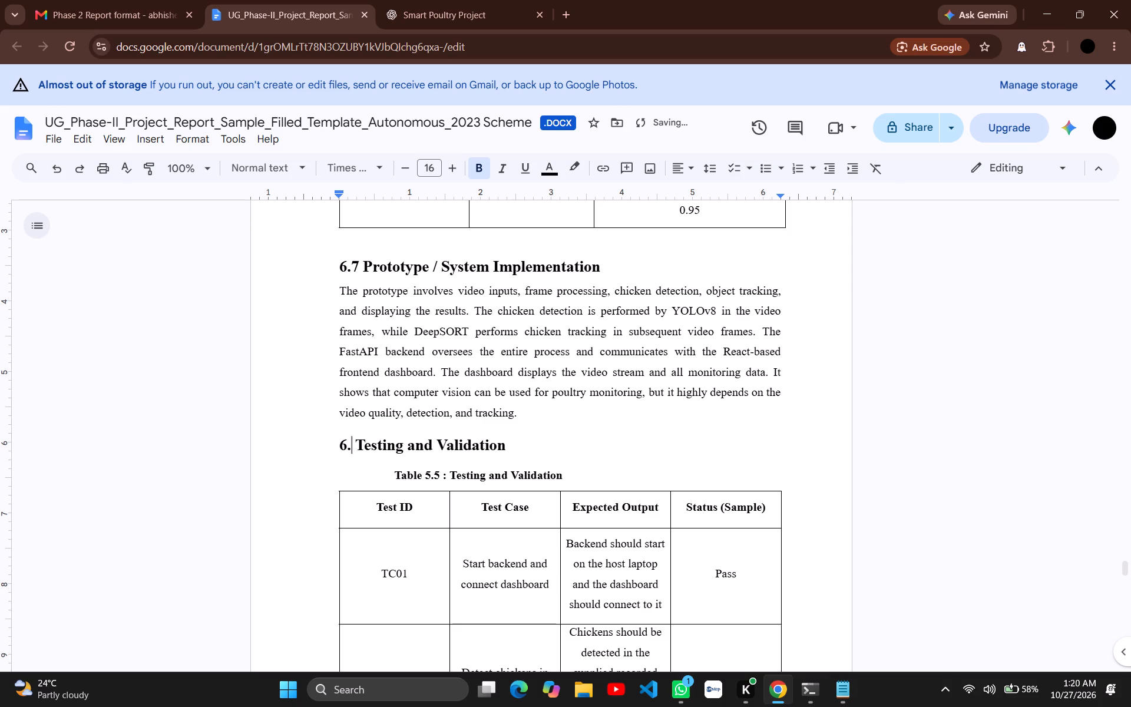
key("8")
Indent the "Table 5.5 : Testing and Validation" caption with 20 additional spaces to centre it above its table.
scroll(388, 480, "down", 1)
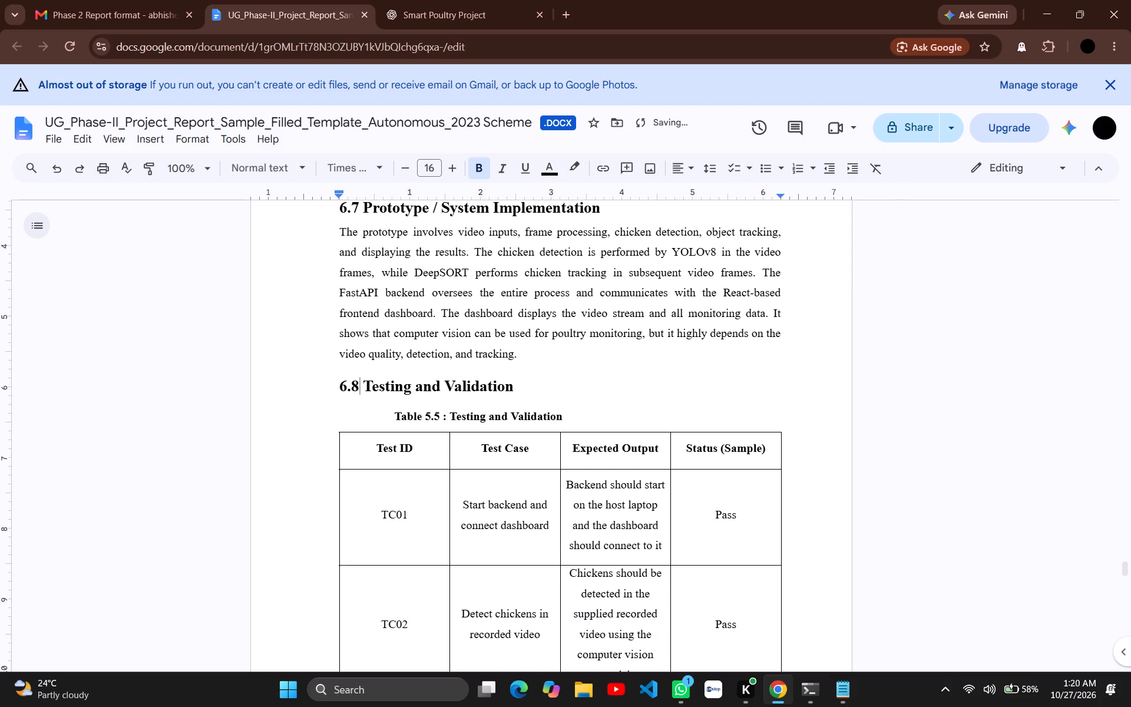
left_click(398, 409)
key("space")
key("space")
key("space")
key("space")
key("space")
key("space")
key("space")
key("space")
key("space")
key("space")
key("space")
key("space")
key("space")
key("space")
key("space")
key("space")
key("space")
key("space")
key("space")
key("space")
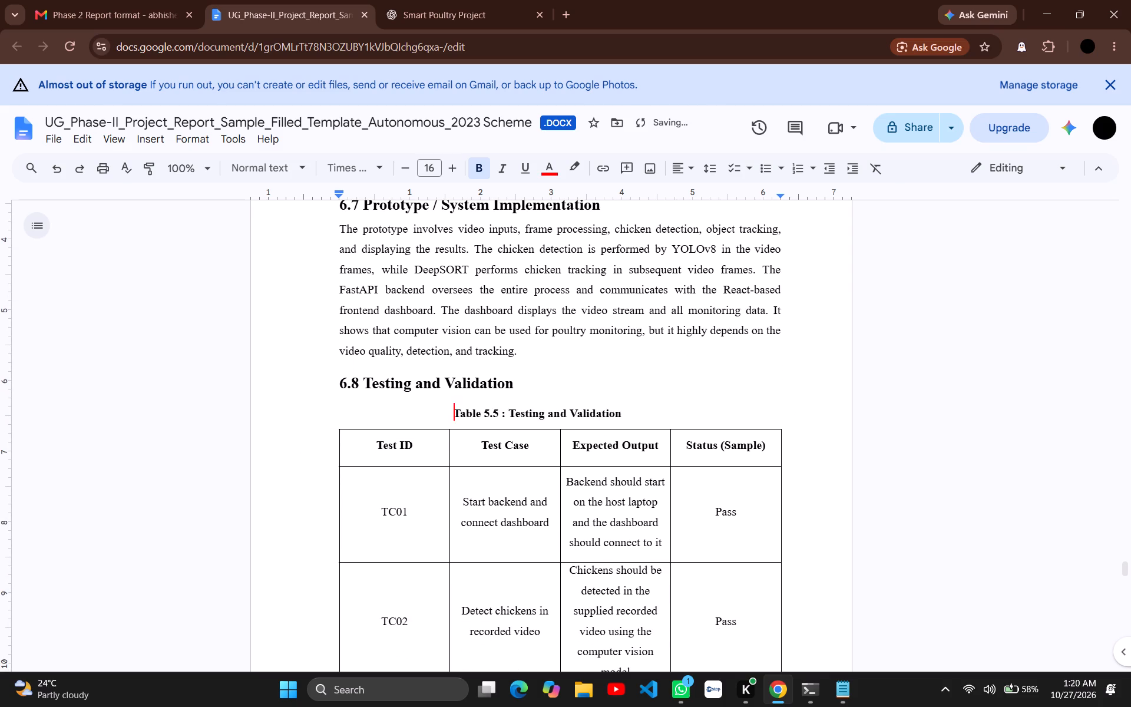
key("space")
key("space")
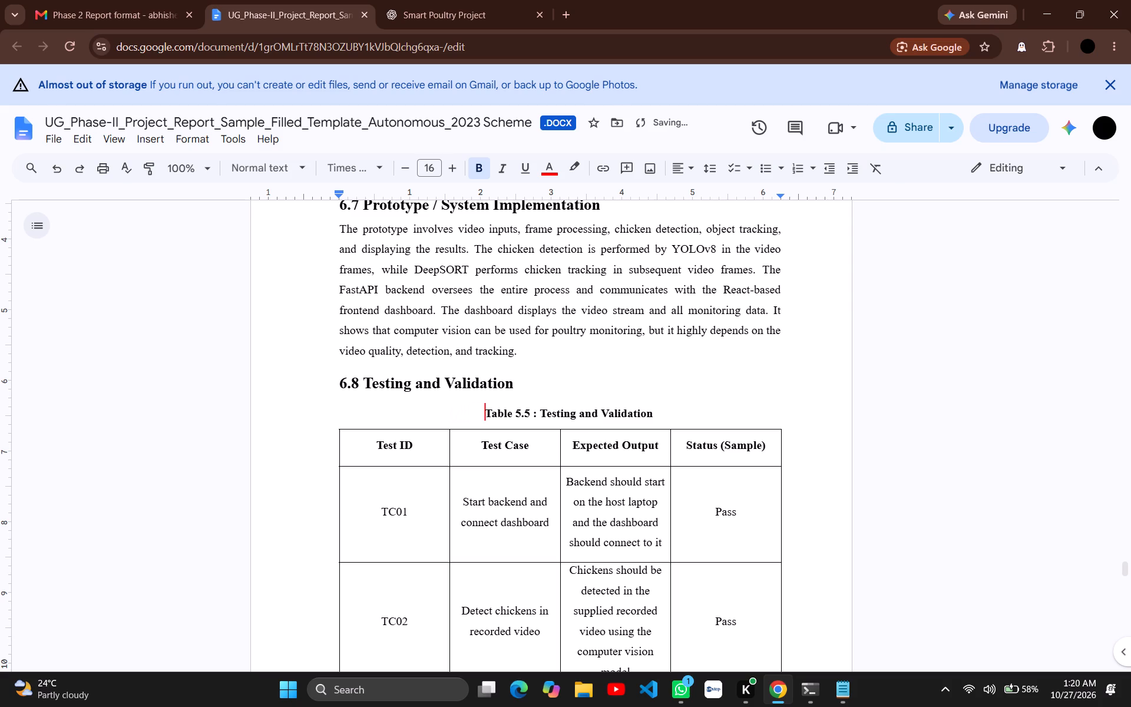
key("BackSpace")
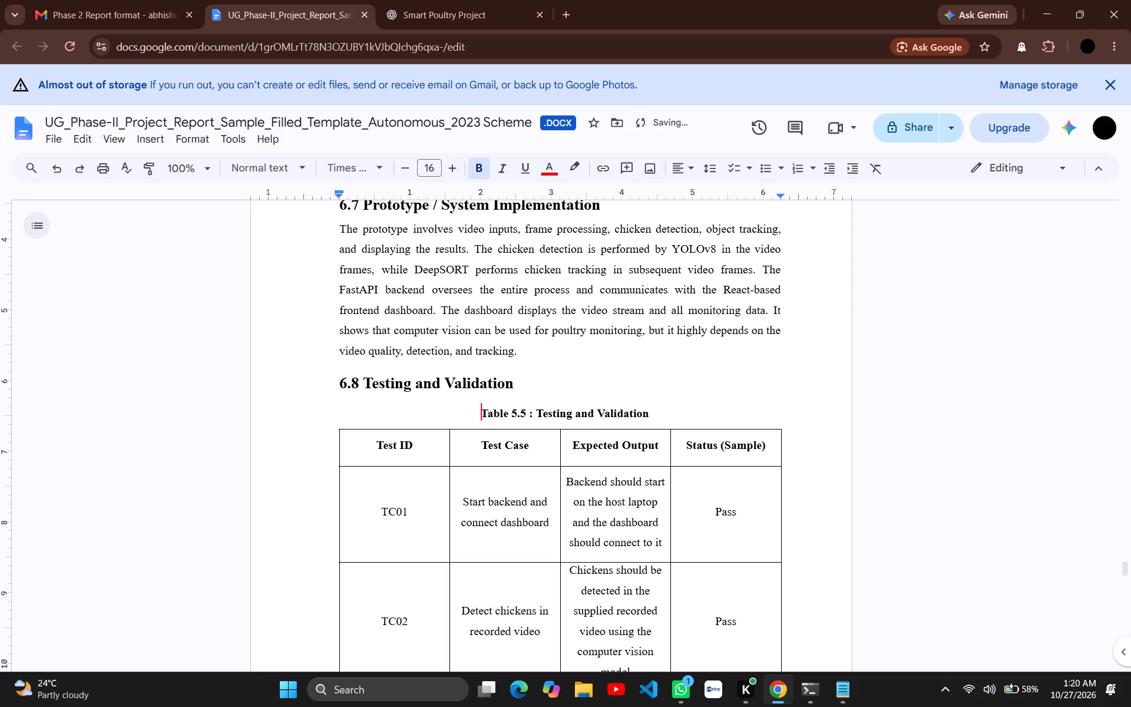
key("BackSpace")
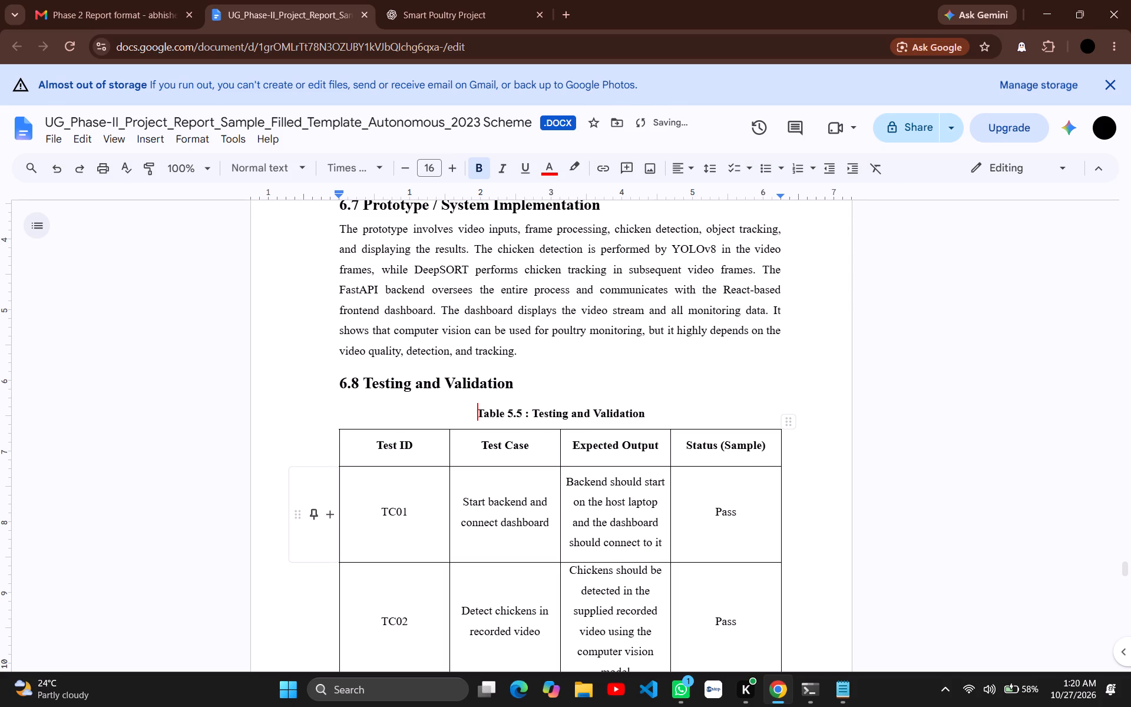
Review the Testing and Validation table across its pages and the space following its last test case.
scroll(411, 519, "down", 1)
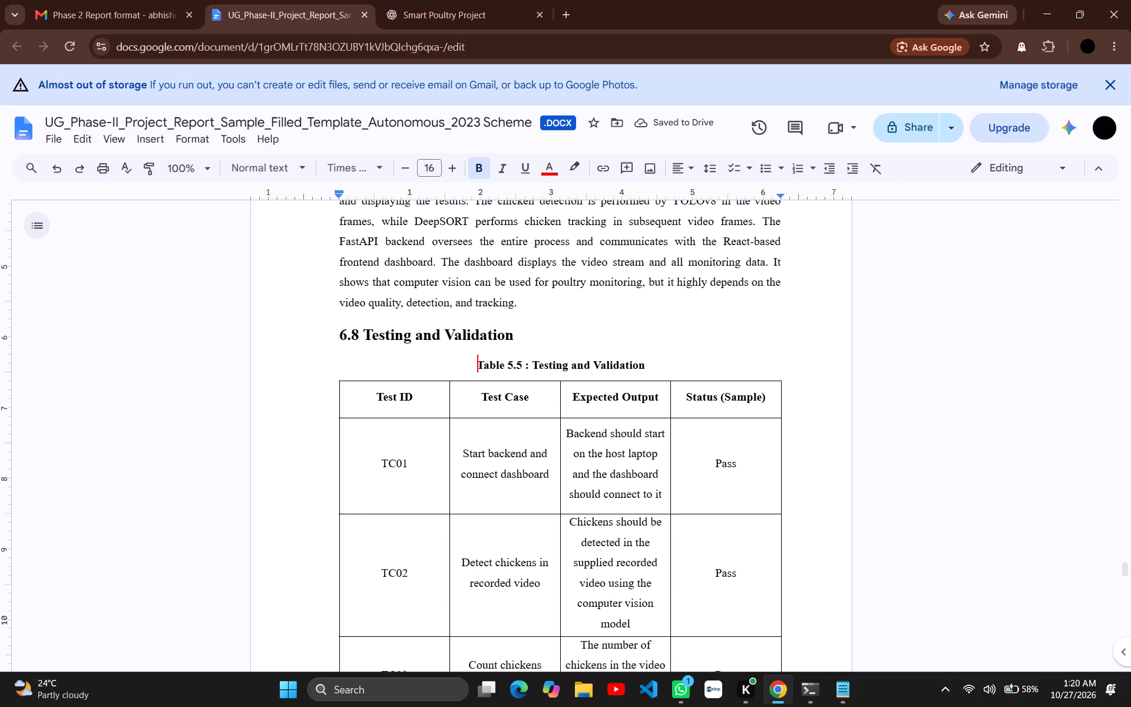
scroll(411, 519, "down", 2)
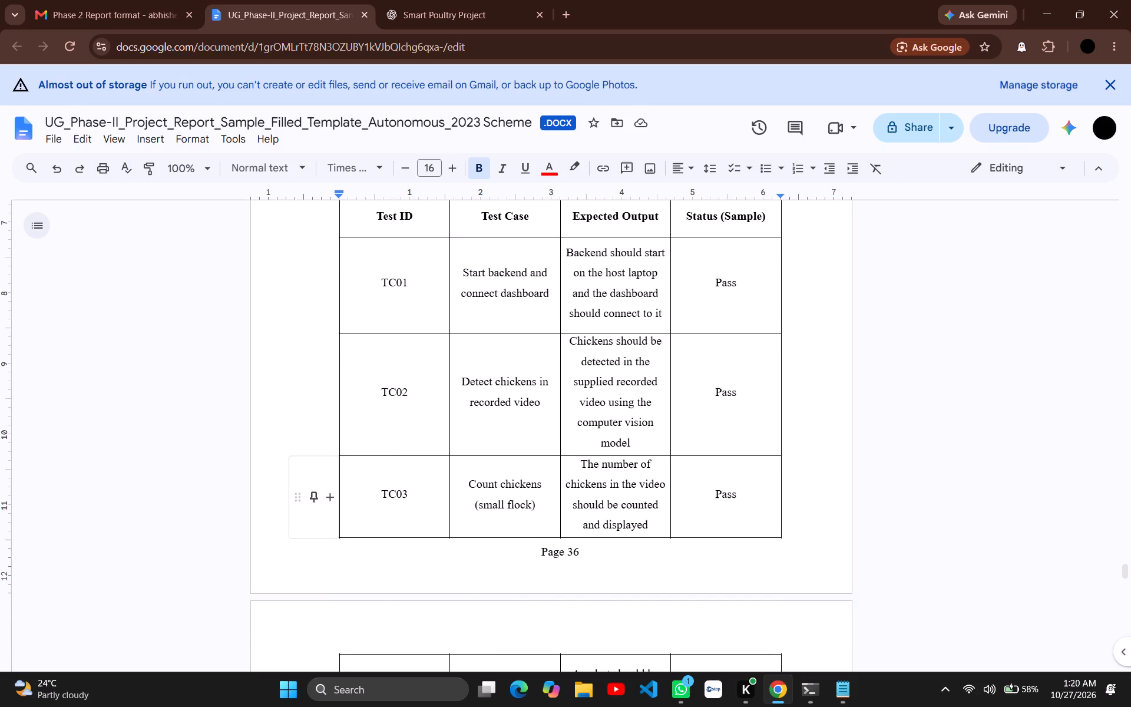
scroll(411, 519, "down", 2)
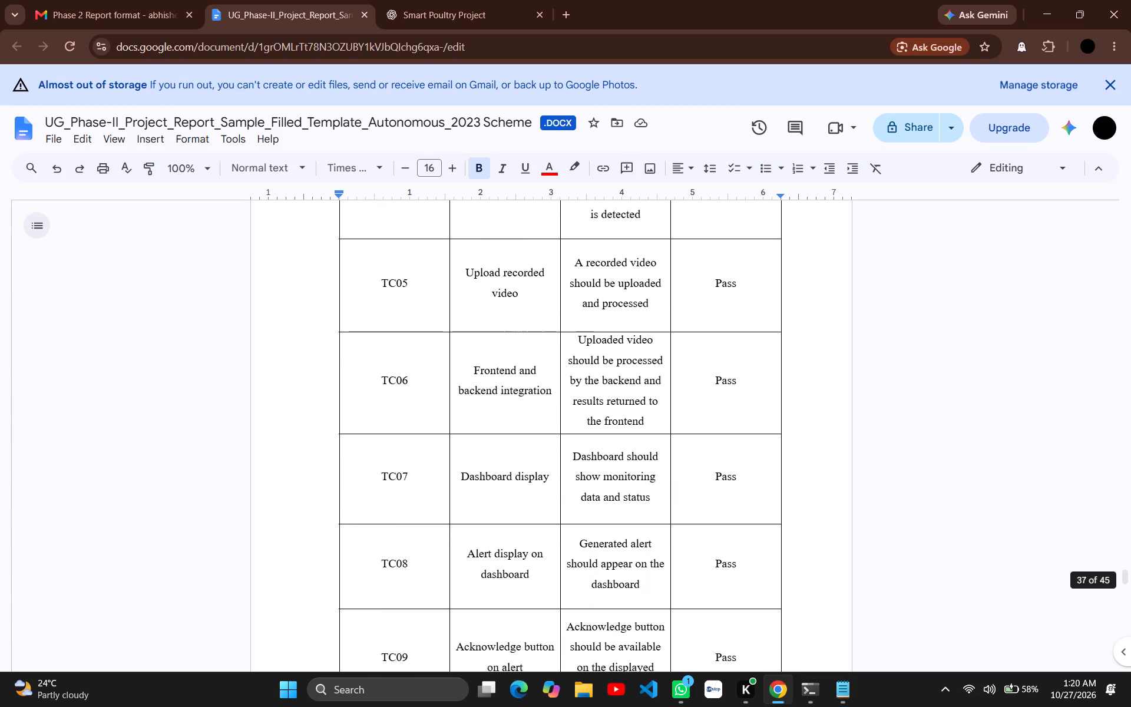
scroll(411, 519, "up", 4)
scroll(411, 519, "down", 3)
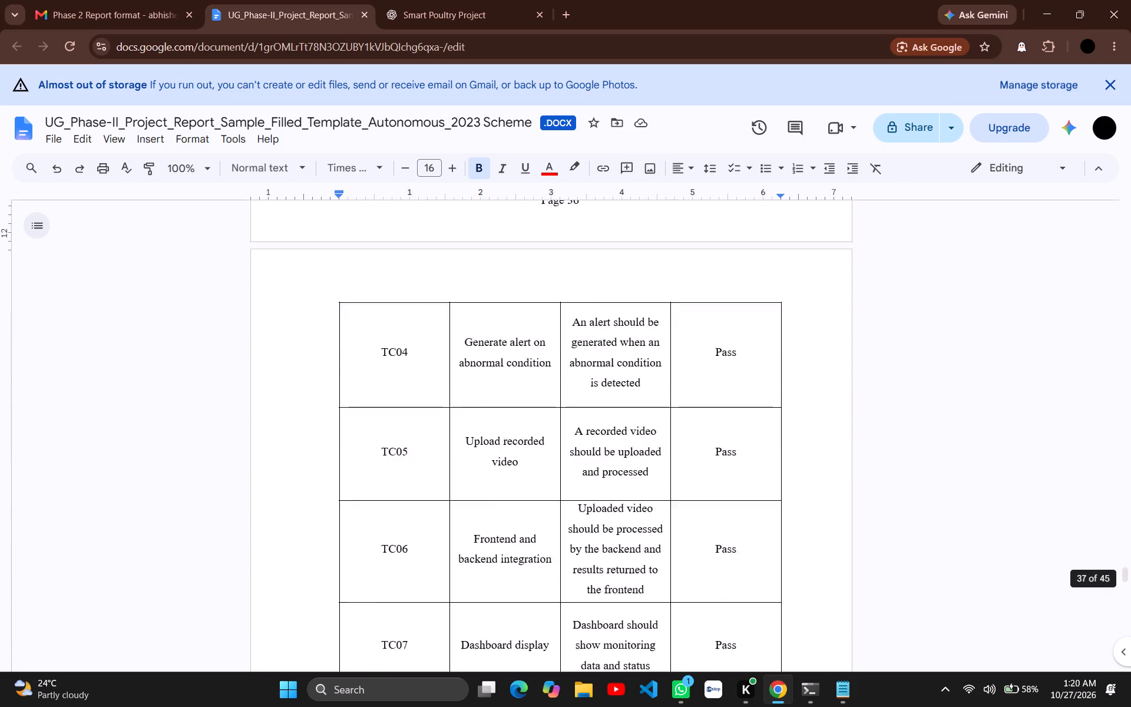
scroll(411, 519, "down", 4)
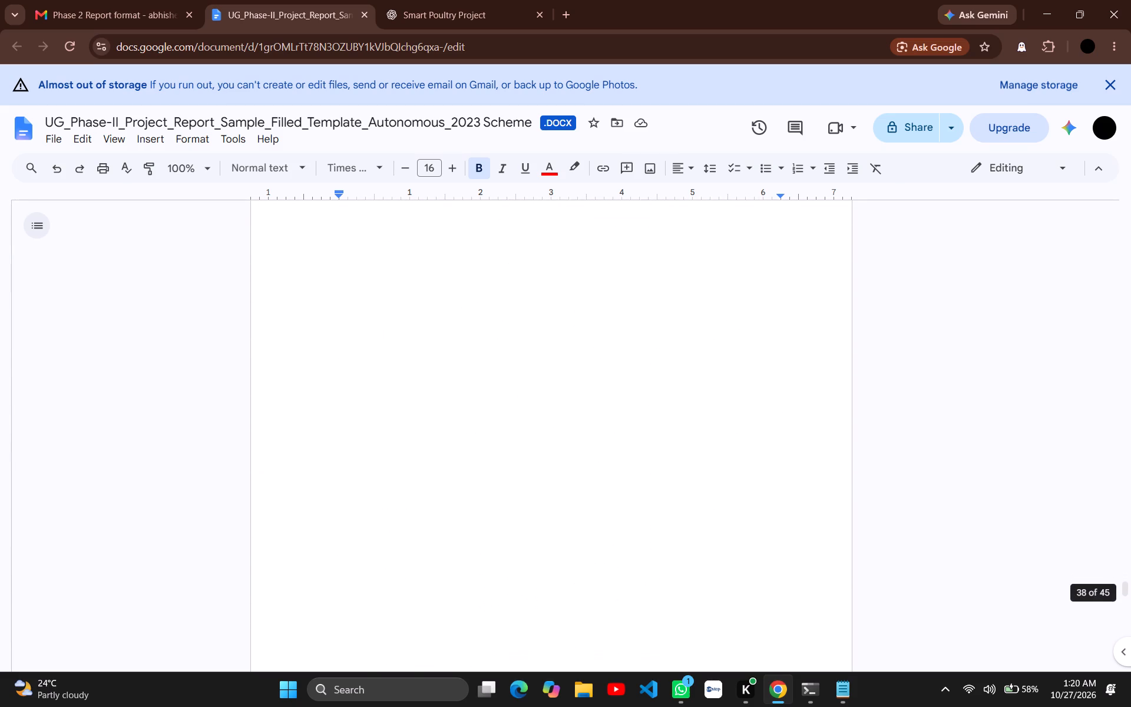
scroll(411, 519, "up", 2)
scroll(411, 519, "down", 1)
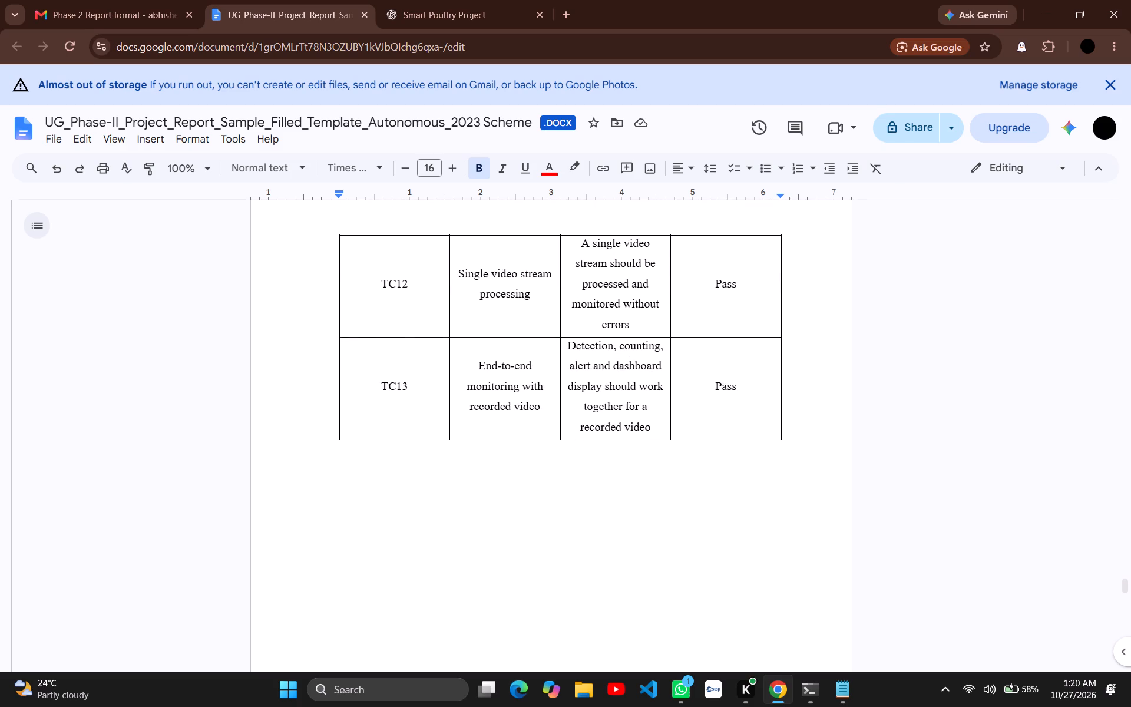
scroll(411, 519, "down", 3)
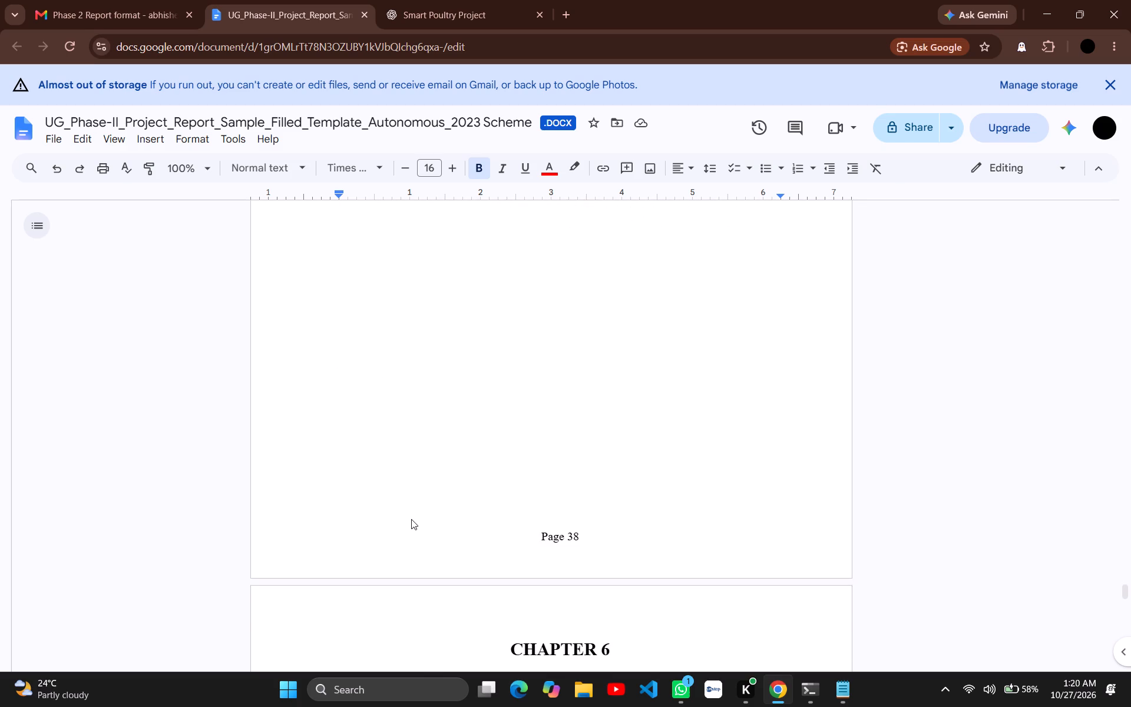
Renumber the chapter heading above "RESULTS, ANALYSIS AND DISCUSSION" as CHAPTER 7.
scroll(411, 519, "down", 1)
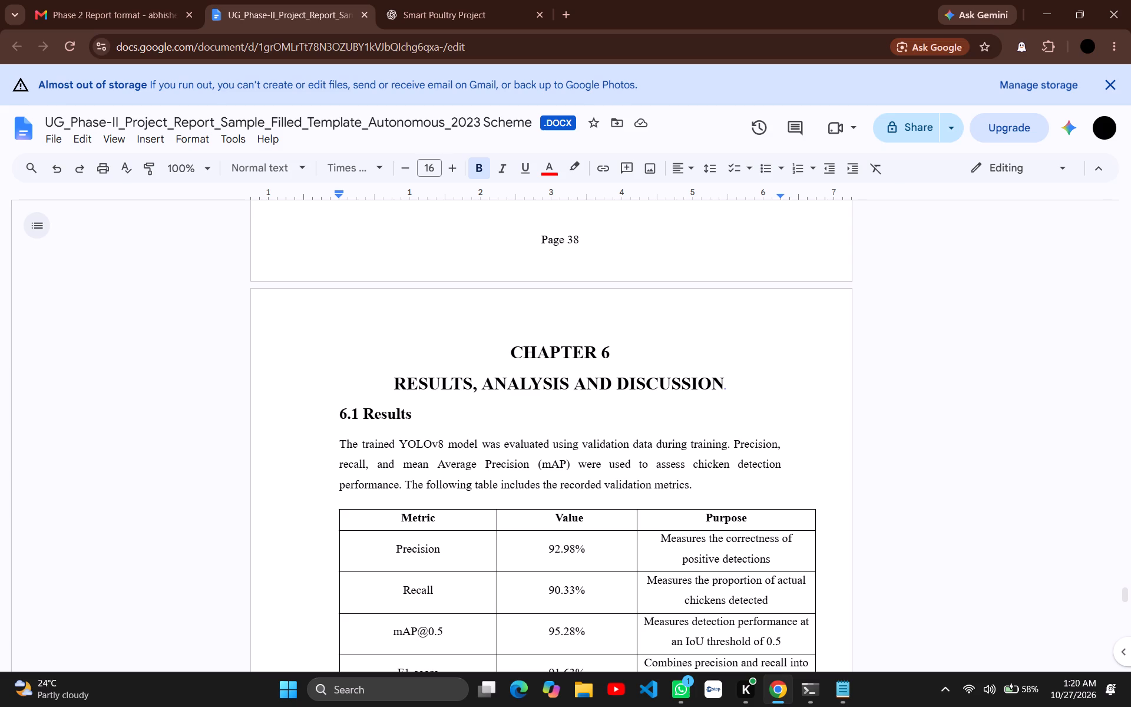
left_click(535, 344)
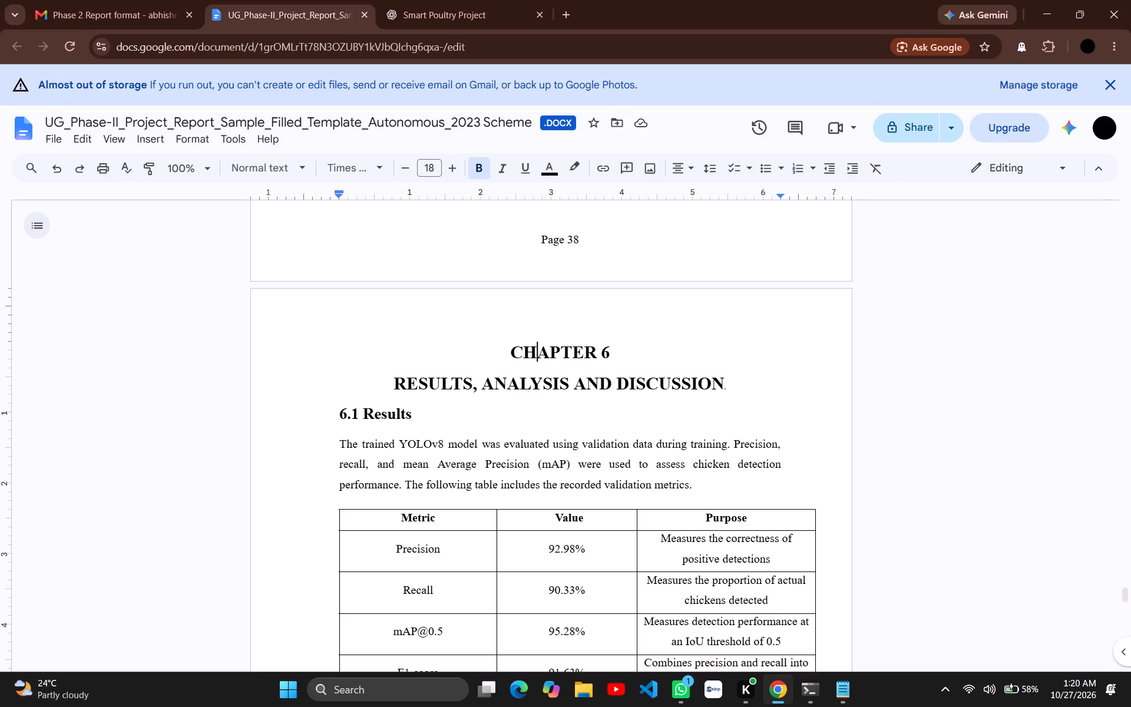
left_click(534, 386)
left_click(610, 353)
key("BackSpace")
key("7")
Renumber the "Results" heading as 7.1.
left_click(346, 414)
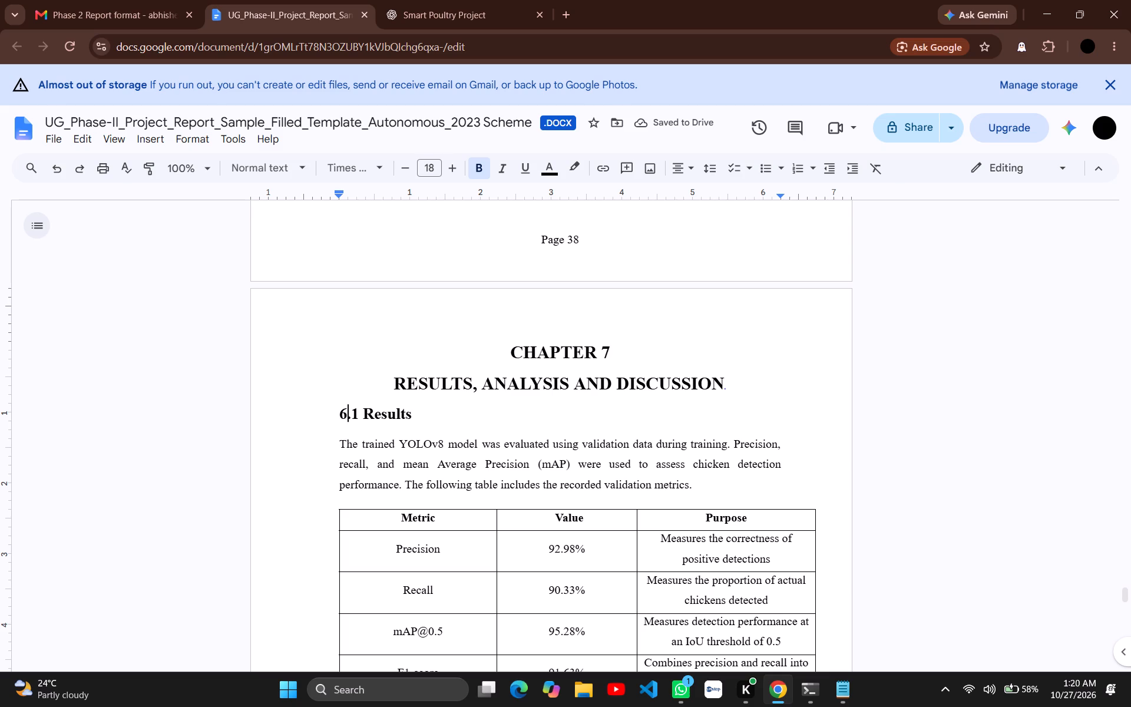
key("BackSpace")
key("7")
Review the layout and heading numbers of the Results, Analysis and Discussion sections in Chapter 7.
scroll(394, 473, "down", 3)
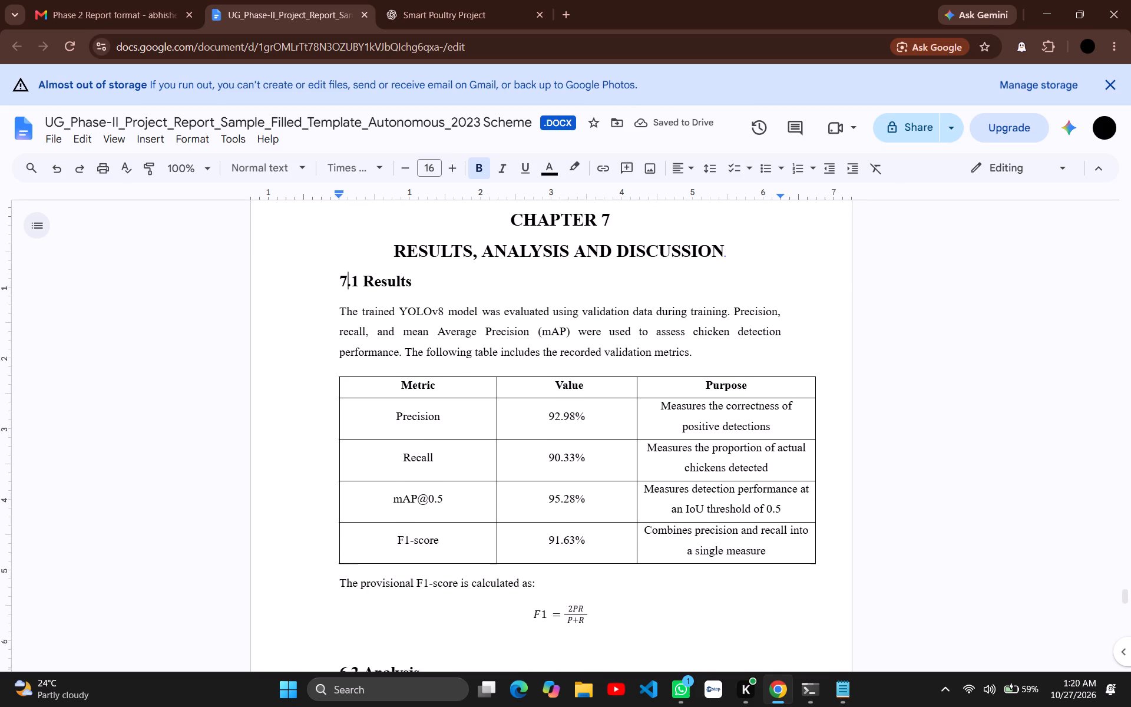
scroll(394, 473, "down", 2)
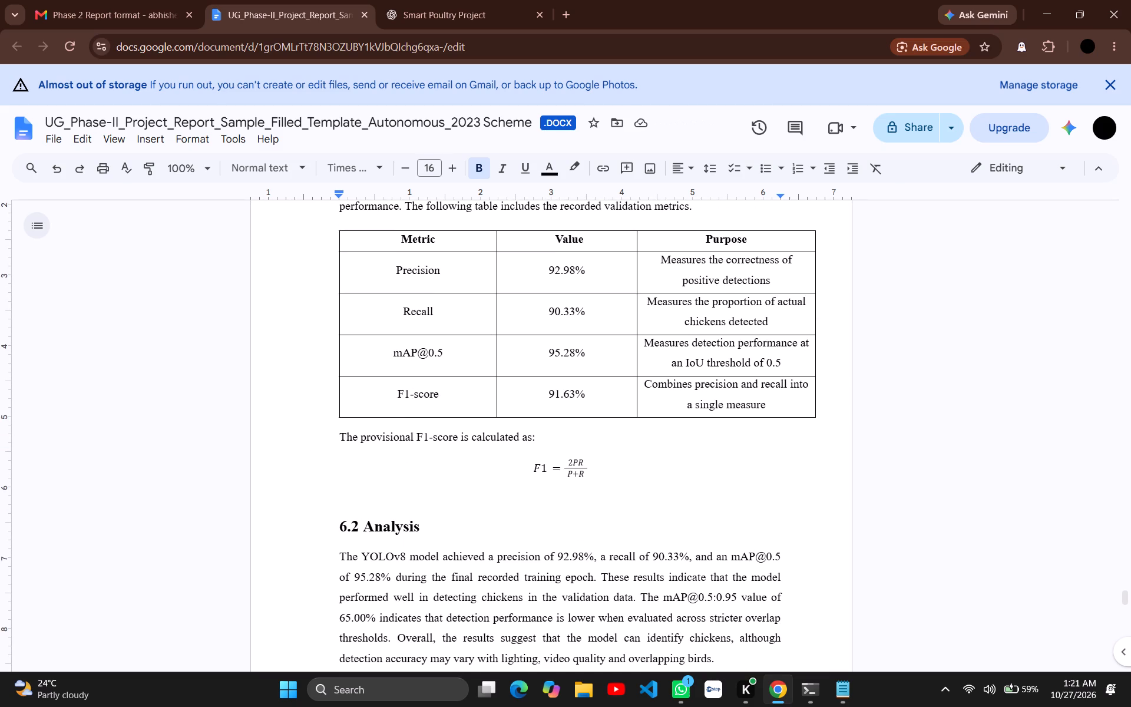
scroll(394, 473, "down", 2)
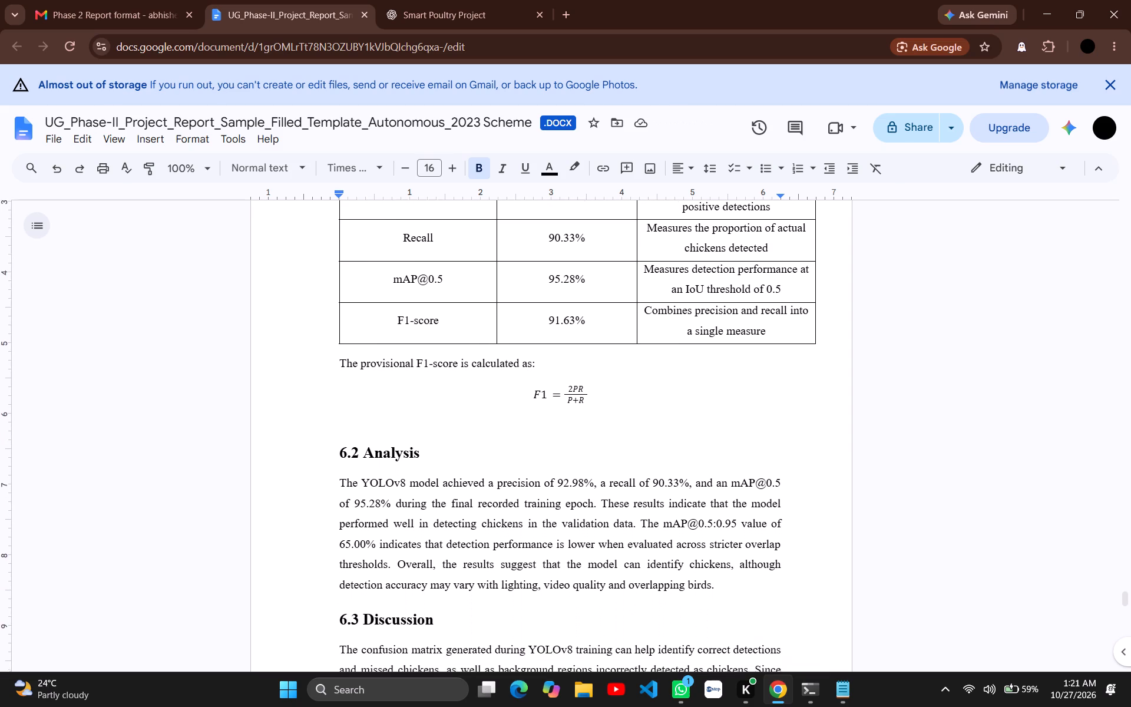
scroll(394, 473, "down", 1)
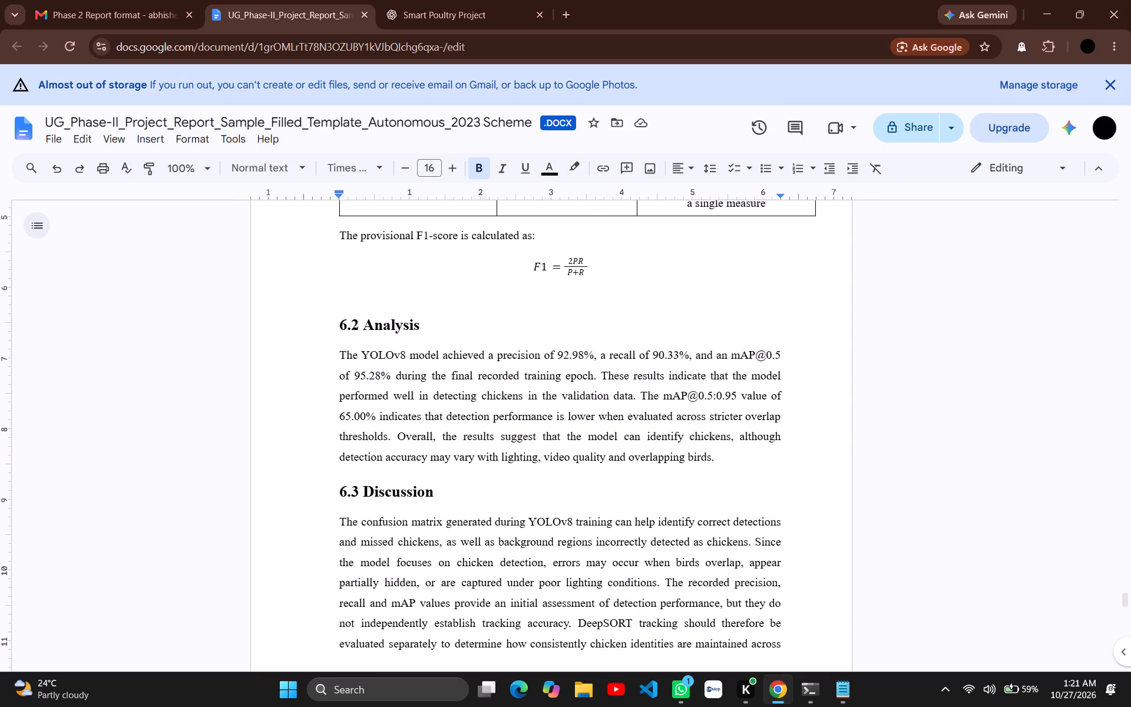
scroll(394, 473, "down", 2)
scroll(394, 473, "up", 1)
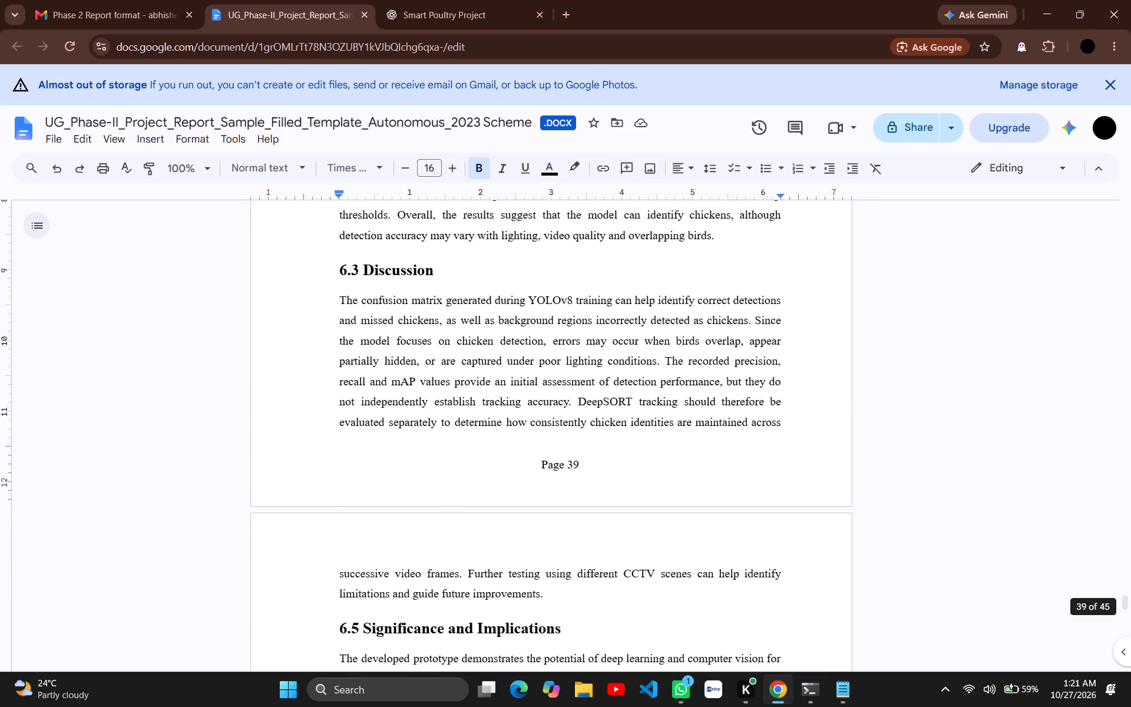
scroll(394, 473, "up", 3)
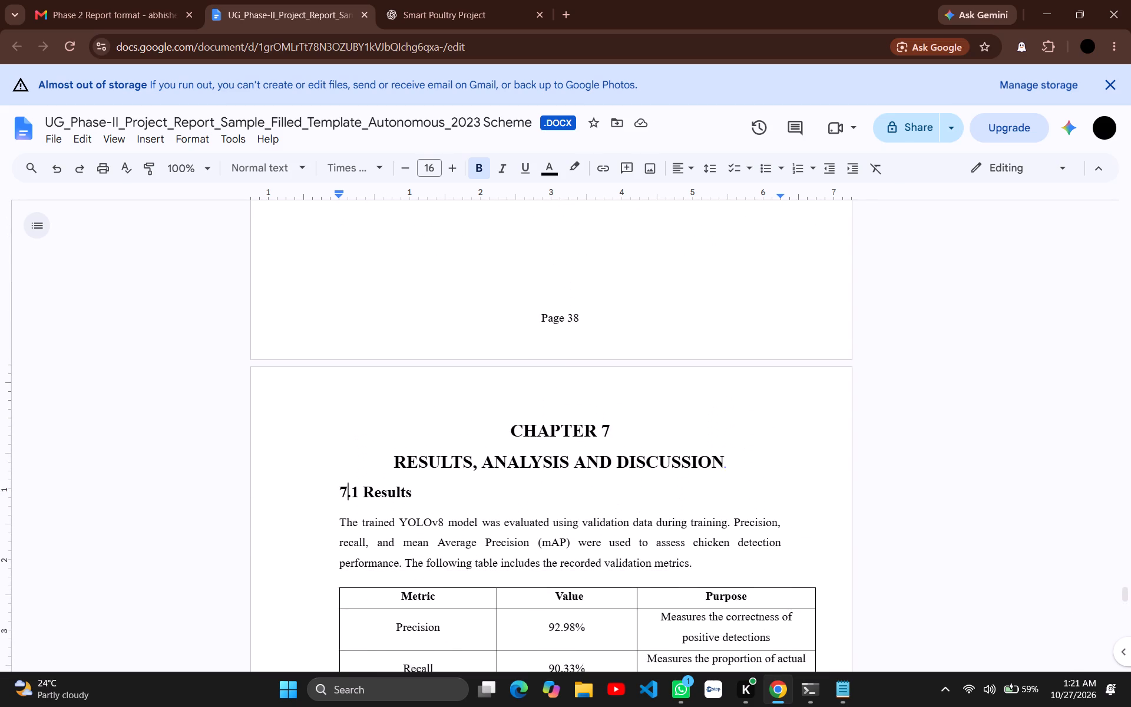
scroll(388, 534, "down", 2)
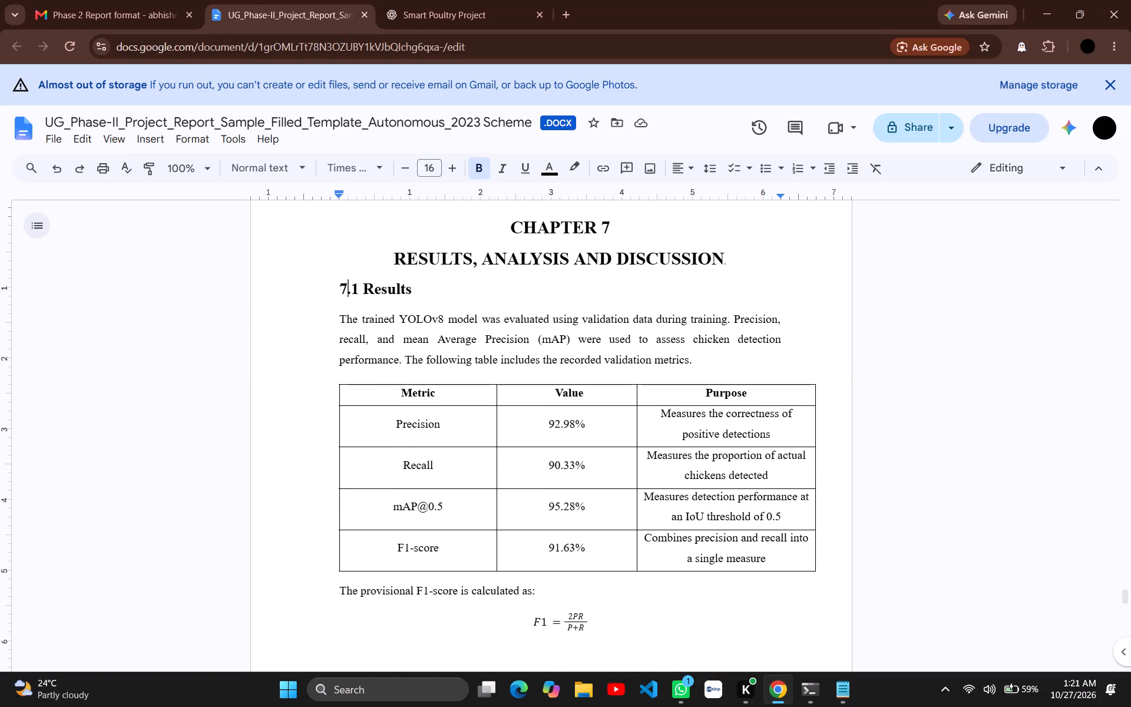
left_click_drag(441, 407, 434, 421)
left_click_drag(475, 459, 474, 470)
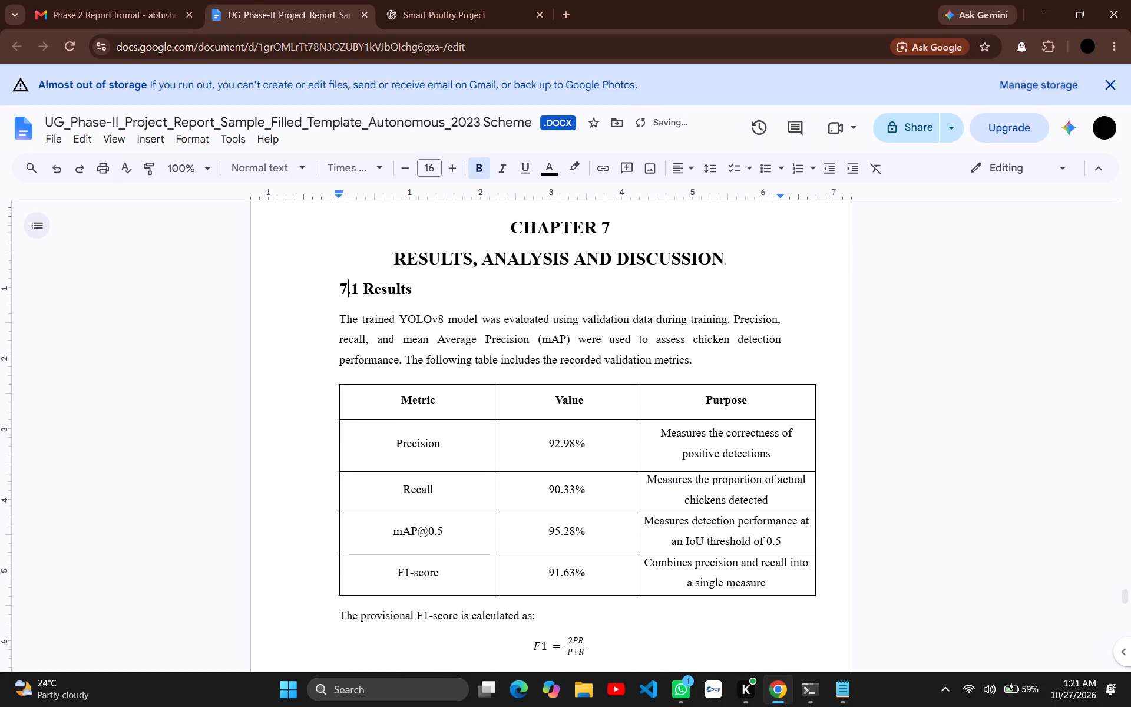
left_click(469, 513)
left_click(469, 513)
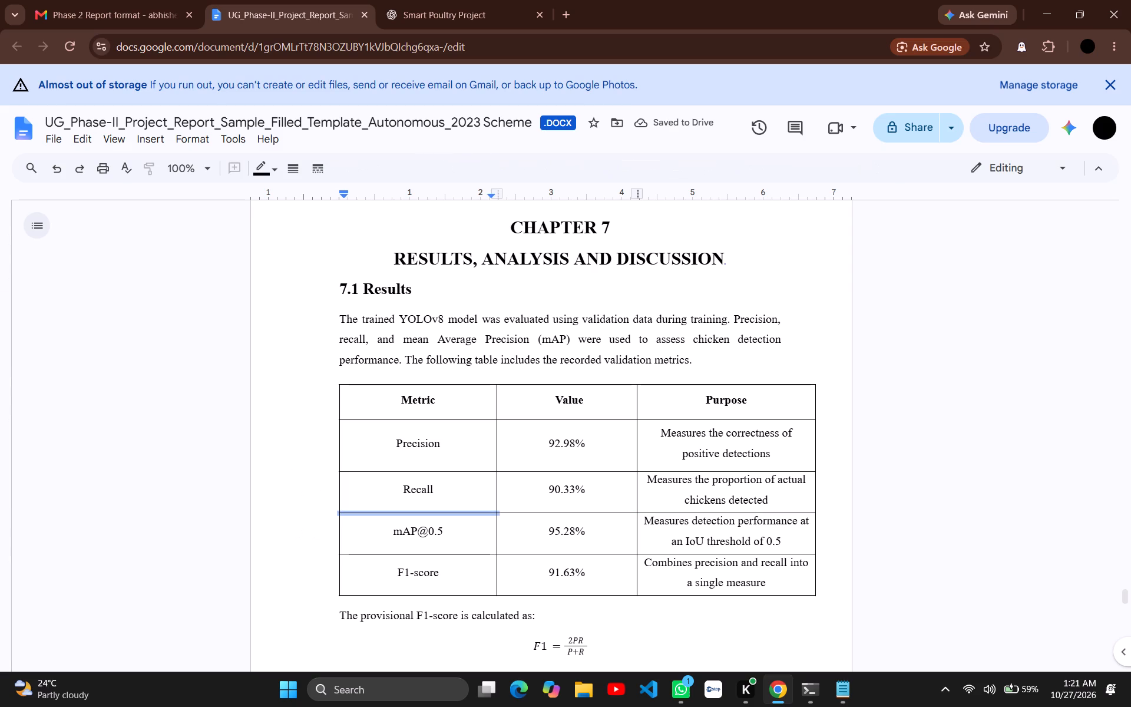
left_click_drag(524, 511, 524, 520)
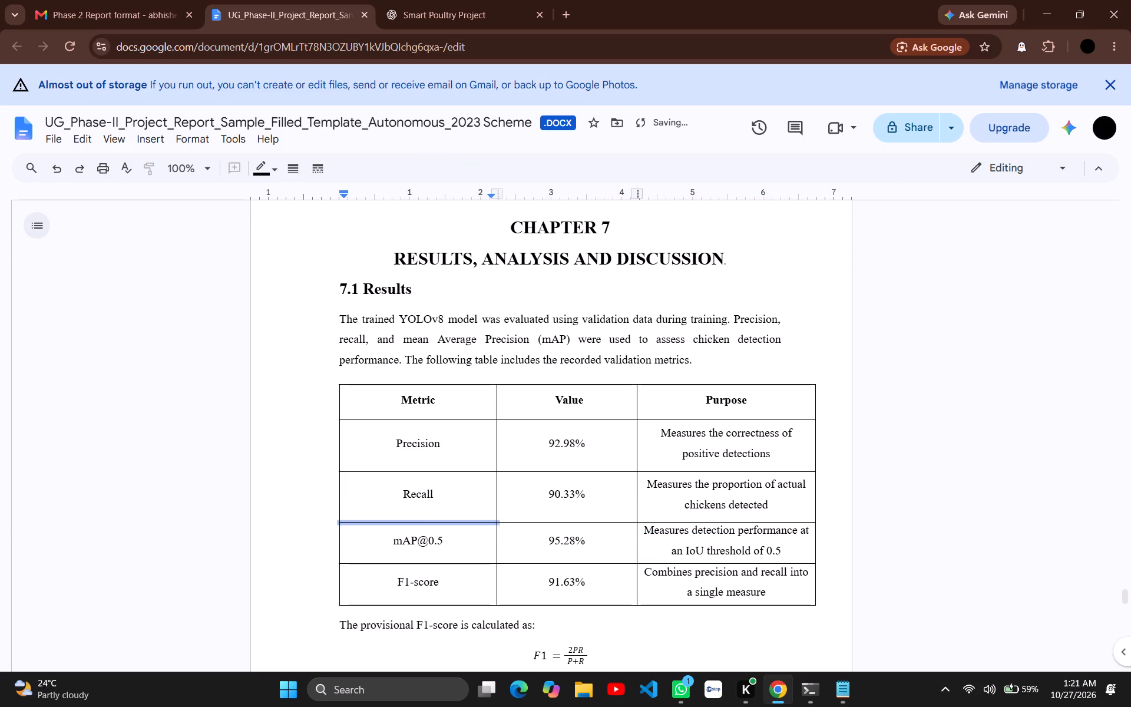
left_click_drag(525, 563, 525, 574)
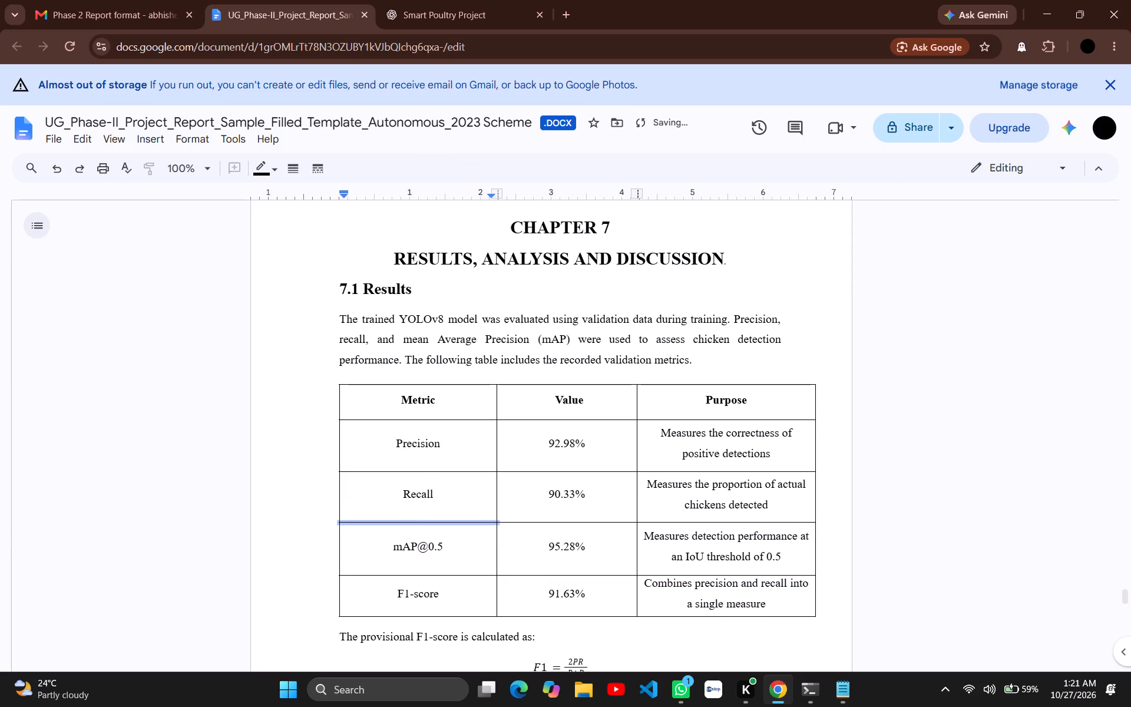
left_click_drag(520, 616, 518, 630)
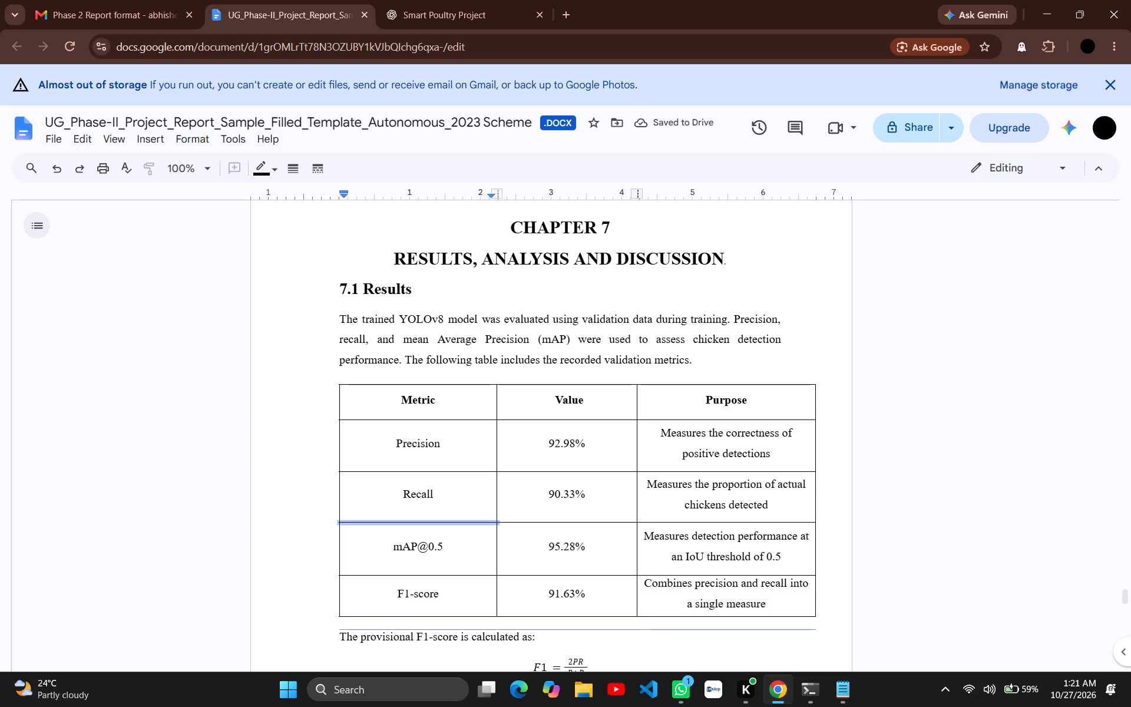
left_click_drag(518, 630, 518, 634)
left_click(526, 576)
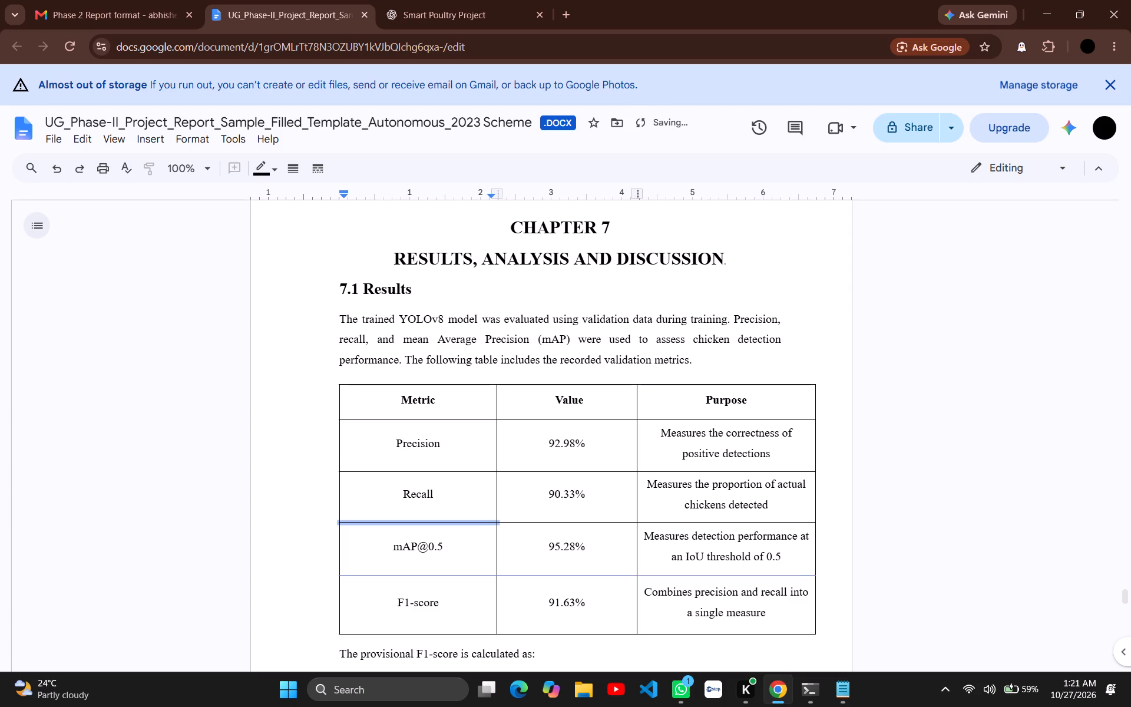
Review the layout of Chapter 7 from the metrics table and F1-score formula through the Analysis, Discussion, Significance and Potential Applications sections.
scroll(536, 493, "down", 1)
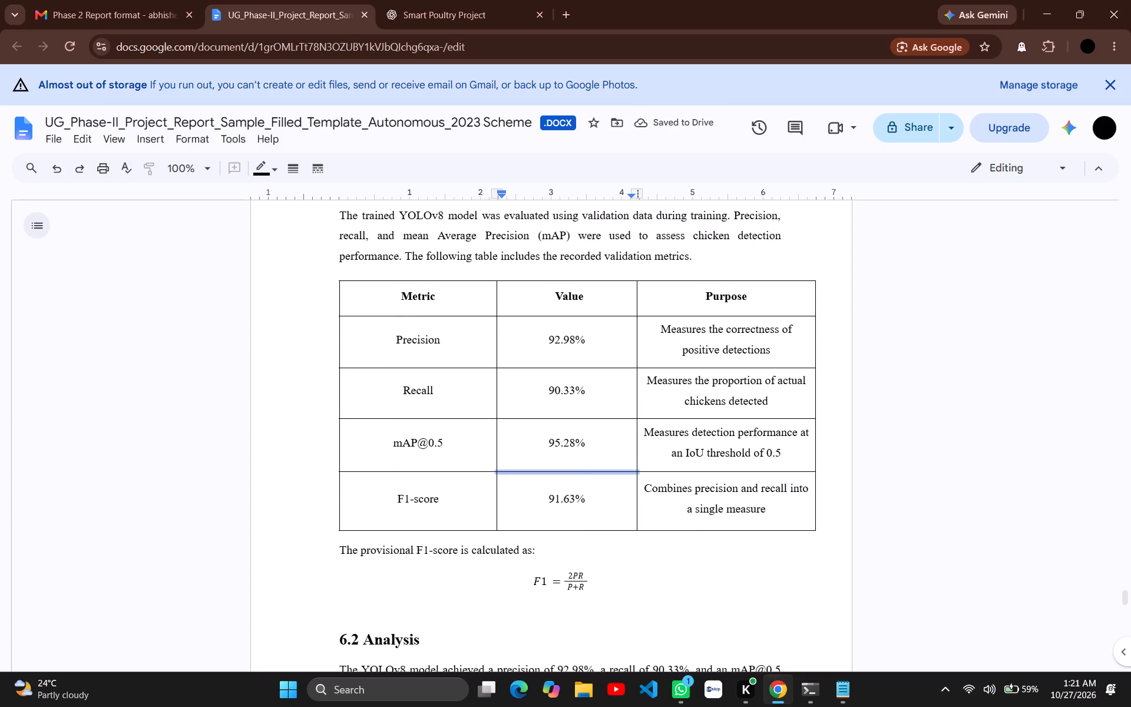
scroll(536, 493, "down", 3)
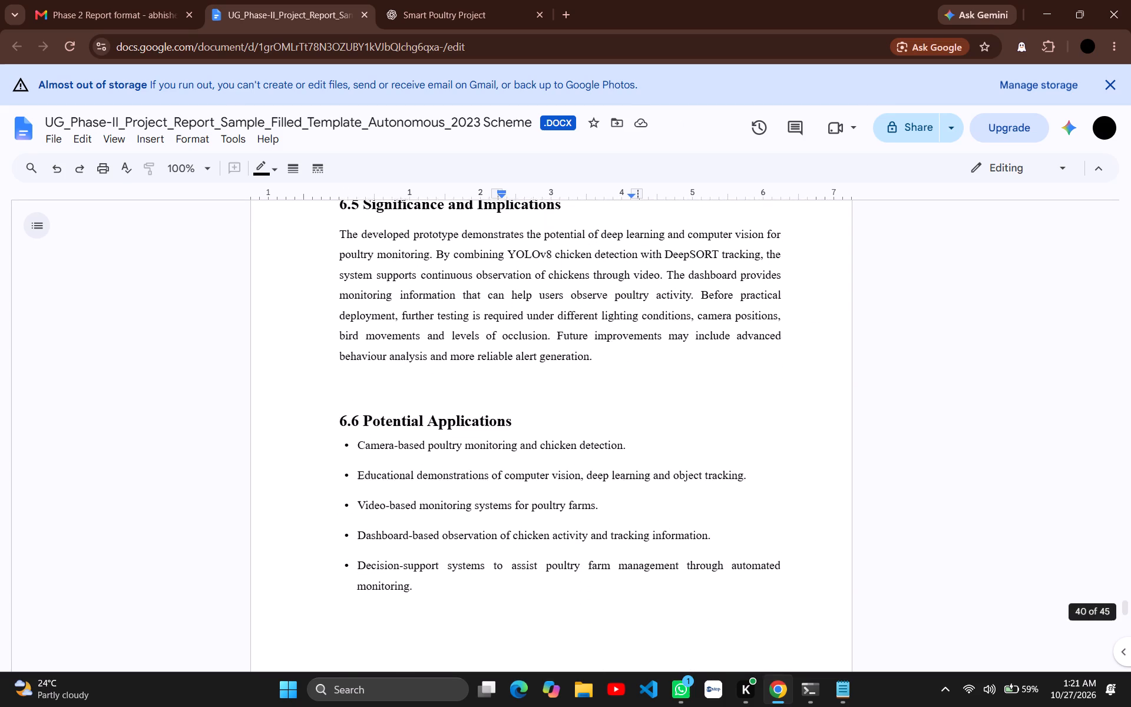
scroll(536, 493, "up", 4)
scroll(536, 493, "right", 1)
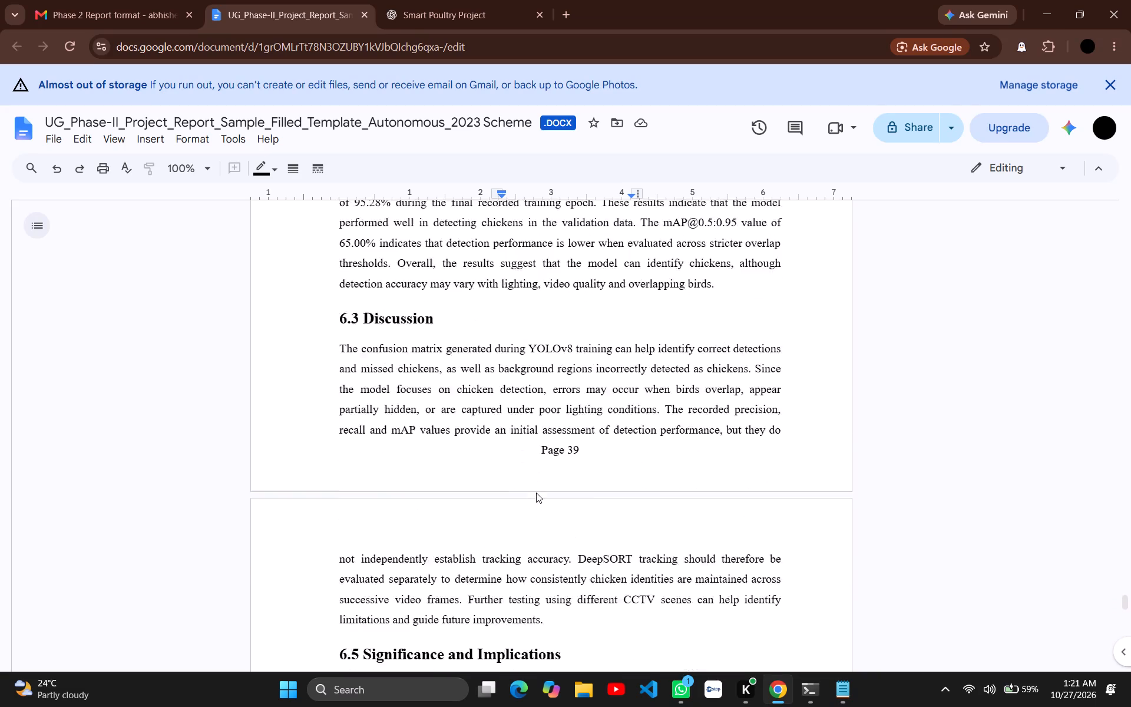
scroll(536, 493, "right", 1)
scroll(536, 493, "up", 2)
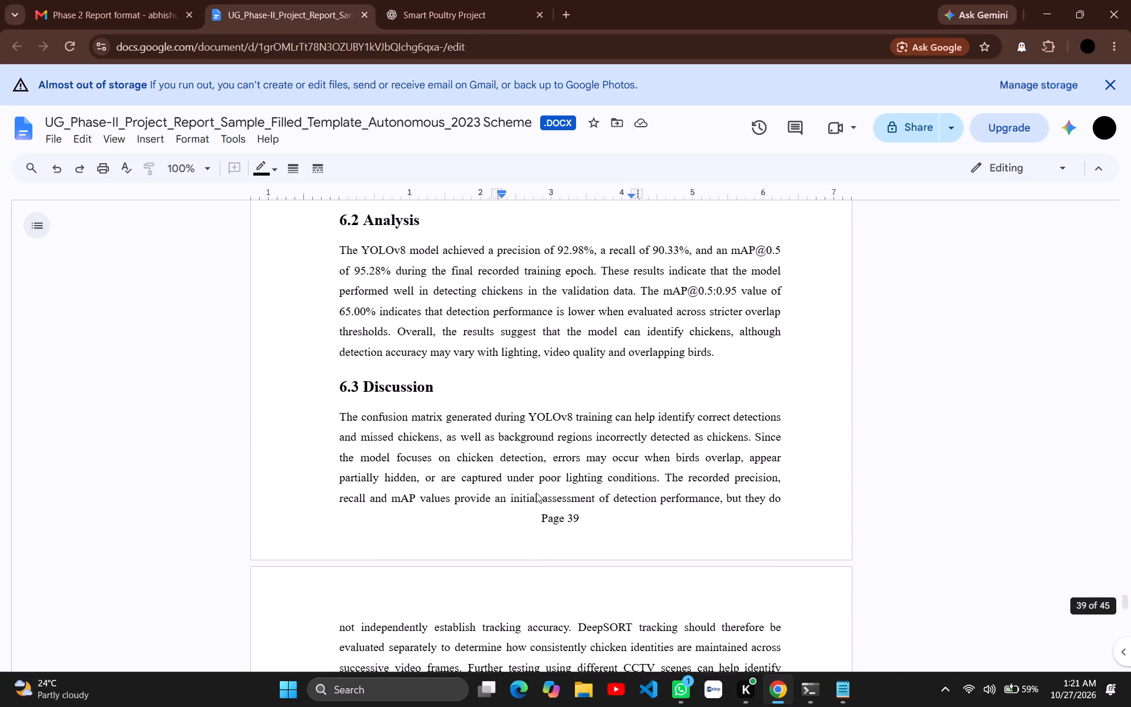
scroll(536, 493, "up", 1)
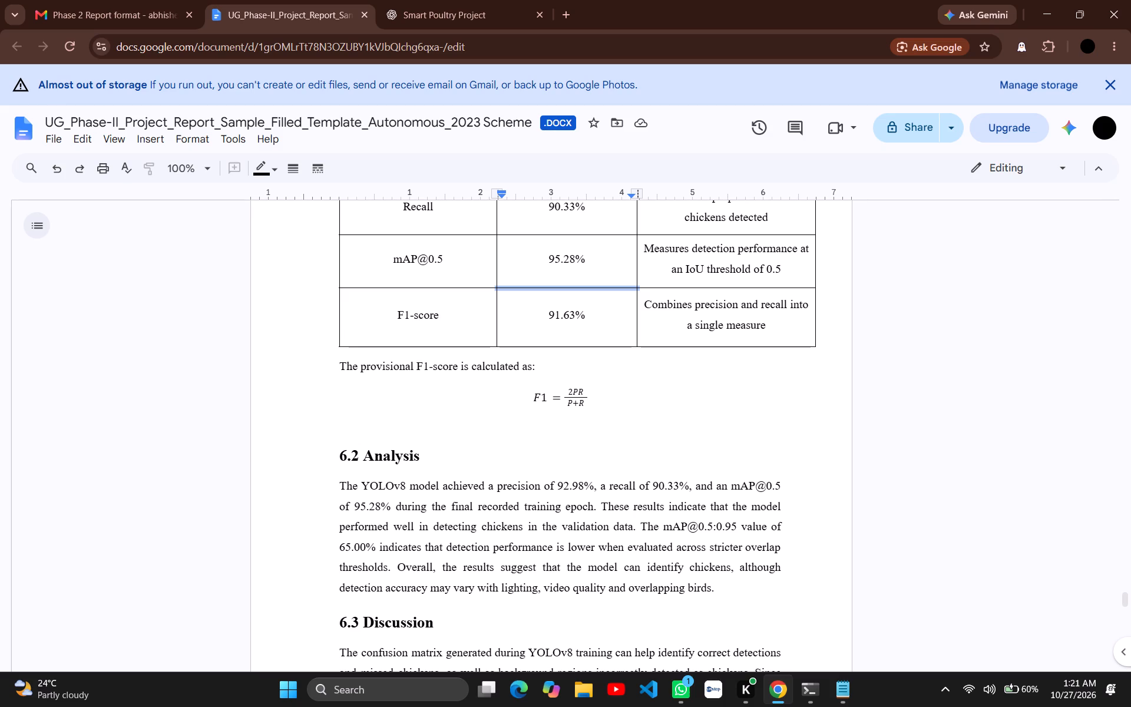
left_click_drag(585, 401, 580, 398)
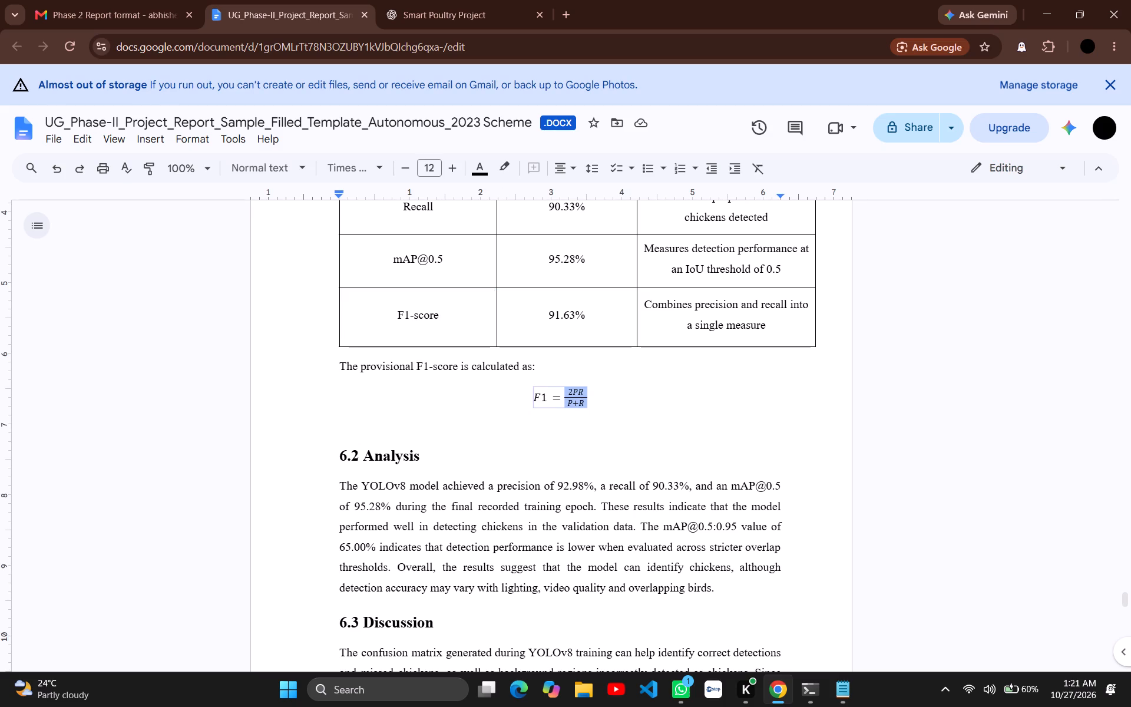
left_click_drag(580, 398, 565, 391)
left_click(566, 422)
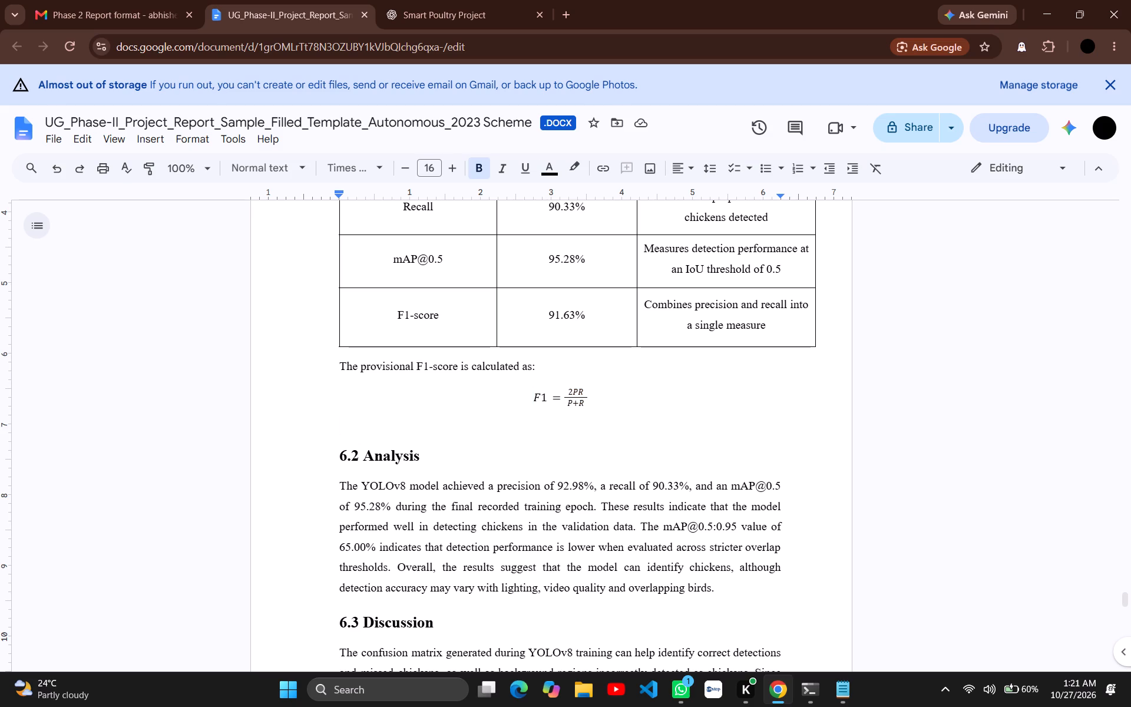
scroll(414, 510, "down", 2)
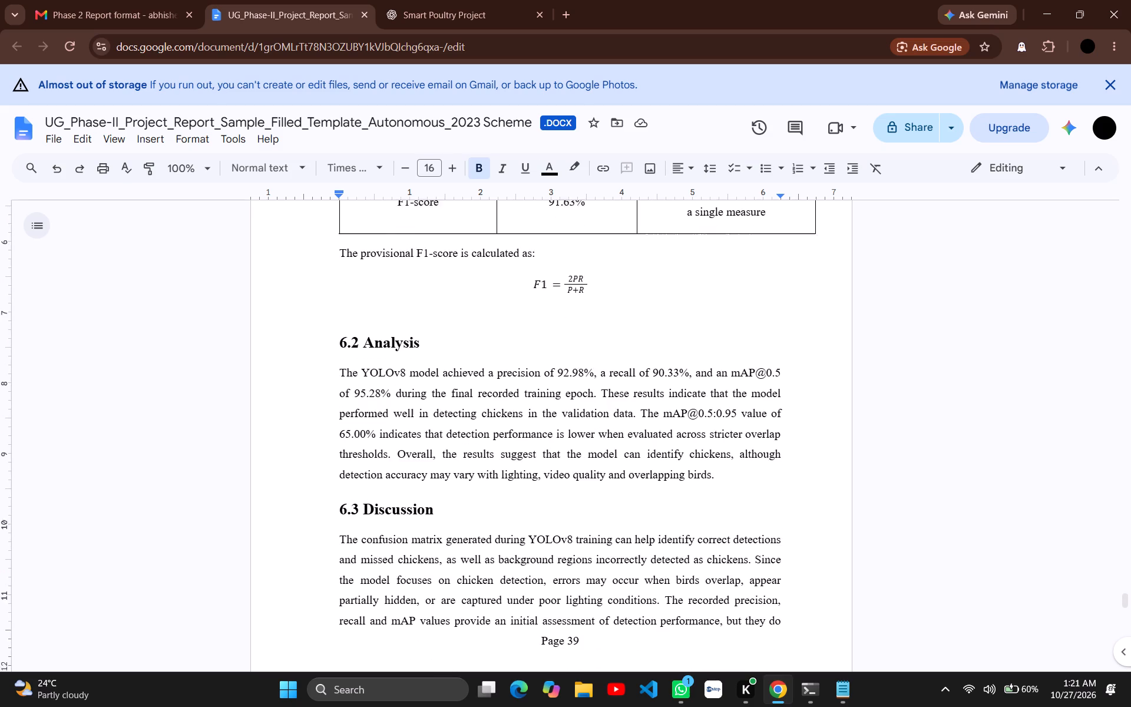
scroll(414, 510, "down", 3)
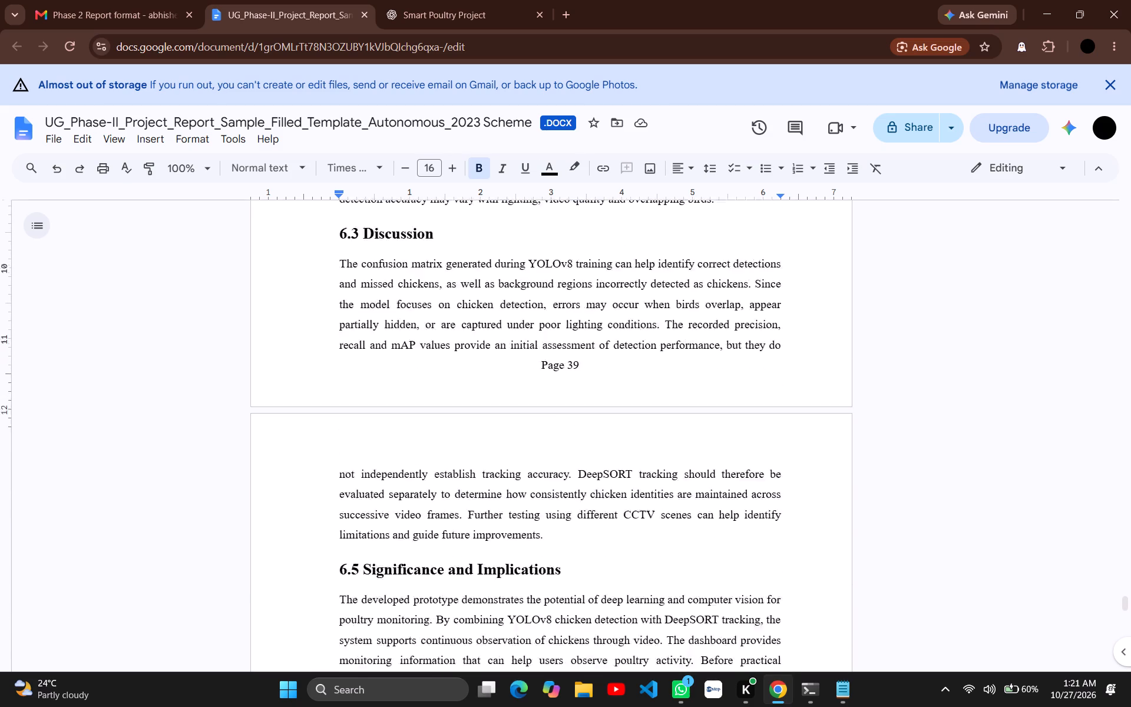
scroll(414, 510, "down", 1)
Insert four blank lines before the "6.3 Discussion" heading so that the section starts on a new page.
scroll(414, 510, "up", 3)
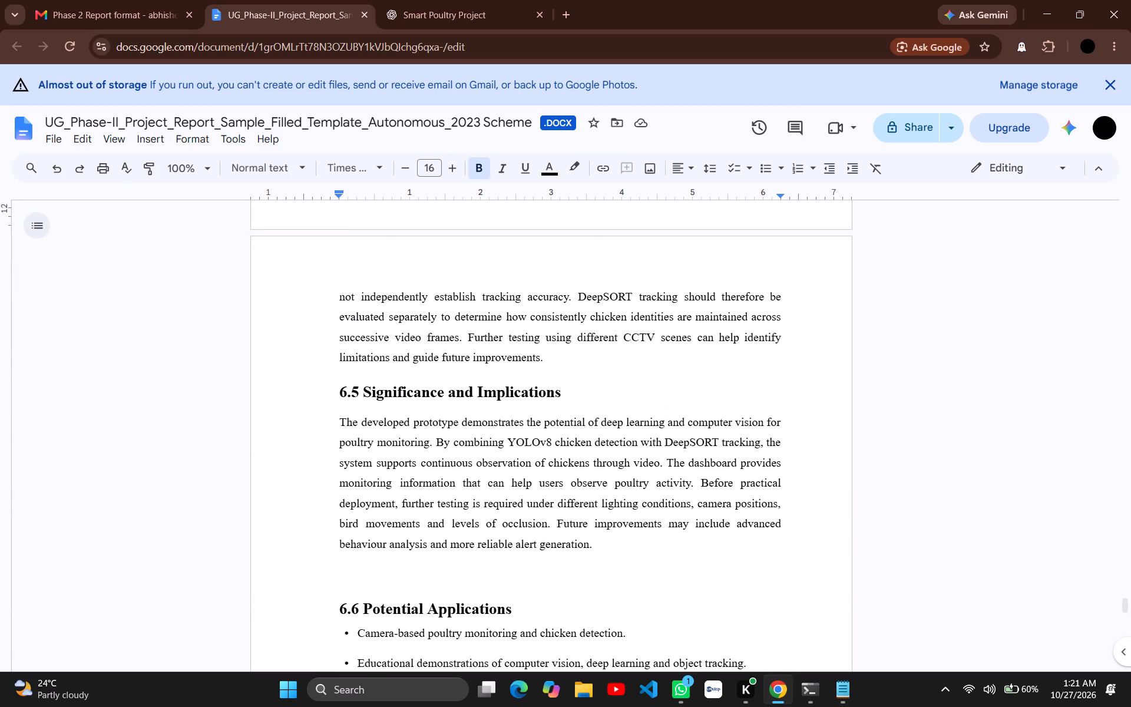
scroll(414, 510, "up", 3)
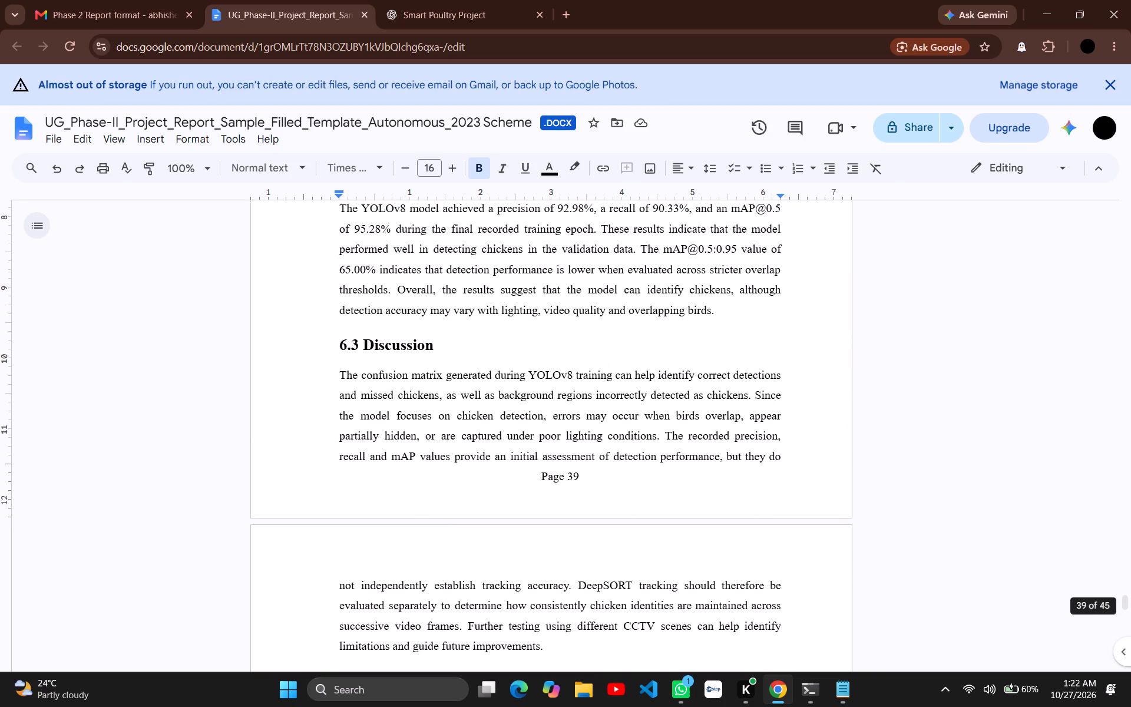
left_click(338, 340)
key("Return")
key("Return")
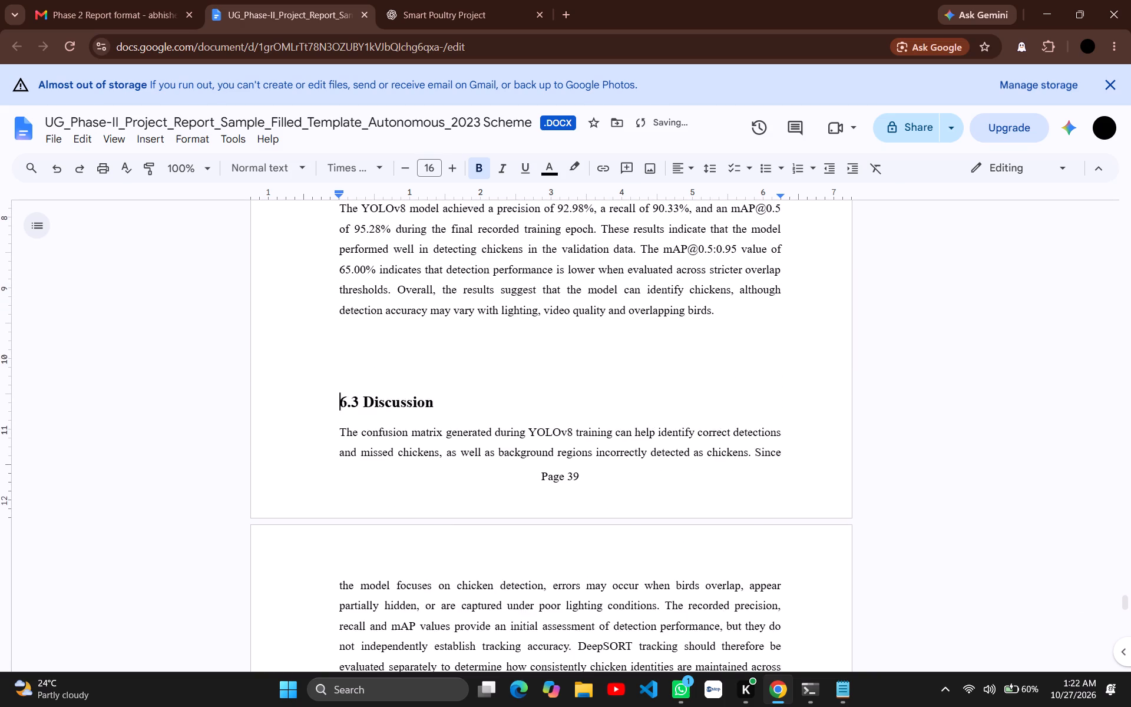
key("Return")
key("Return")
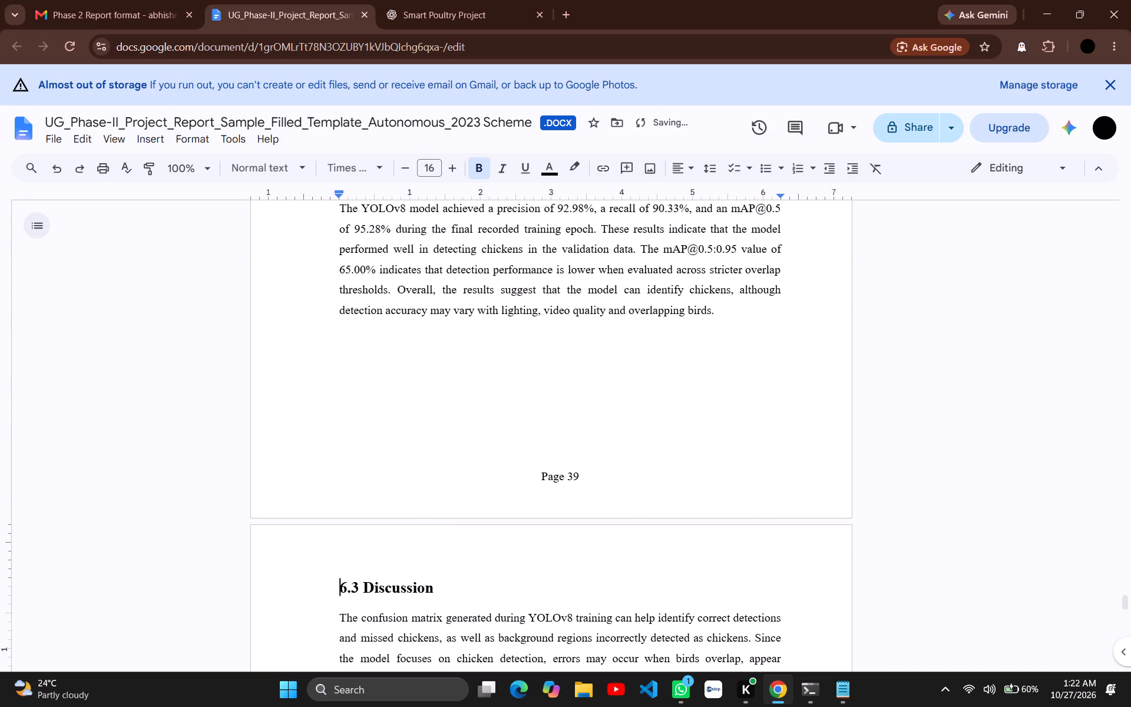
Review the page flow from the Analysis section through Potential Applications to the start of the Conclusion and Future Scope chapter.
scroll(373, 406, "down", 2)
scroll(373, 406, "up", 2)
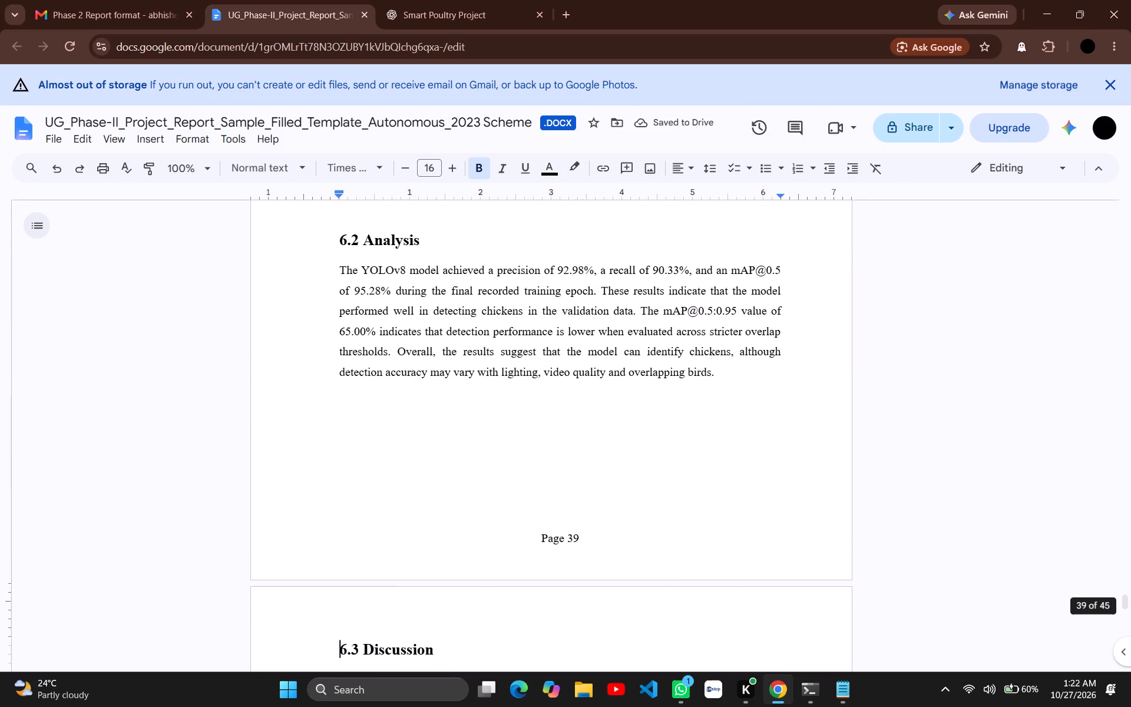
scroll(373, 406, "down", 4)
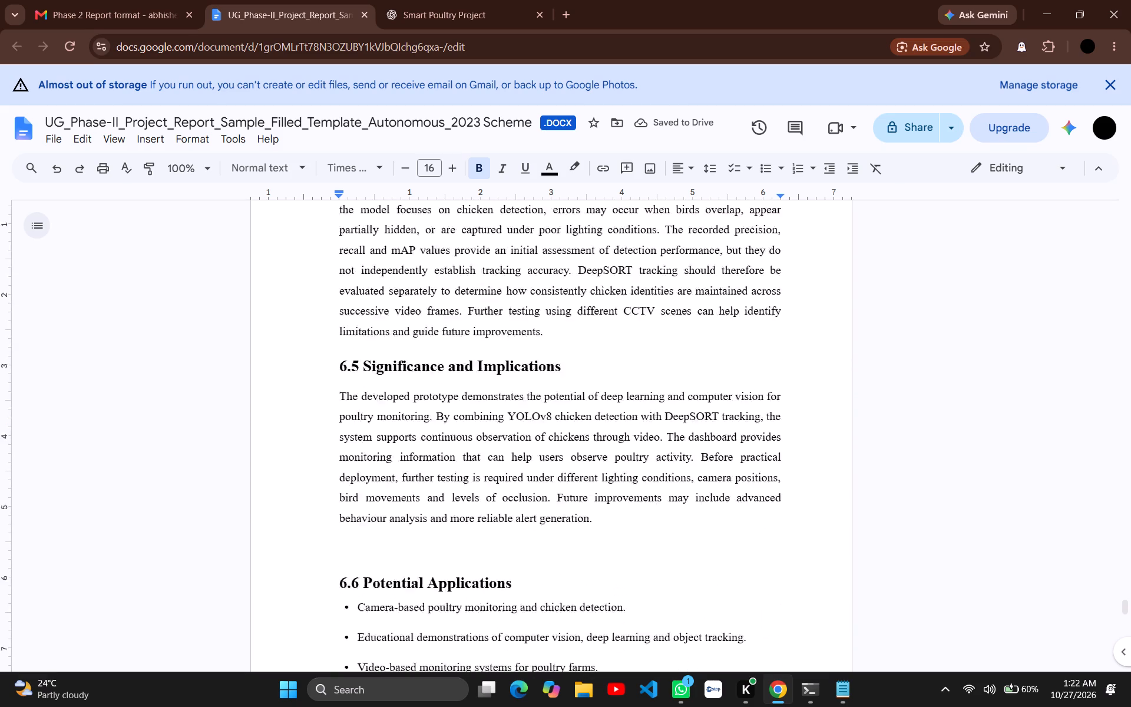
scroll(373, 406, "down", 3)
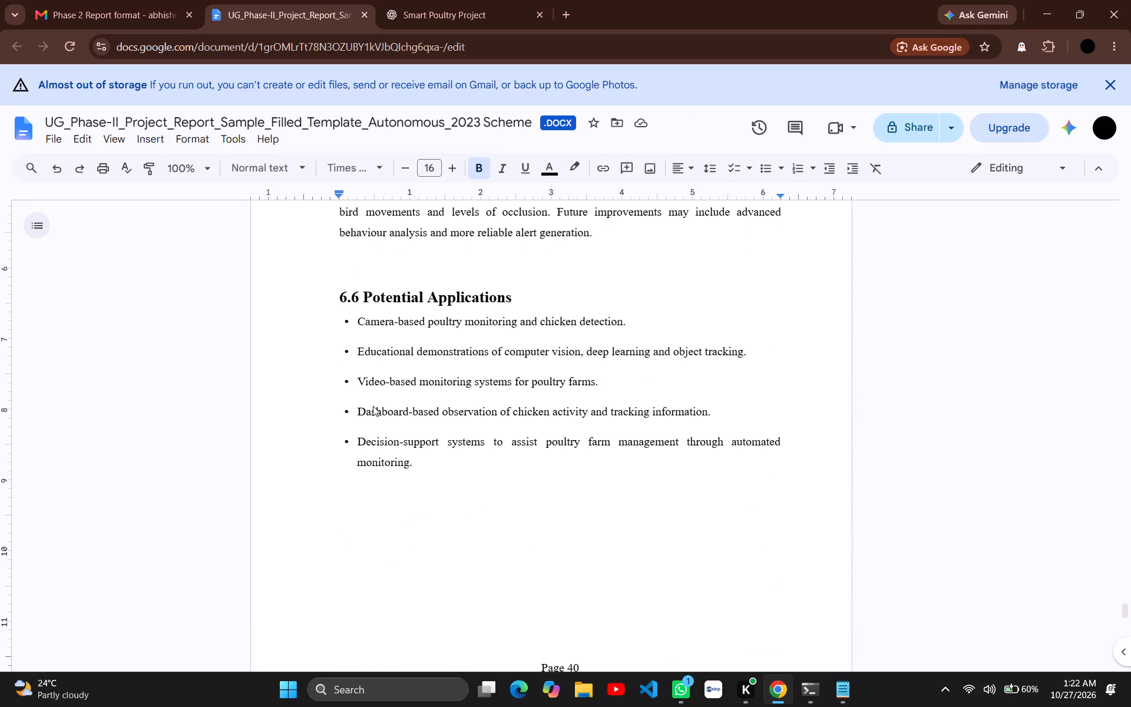
scroll(373, 406, "down", 3)
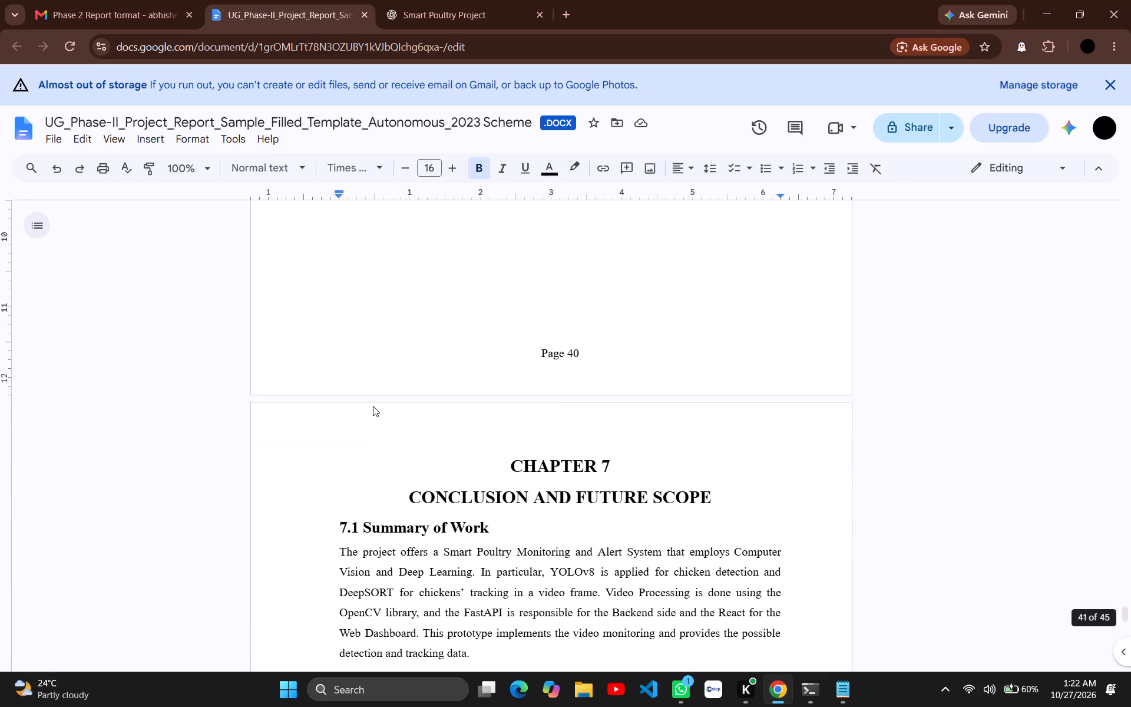
Renumber the "Analysis" heading as 7.2.
scroll(534, 462, "up", 5)
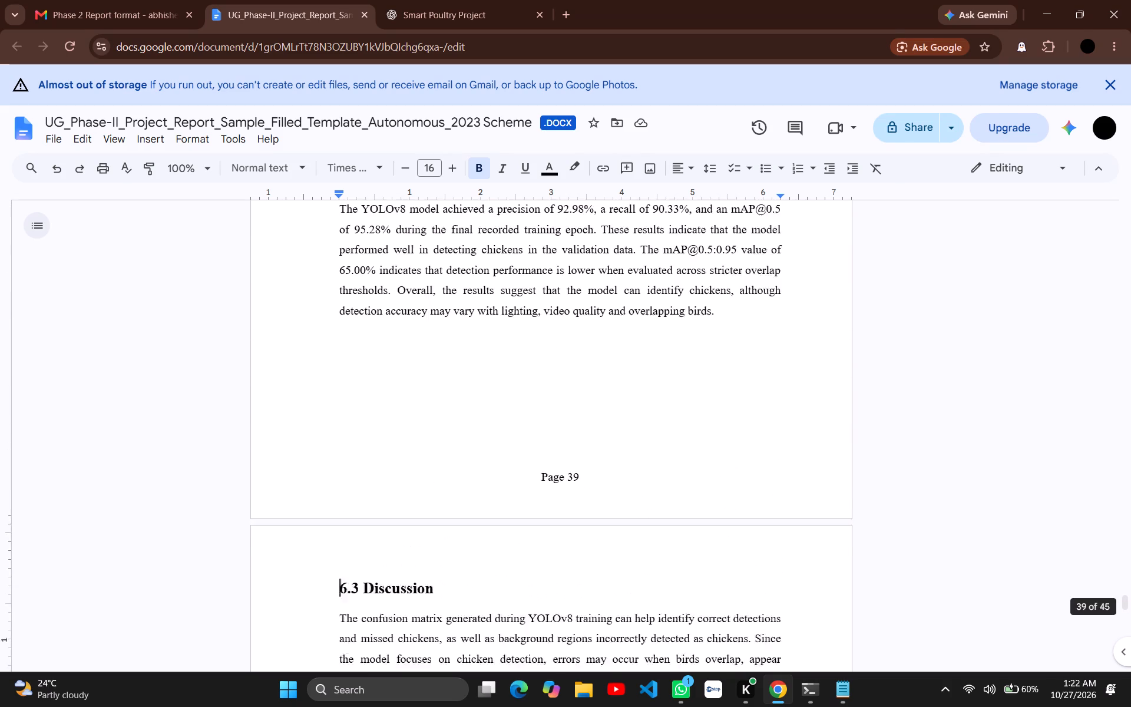
scroll(534, 462, "up", 2)
scroll(534, 462, "down", 3)
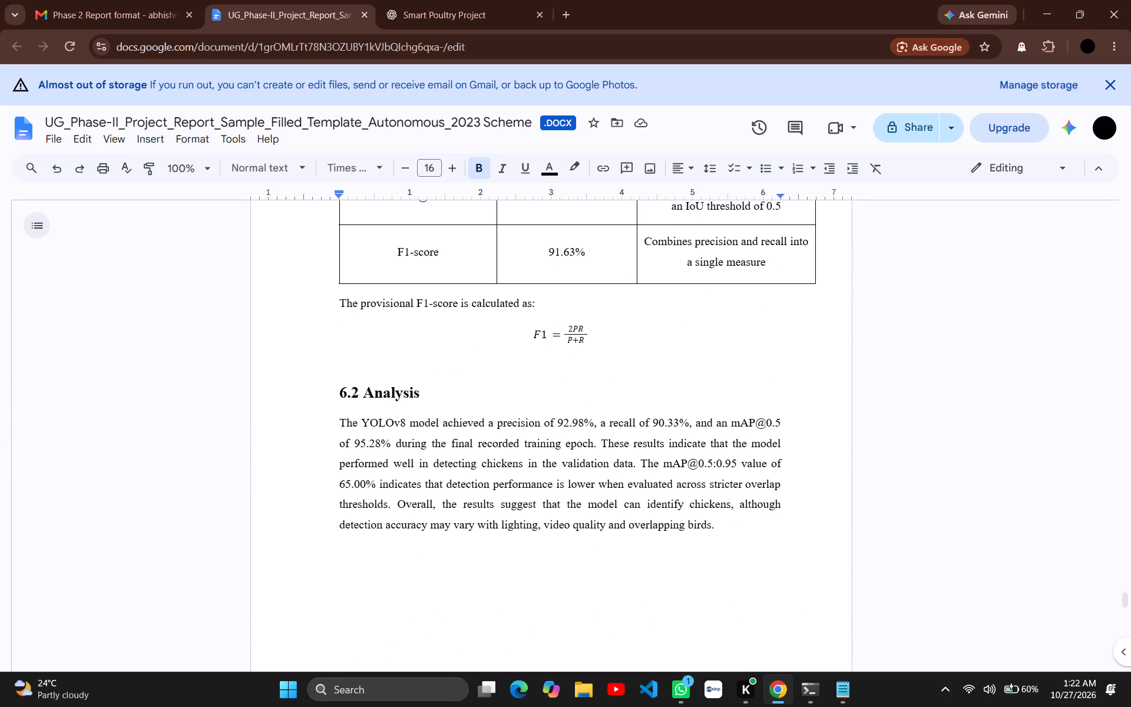
left_click(348, 391)
key("BackSpace")
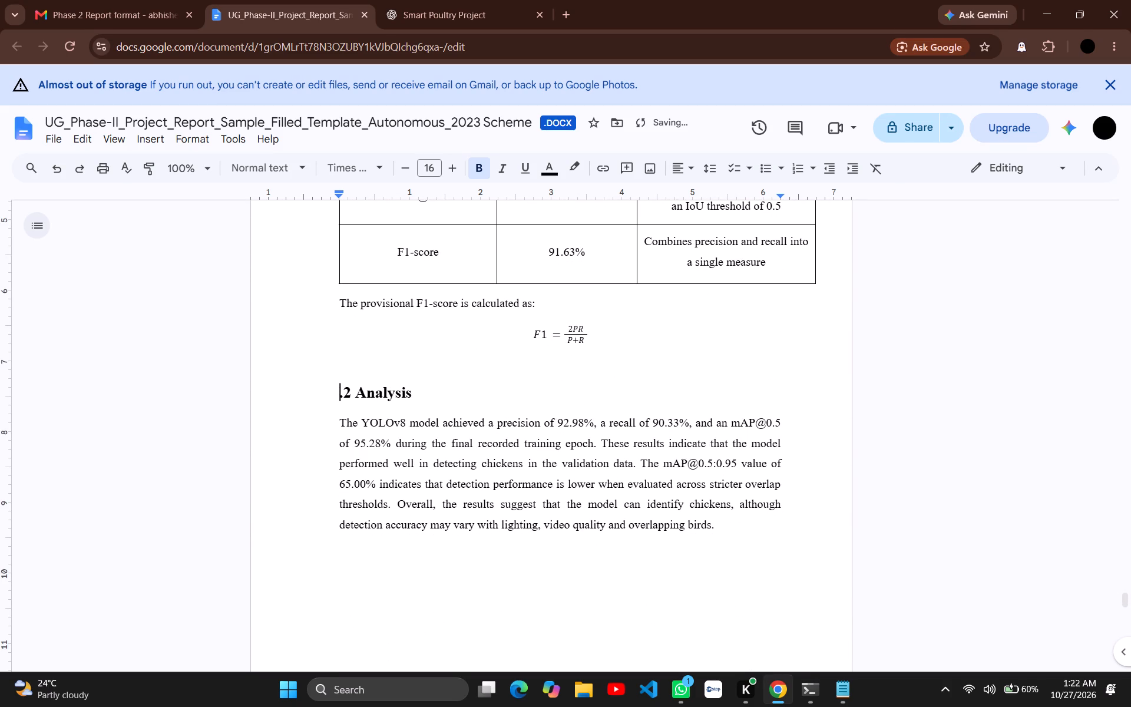
key("7")
Renumber the "Discussion" heading as 7.3.
scroll(348, 391, "down", 1)
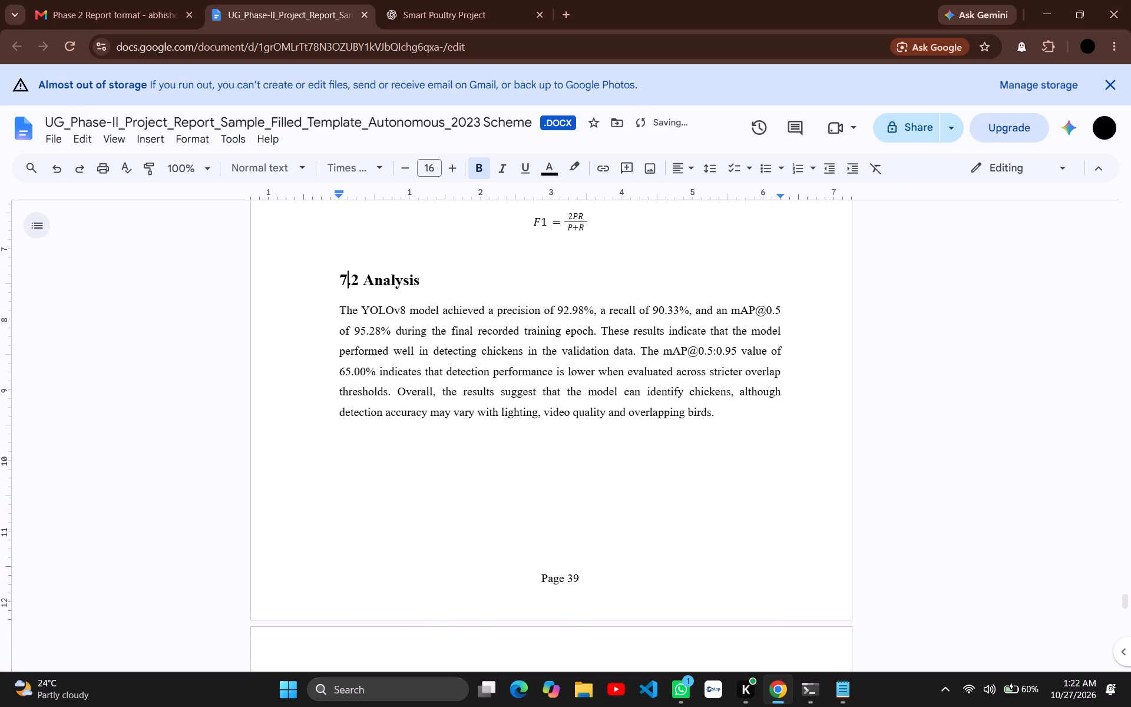
scroll(348, 391, "down", 1)
left_click(350, 508)
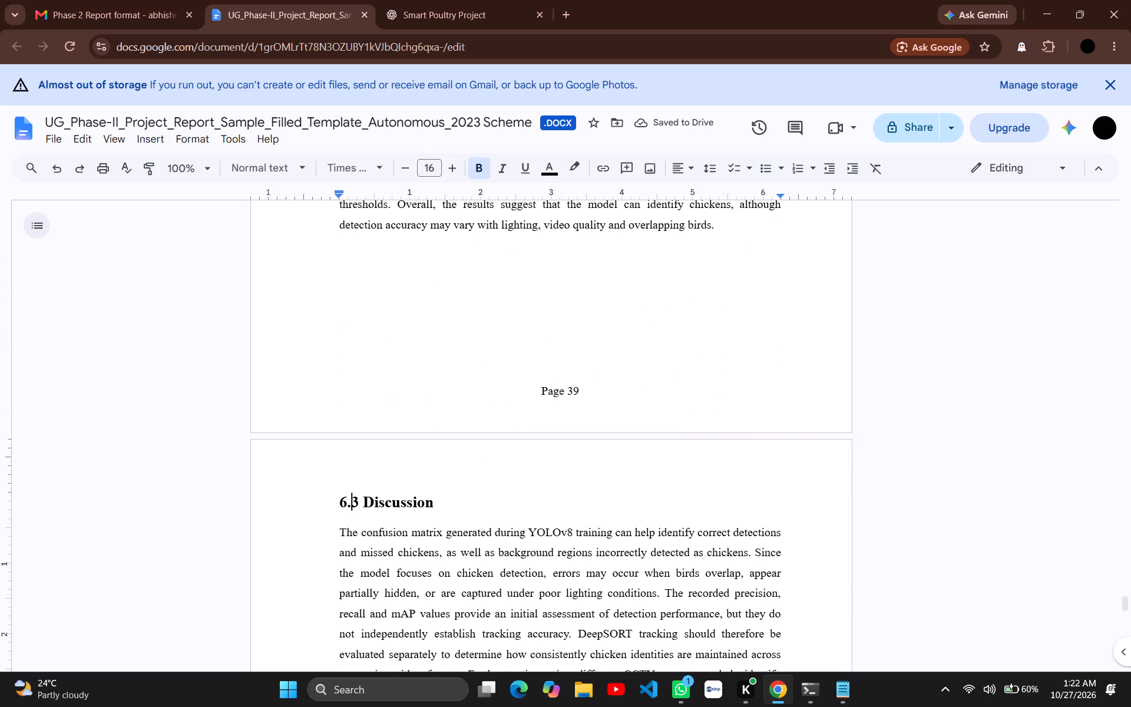
key("Left")
key("BackSpace")
key("7")
Renumber the "Significance and Implications" heading as 7.4.
scroll(350, 508, "down", 2)
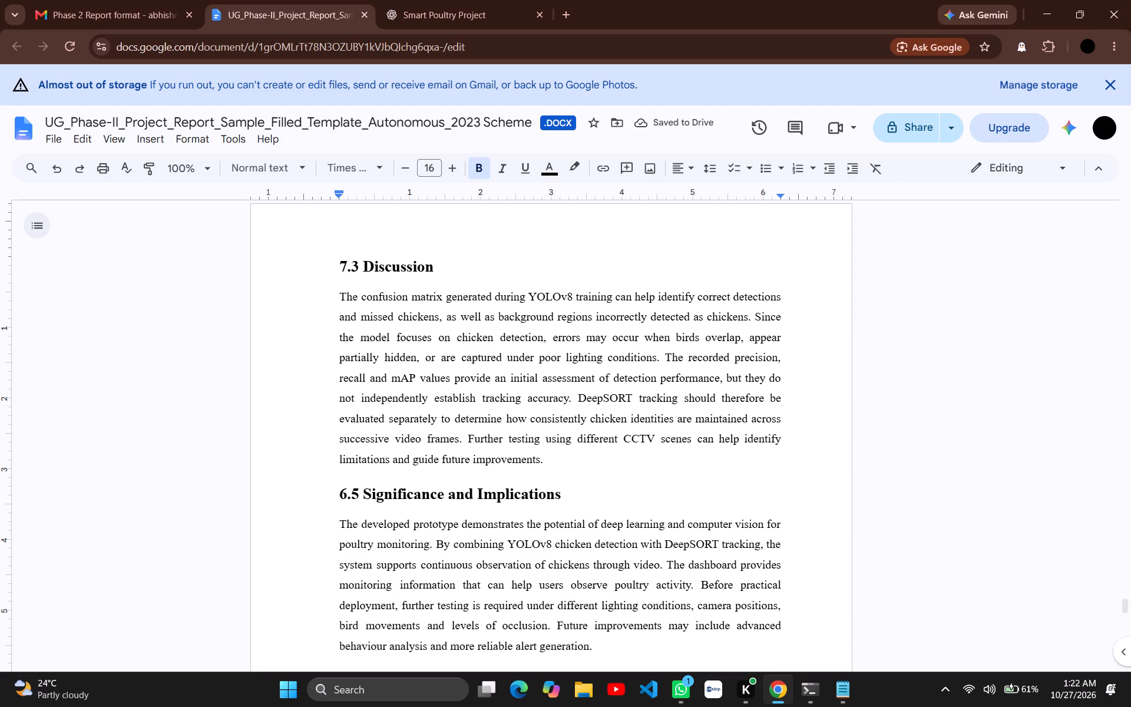
left_click(345, 492)
key("BackSpace")
key("7")
key("Right")
key("Right")
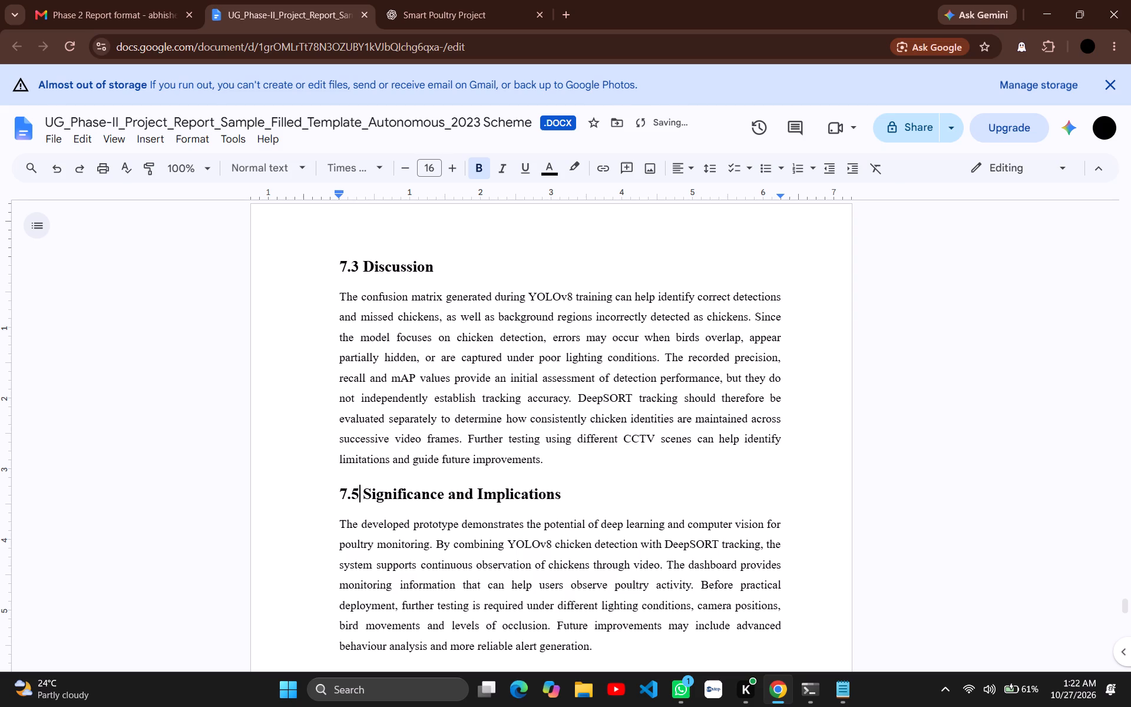
key("BackSpace")
key("4")
Renumber the "Potential Applications" heading as 7.5.
scroll(393, 485, "down", 2)
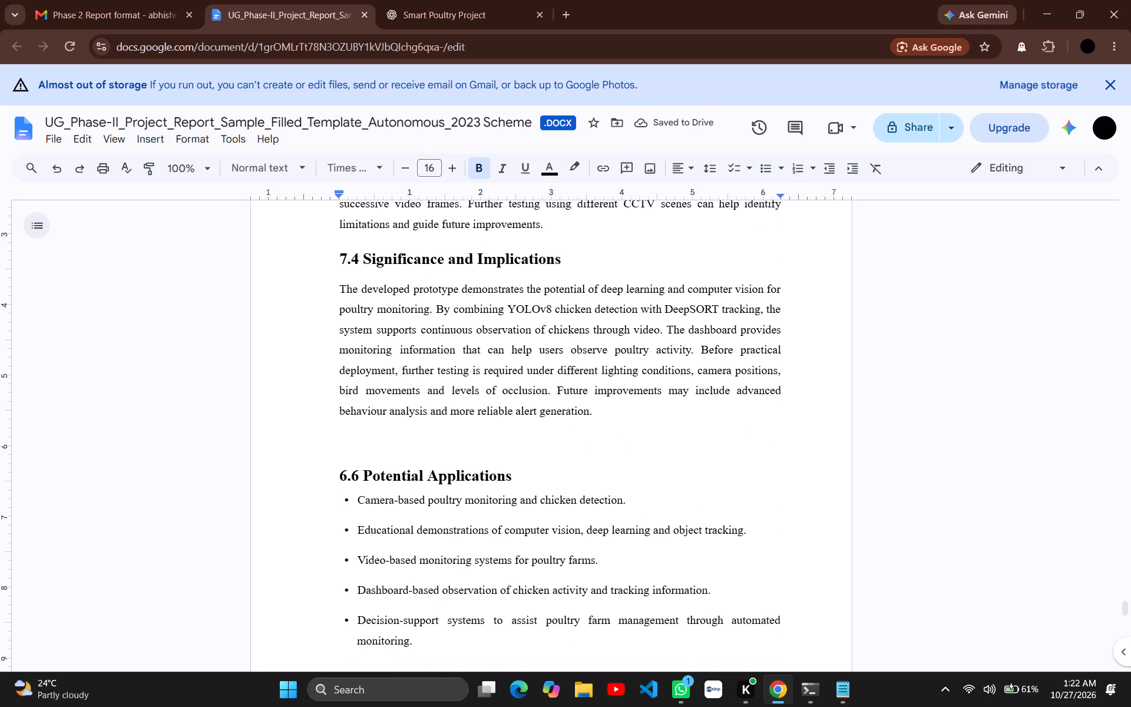
left_click(357, 474)
key("BackSpace")
key("BackSpace")
key("BackSpace")
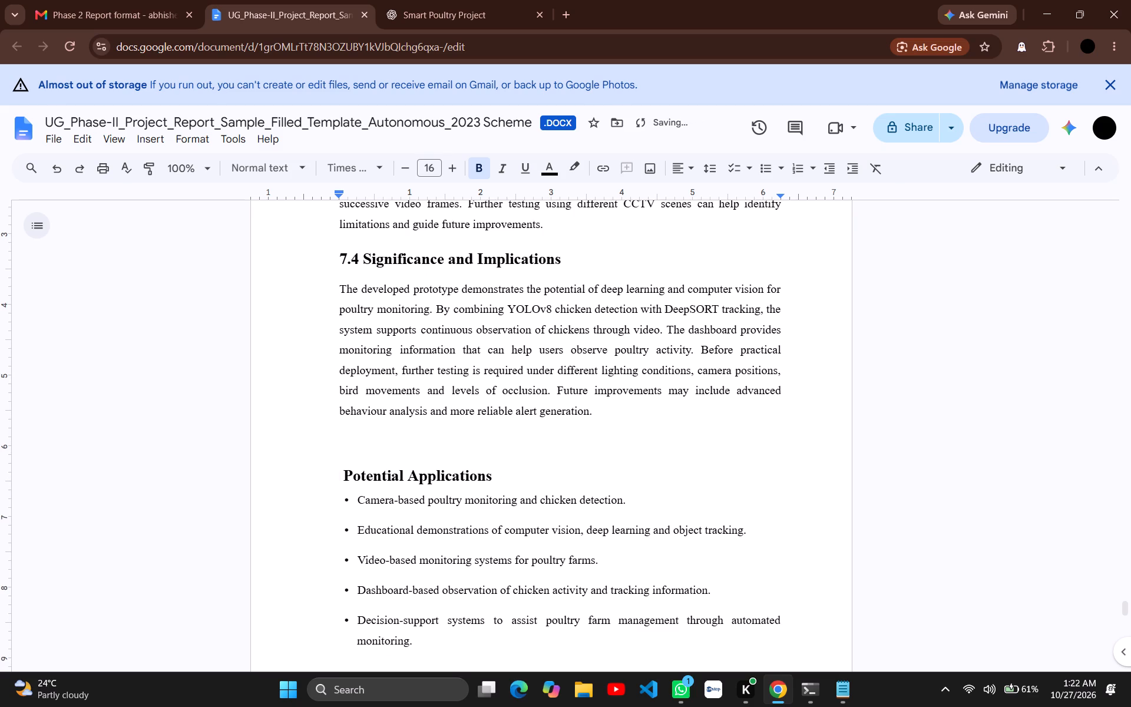
type("7.")
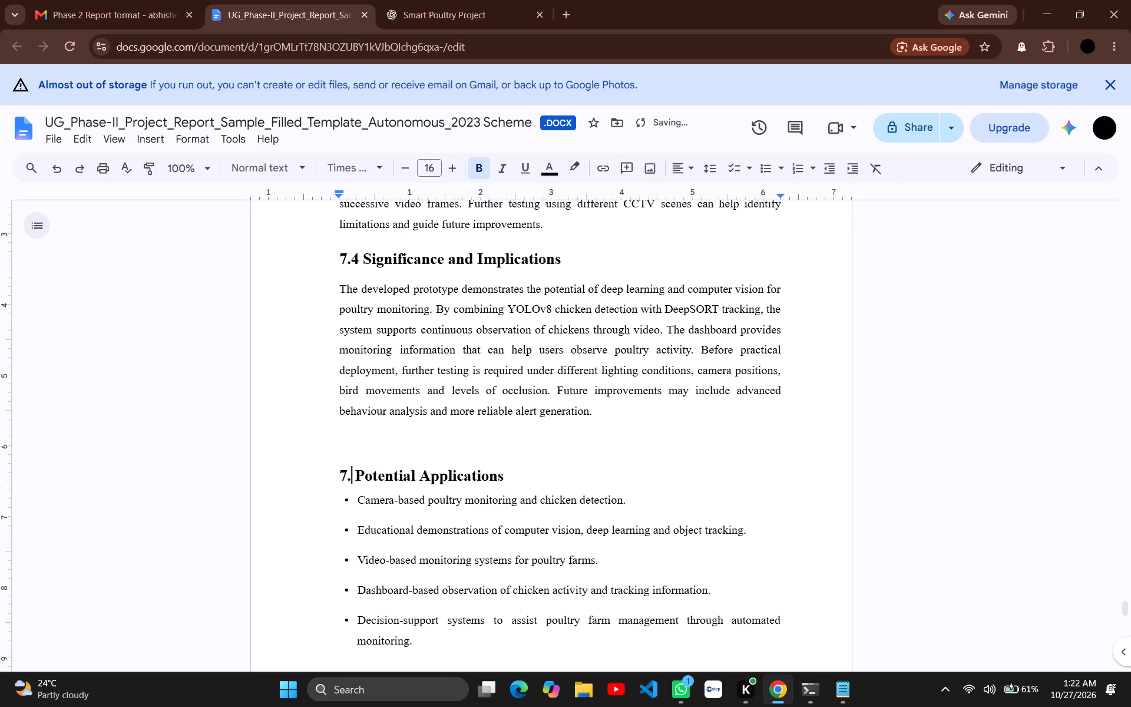
key("5")
Renumber the "Conclusion and Future Scope" chapter title as CHAPTER 8.
scroll(392, 472, "down", 2)
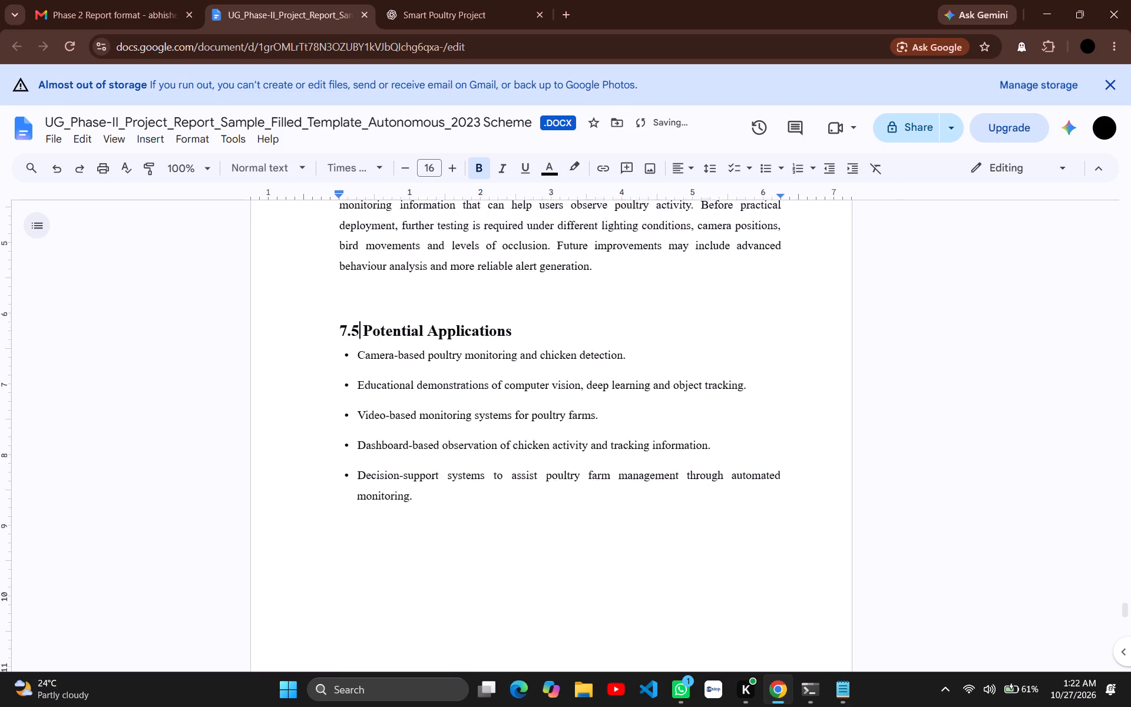
scroll(392, 472, "down", 2)
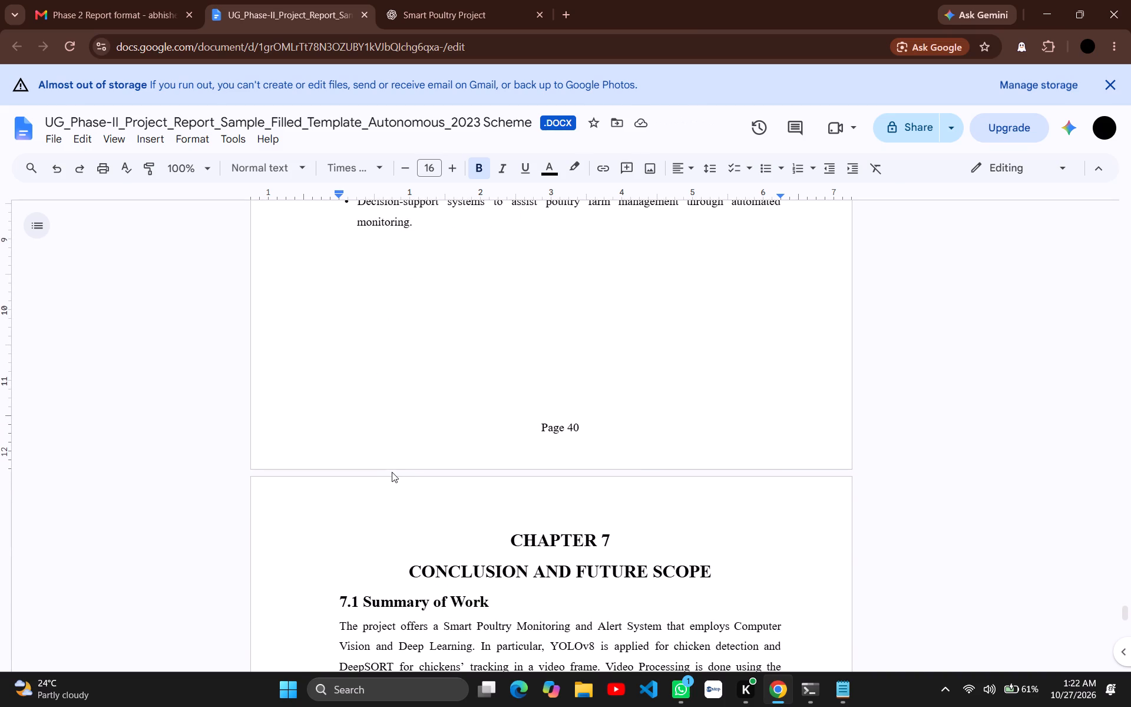
left_click(611, 536)
key("BackSpace")
key("8")
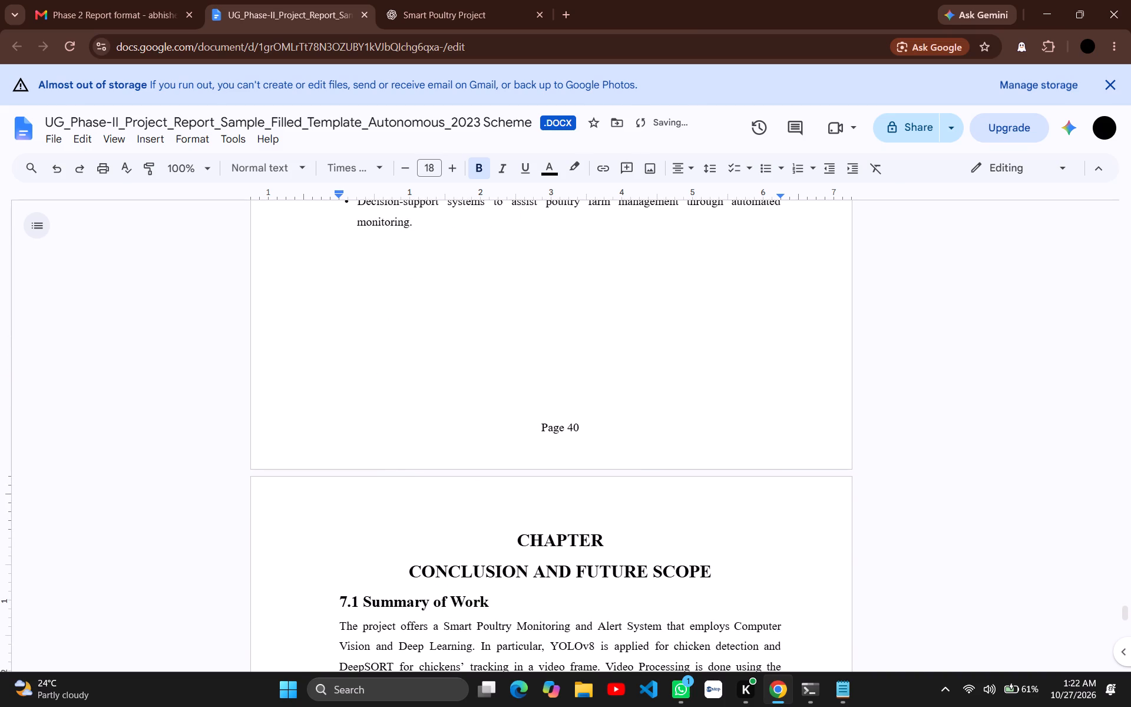
Renumber the "Summary of Work" heading as 8.1.
scroll(555, 590, "down", 2)
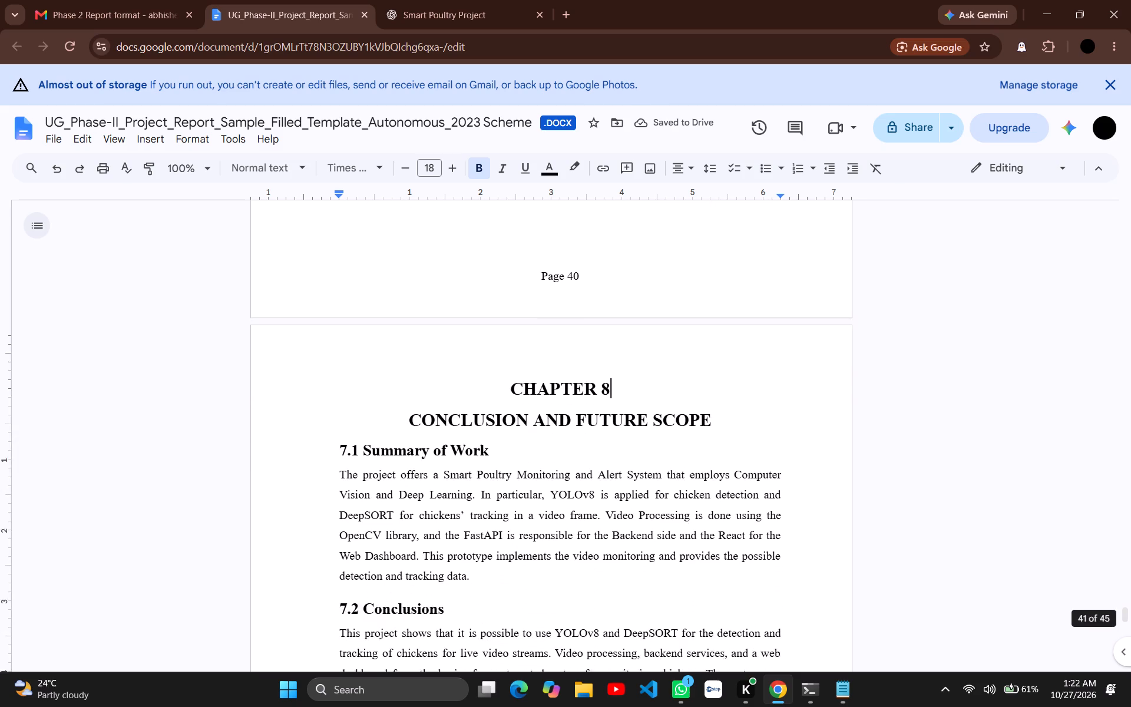
scroll(555, 590, "down", 1)
left_click(481, 429)
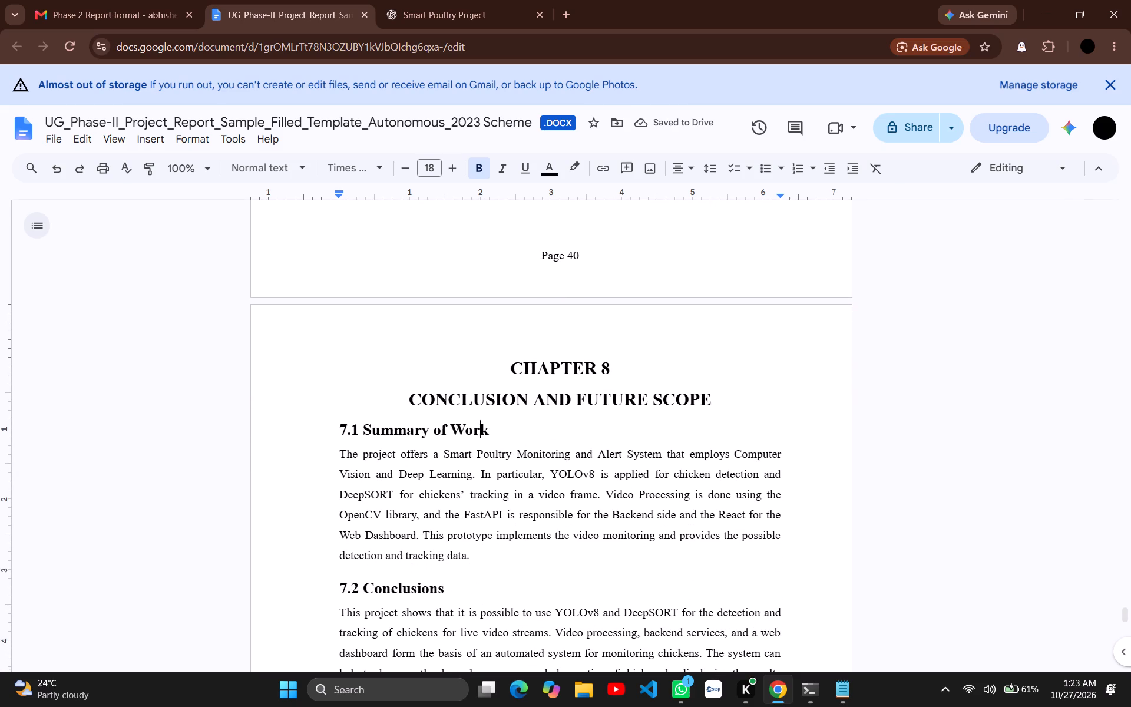
left_click(348, 426)
key("BackSpace")
key("8")
Renumber the "Conclusions" heading as 8.2.
left_click(346, 584)
key("BackSpace")
key("8")
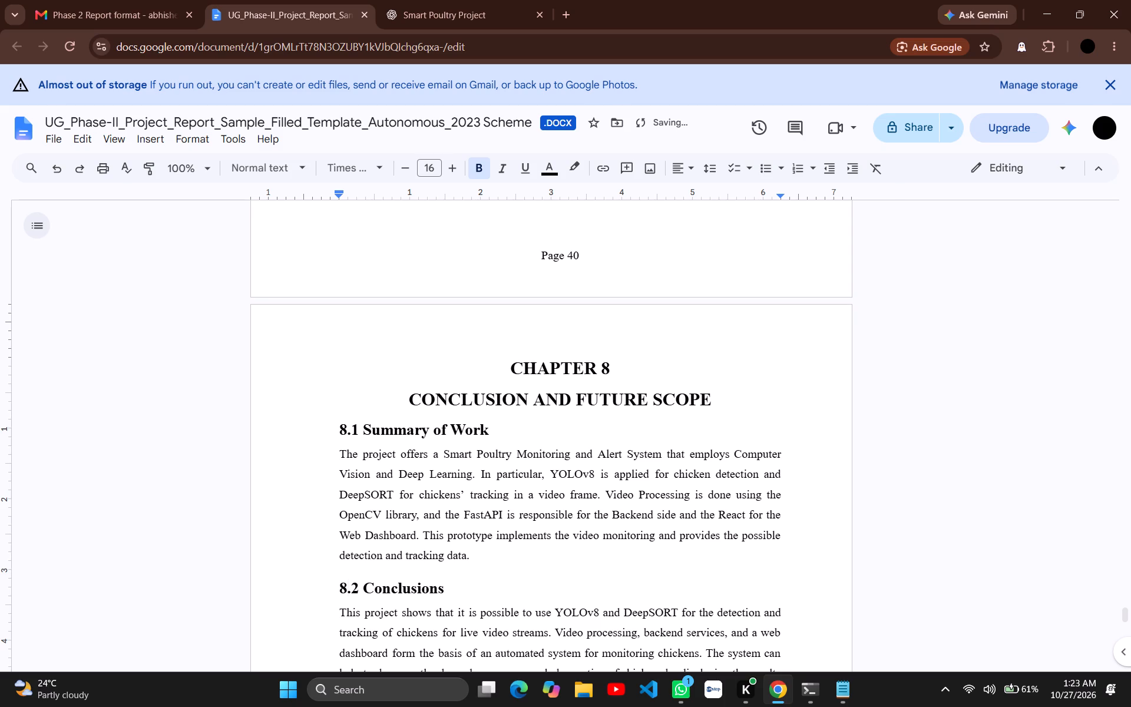
Renumber the "Contributions" heading as 8.3.
scroll(368, 580, "down", 3)
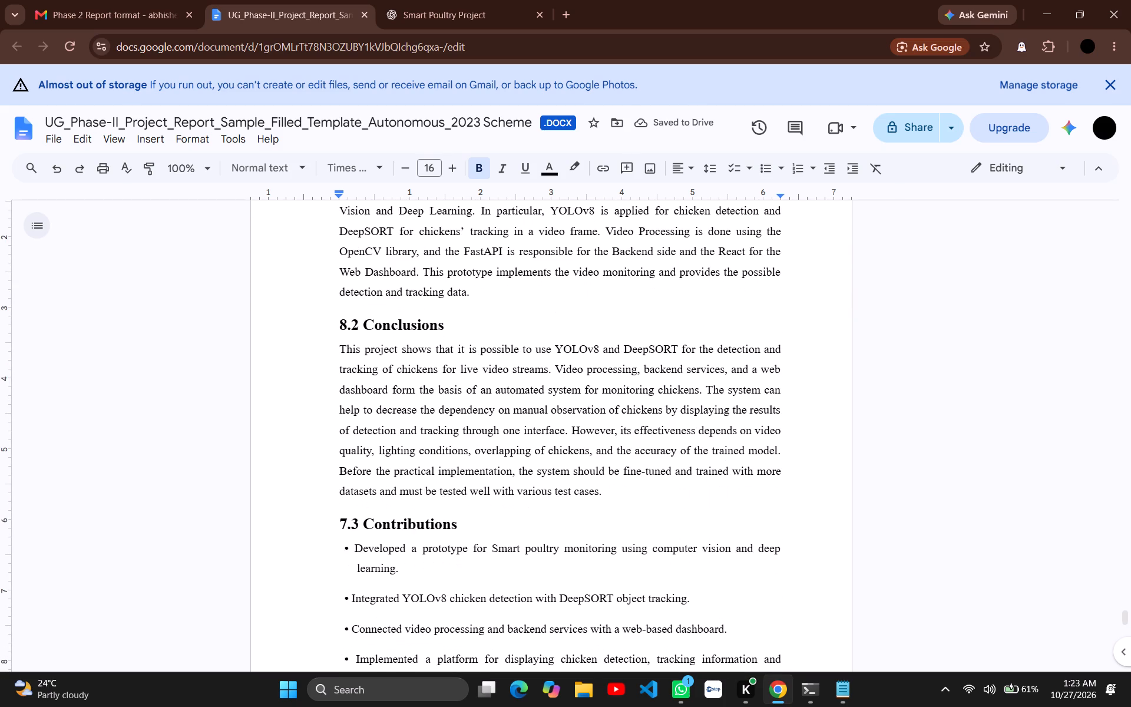
scroll(368, 580, "down", 1)
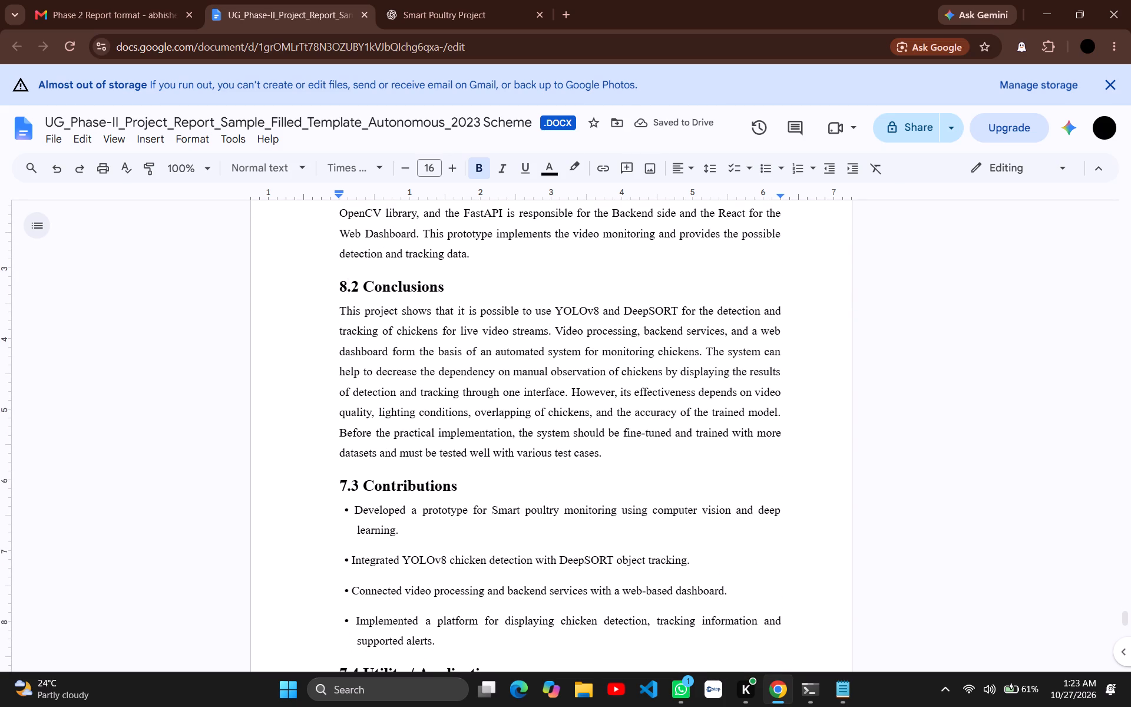
left_click(348, 483)
key("BackSpace")
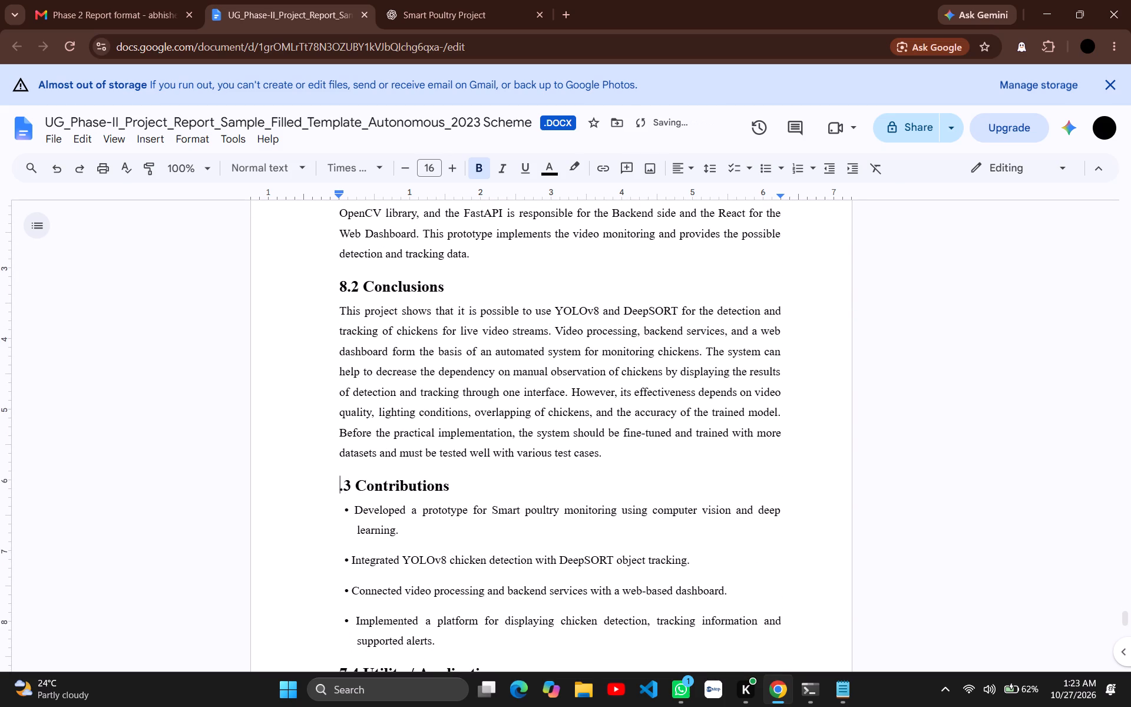
key("8")
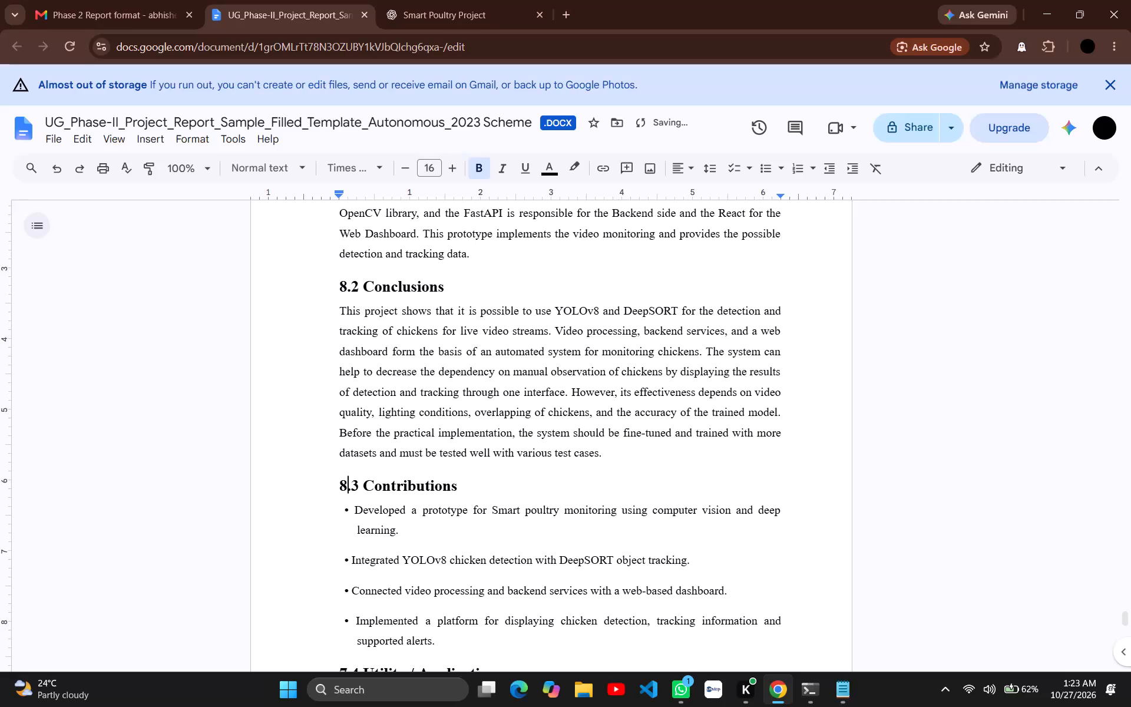
Renumber the "Utility / Applications" heading as 8.4.
scroll(431, 549, "down", 2)
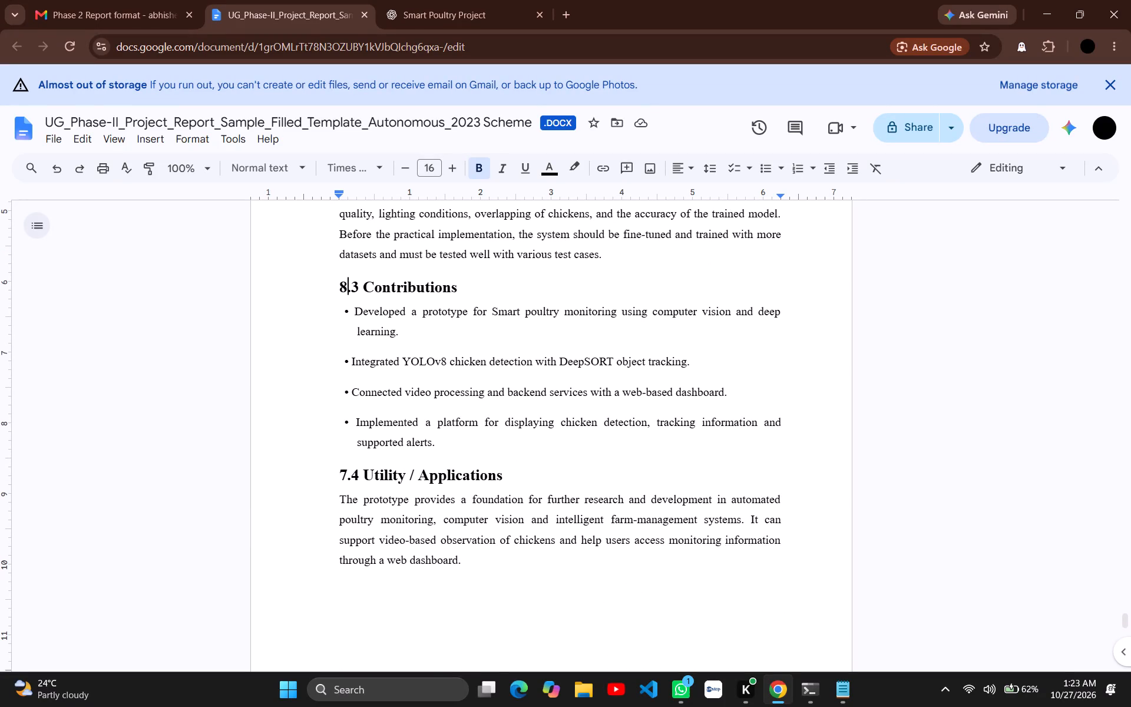
left_click(347, 474)
key("BackSpace")
key("8")
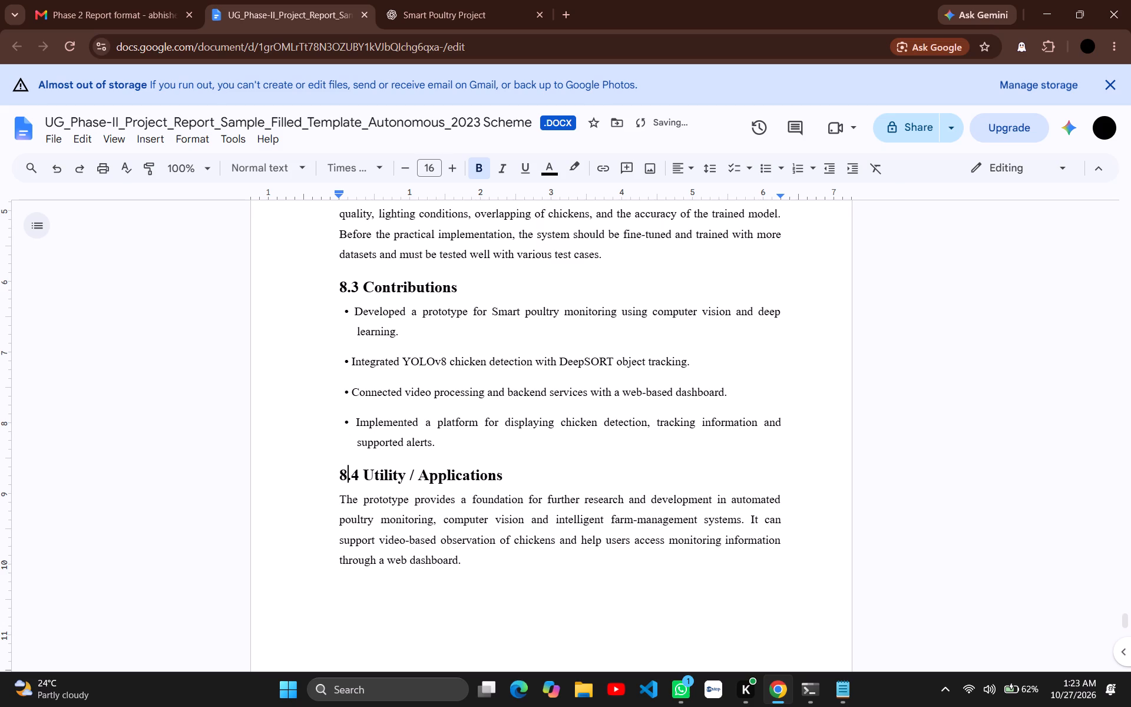
Renumber the "Limitations" heading on the page after "Utility / Applications" as 8.5.
scroll(406, 431, "up", 3)
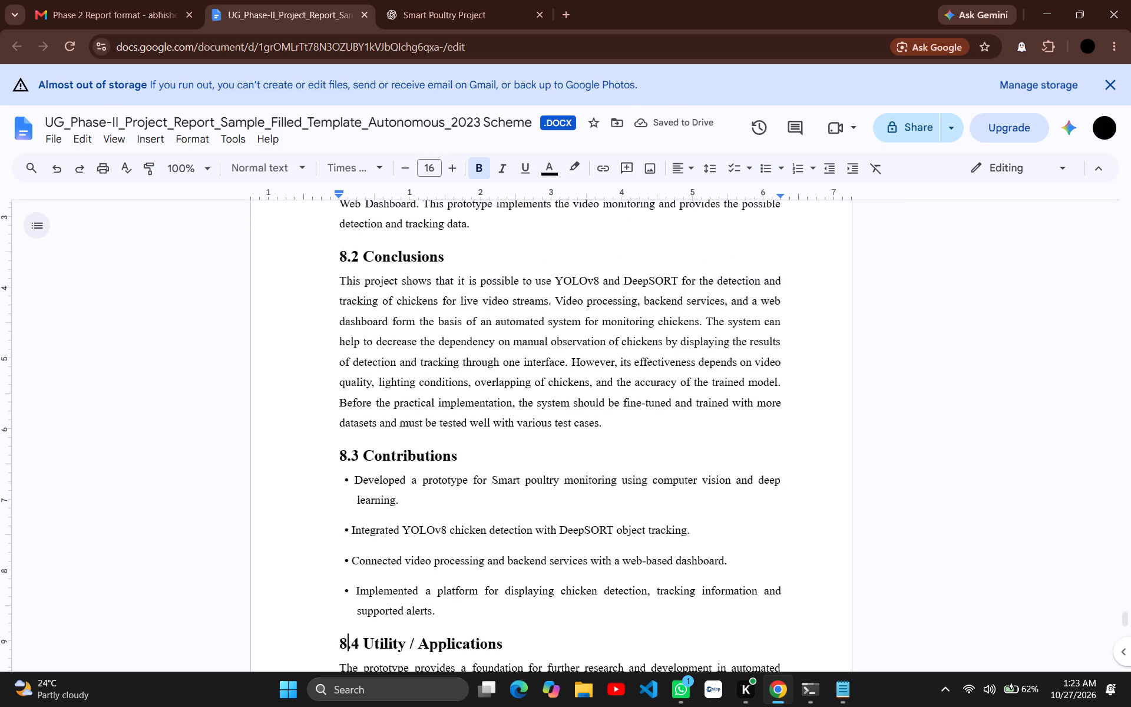
scroll(406, 431, "up", 2)
scroll(406, 431, "down", 2)
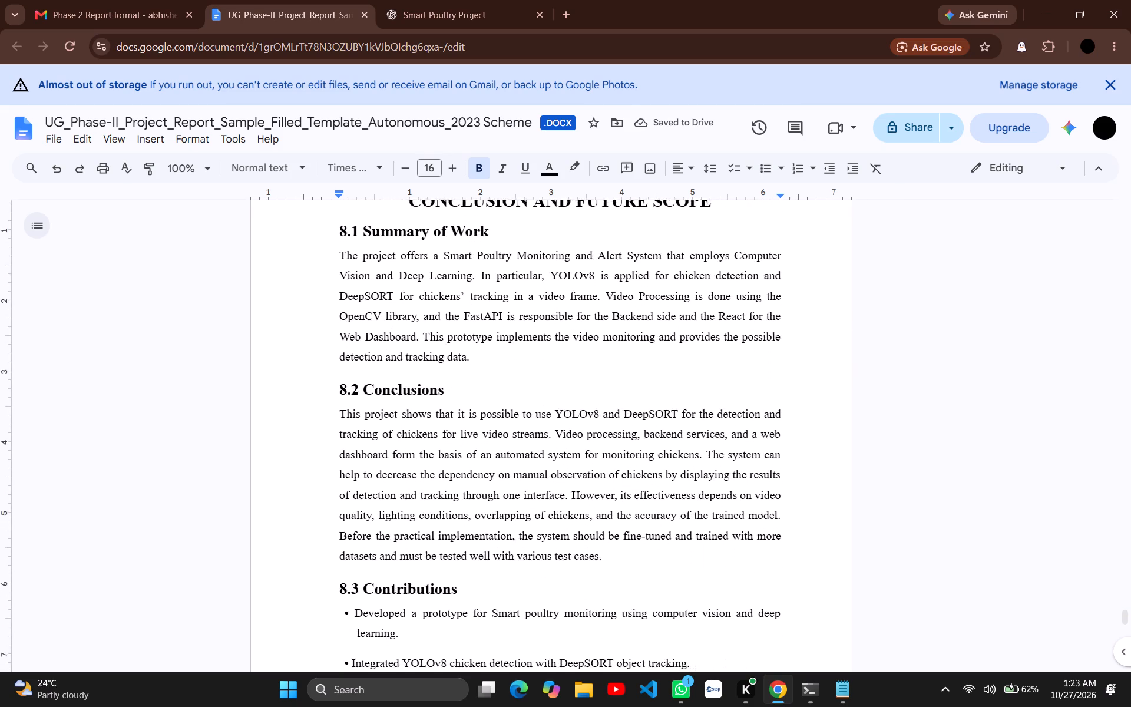
scroll(406, 431, "down", 3)
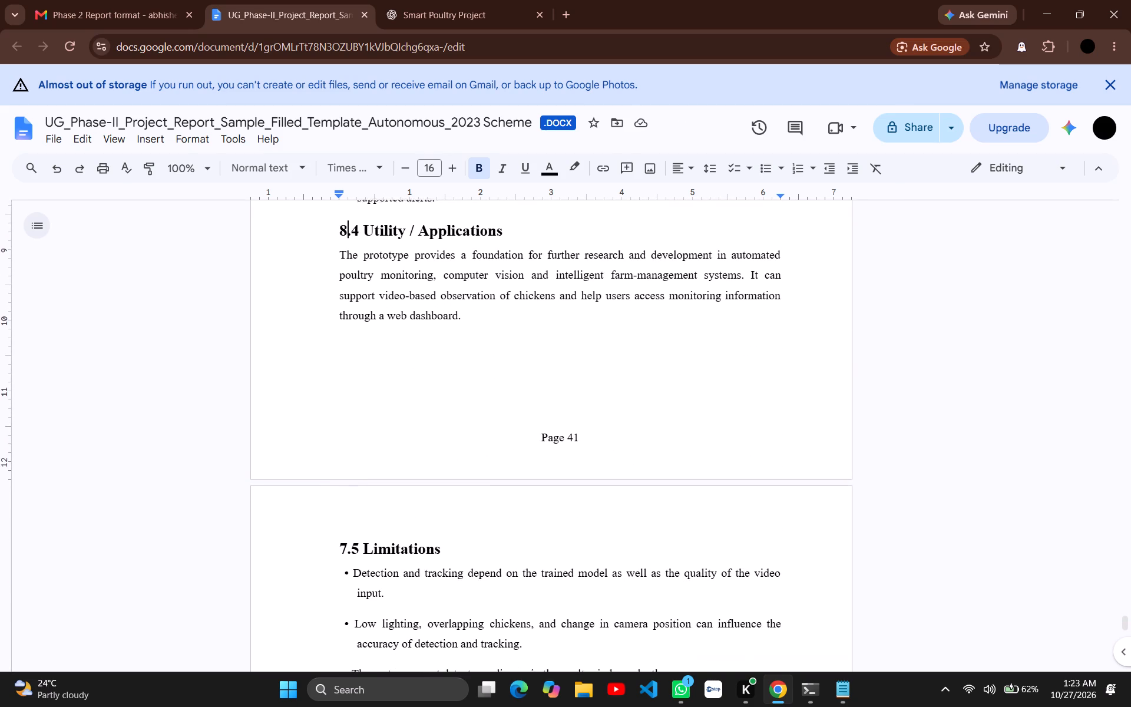
left_click(348, 544)
key("BackSpace")
key("8")
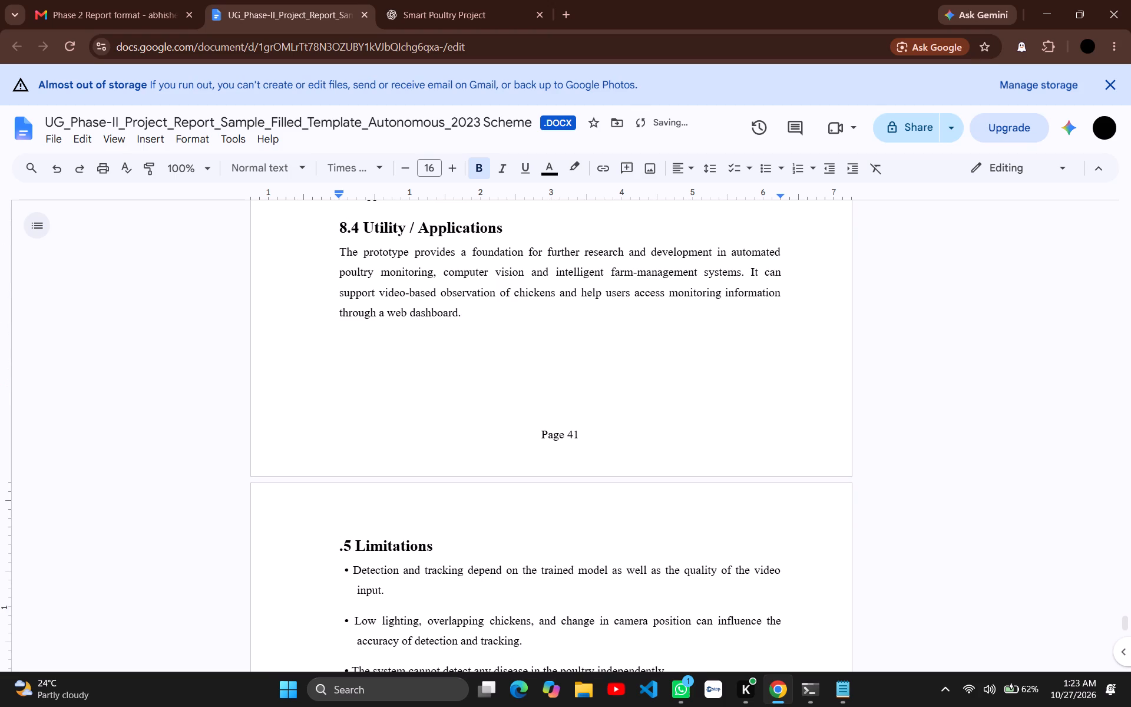
Renumber the "Scope for Future Work" heading as 8.6.
scroll(412, 590, "down", 1)
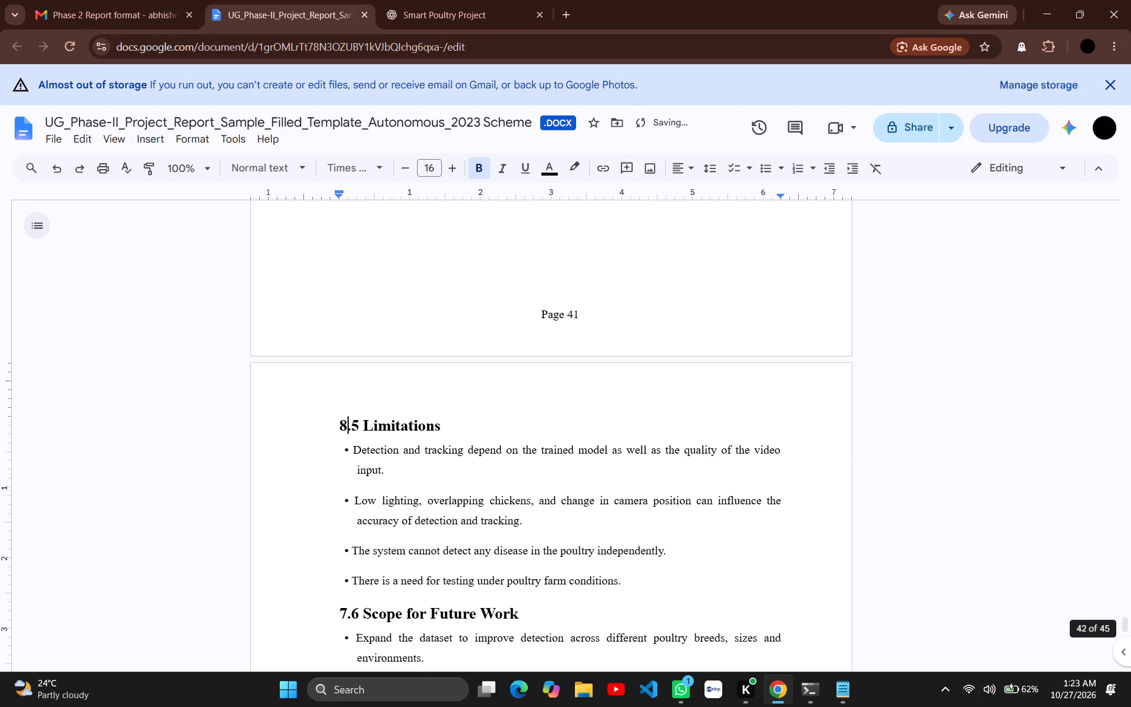
scroll(412, 590, "down", 2)
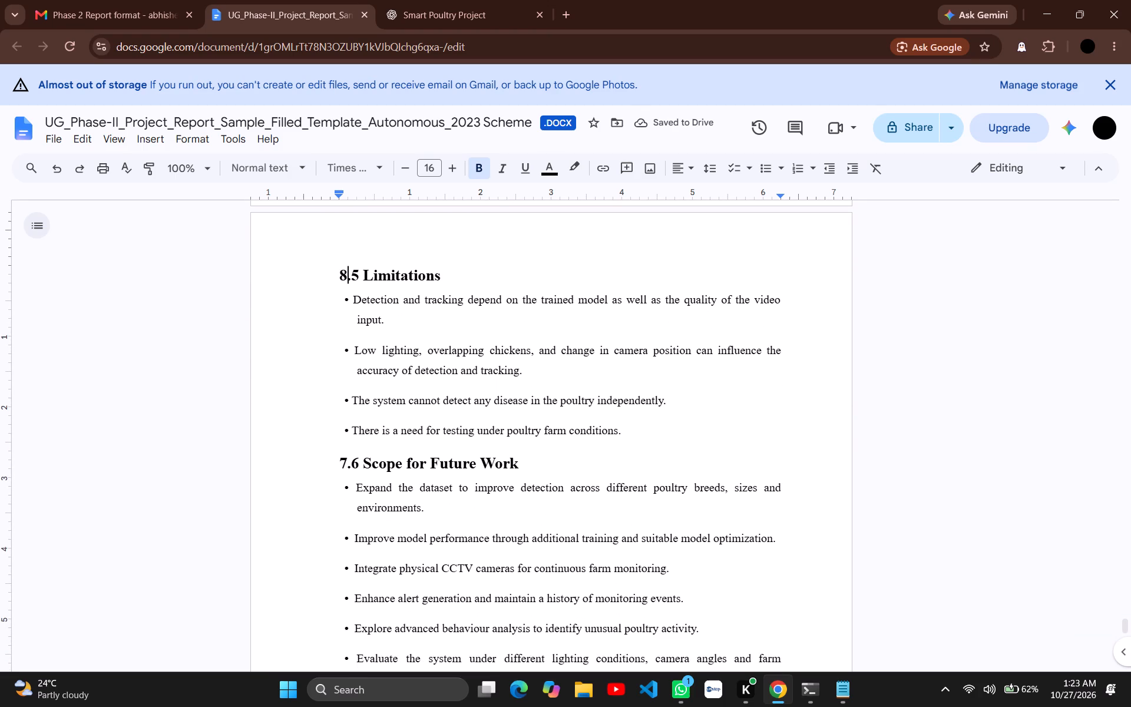
left_click(348, 465)
key("BackSpace")
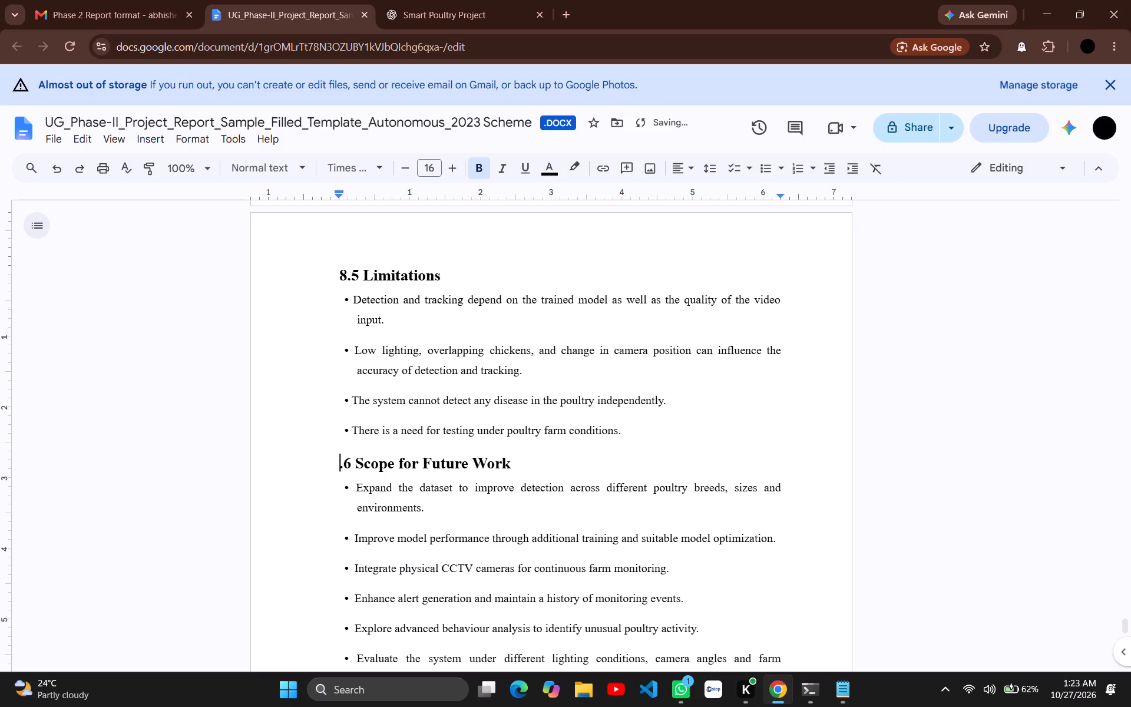
key("8")
Review the rest of the report through the References to the last page, and go back over the preceding chapters.
scroll(375, 518, "down", 1)
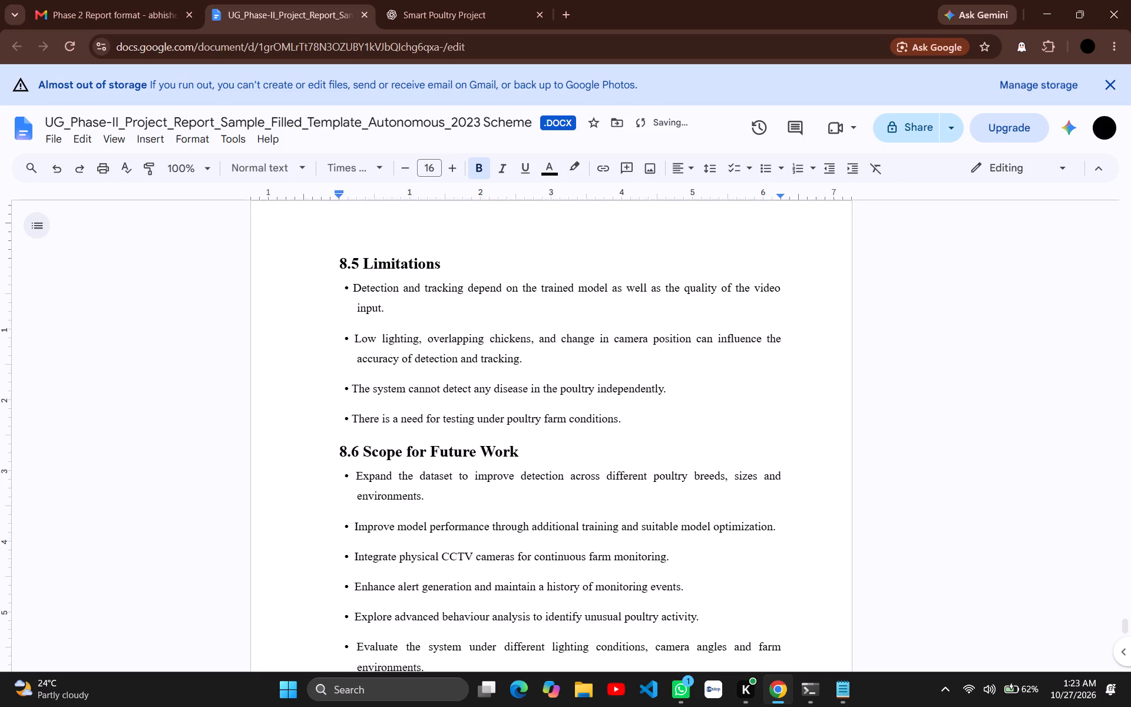
scroll(375, 518, "down", 3)
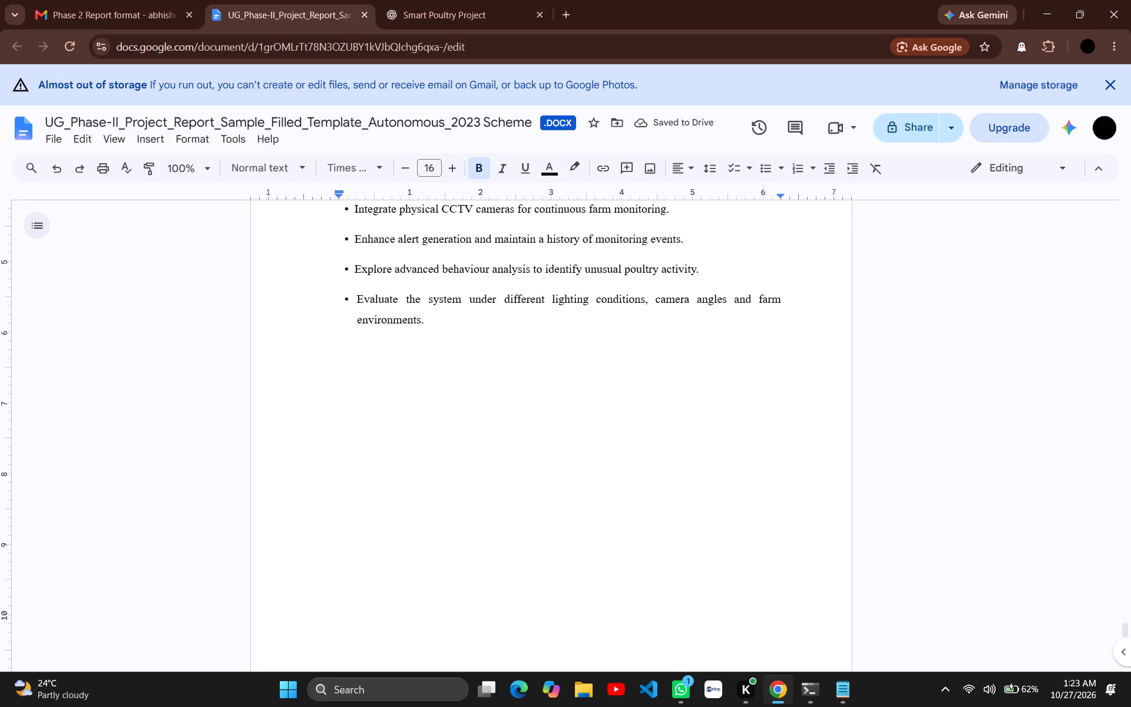
scroll(375, 518, "down", 2)
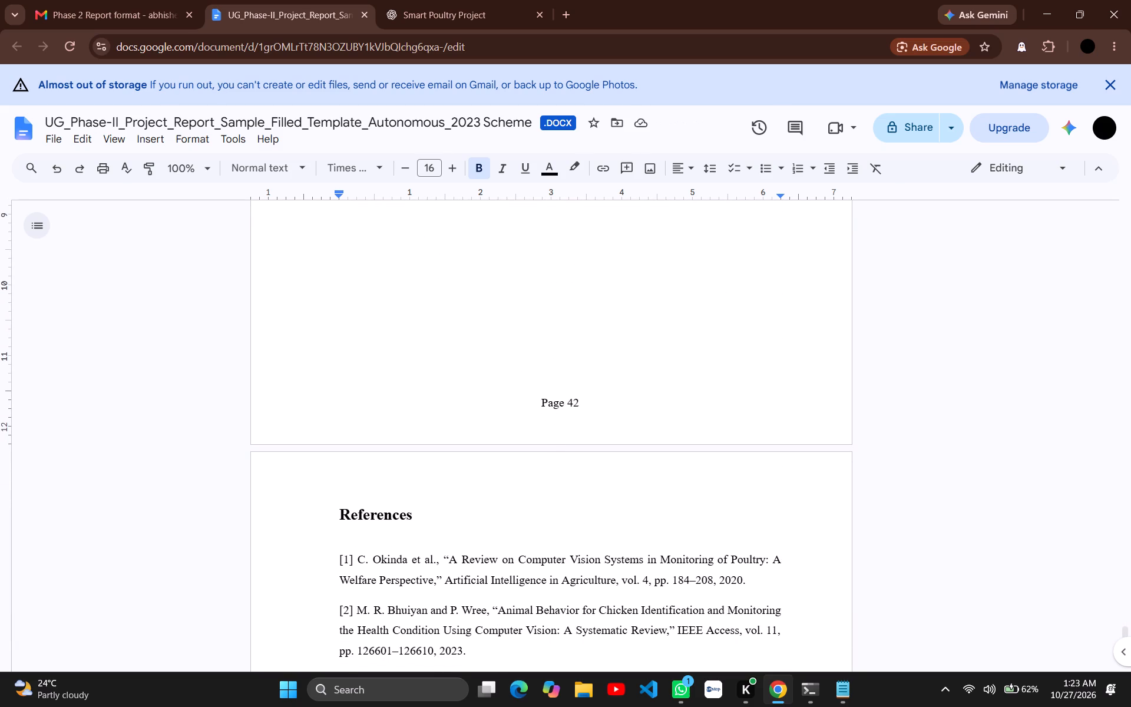
scroll(375, 518, "down", 5)
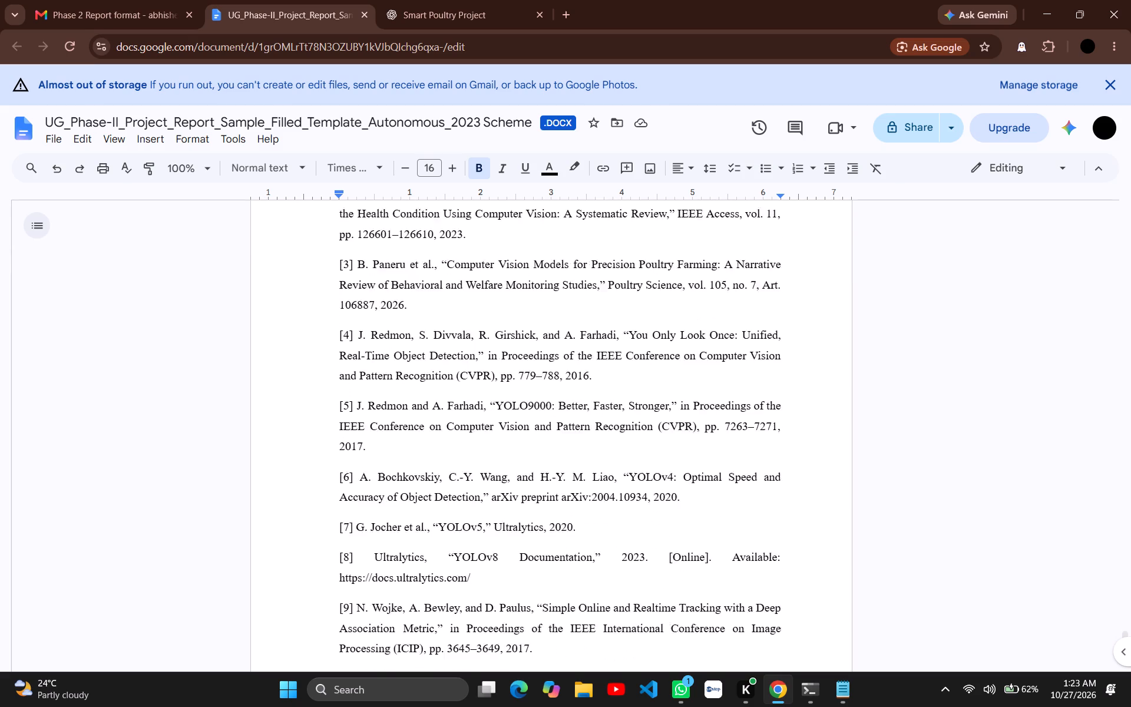
scroll(375, 518, "down", 4)
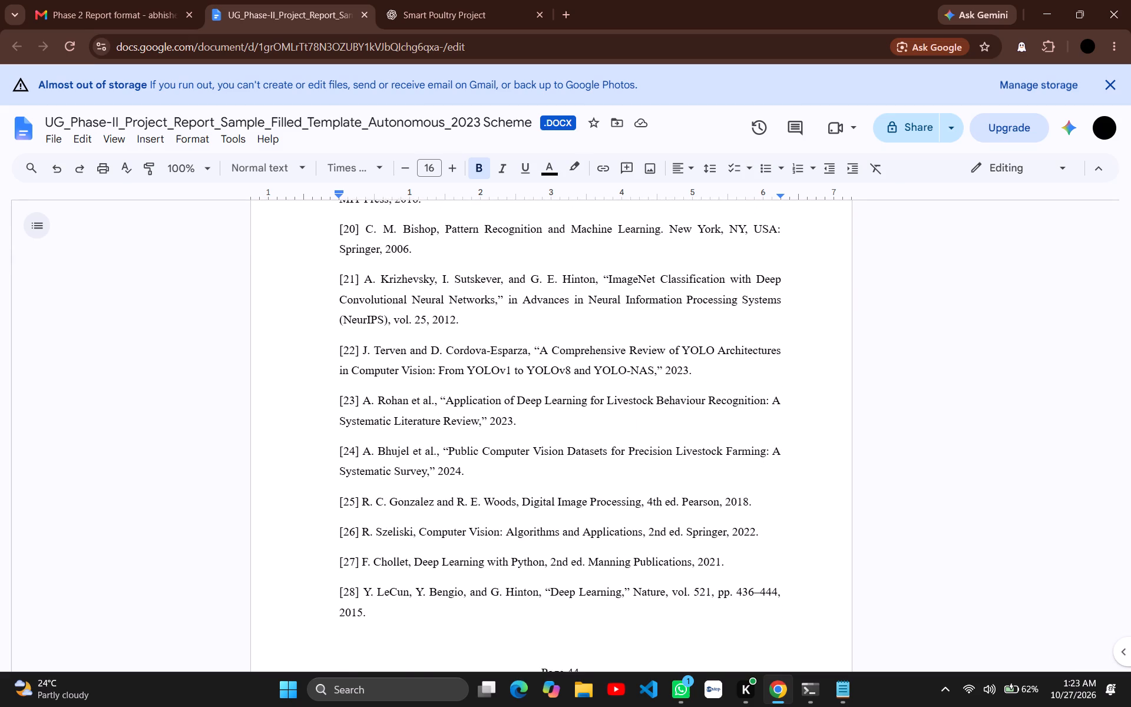
scroll(375, 518, "down", 4)
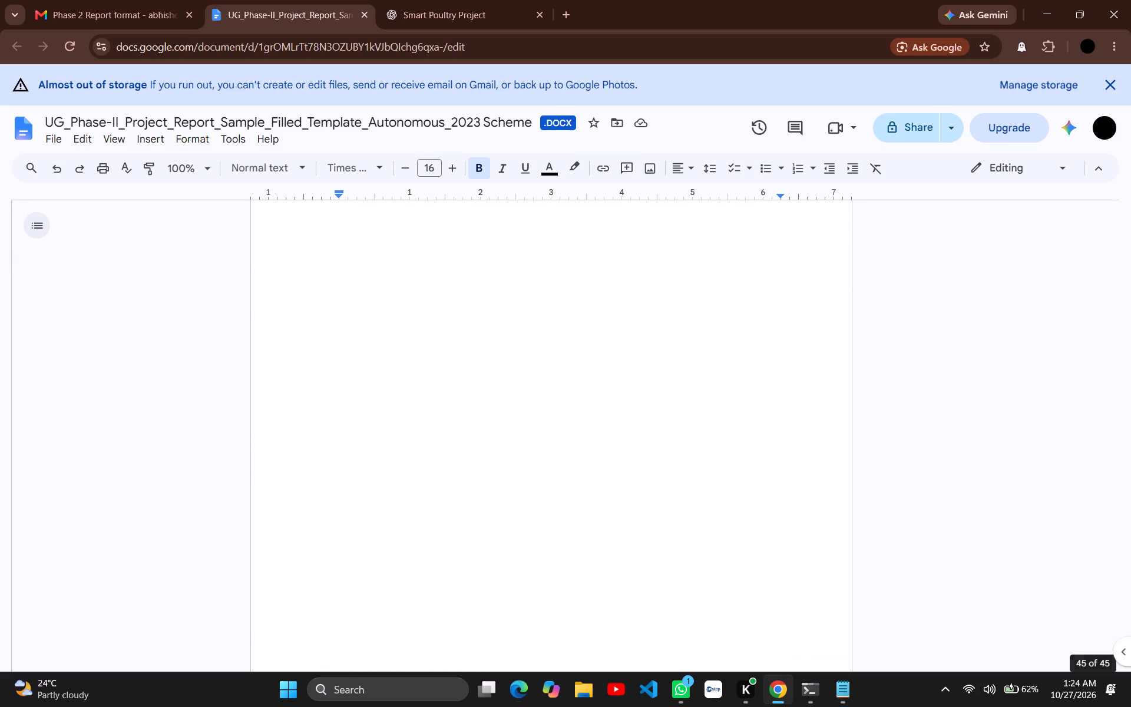
scroll(375, 518, "down", 2)
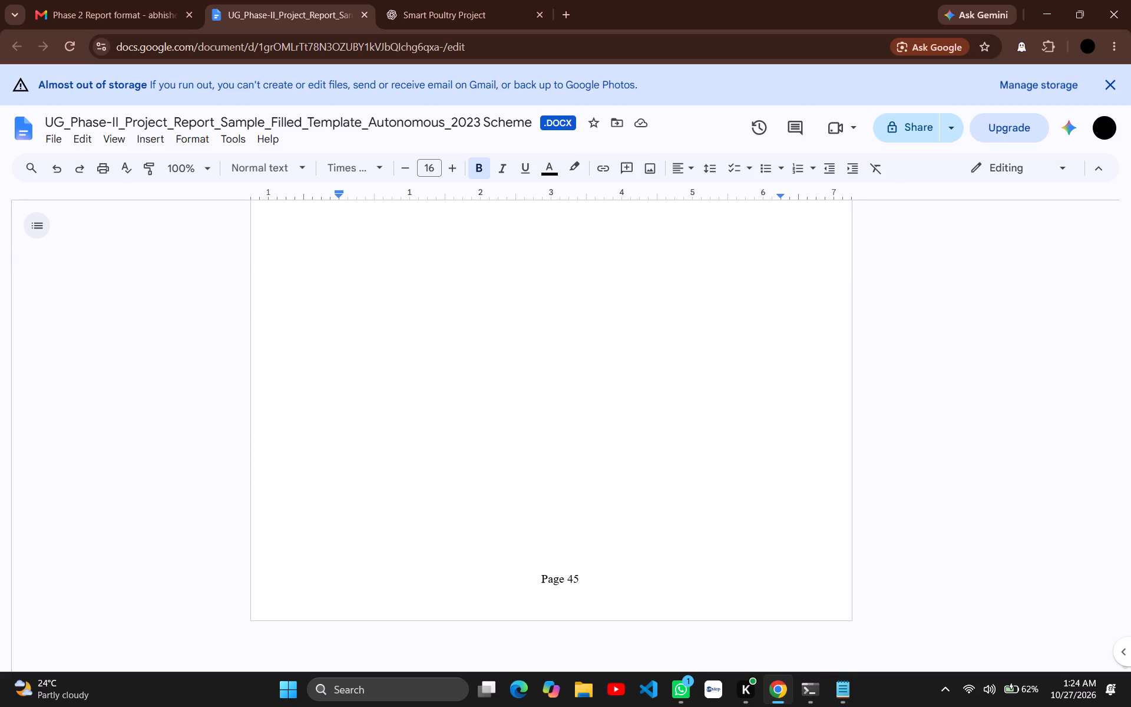
scroll(375, 518, "up", 3)
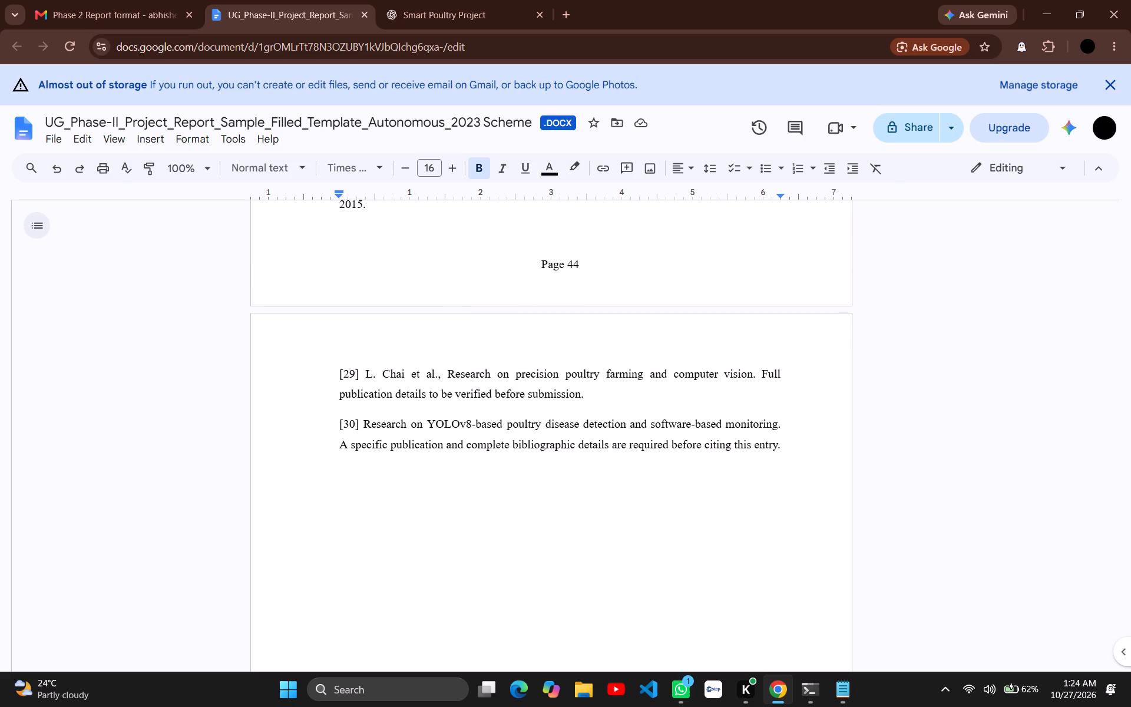
scroll(375, 518, "up", 4)
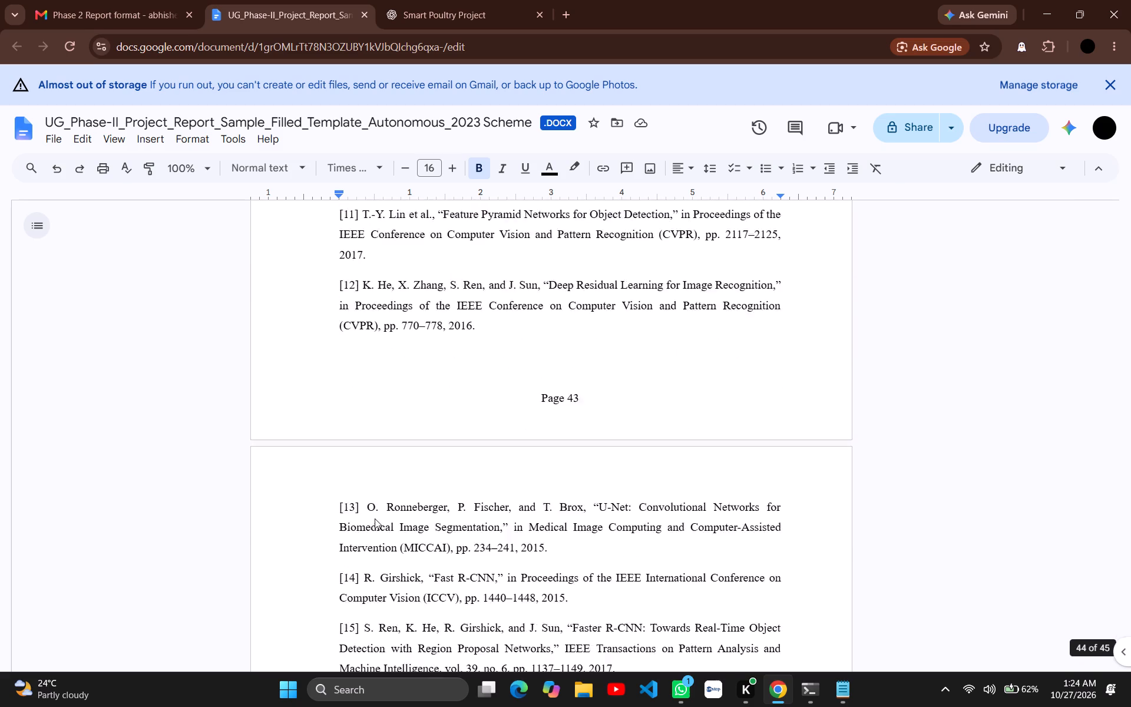
scroll(375, 518, "up", 16)
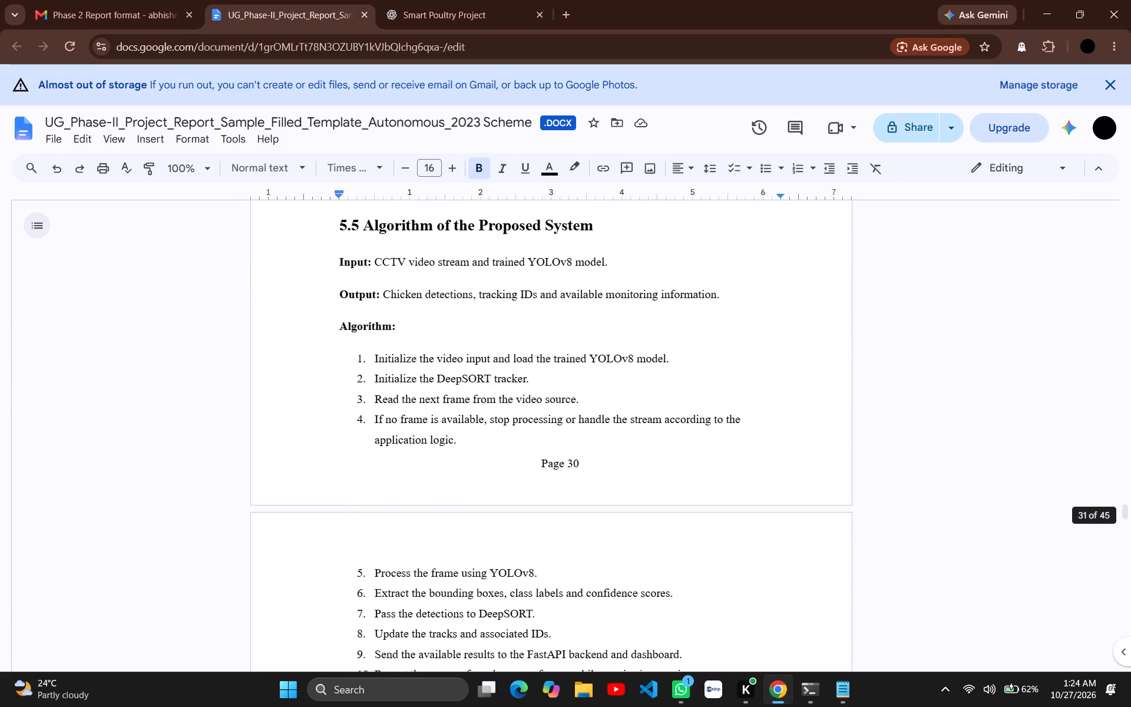
Download the project report as a Microsoft Word (.docx) file.
scroll(375, 518, "up", 14)
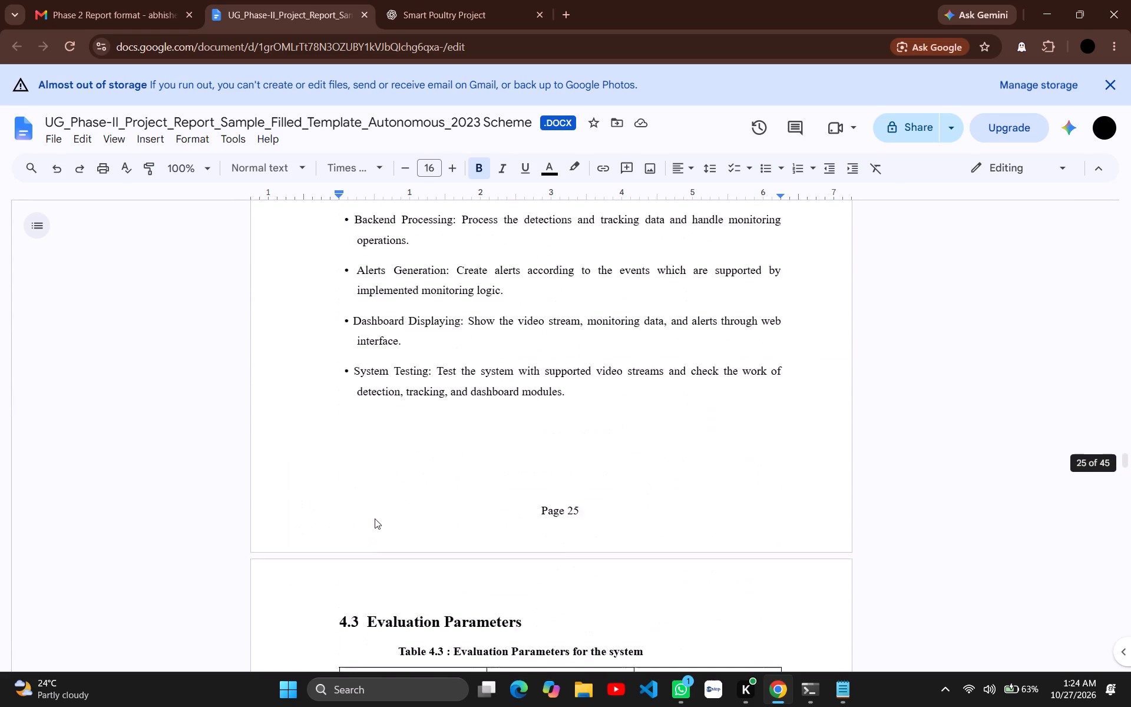
left_click(60, 136)
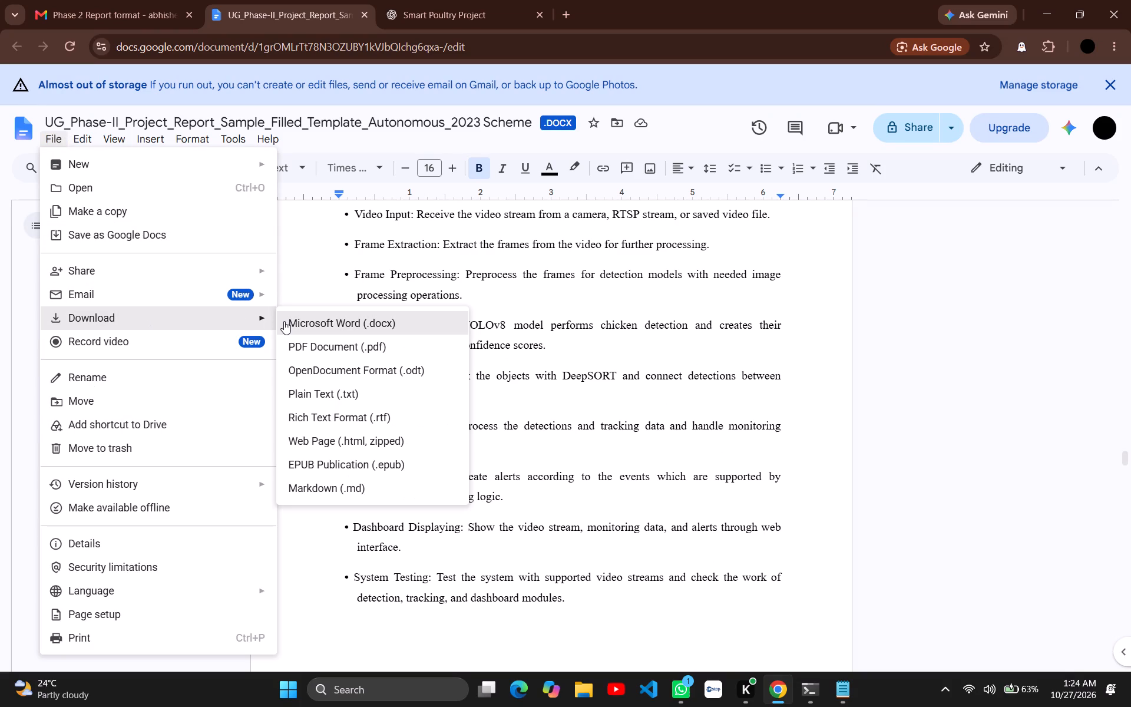
left_click(286, 321)
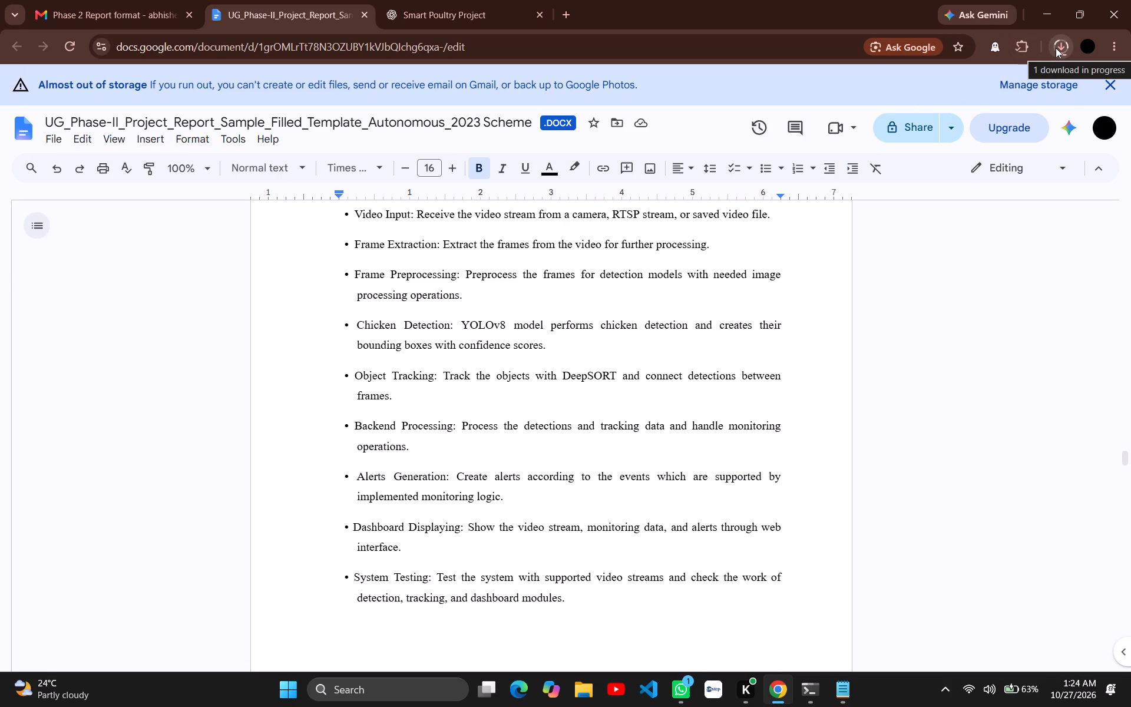